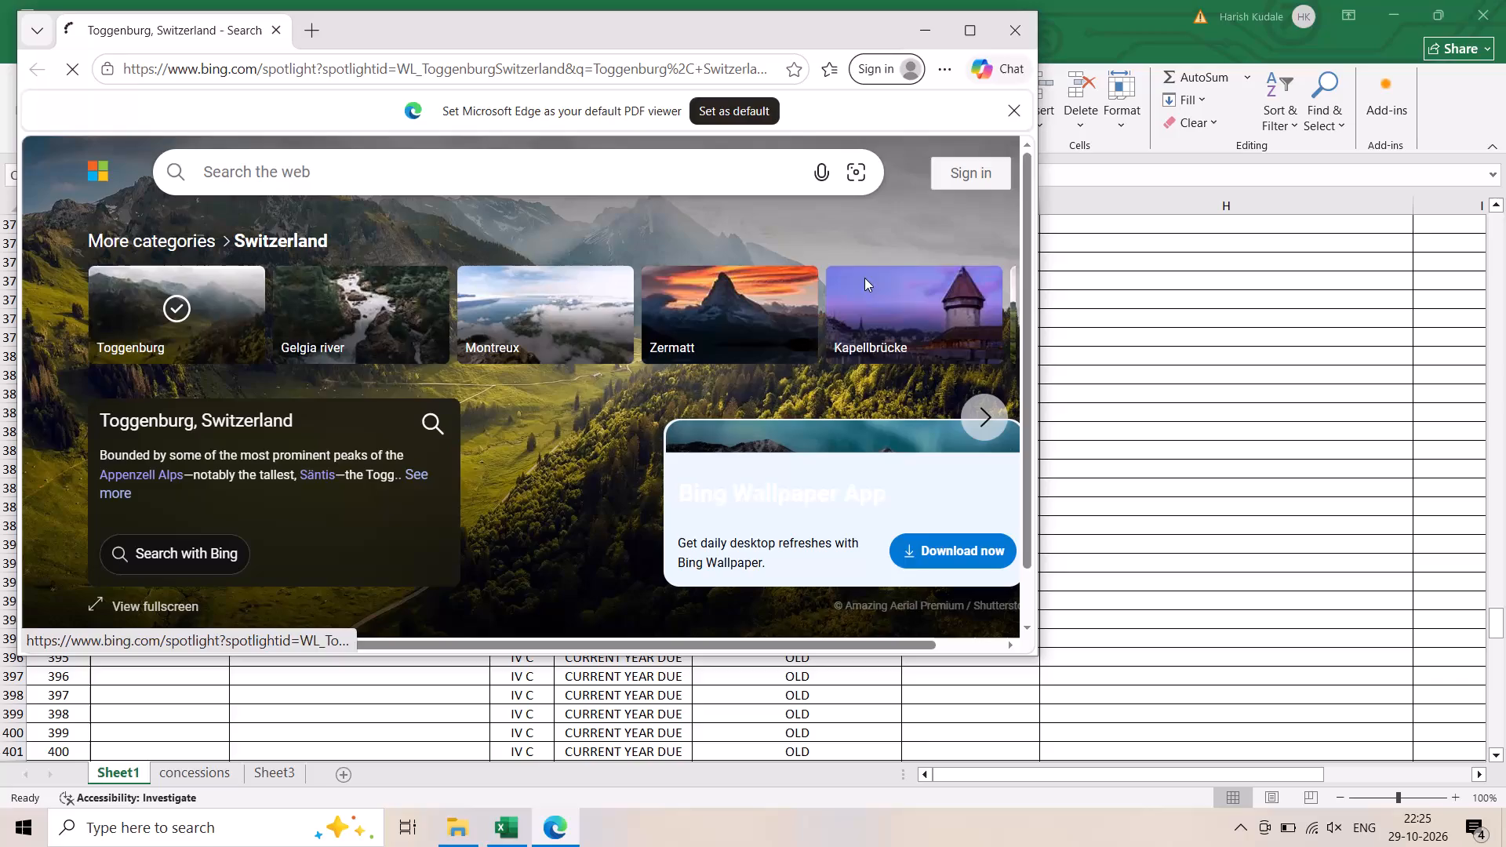
Close the Microsoft Edge window with the Toggenburg page and return to the fee due workbook in Excel.
{"action": "left_click", "coordinate": [1007, 19]}
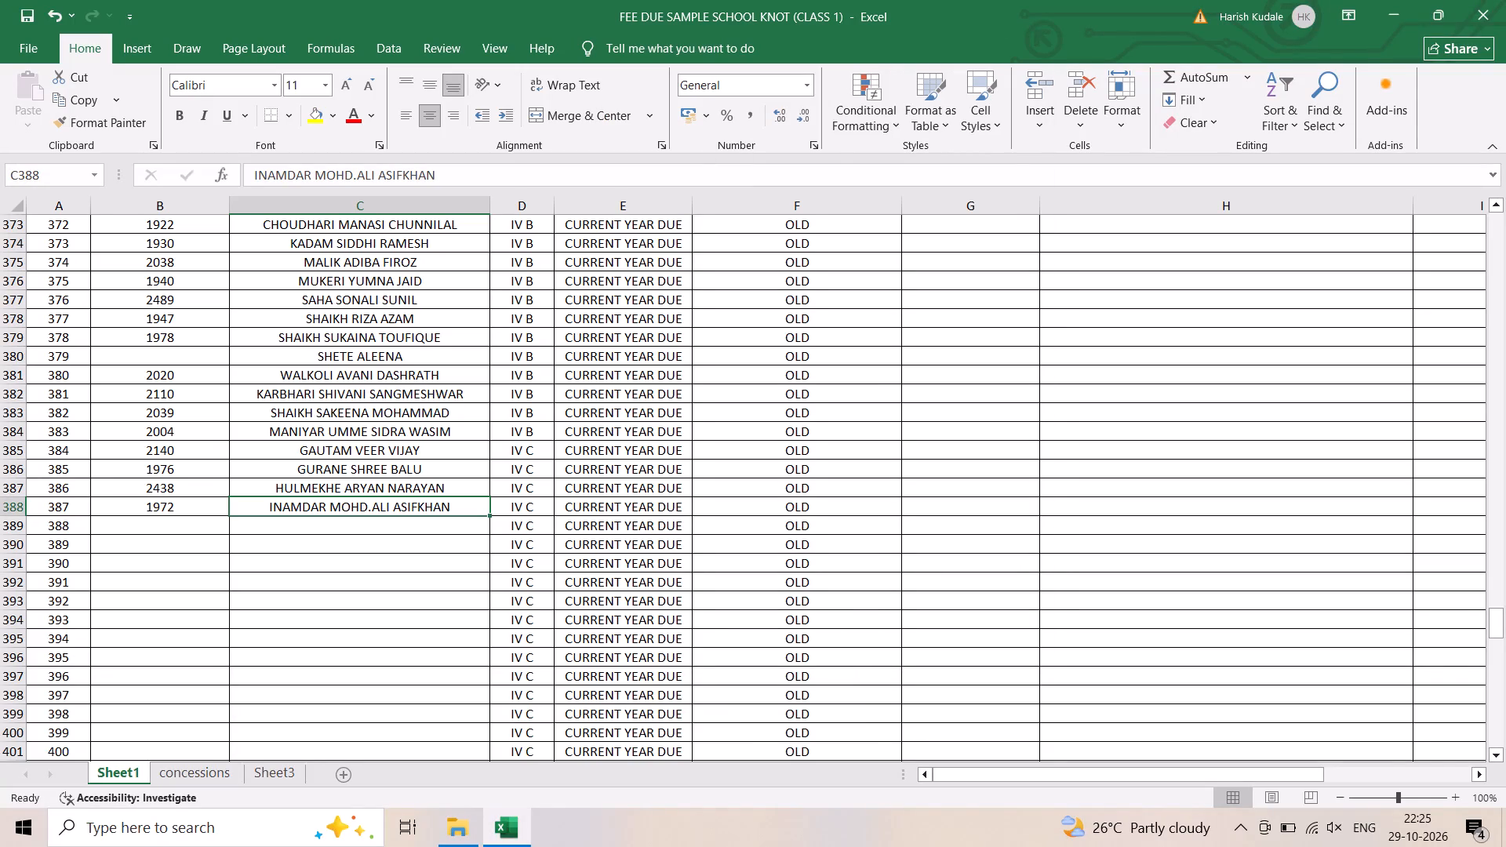
Select the empty column B cell beside serial number 388, cell B389, in Sheet1.
{"action": "left_click", "coordinate": [183, 528]}
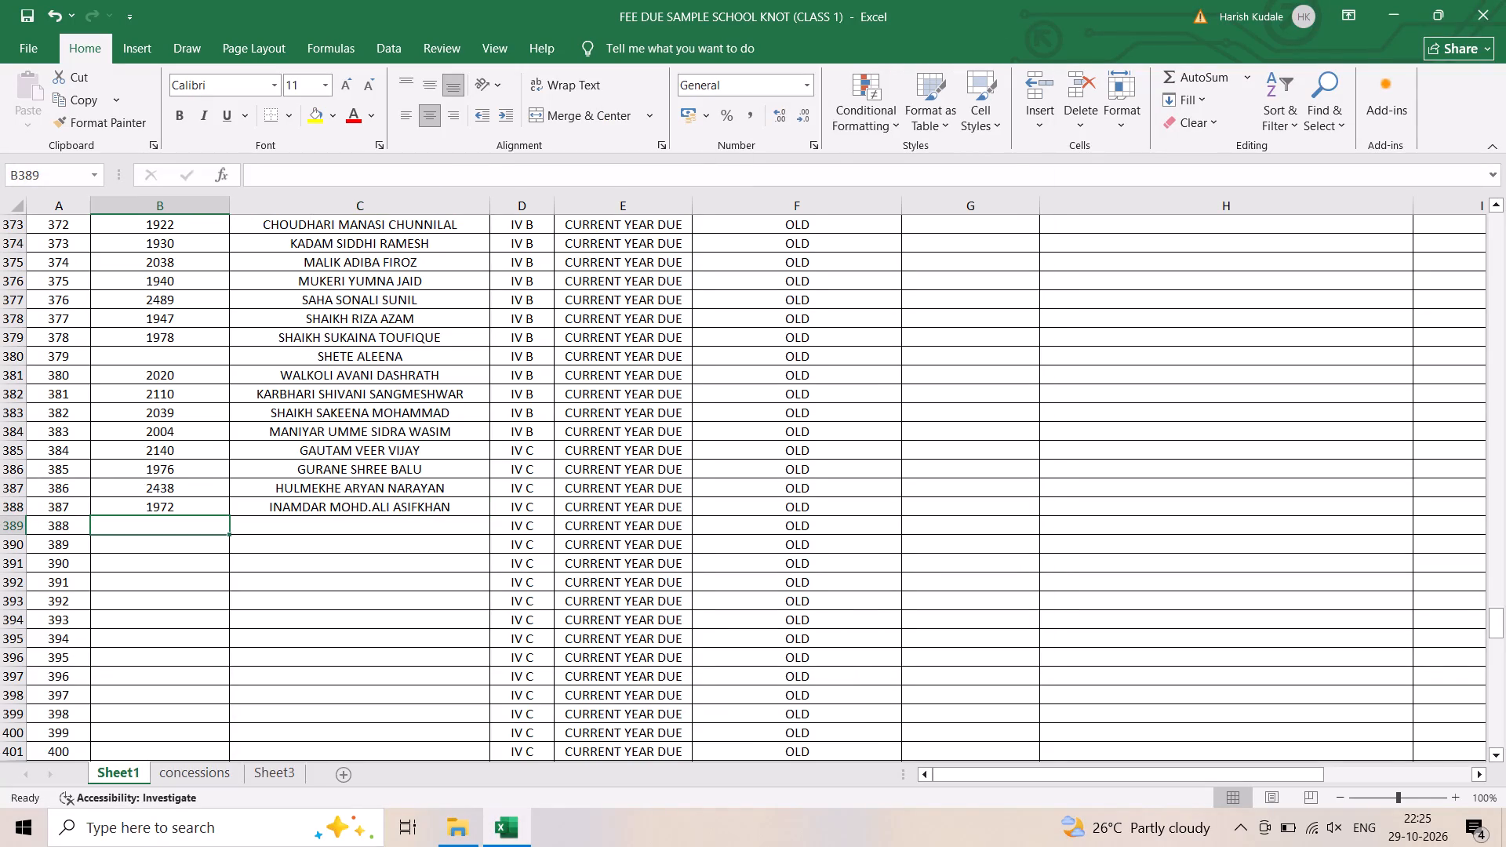
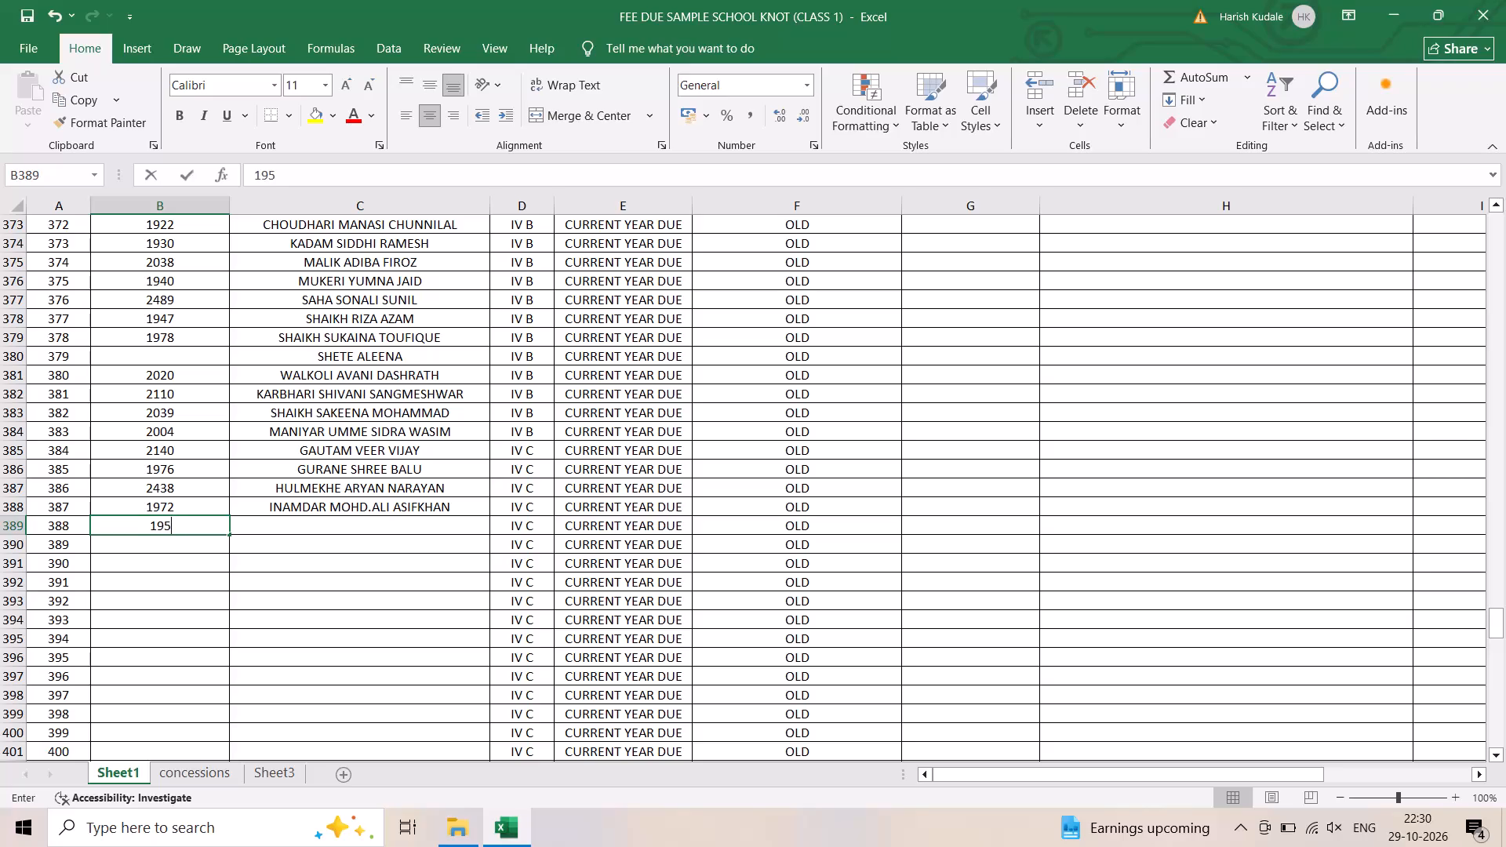
Enter the student's full name in cell C389, completing the IV C record for serial number 388.
{"action": "left_click", "coordinate": [267, 529]}
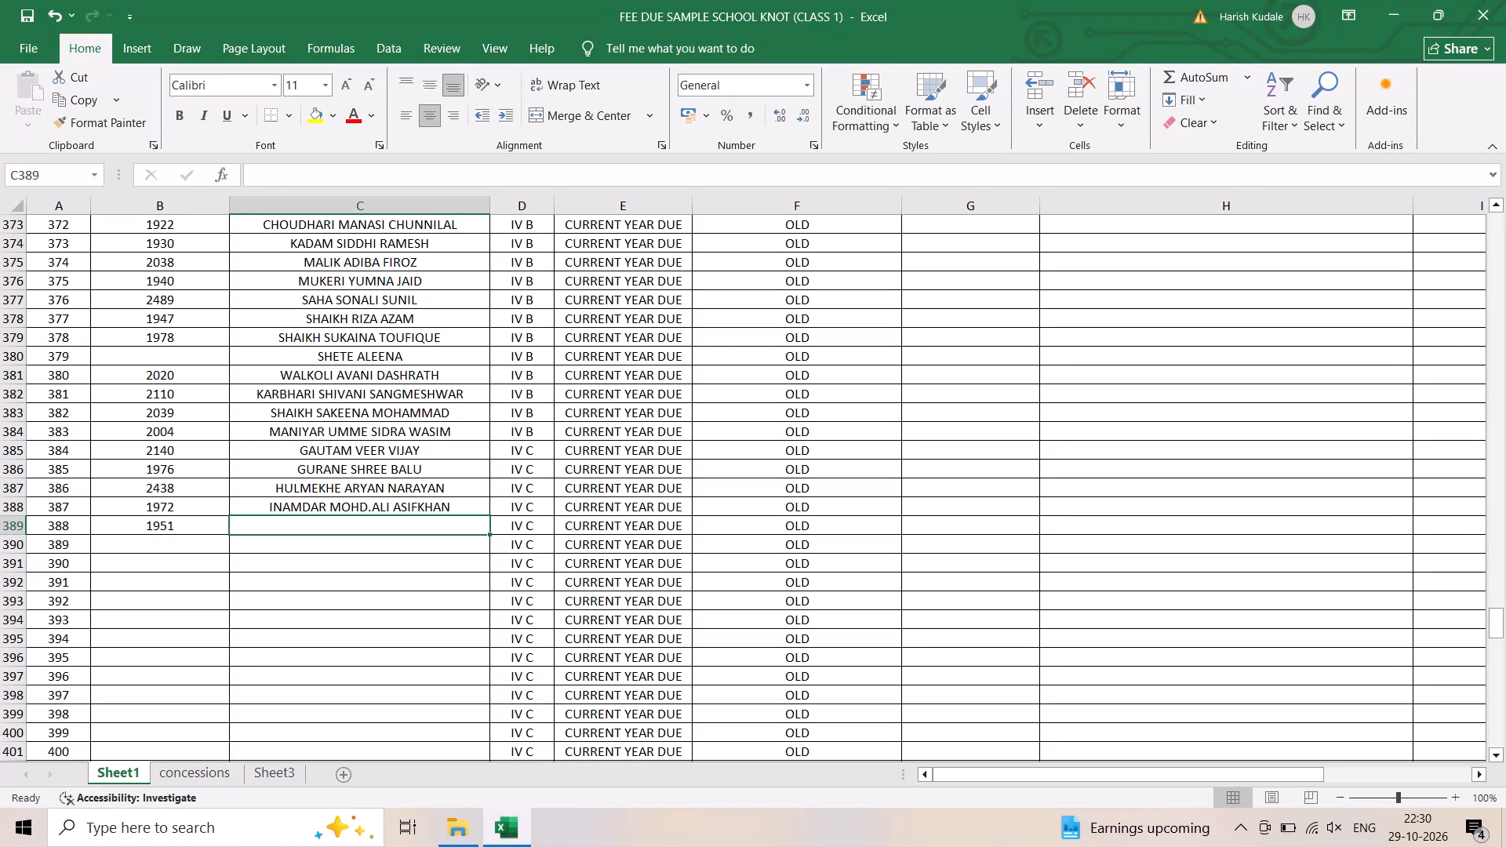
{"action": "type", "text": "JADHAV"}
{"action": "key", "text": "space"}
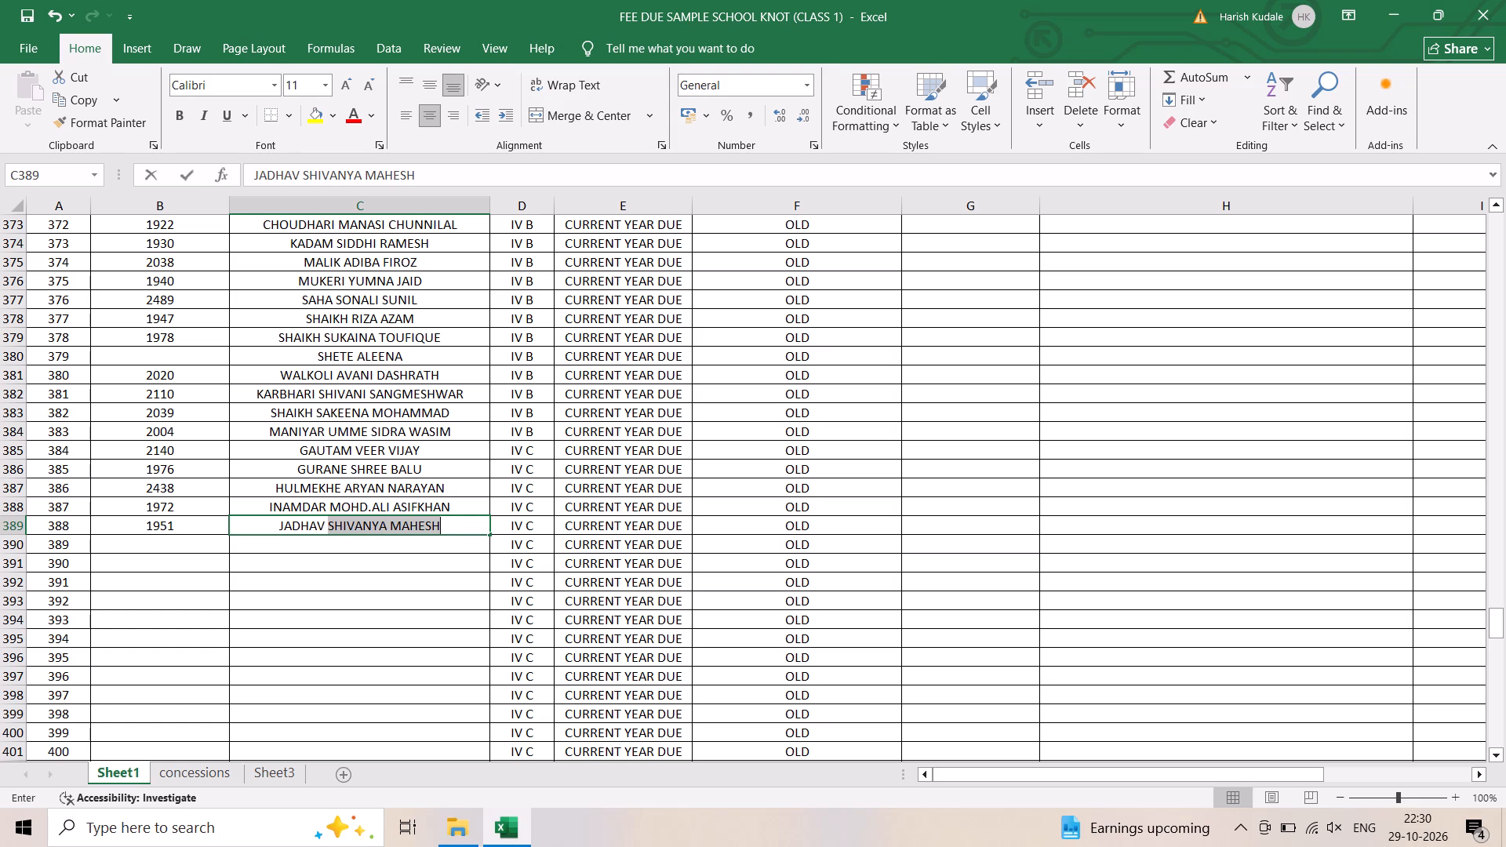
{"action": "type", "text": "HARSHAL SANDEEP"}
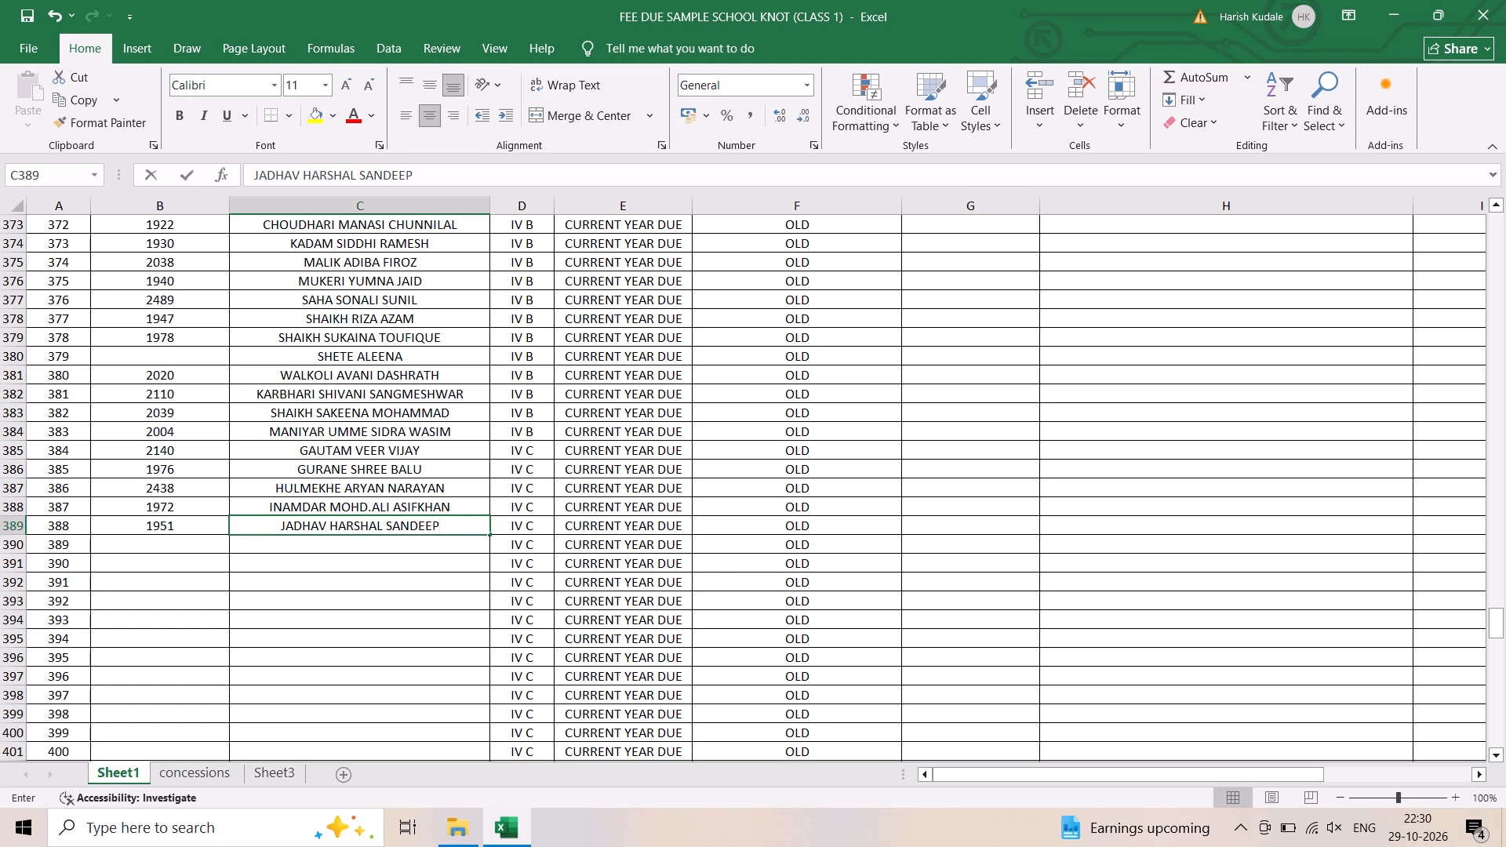
Fill in the student number in B390 and the student's full name in C390 for serial number 389.
{"action": "left_click", "coordinate": [172, 540]}
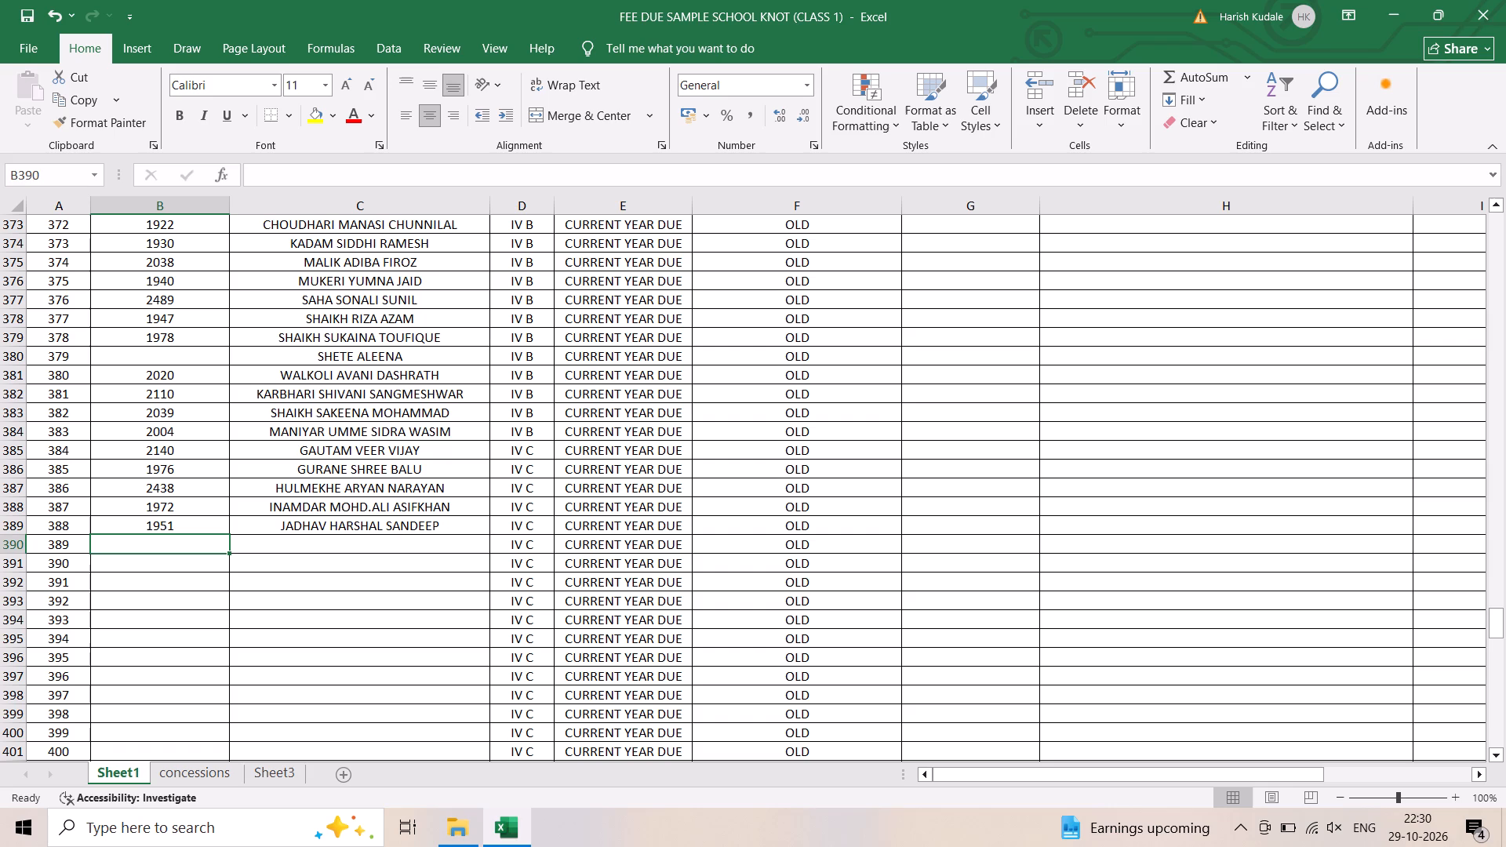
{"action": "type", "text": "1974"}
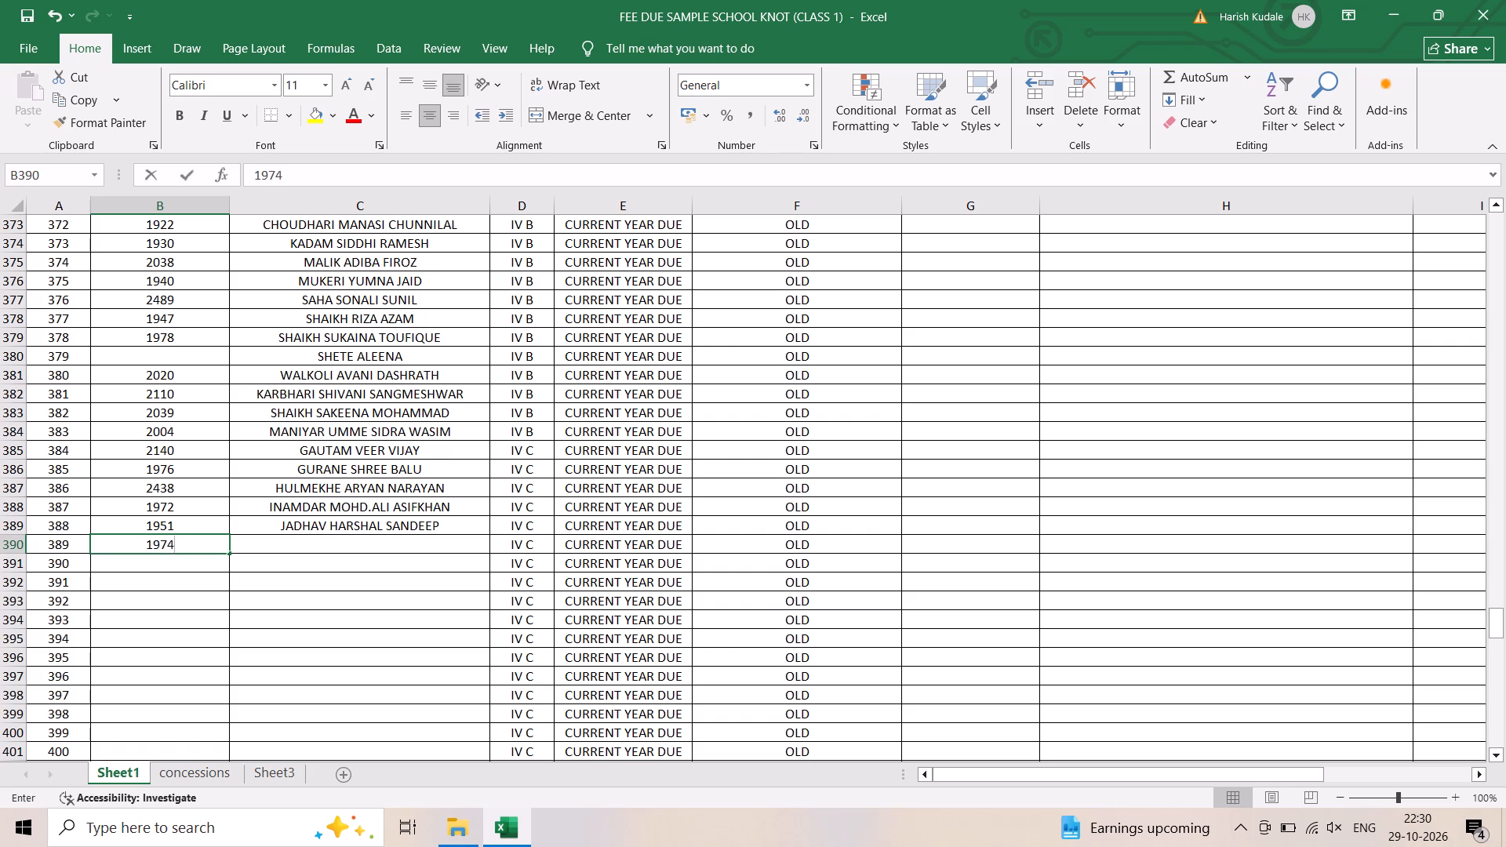
{"action": "left_click", "coordinate": [272, 543]}
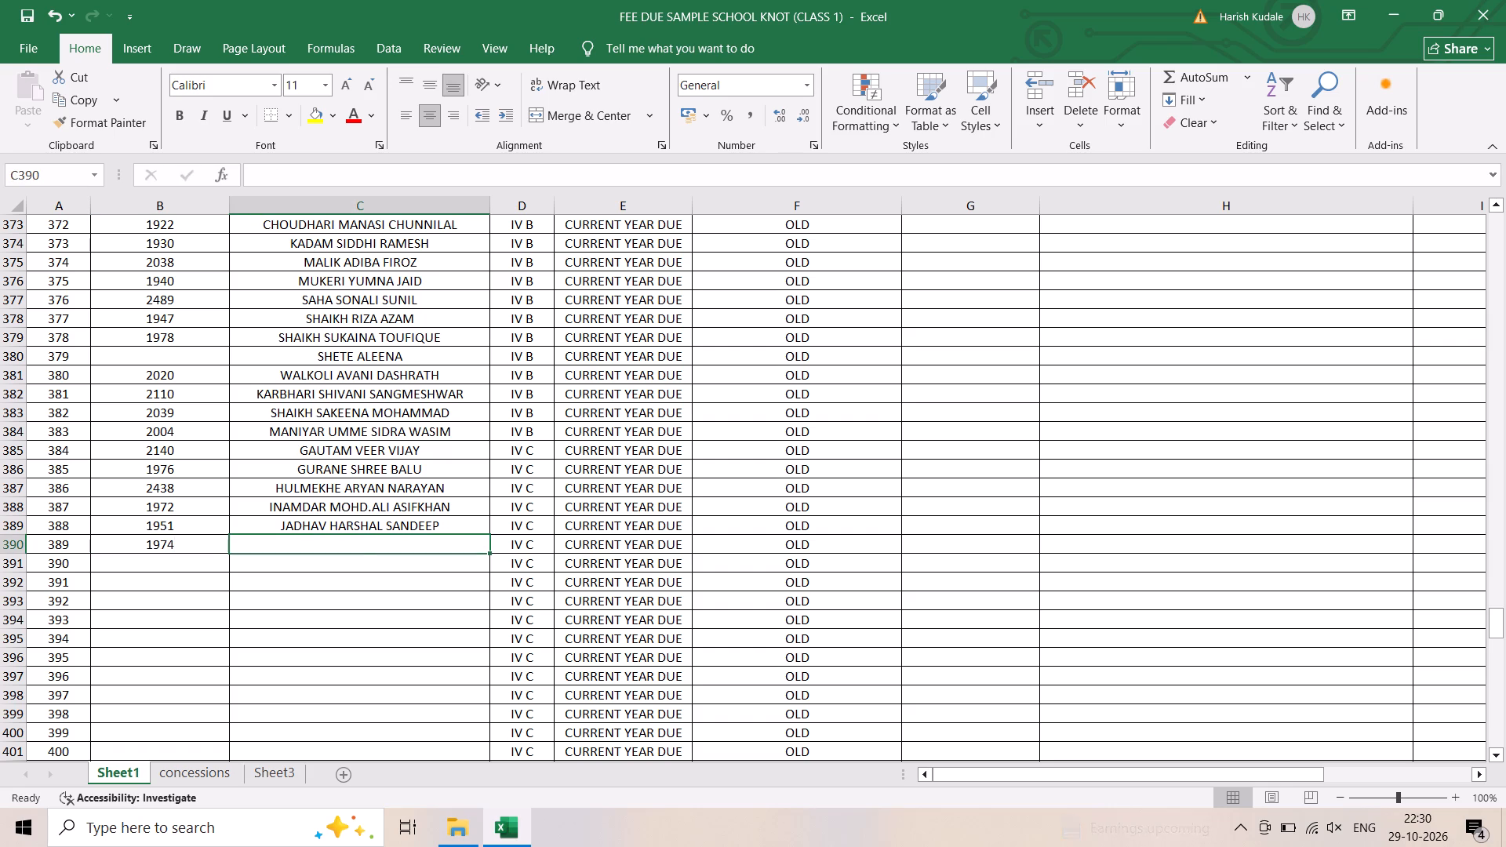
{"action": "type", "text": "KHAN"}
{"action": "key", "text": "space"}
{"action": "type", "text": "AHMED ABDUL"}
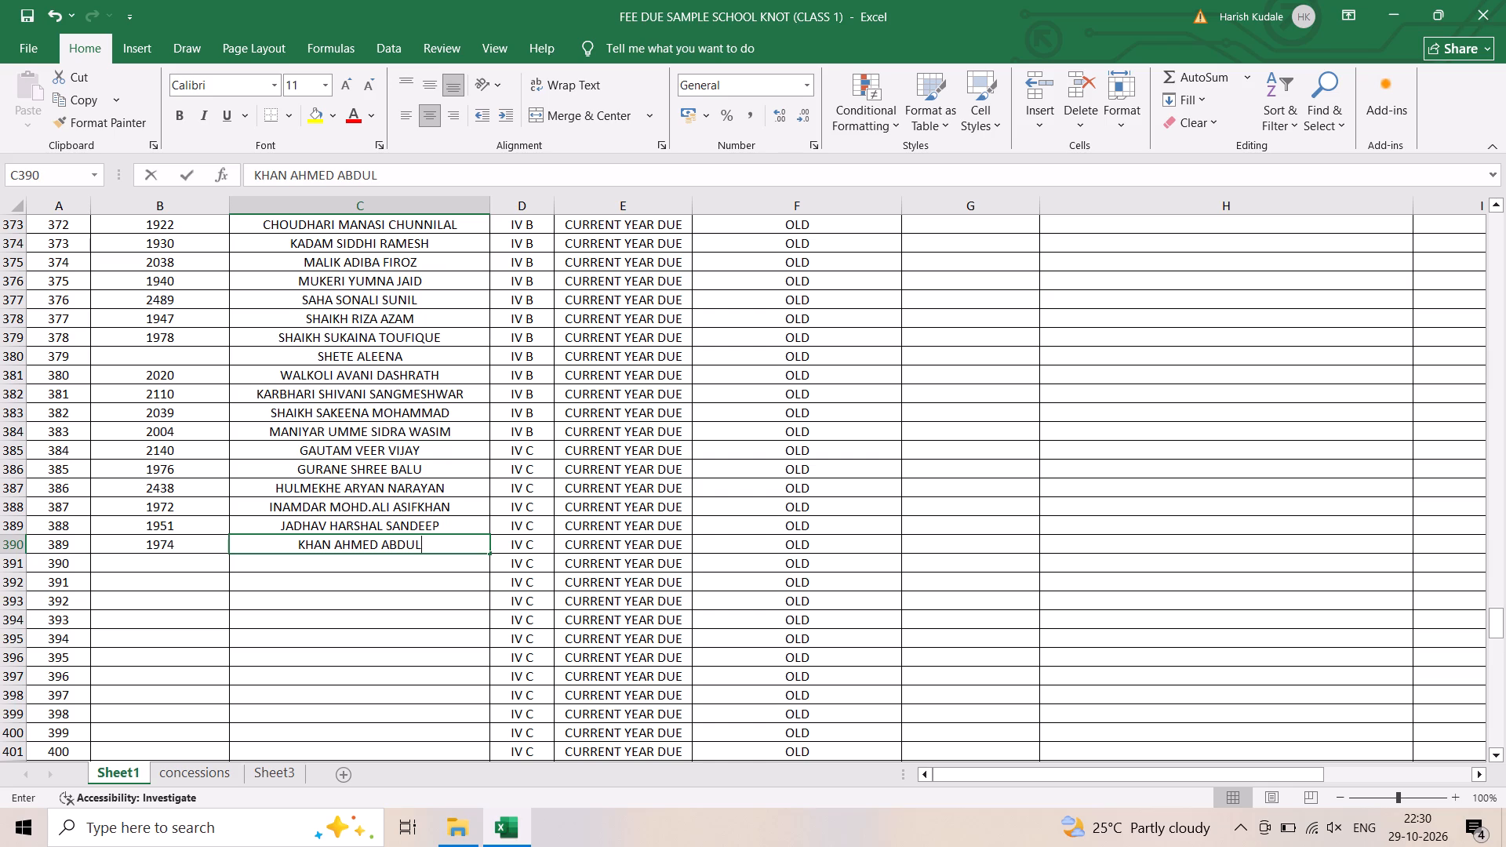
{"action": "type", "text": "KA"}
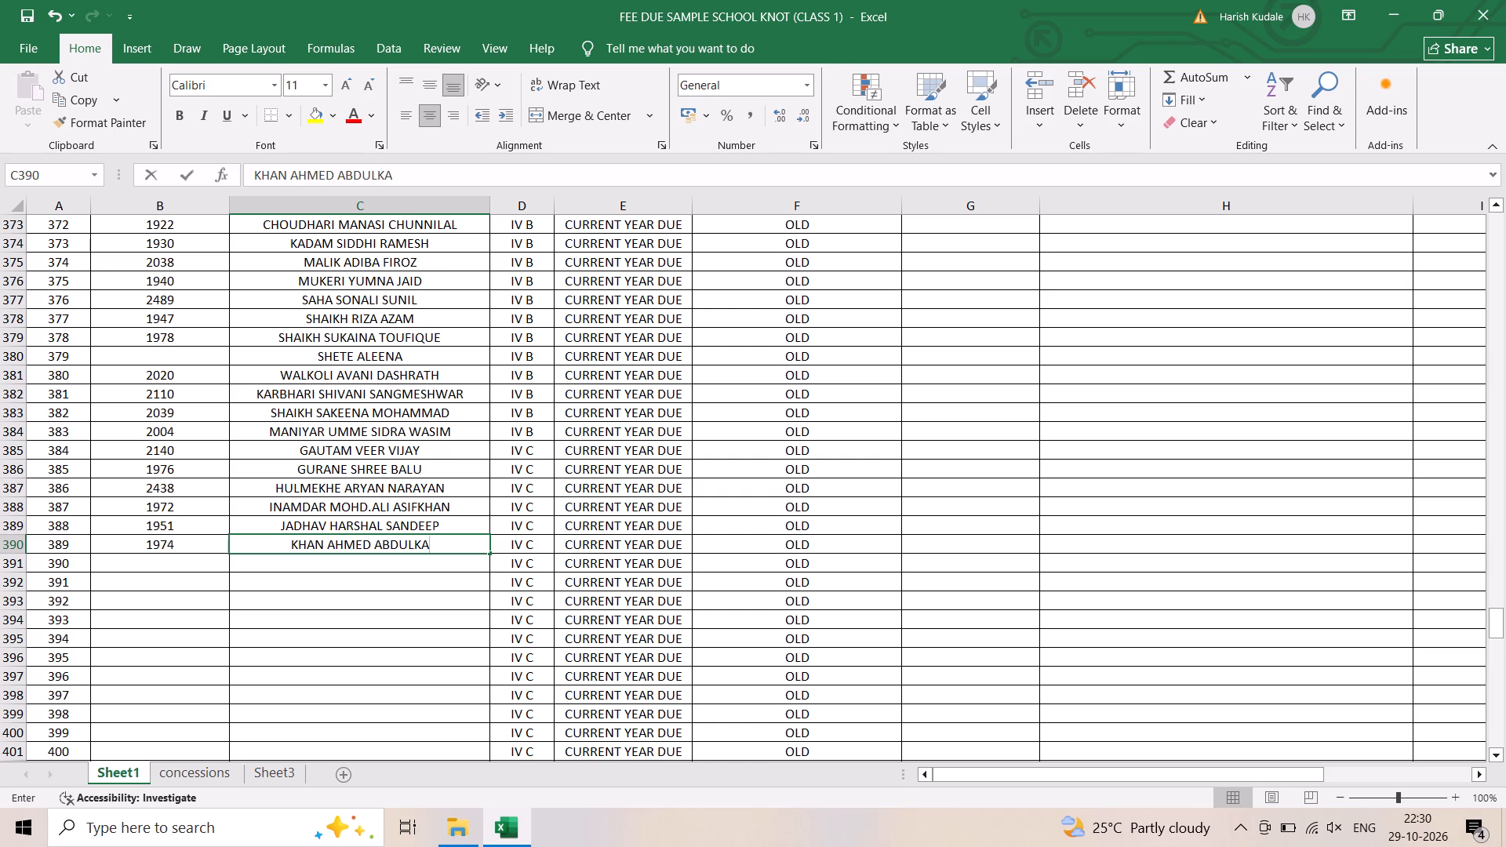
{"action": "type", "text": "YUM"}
Fill in the student number in B391 and the student's full name in C391 for serial number 390.
{"action": "left_click", "coordinate": [187, 560]}
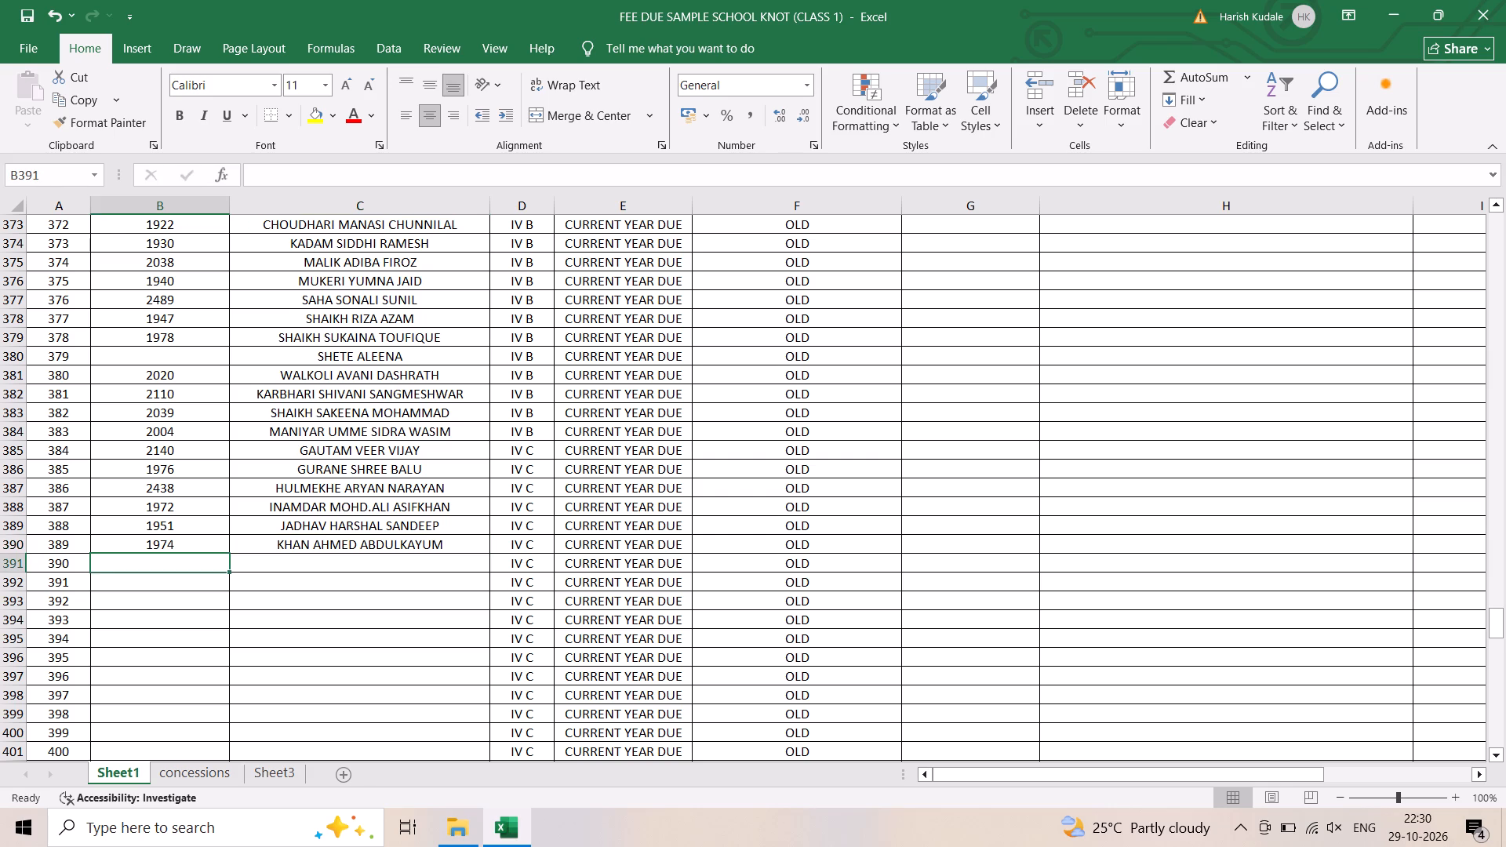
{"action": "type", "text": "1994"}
{"action": "left_click", "coordinate": [321, 566]}
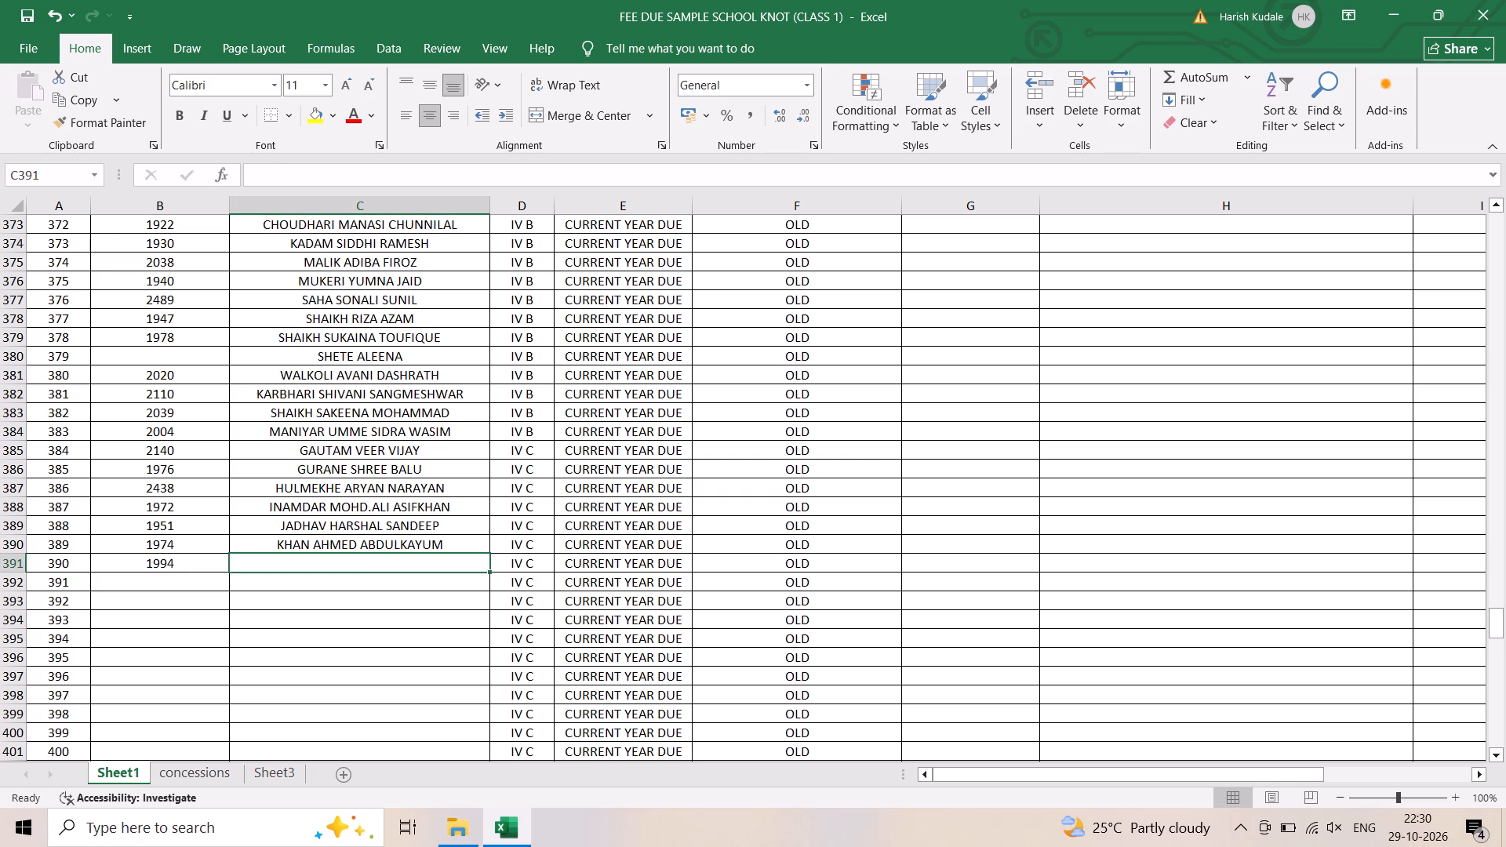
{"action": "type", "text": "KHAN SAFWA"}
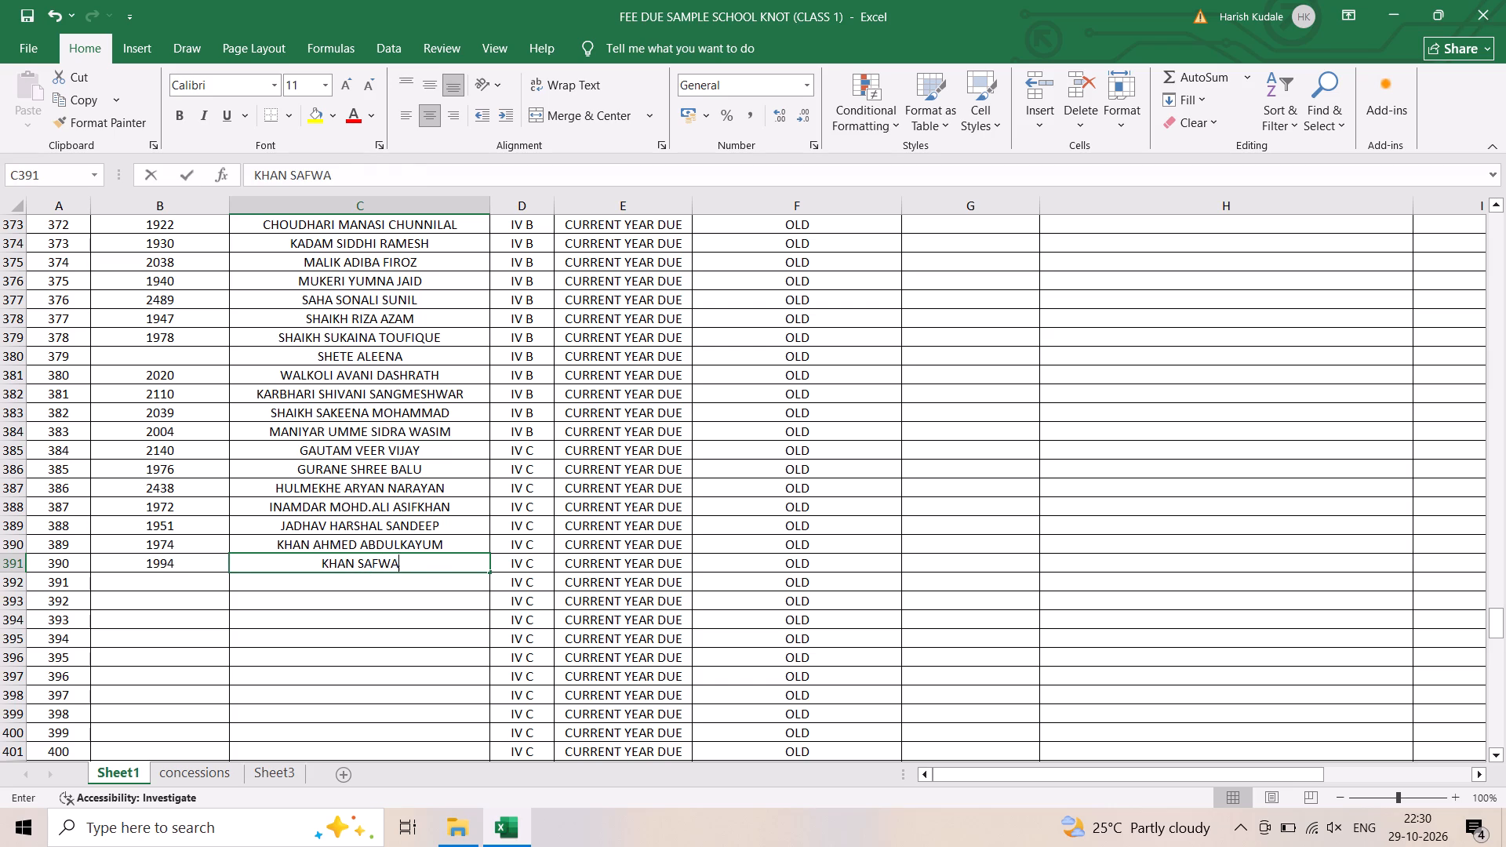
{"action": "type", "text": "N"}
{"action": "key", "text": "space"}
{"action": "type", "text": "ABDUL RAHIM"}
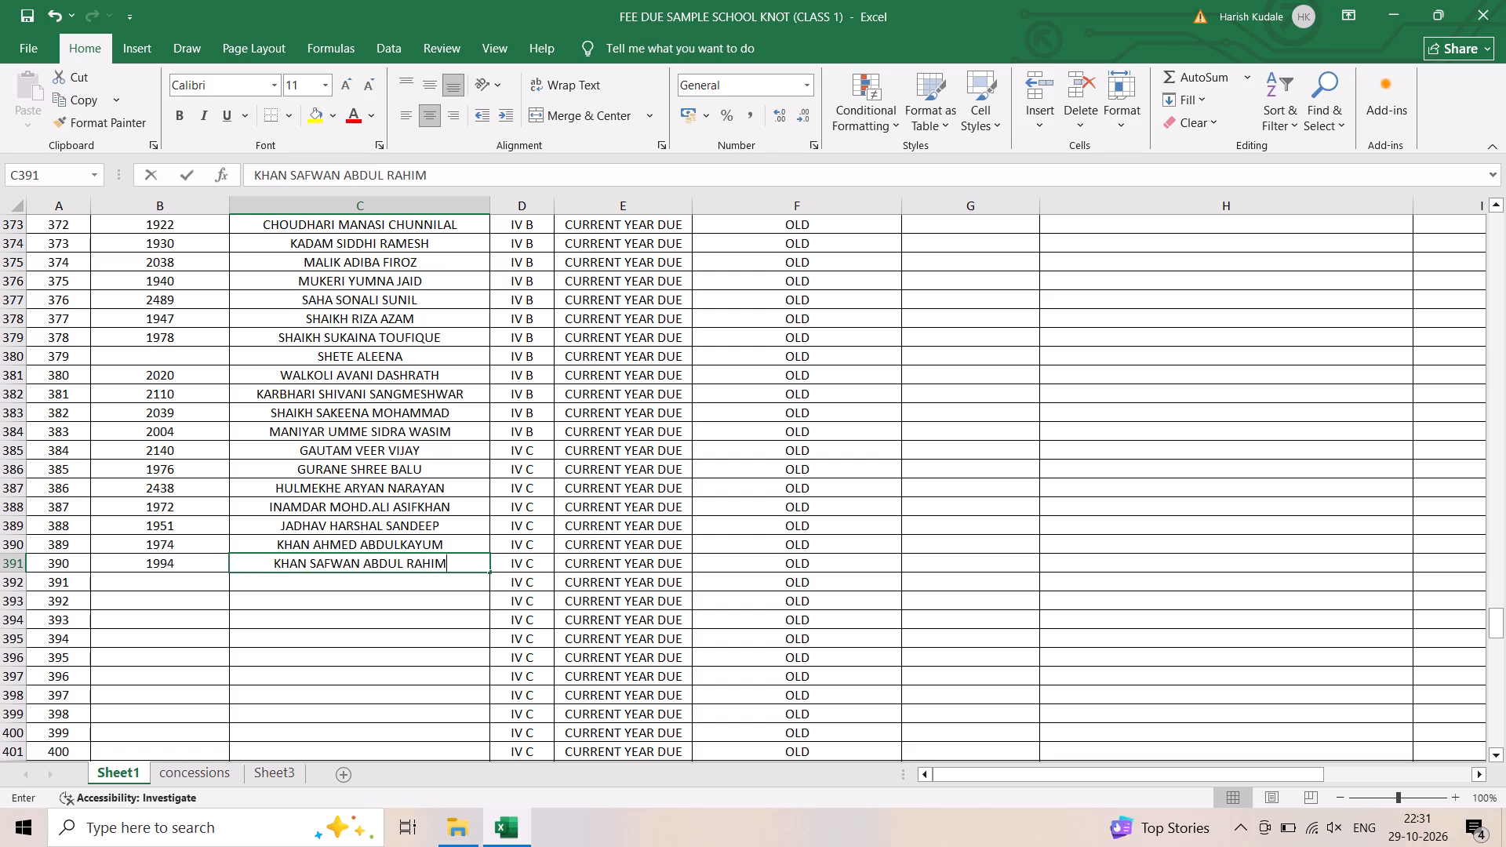
Fill in the student number in B392 and the student's full name in C392 for serial number 391.
{"action": "left_click", "coordinate": [181, 587]}
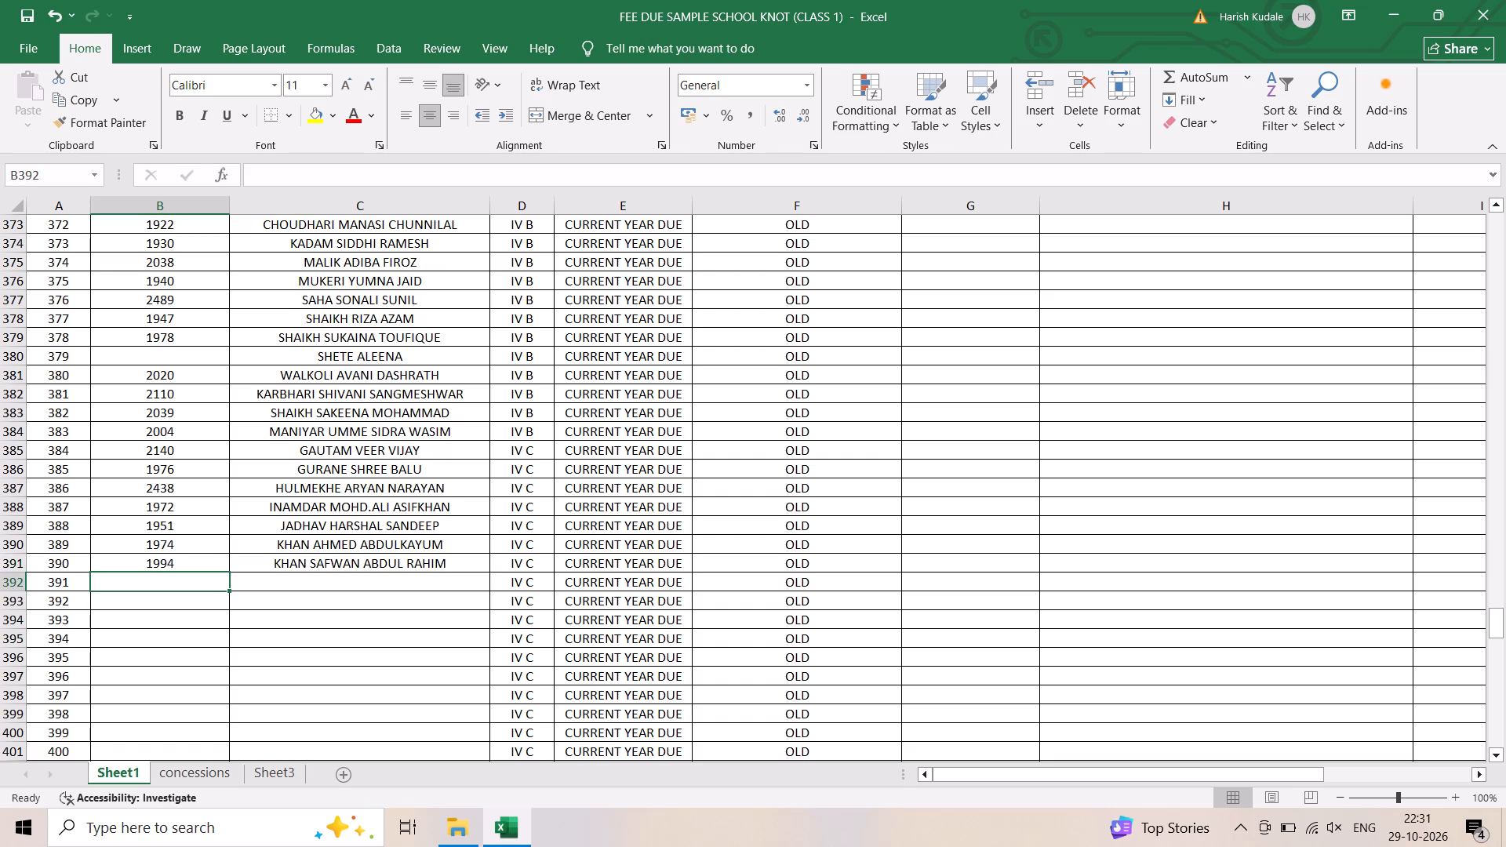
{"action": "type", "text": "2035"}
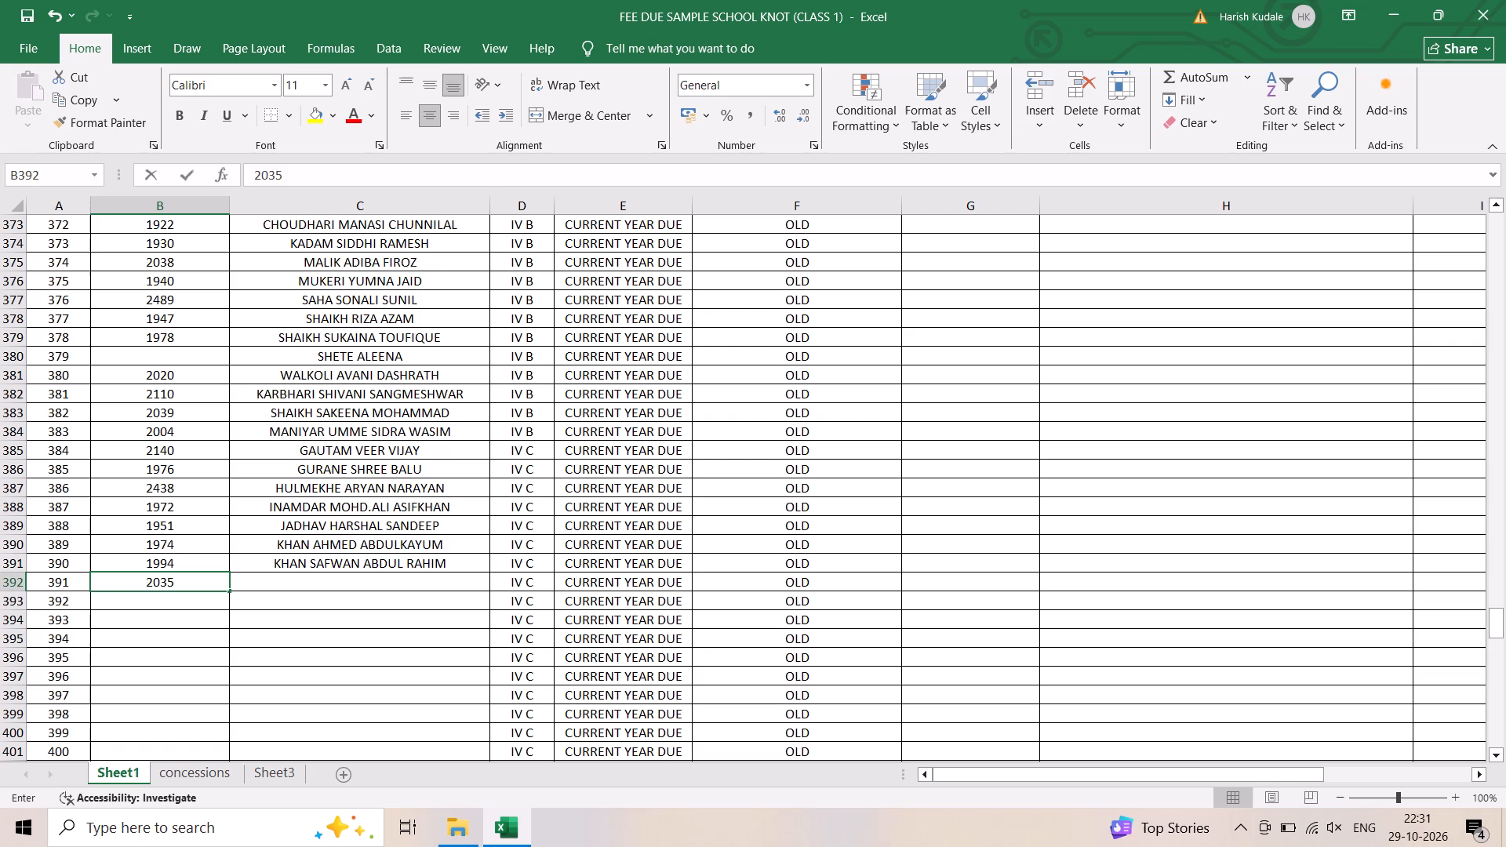
{"action": "left_click", "coordinate": [271, 583]}
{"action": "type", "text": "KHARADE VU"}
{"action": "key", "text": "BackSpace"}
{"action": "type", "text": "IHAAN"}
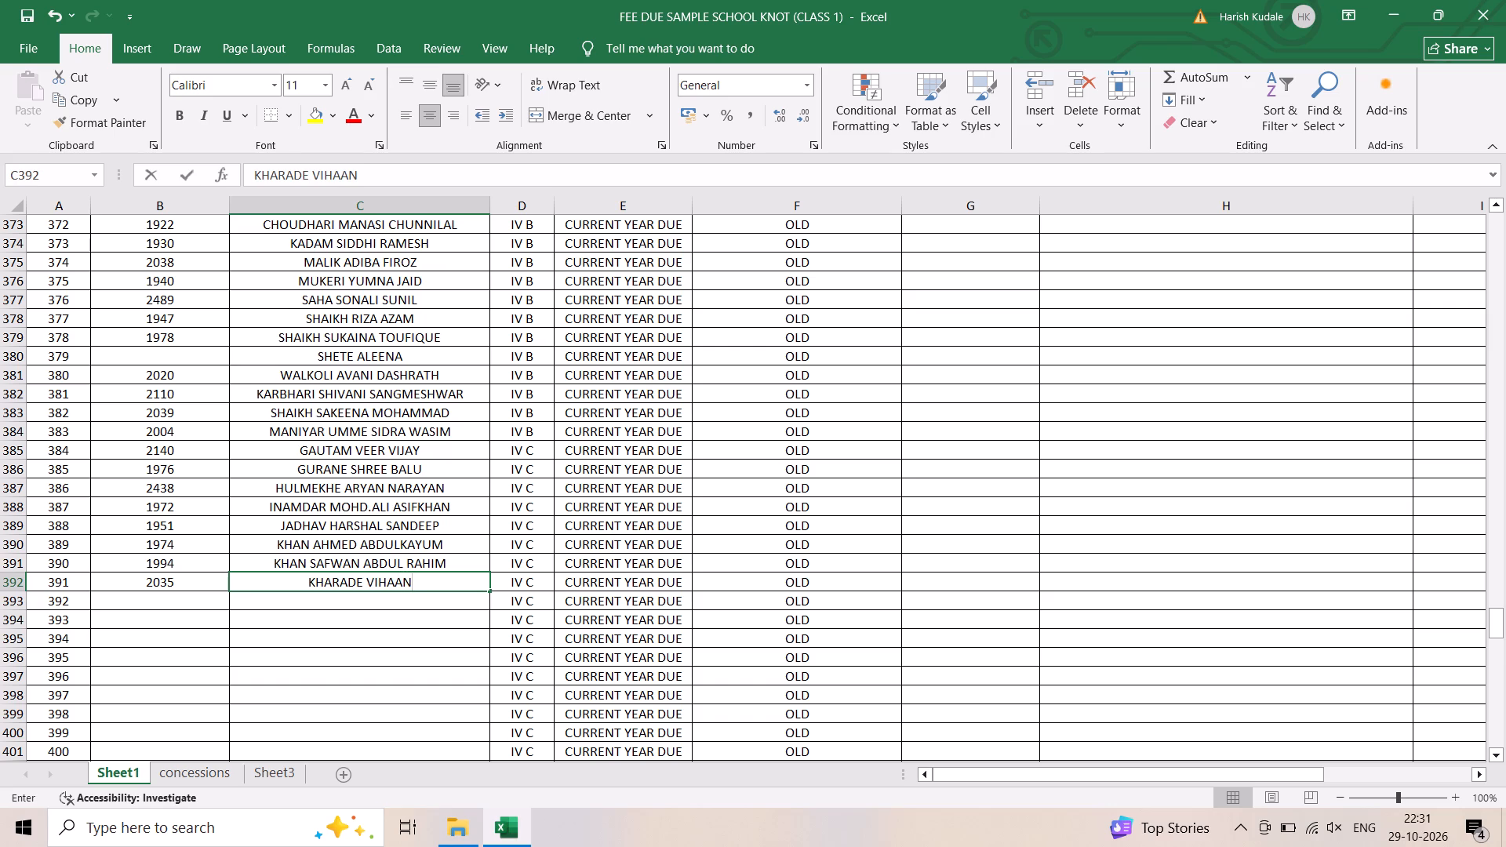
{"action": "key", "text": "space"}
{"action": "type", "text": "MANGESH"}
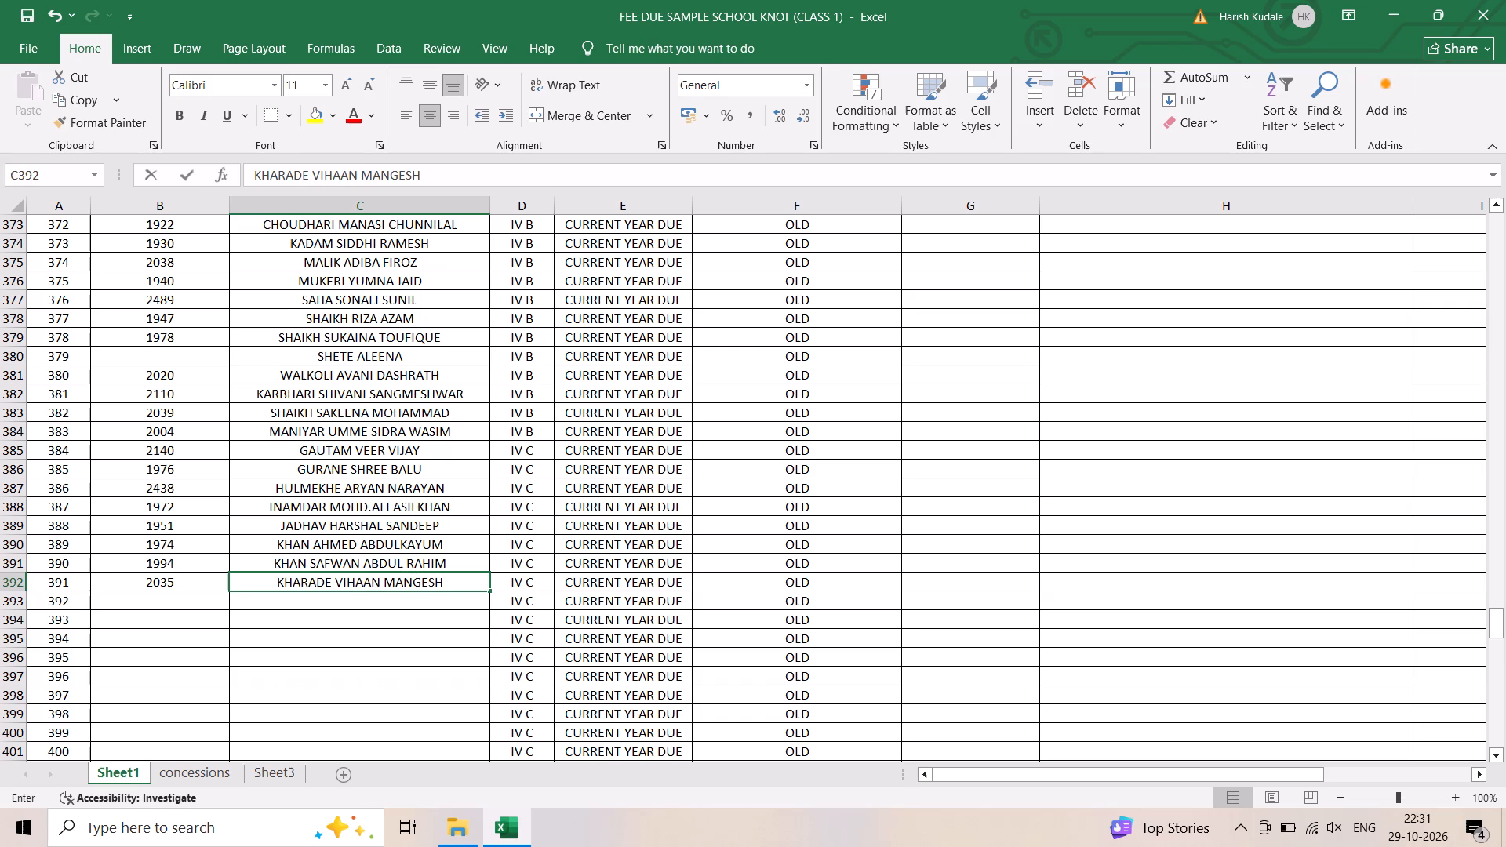
Fill in the student number in B393 and the student's name in C393 for serial number 392.
{"action": "left_click", "coordinate": [190, 602]}
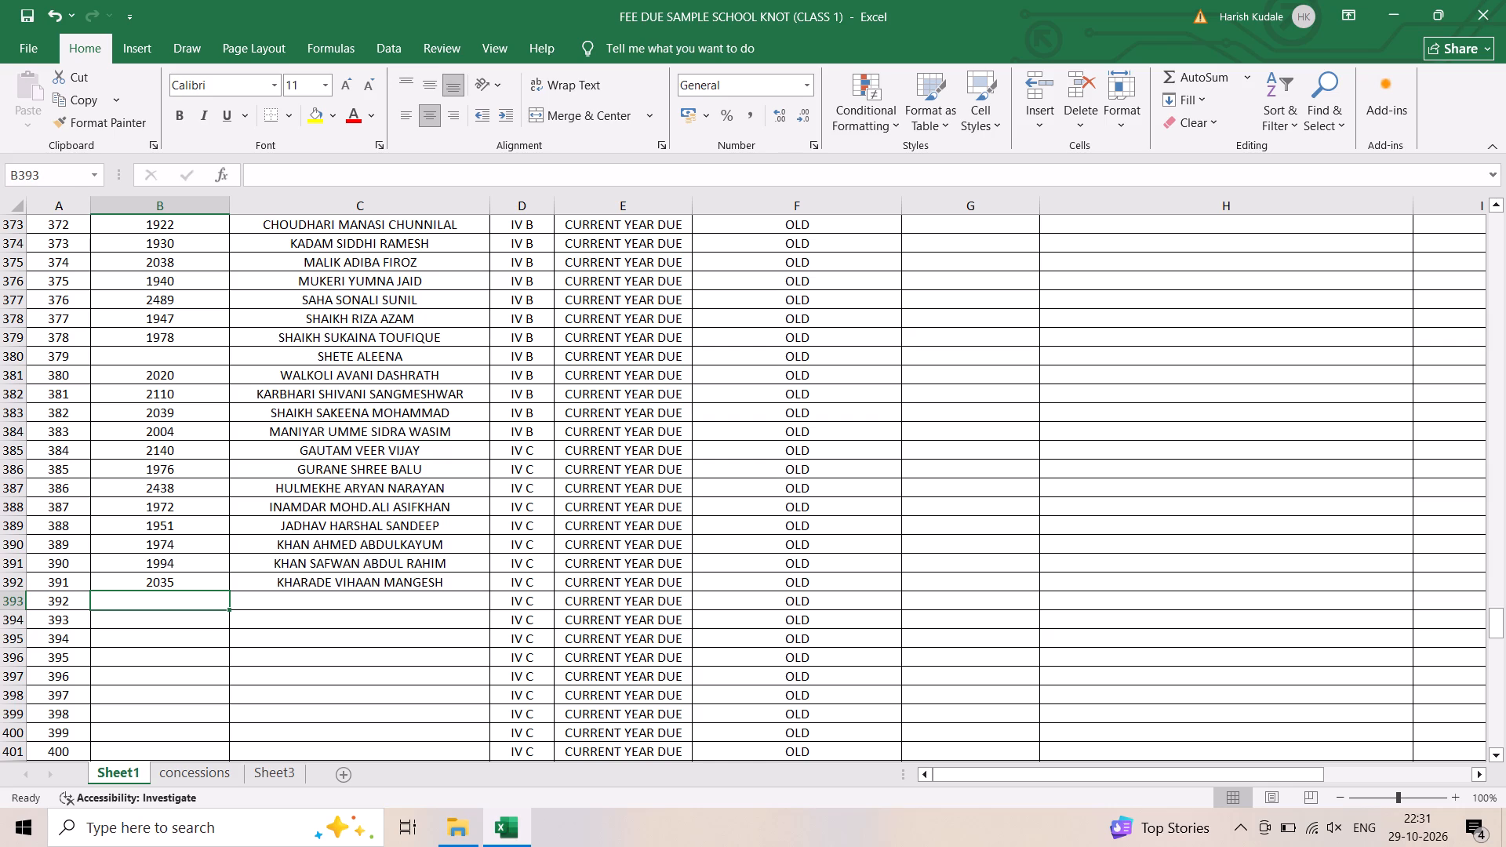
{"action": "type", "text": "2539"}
{"action": "left_click", "coordinate": [264, 598]}
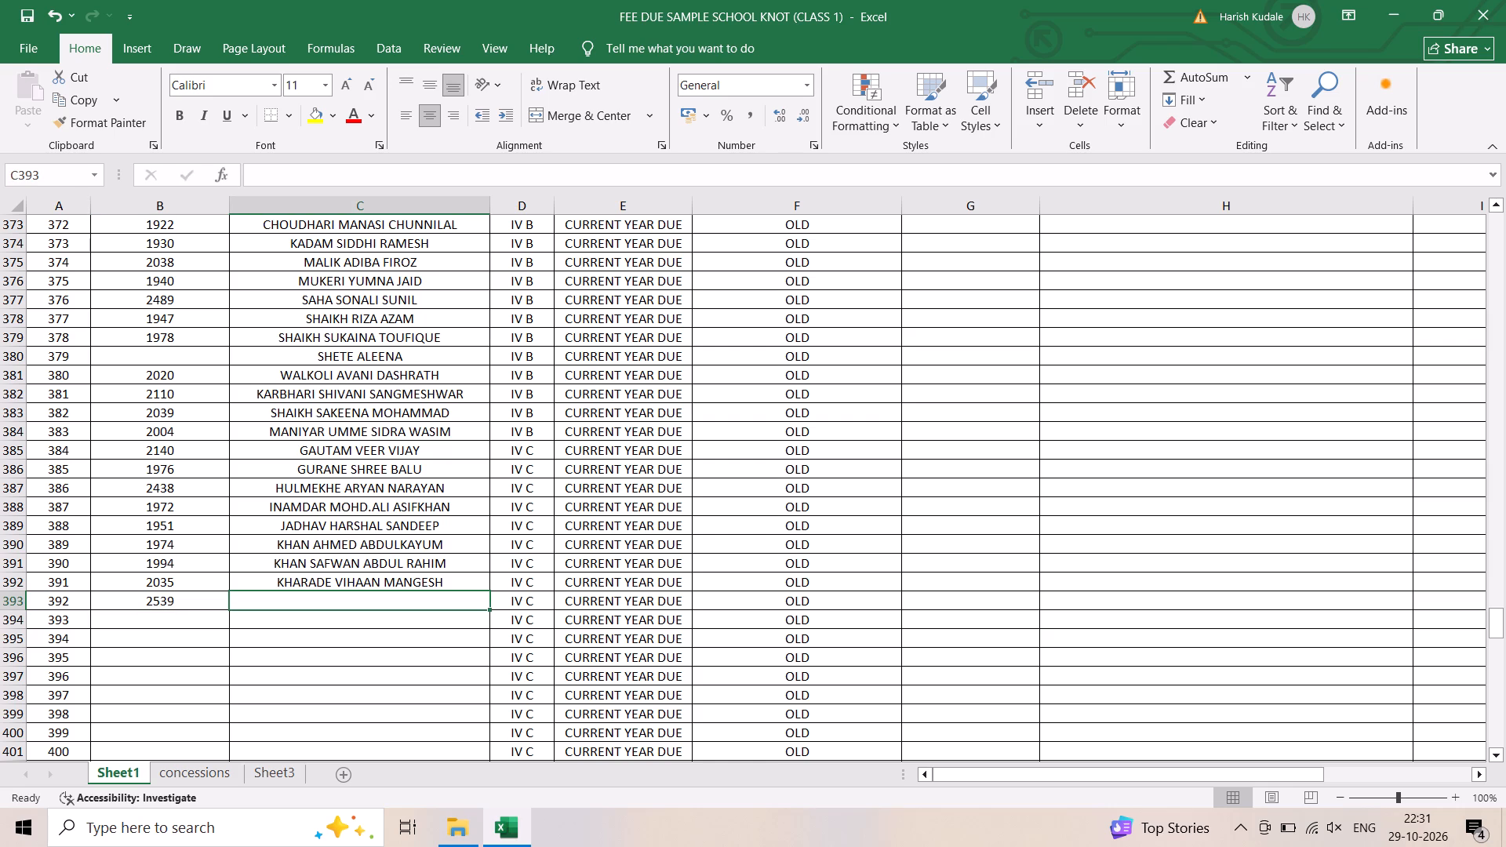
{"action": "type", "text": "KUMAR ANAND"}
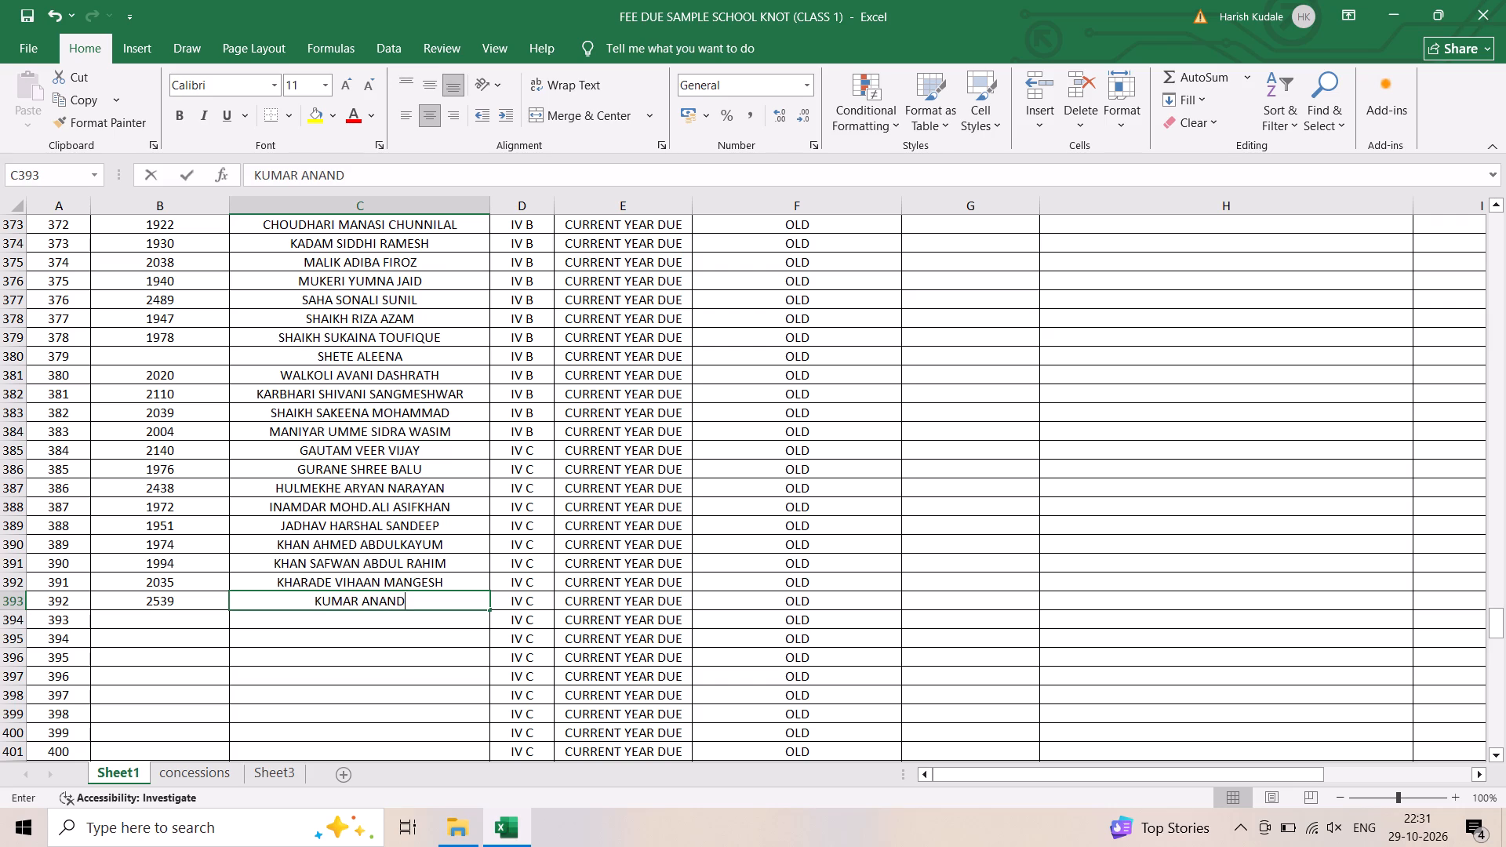
Fill in the student number in B394 and the student's full name in C394 for serial number 393.
{"action": "left_click", "coordinate": [191, 620]}
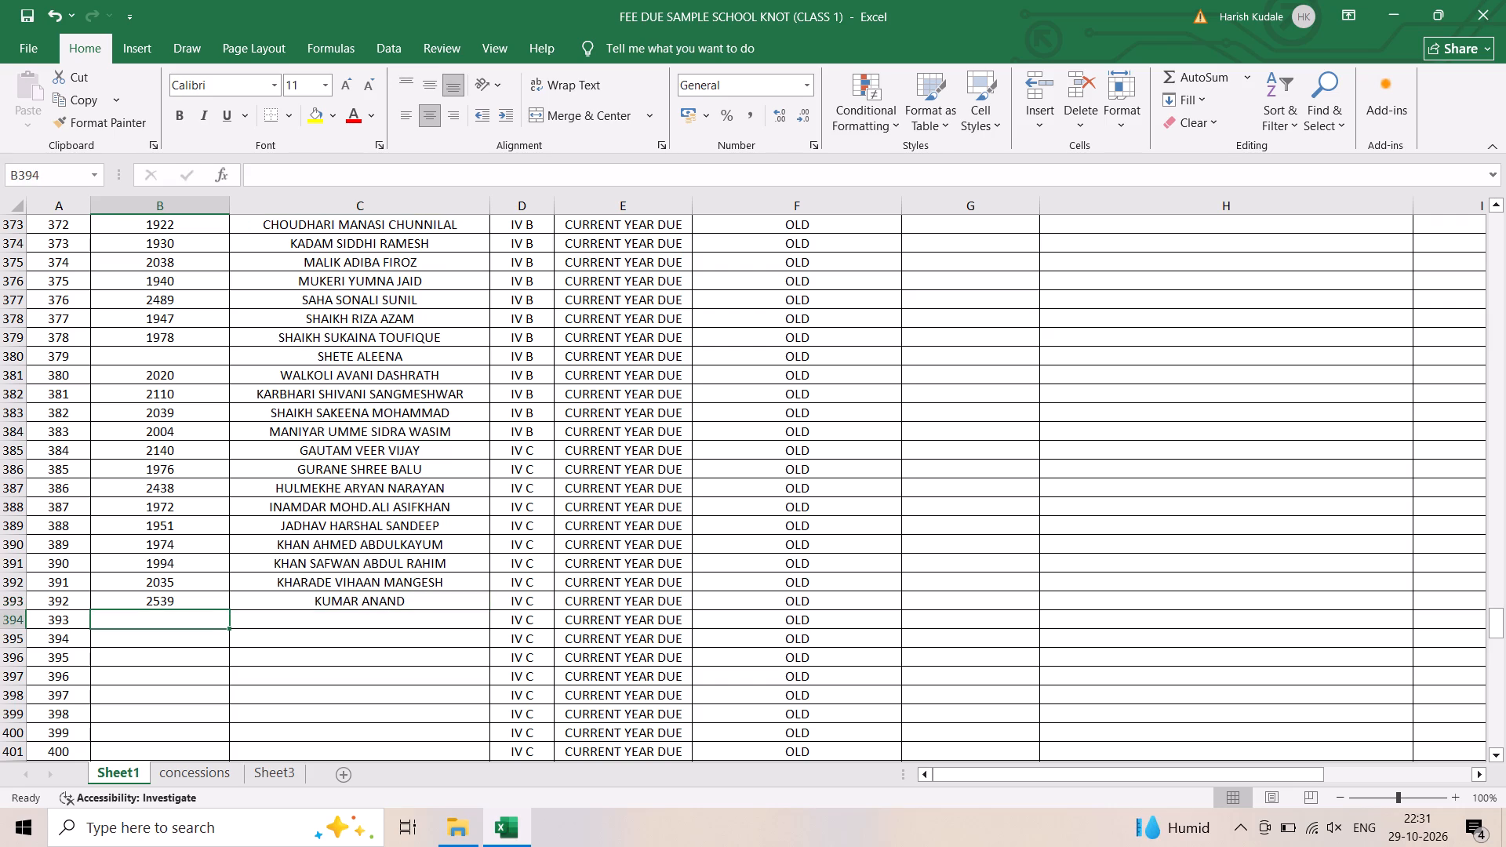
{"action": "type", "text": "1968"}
{"action": "left_click", "coordinate": [271, 618]}
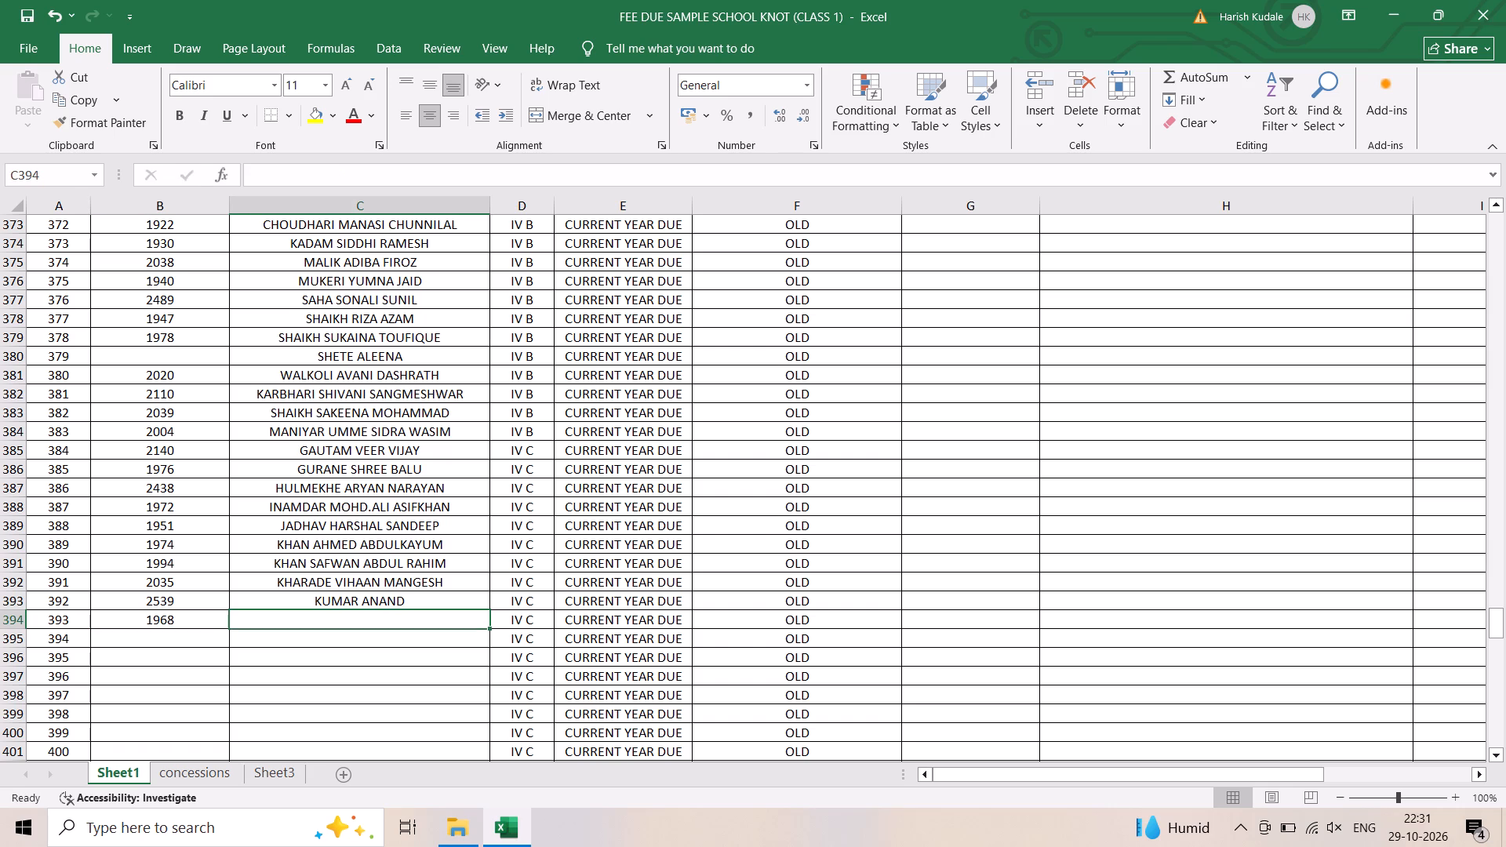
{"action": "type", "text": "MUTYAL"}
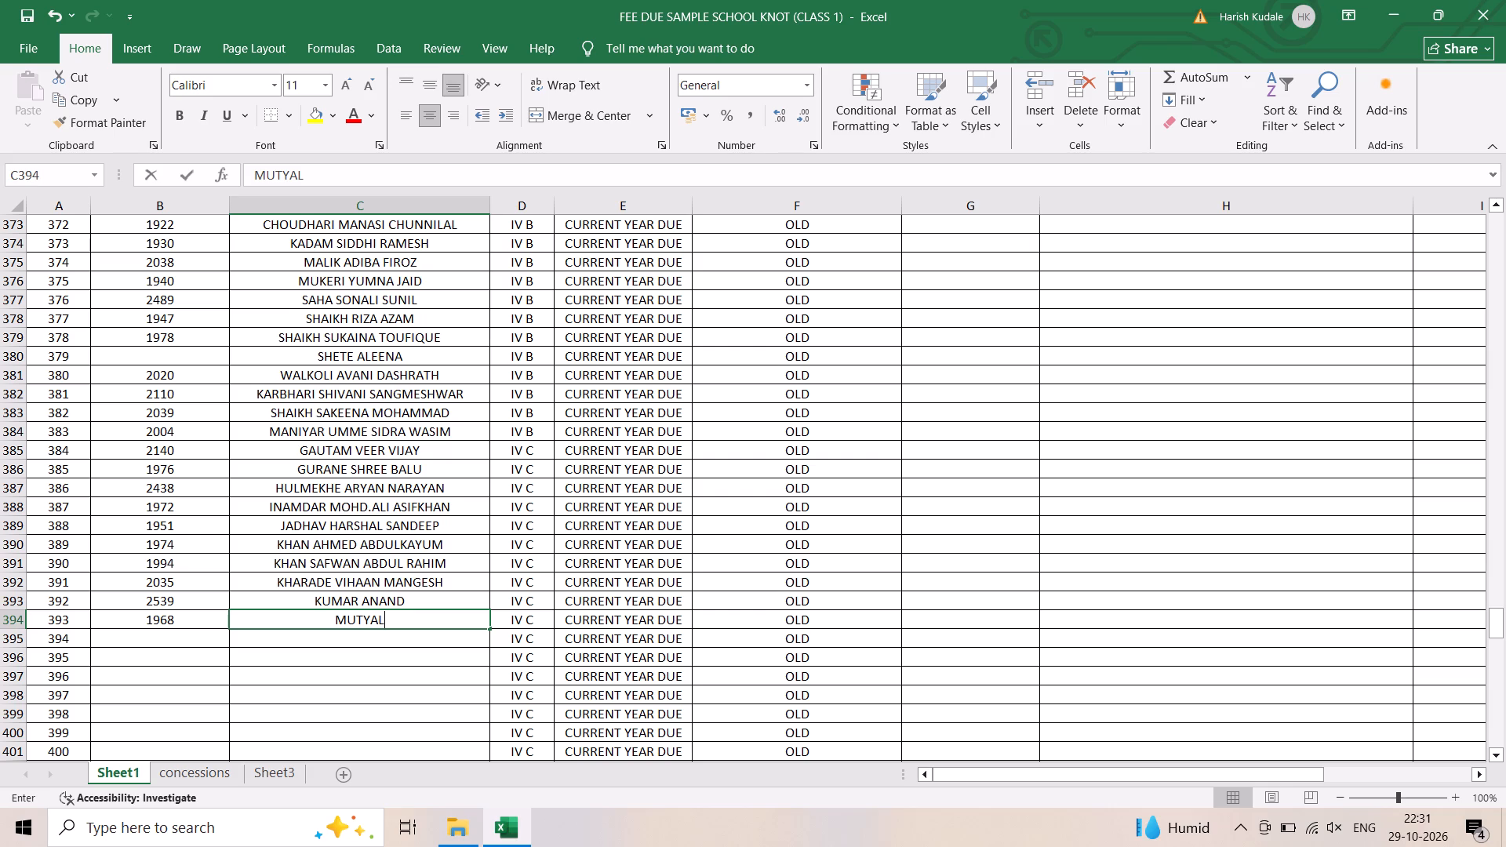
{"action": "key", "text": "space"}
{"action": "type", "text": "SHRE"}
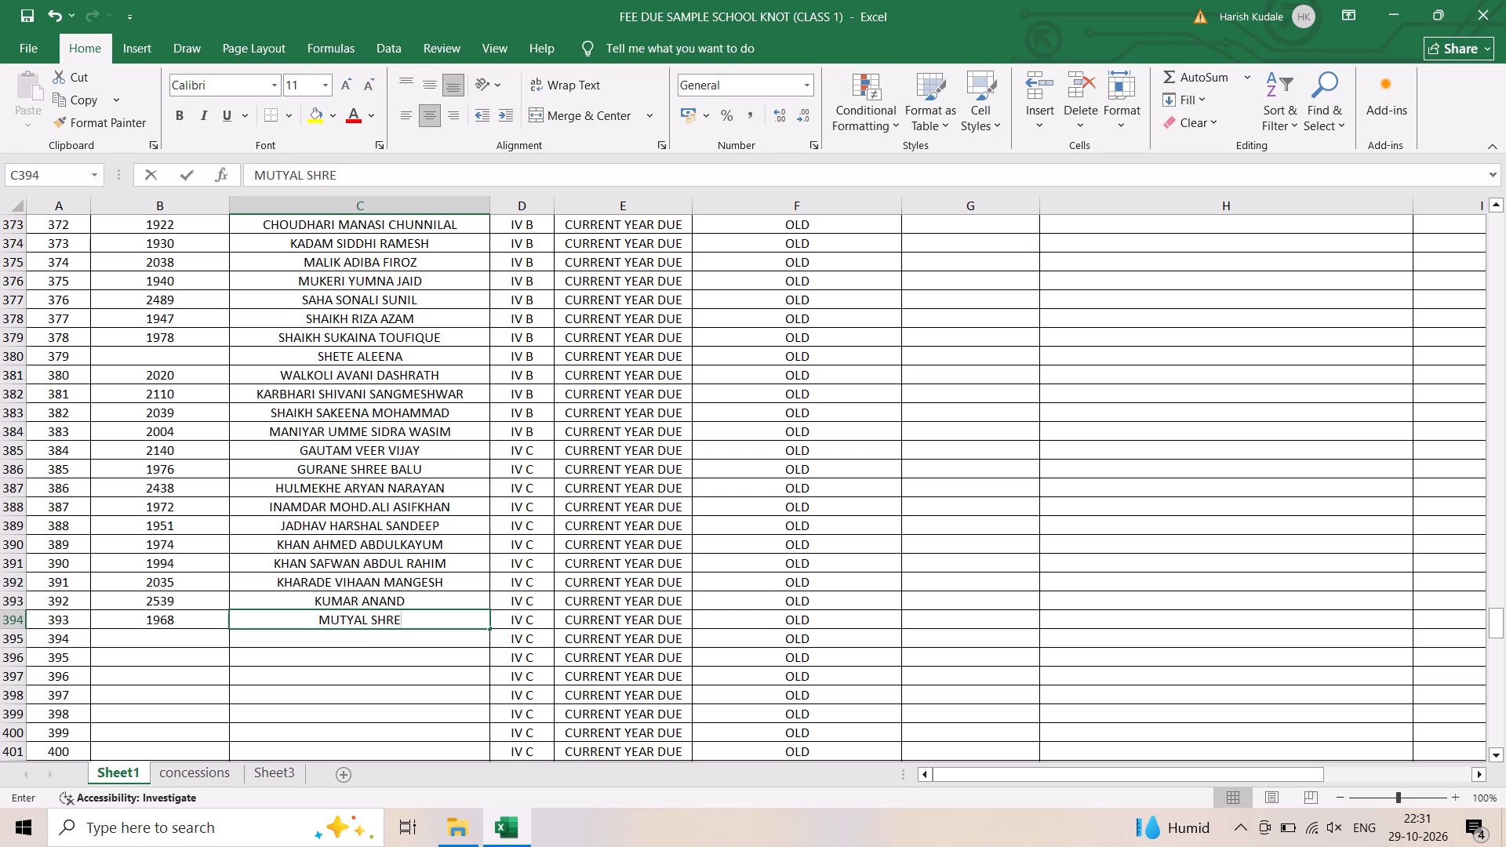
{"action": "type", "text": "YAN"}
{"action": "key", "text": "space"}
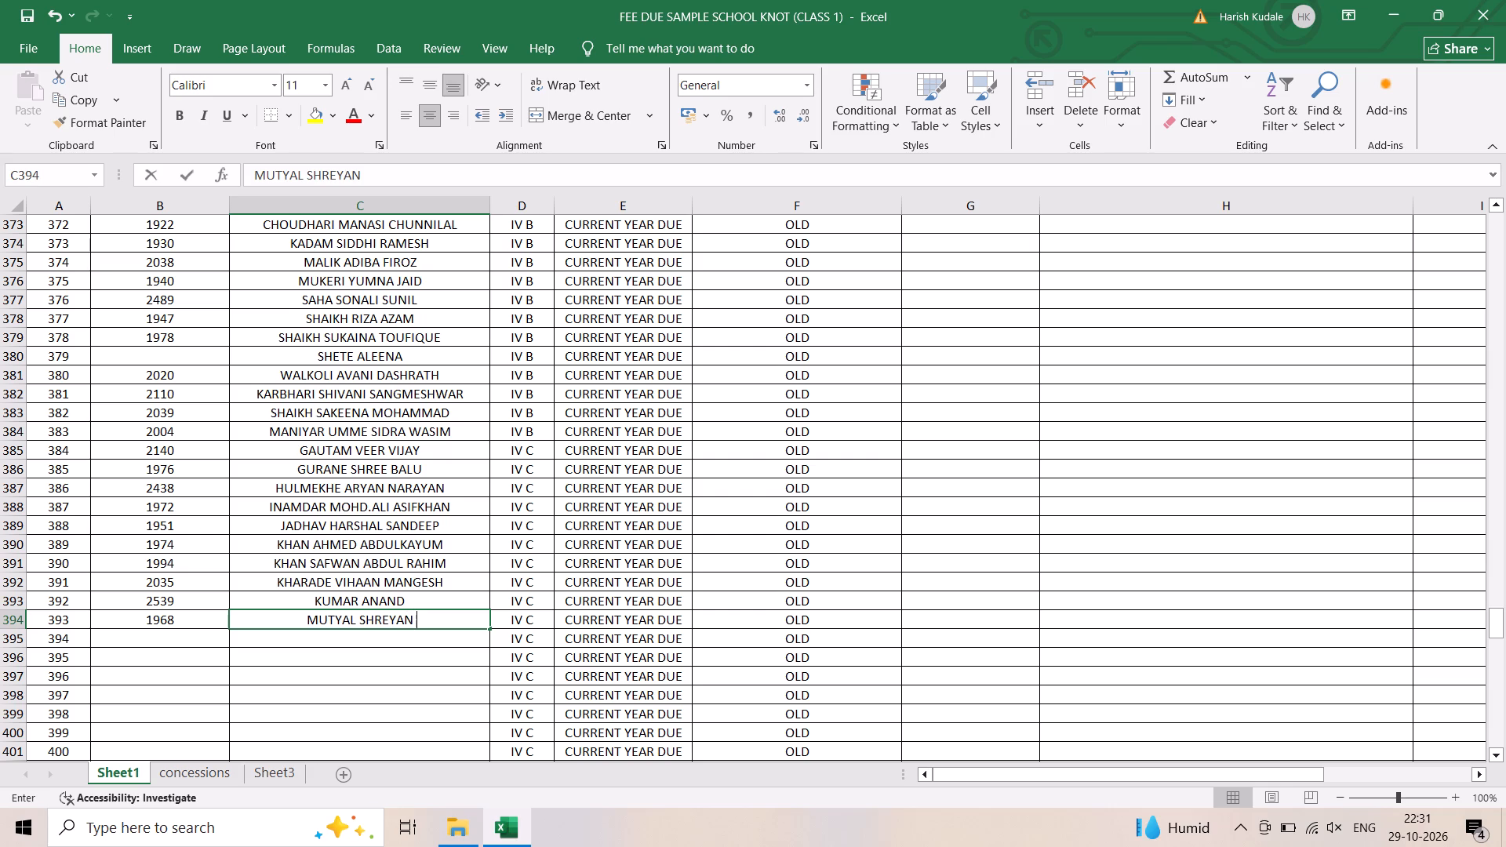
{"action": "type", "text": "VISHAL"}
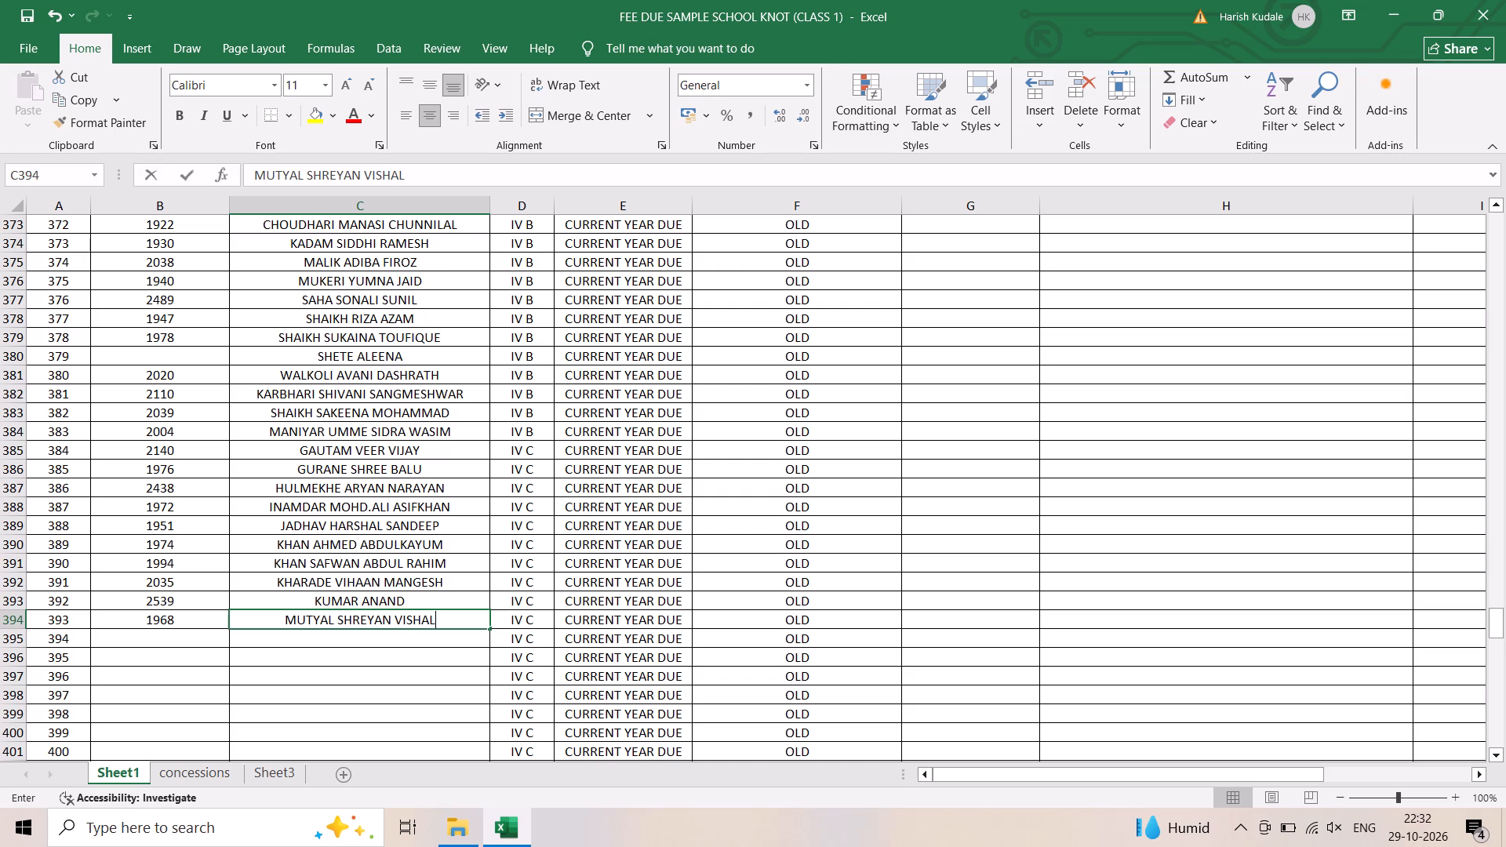
Fill in the student number in B395 and the student's full name in C395 for serial number 394.
{"action": "left_click", "coordinate": [175, 635]}
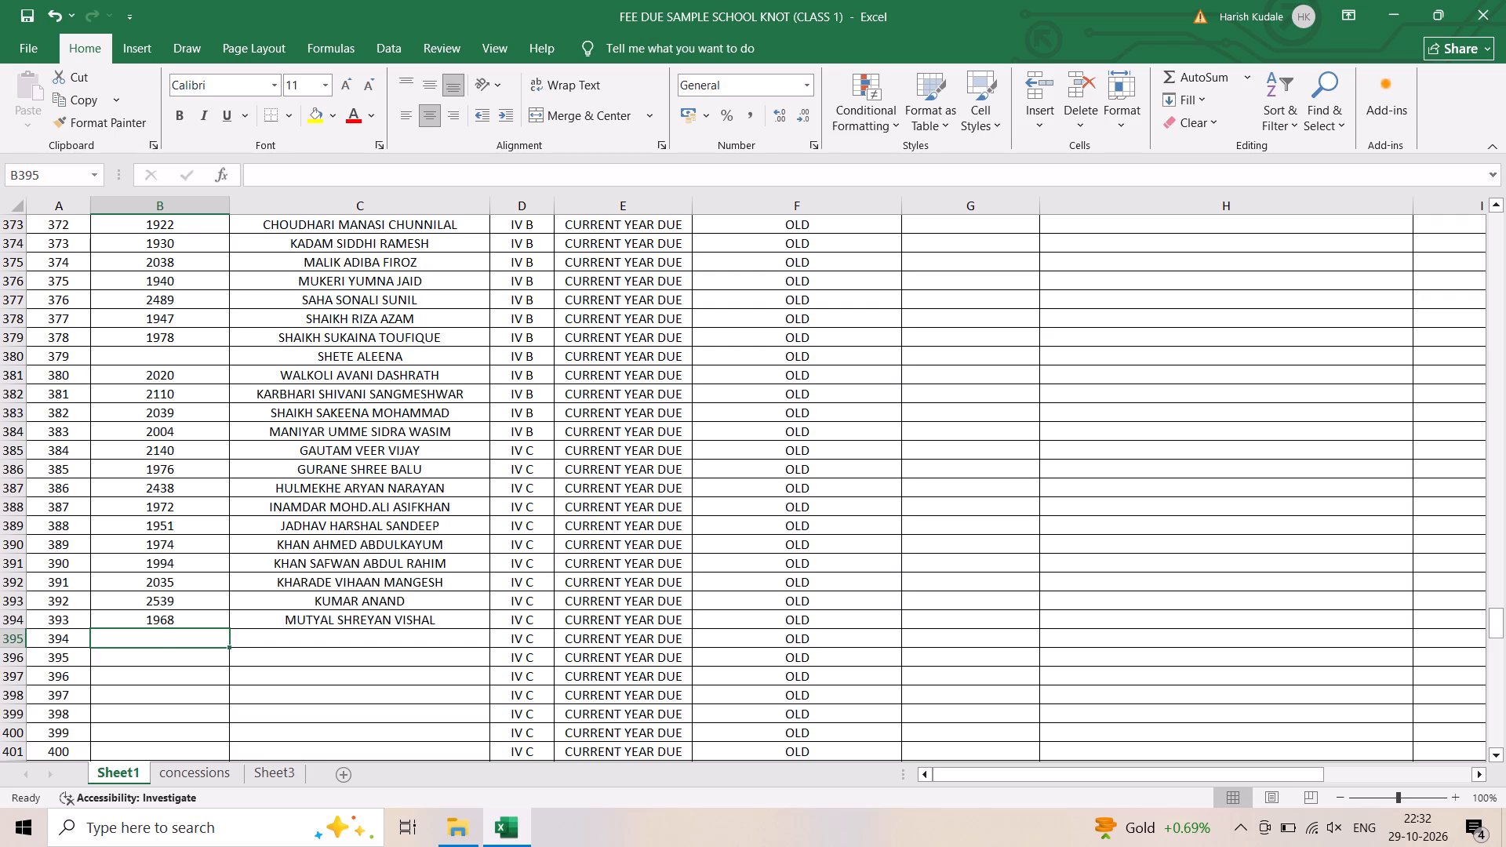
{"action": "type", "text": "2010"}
{"action": "left_click", "coordinate": [269, 637]}
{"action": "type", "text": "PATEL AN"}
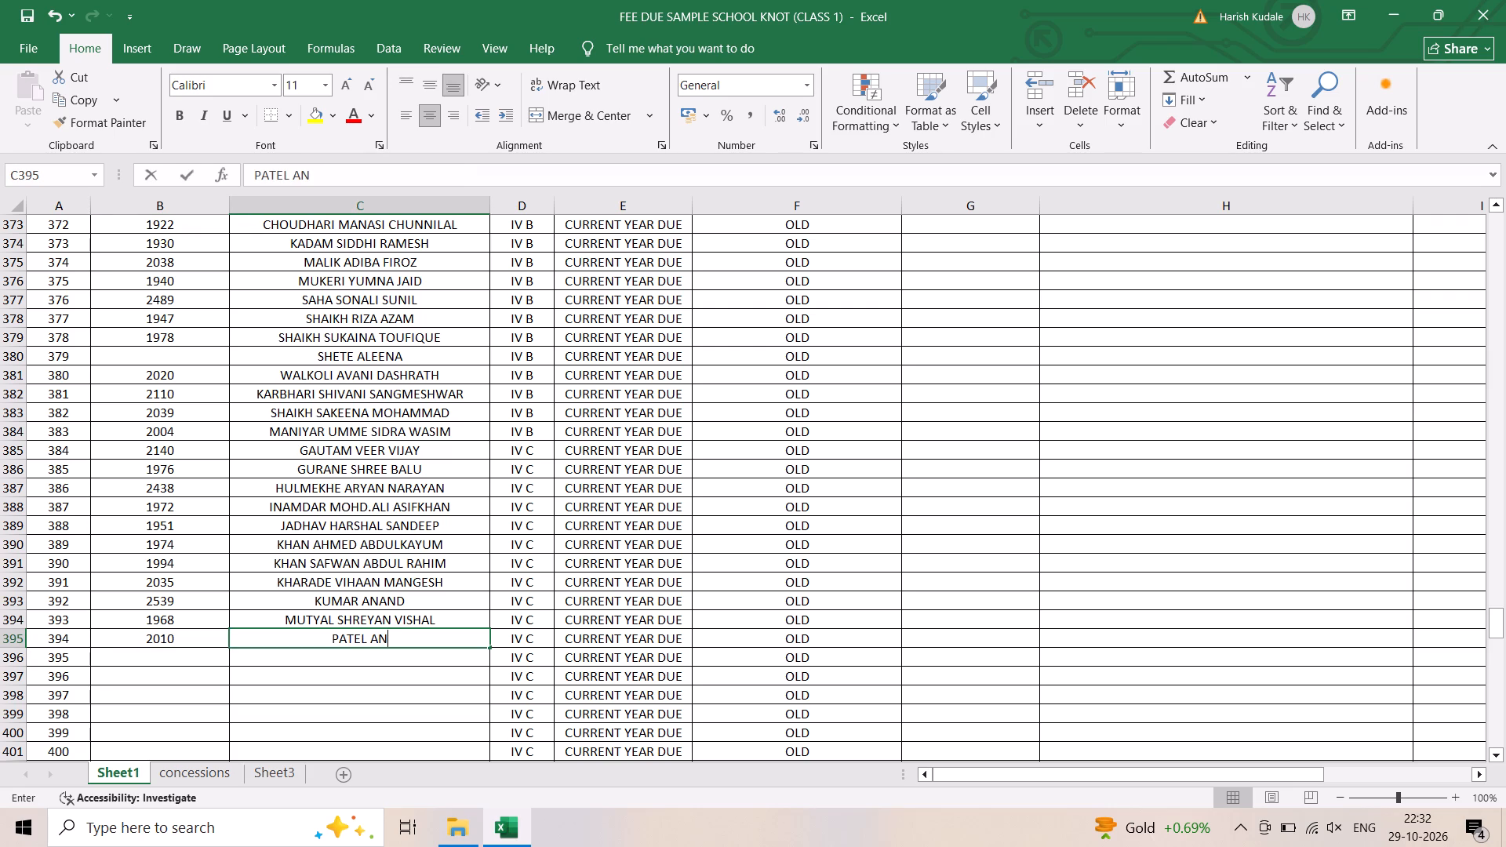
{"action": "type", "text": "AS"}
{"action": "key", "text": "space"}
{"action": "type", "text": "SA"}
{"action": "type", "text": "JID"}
Fill in the student number in B396 and the student's name in C396 for serial number 395.
{"action": "left_click", "coordinate": [186, 662]}
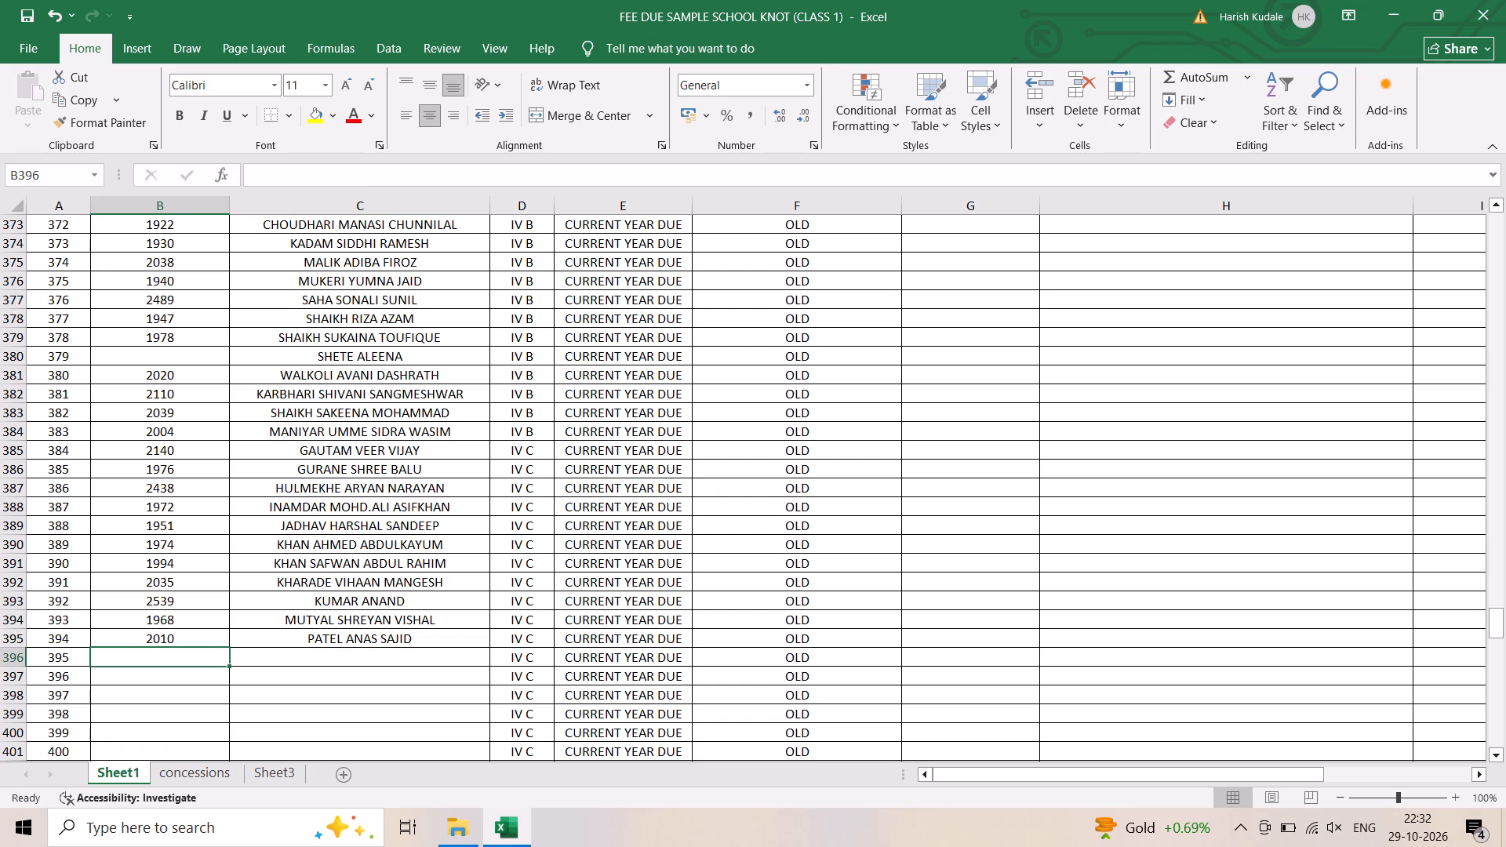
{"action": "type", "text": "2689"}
{"action": "left_click", "coordinate": [348, 657]}
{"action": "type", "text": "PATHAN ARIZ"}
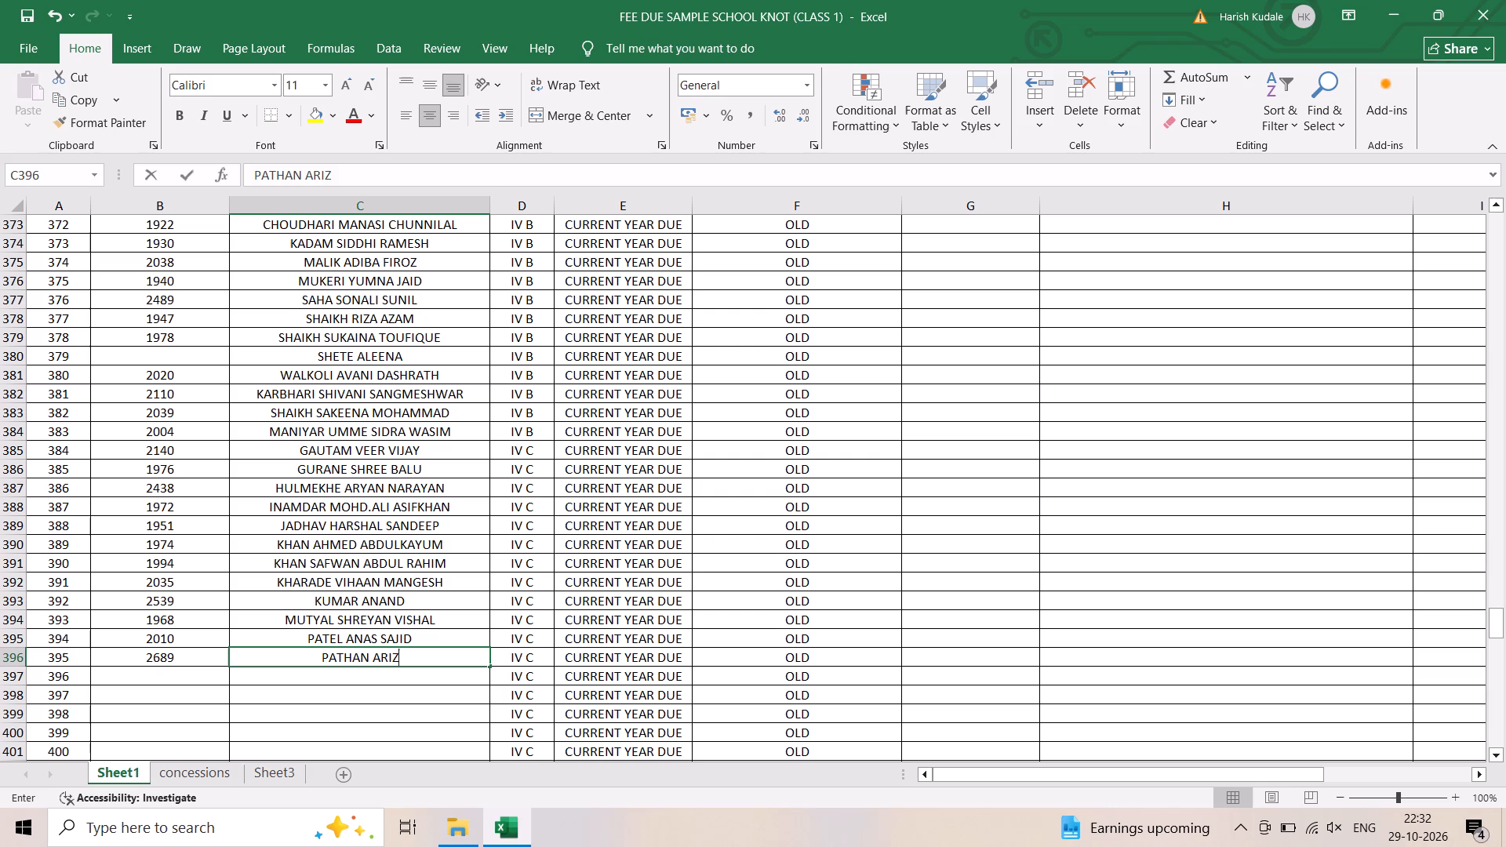
Fill in the student number in B397 and the student's full name in C397 for serial number 396.
{"action": "left_click", "coordinate": [185, 675]}
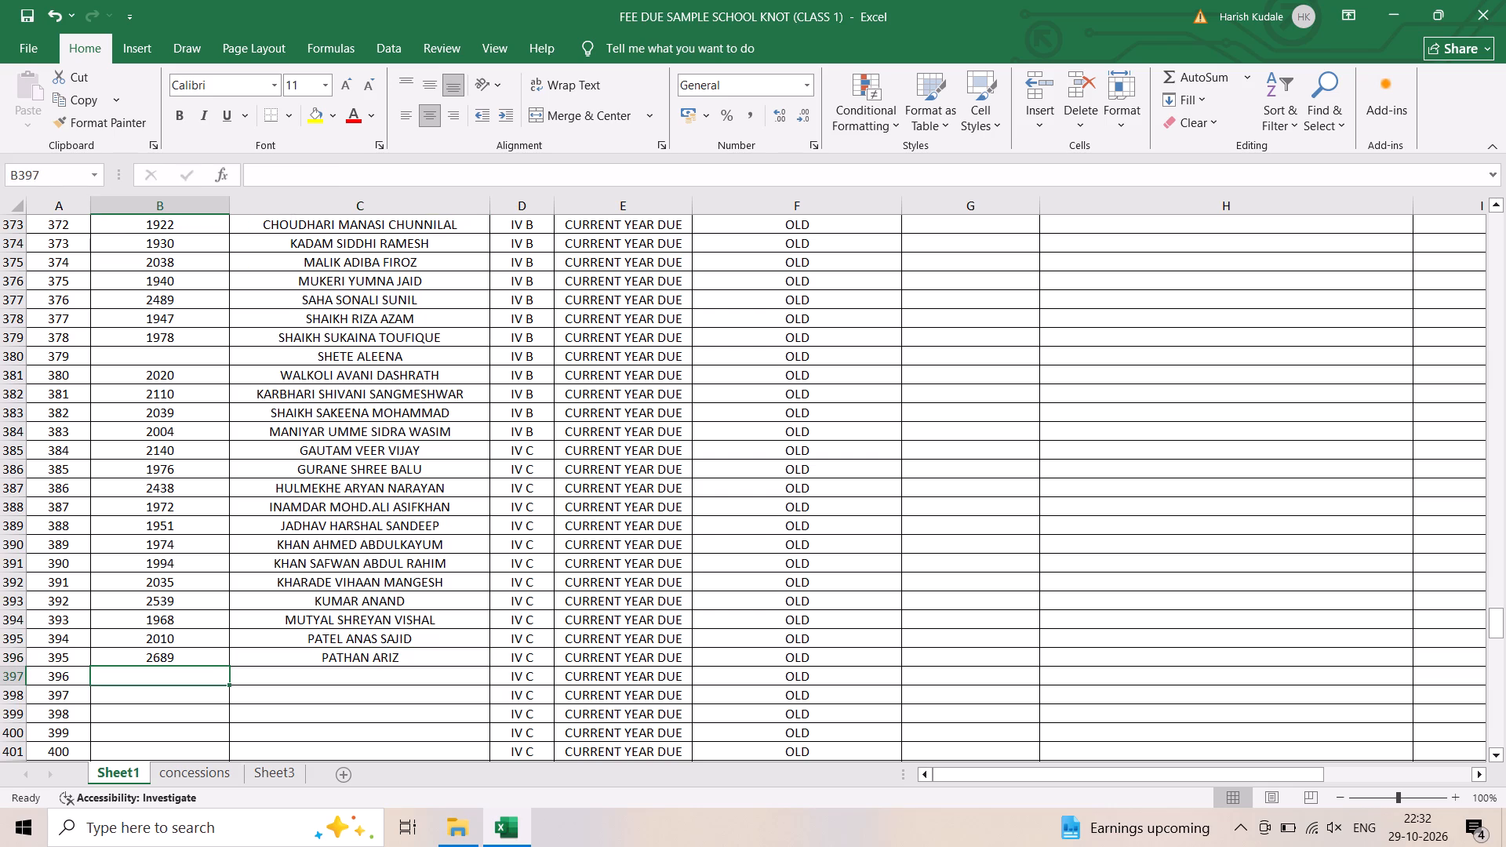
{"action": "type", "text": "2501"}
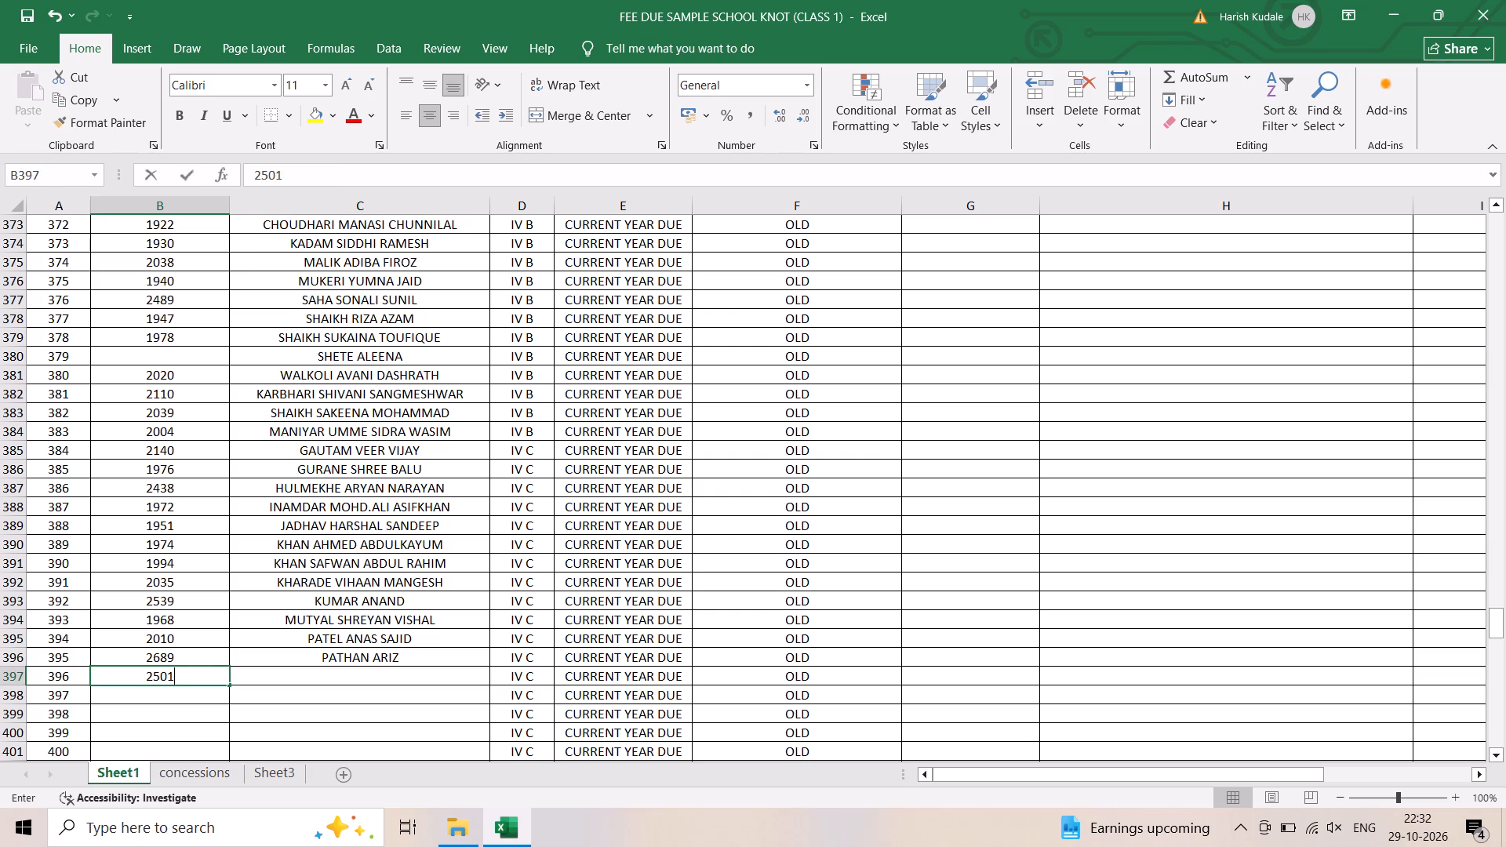
{"action": "left_click", "coordinate": [273, 677]}
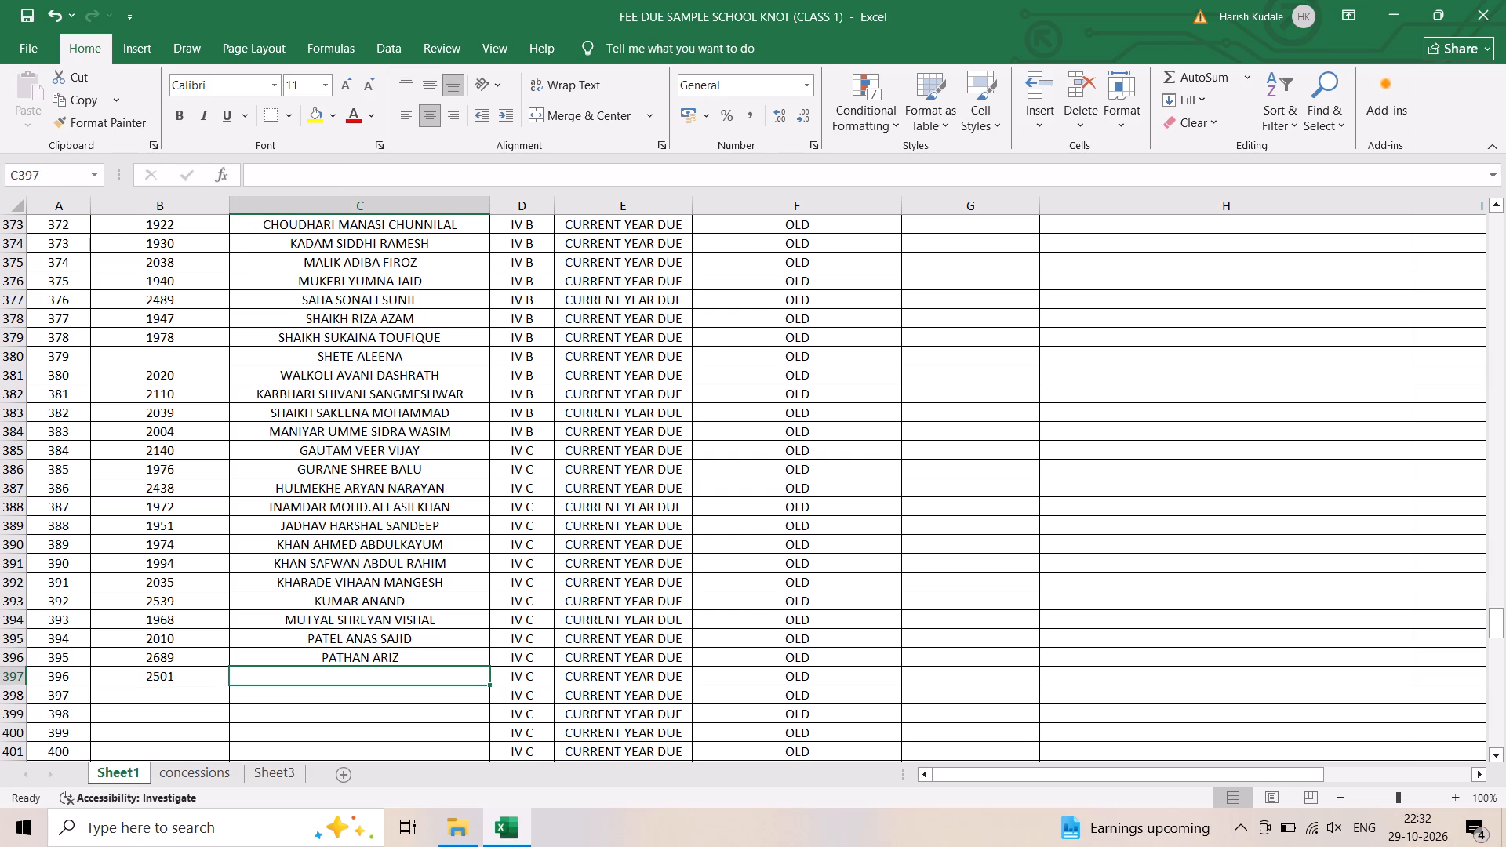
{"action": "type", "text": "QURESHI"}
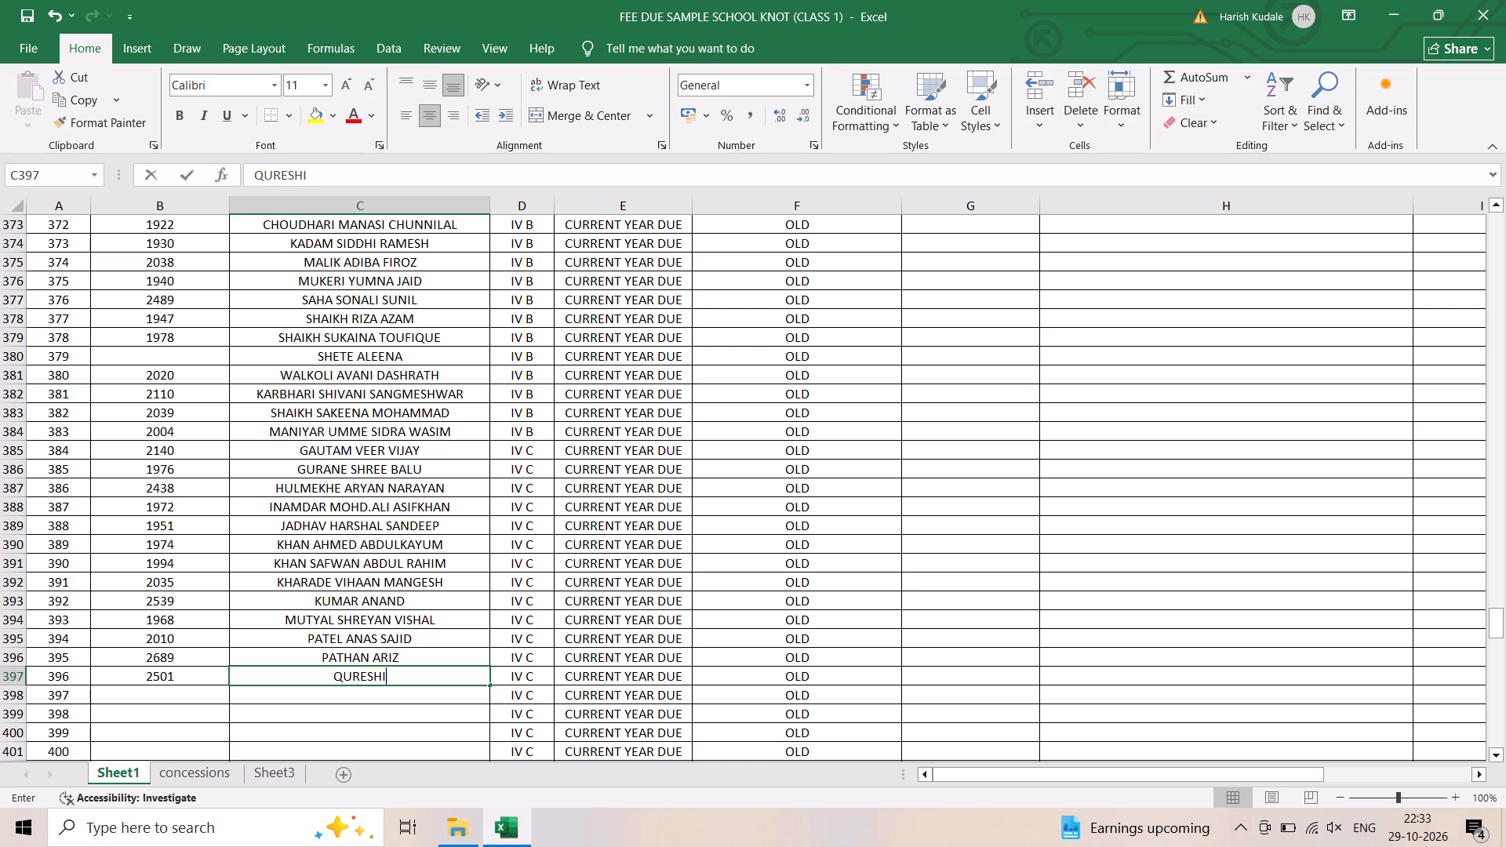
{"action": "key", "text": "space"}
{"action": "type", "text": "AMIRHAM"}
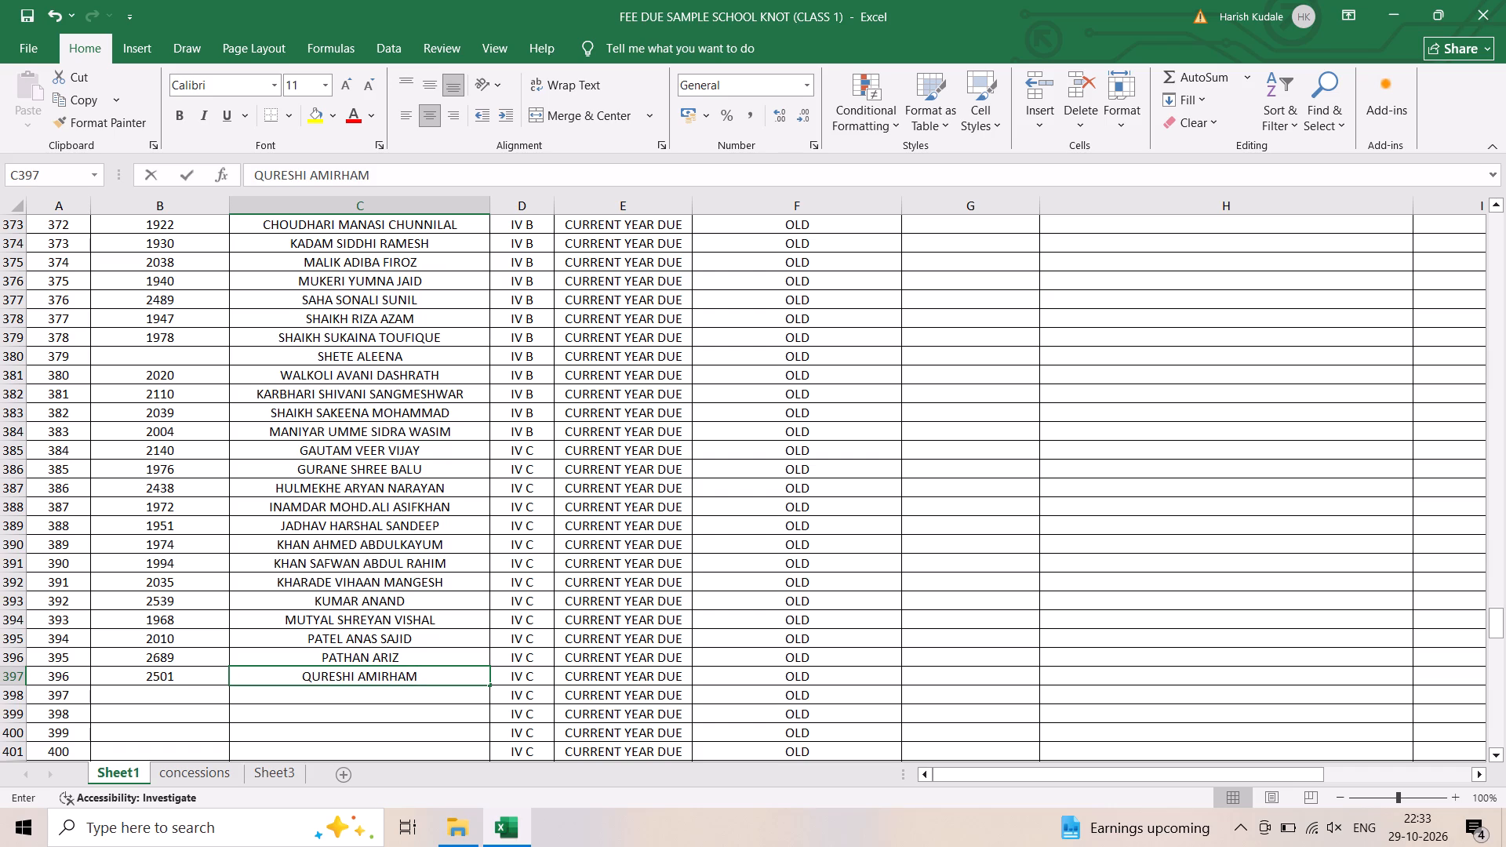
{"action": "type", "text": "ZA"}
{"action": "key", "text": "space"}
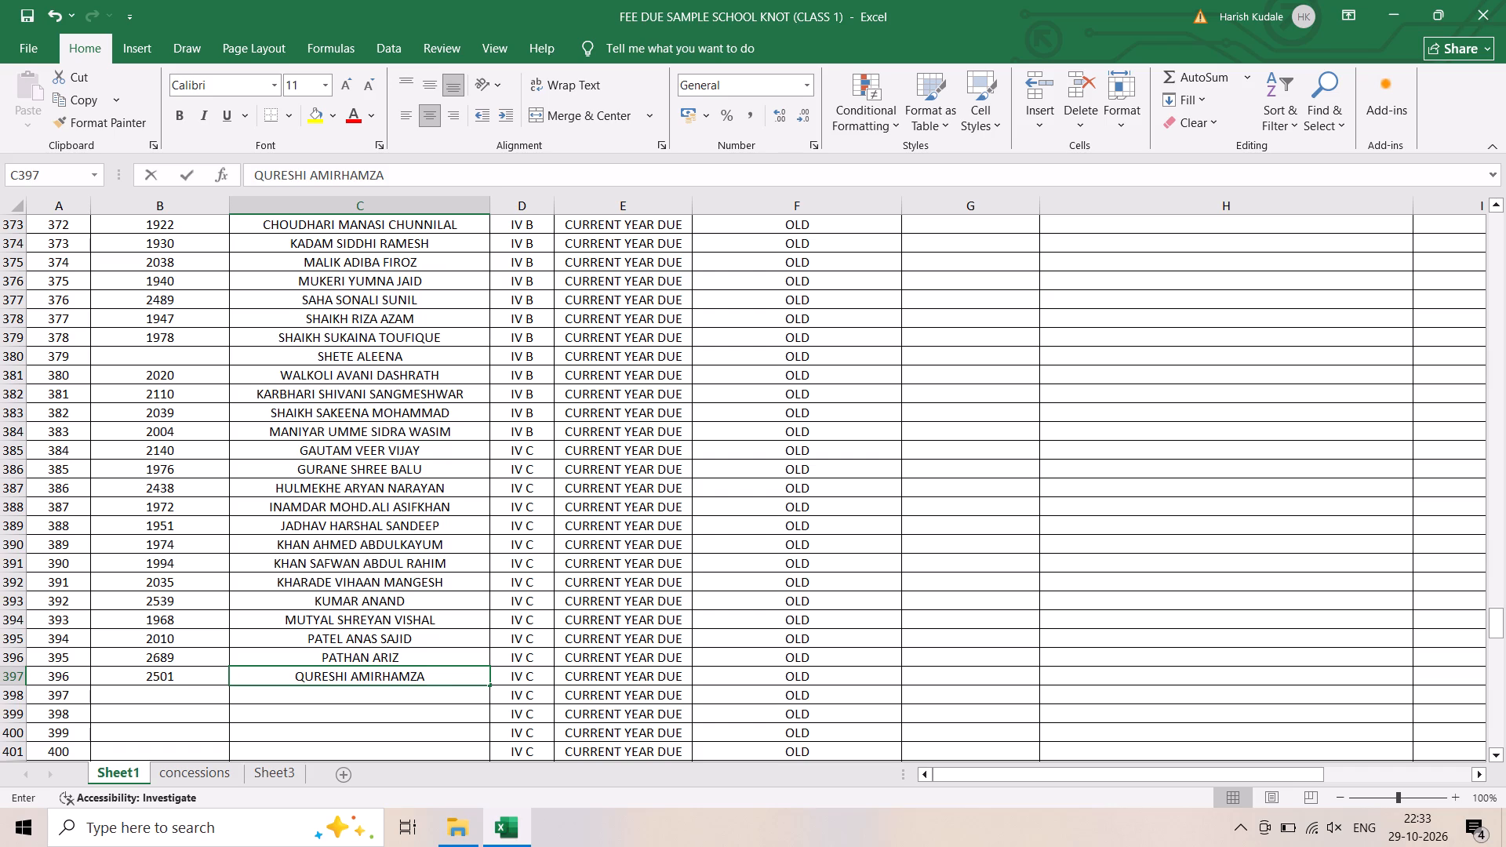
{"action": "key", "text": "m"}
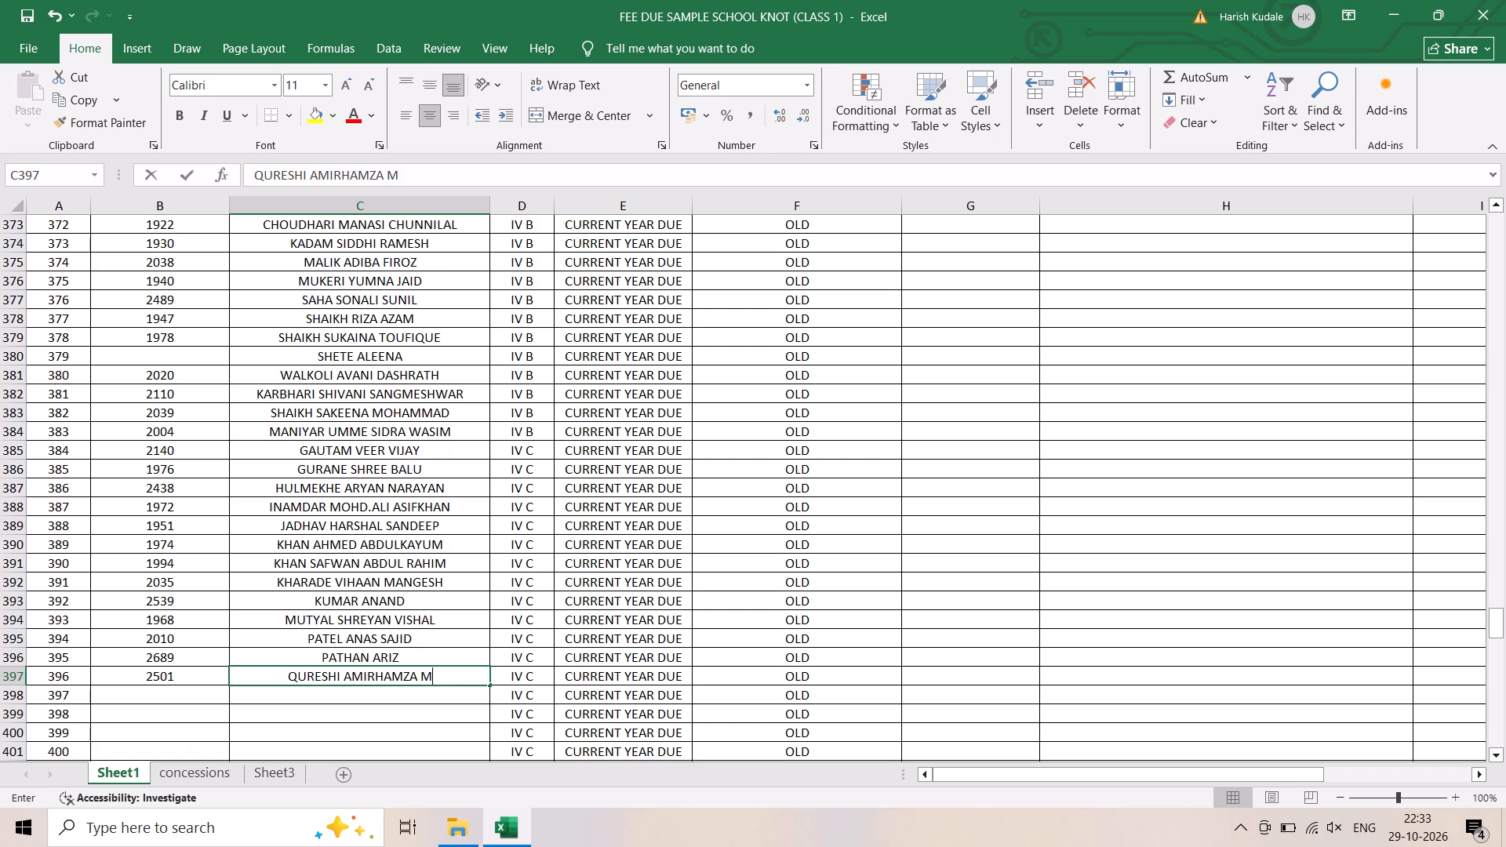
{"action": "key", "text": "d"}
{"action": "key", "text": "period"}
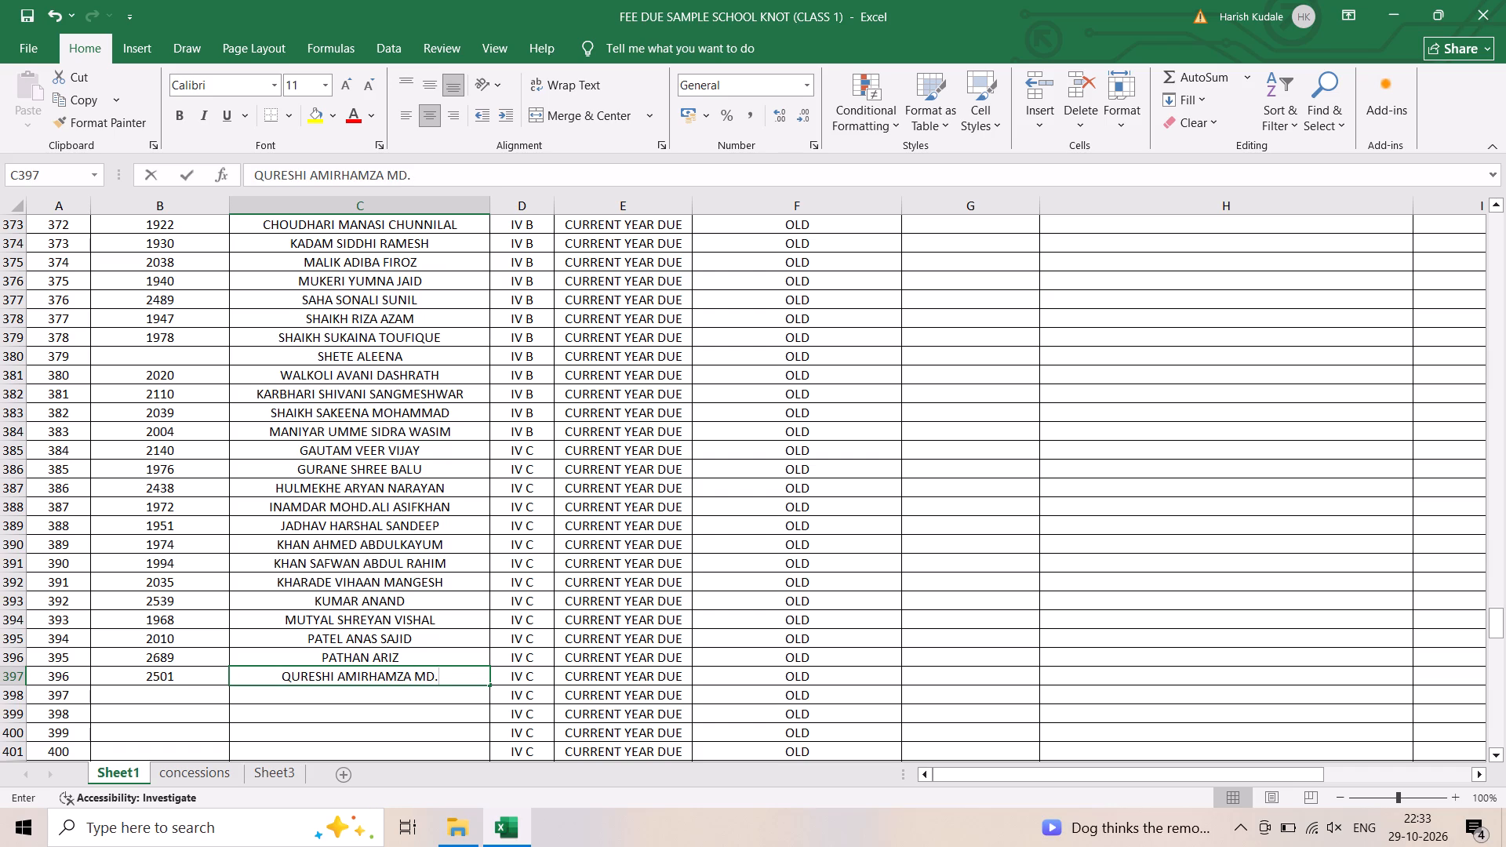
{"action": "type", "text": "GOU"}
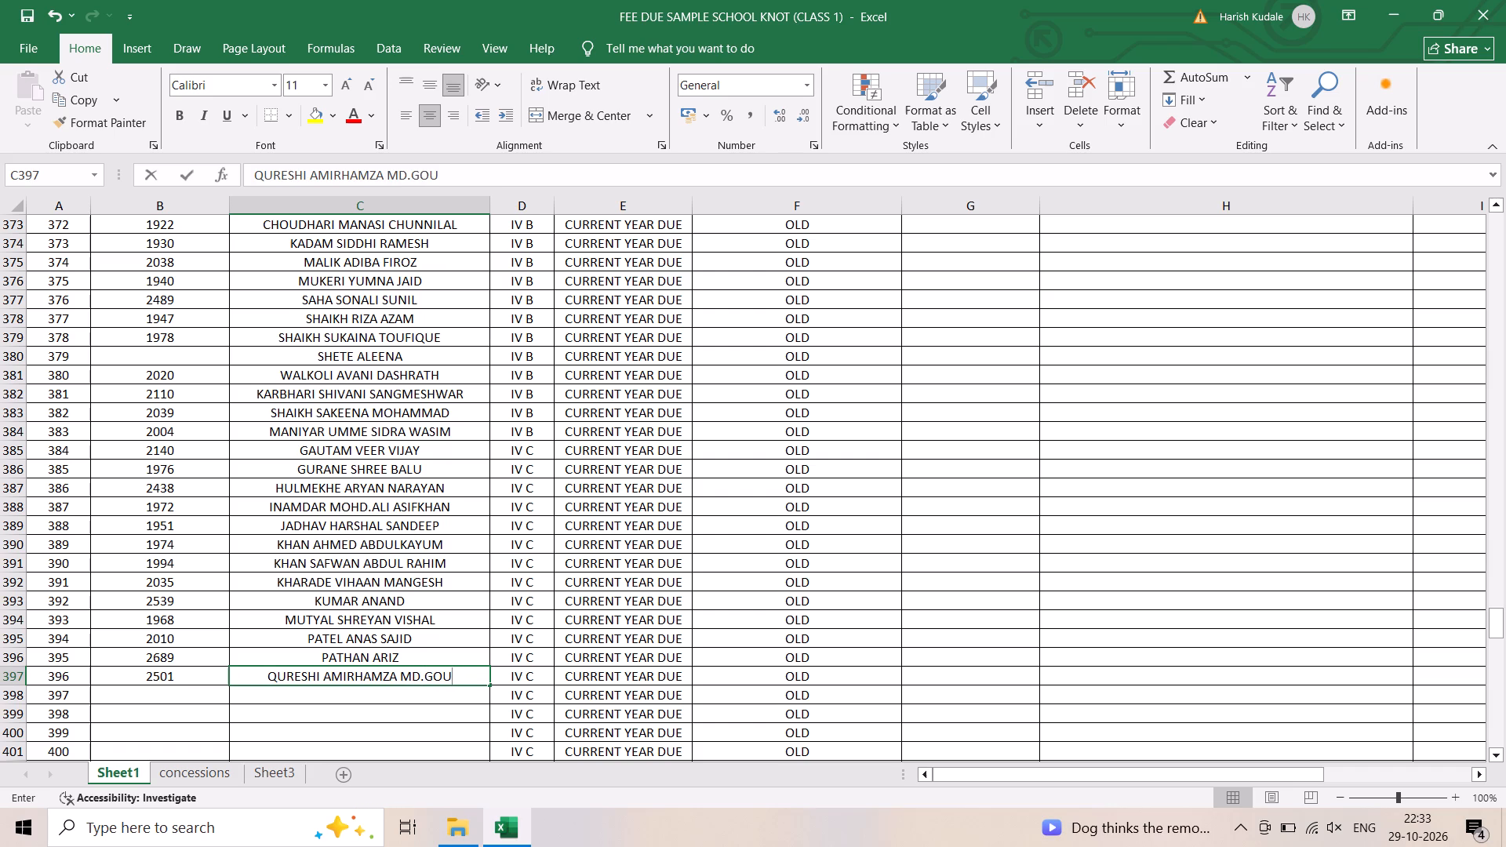
{"action": "left_click", "coordinate": [273, 677]}
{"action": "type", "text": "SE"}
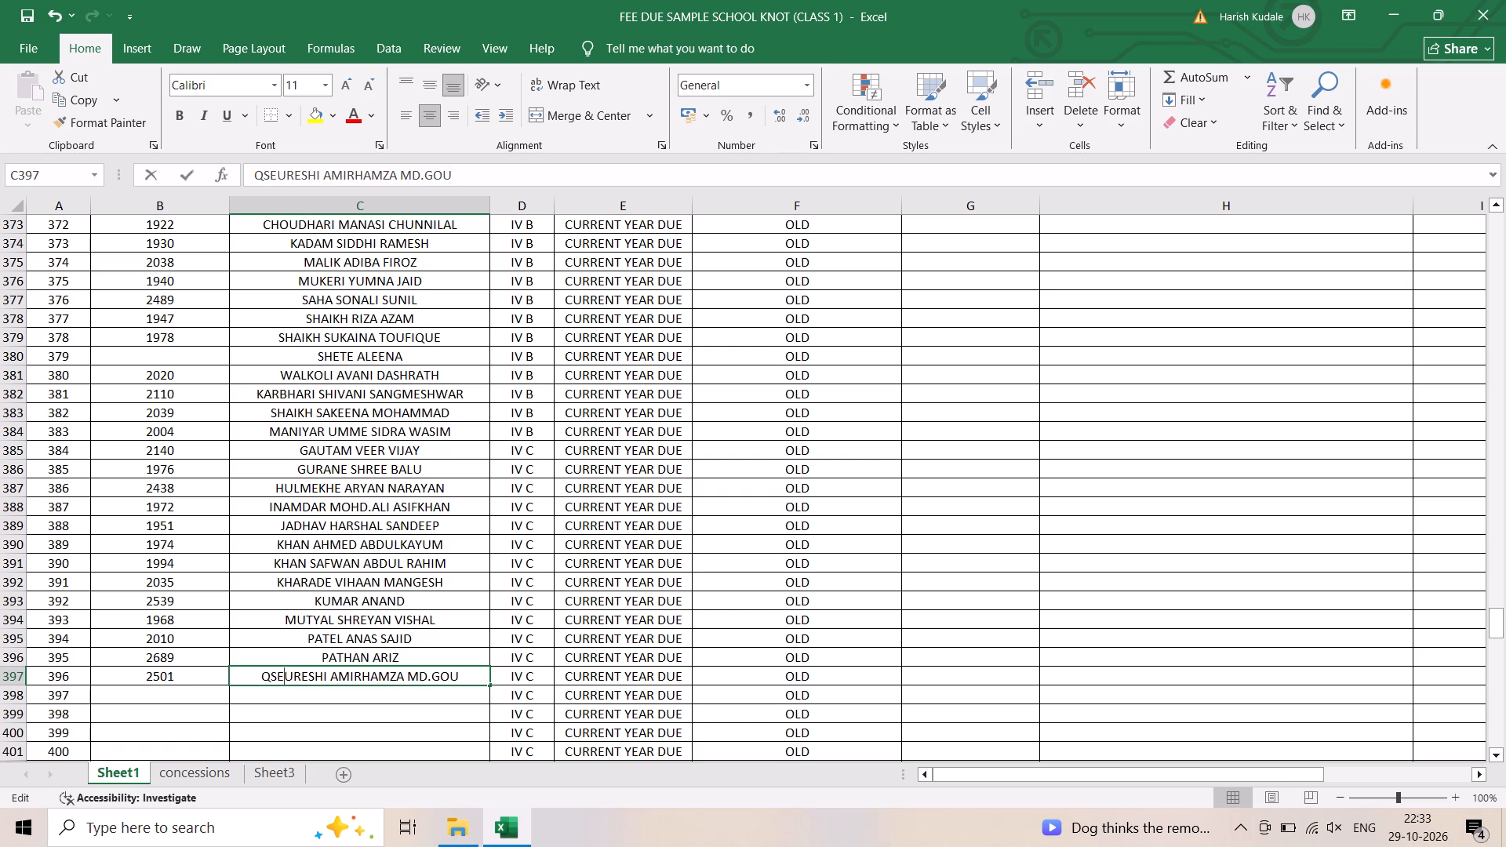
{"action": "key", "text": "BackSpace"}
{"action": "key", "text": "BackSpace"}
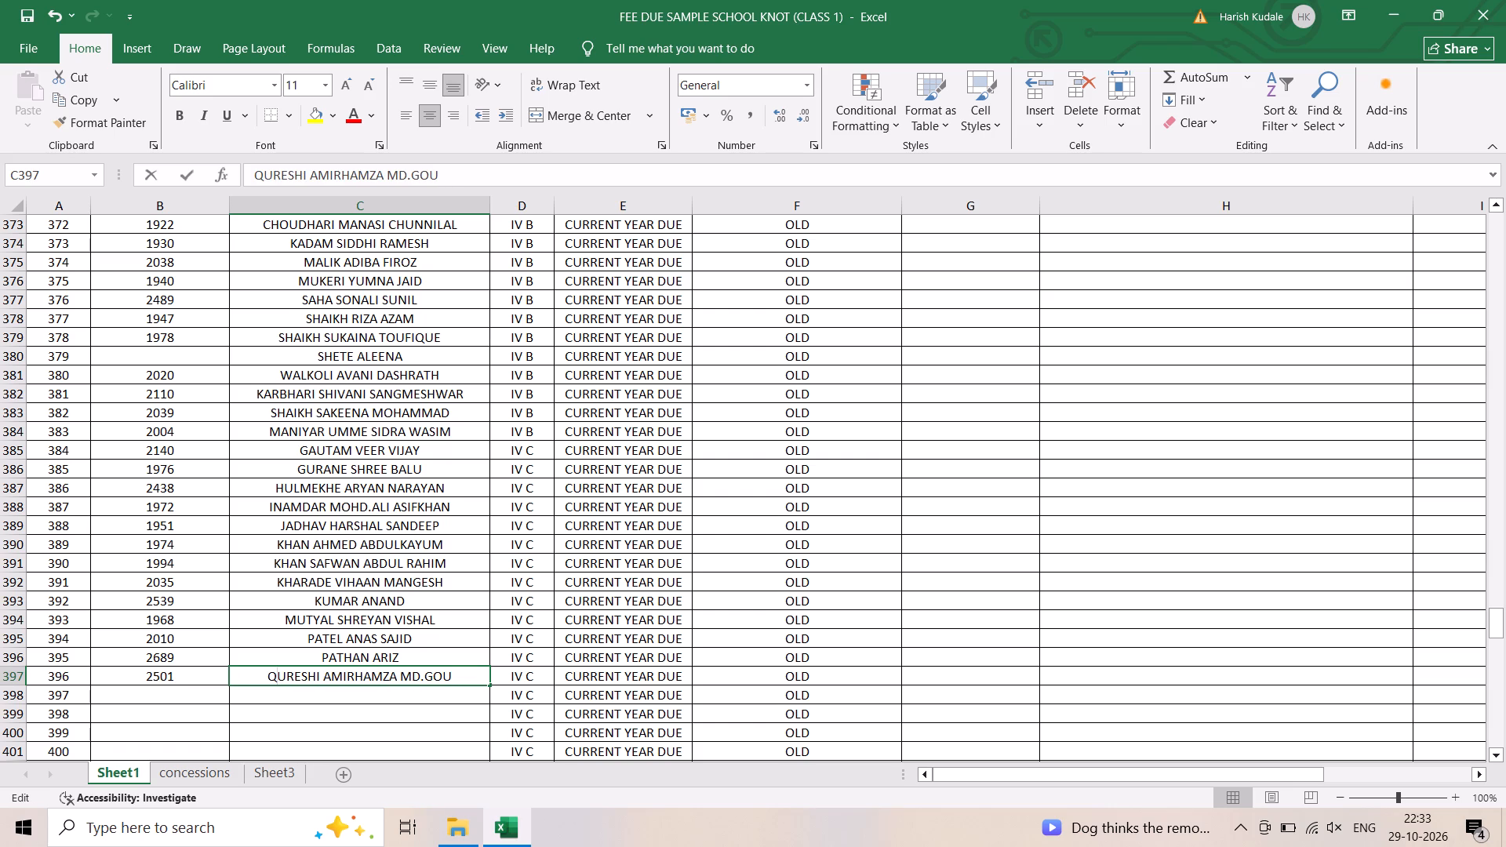
{"action": "left_click", "coordinate": [452, 673]}
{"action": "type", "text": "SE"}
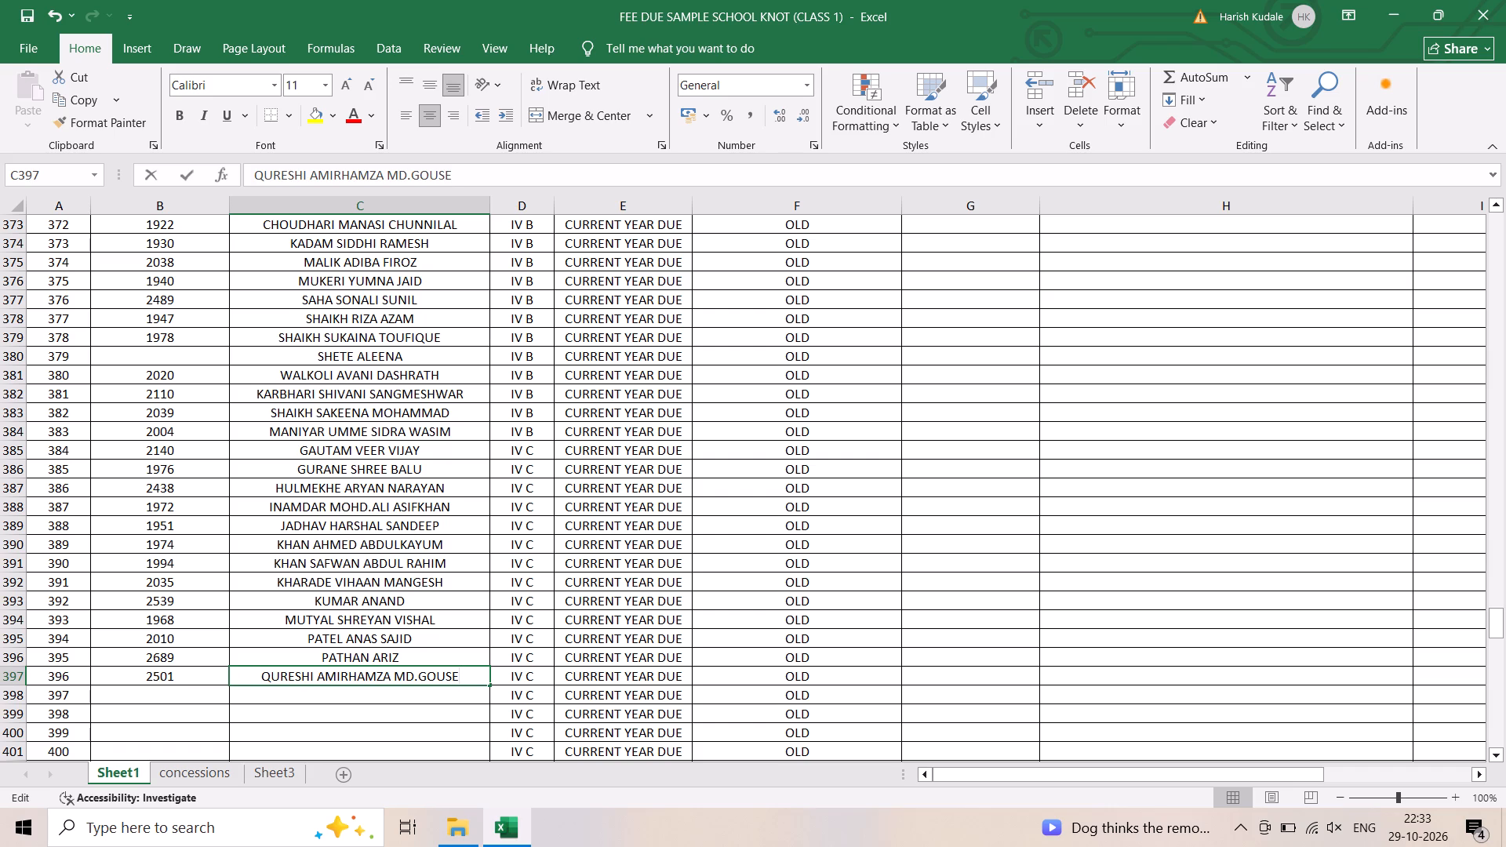
Fill in the student number in B398 and the student's full name in C398 for serial number 397.
{"action": "left_click", "coordinate": [187, 689]}
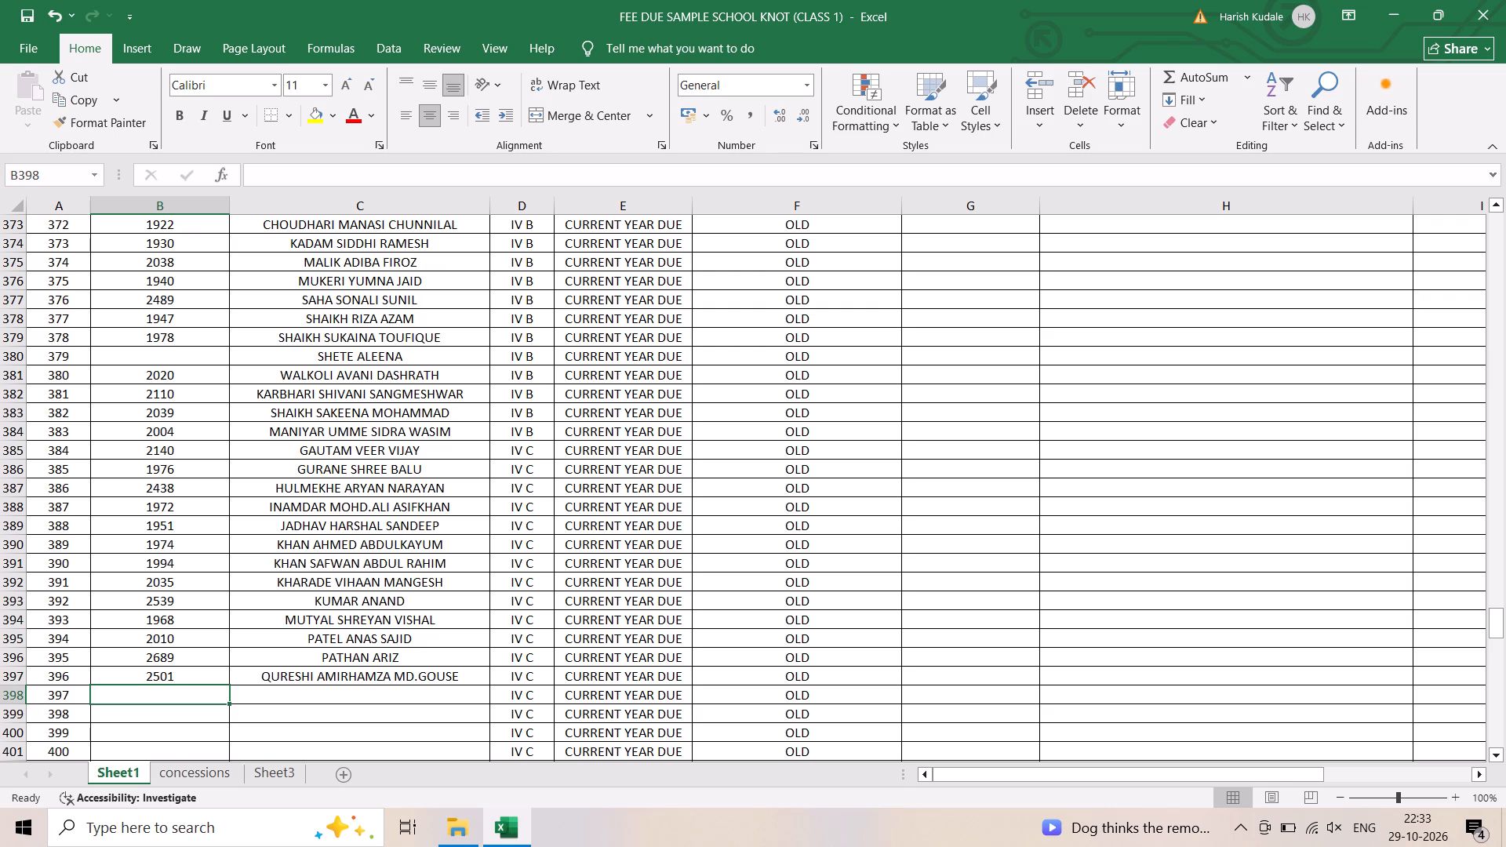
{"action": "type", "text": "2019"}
{"action": "left_click", "coordinate": [278, 695]}
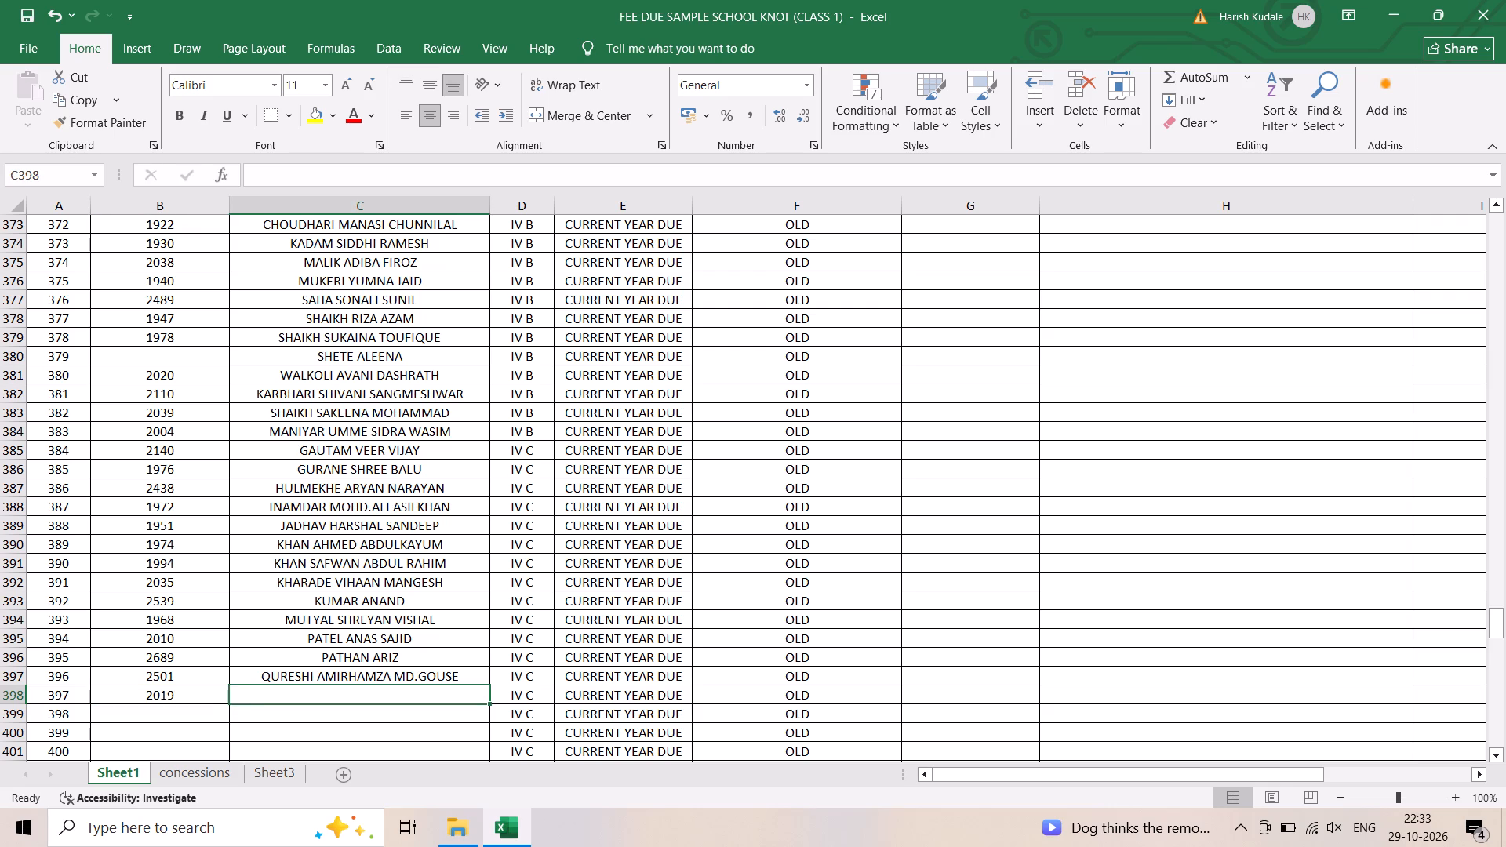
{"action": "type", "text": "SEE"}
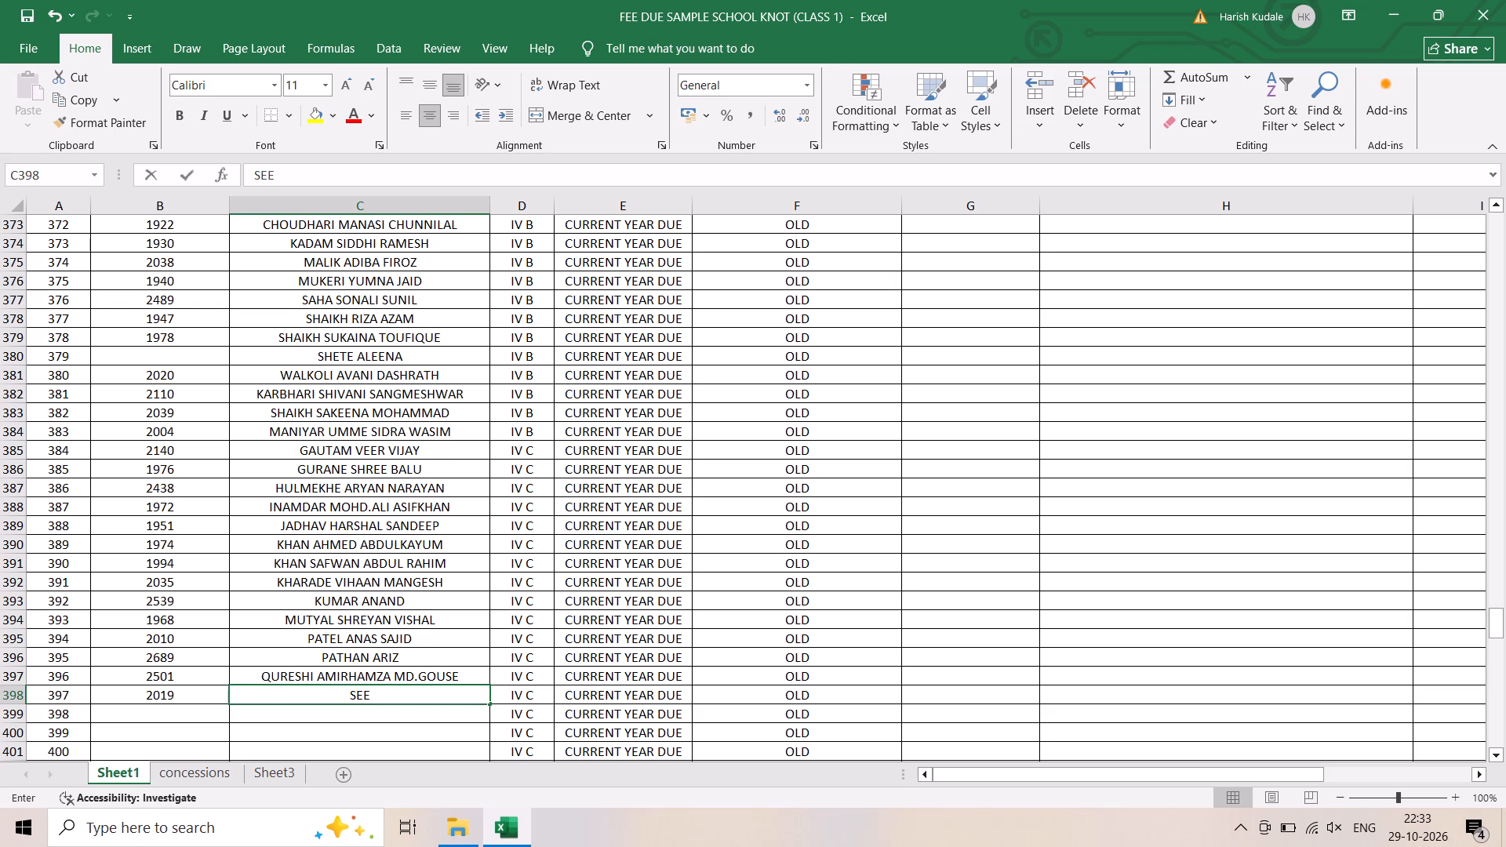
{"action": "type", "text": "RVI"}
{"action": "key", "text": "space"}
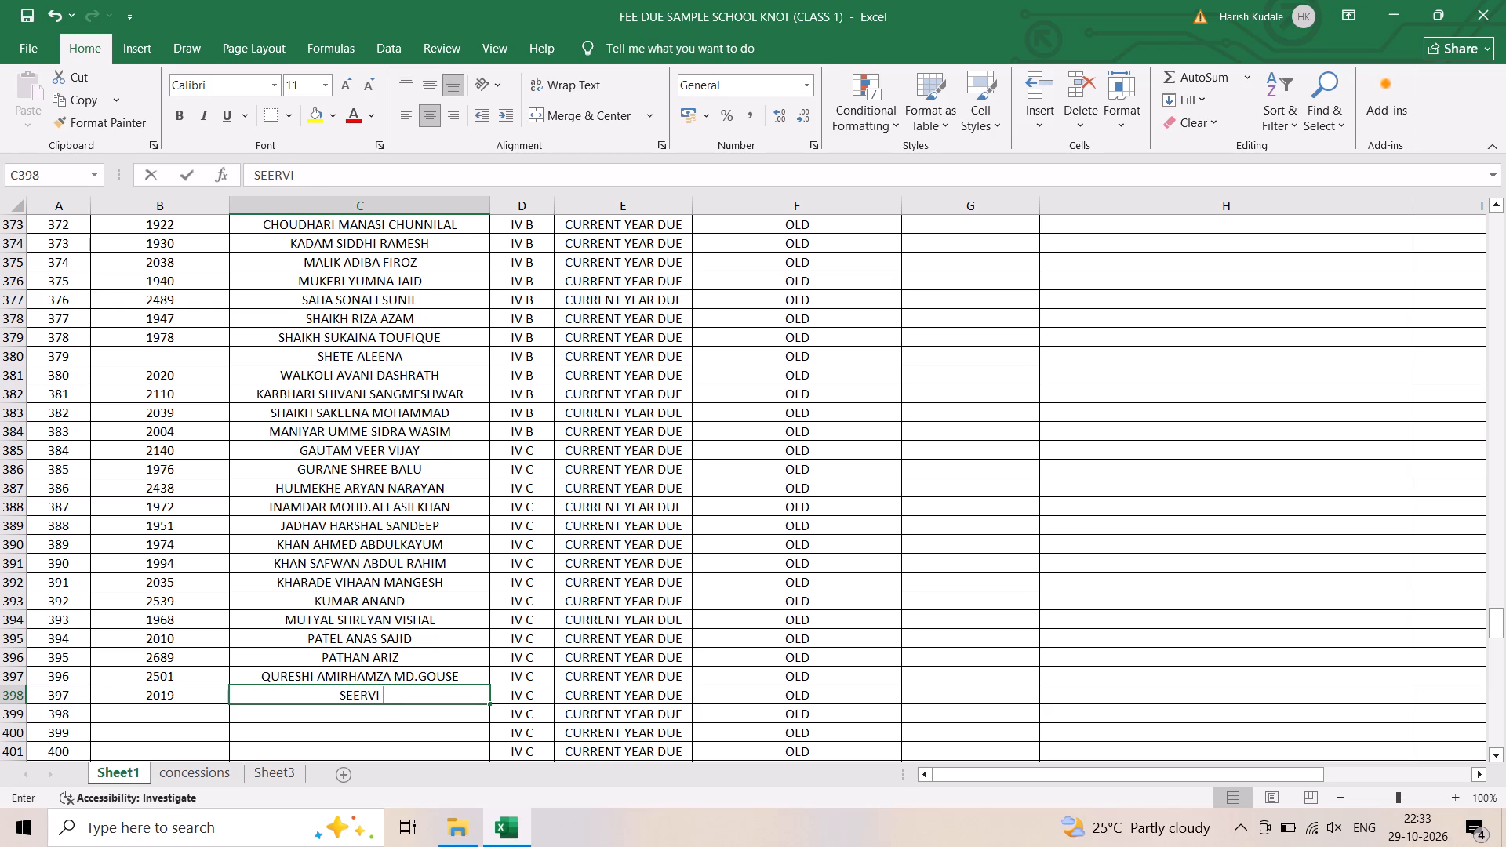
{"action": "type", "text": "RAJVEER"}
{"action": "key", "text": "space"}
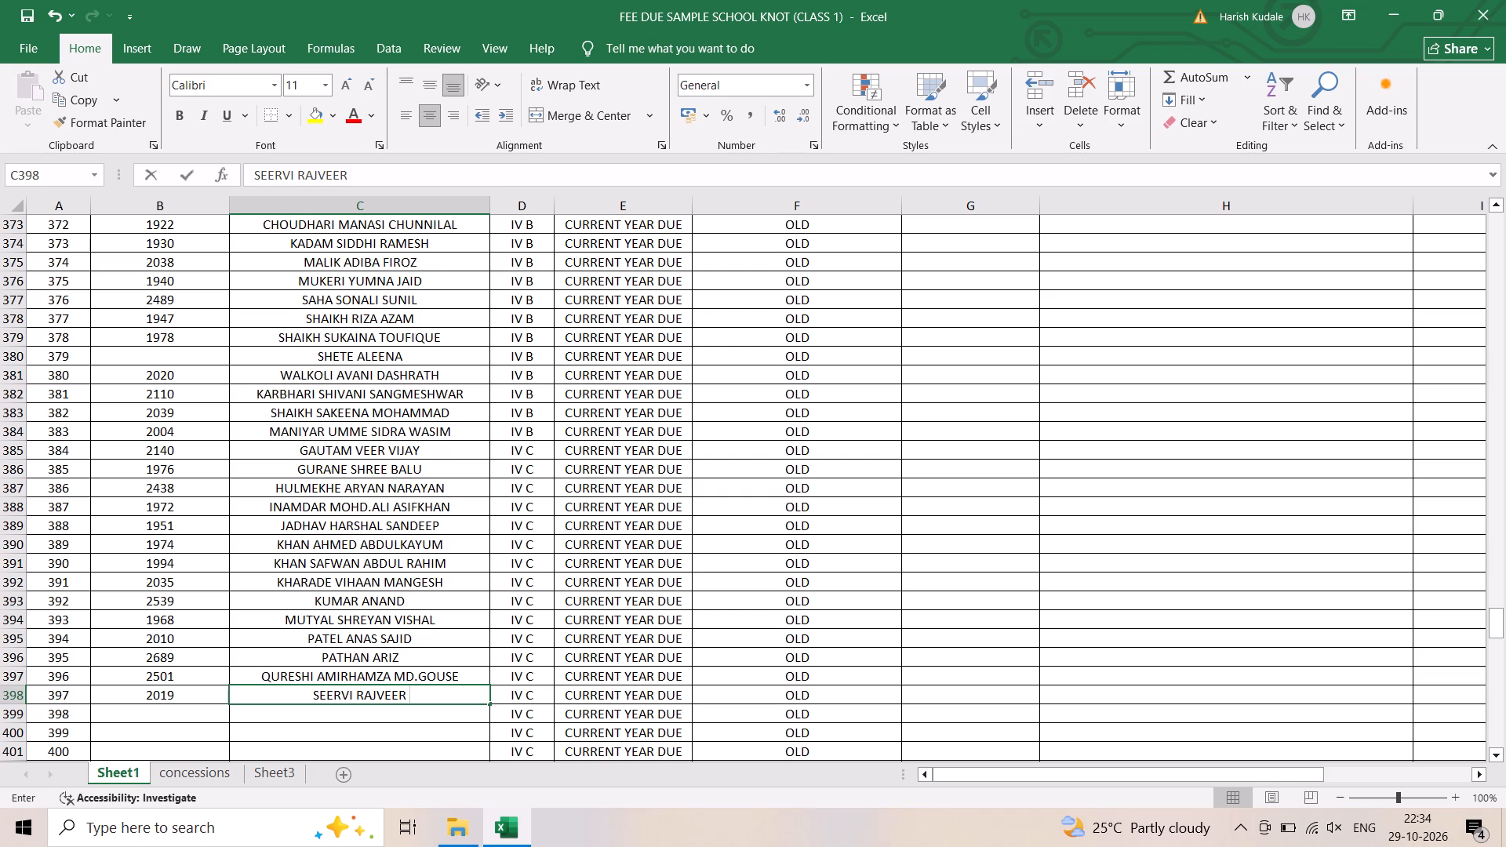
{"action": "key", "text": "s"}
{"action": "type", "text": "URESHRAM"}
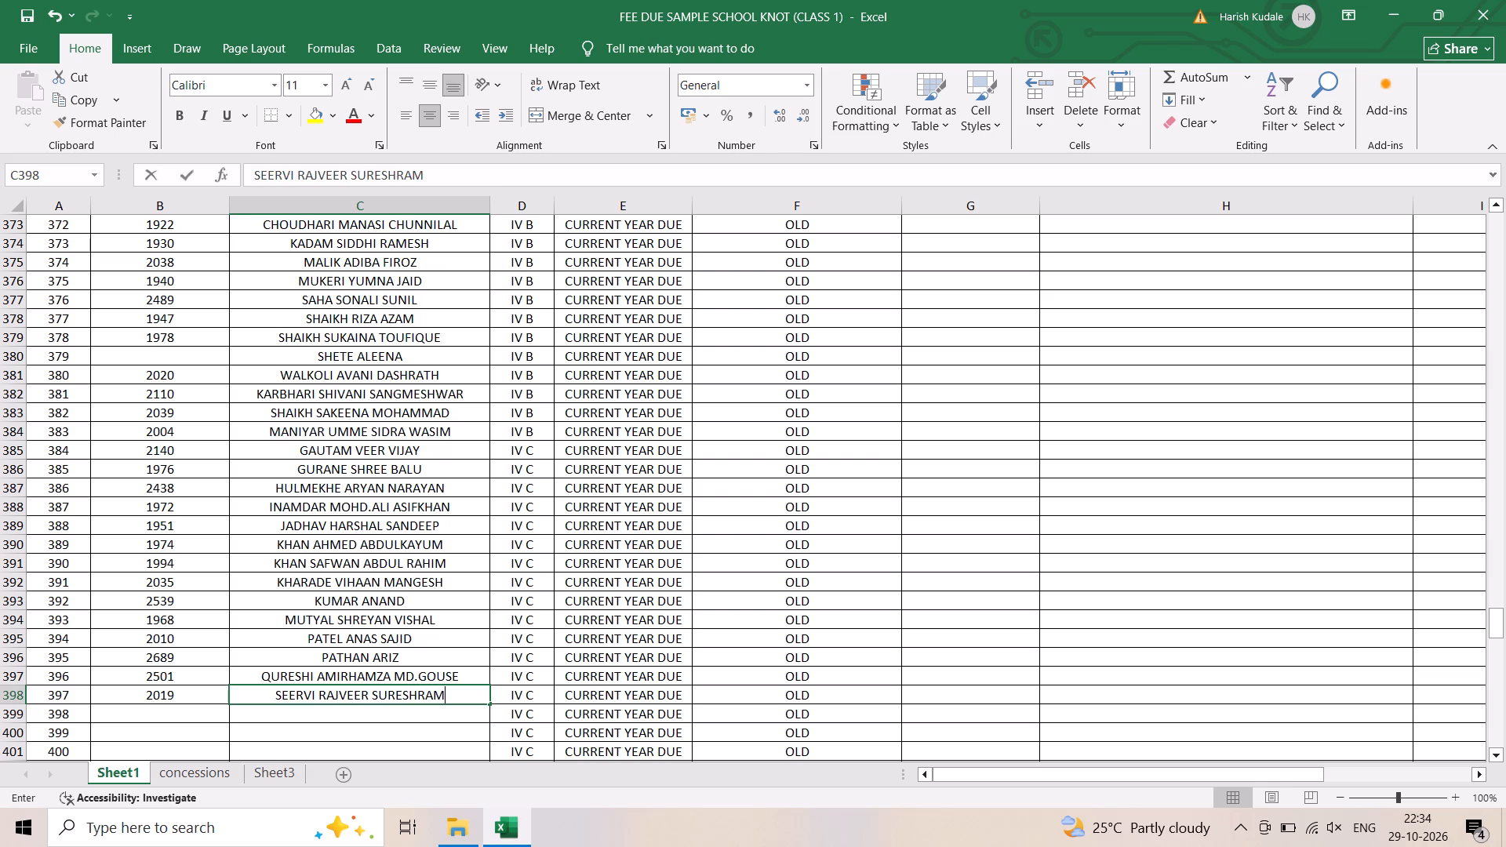
Fill in the student number in B399 and the student's full name in C399 for serial number 398.
{"action": "left_click", "coordinate": [180, 714]}
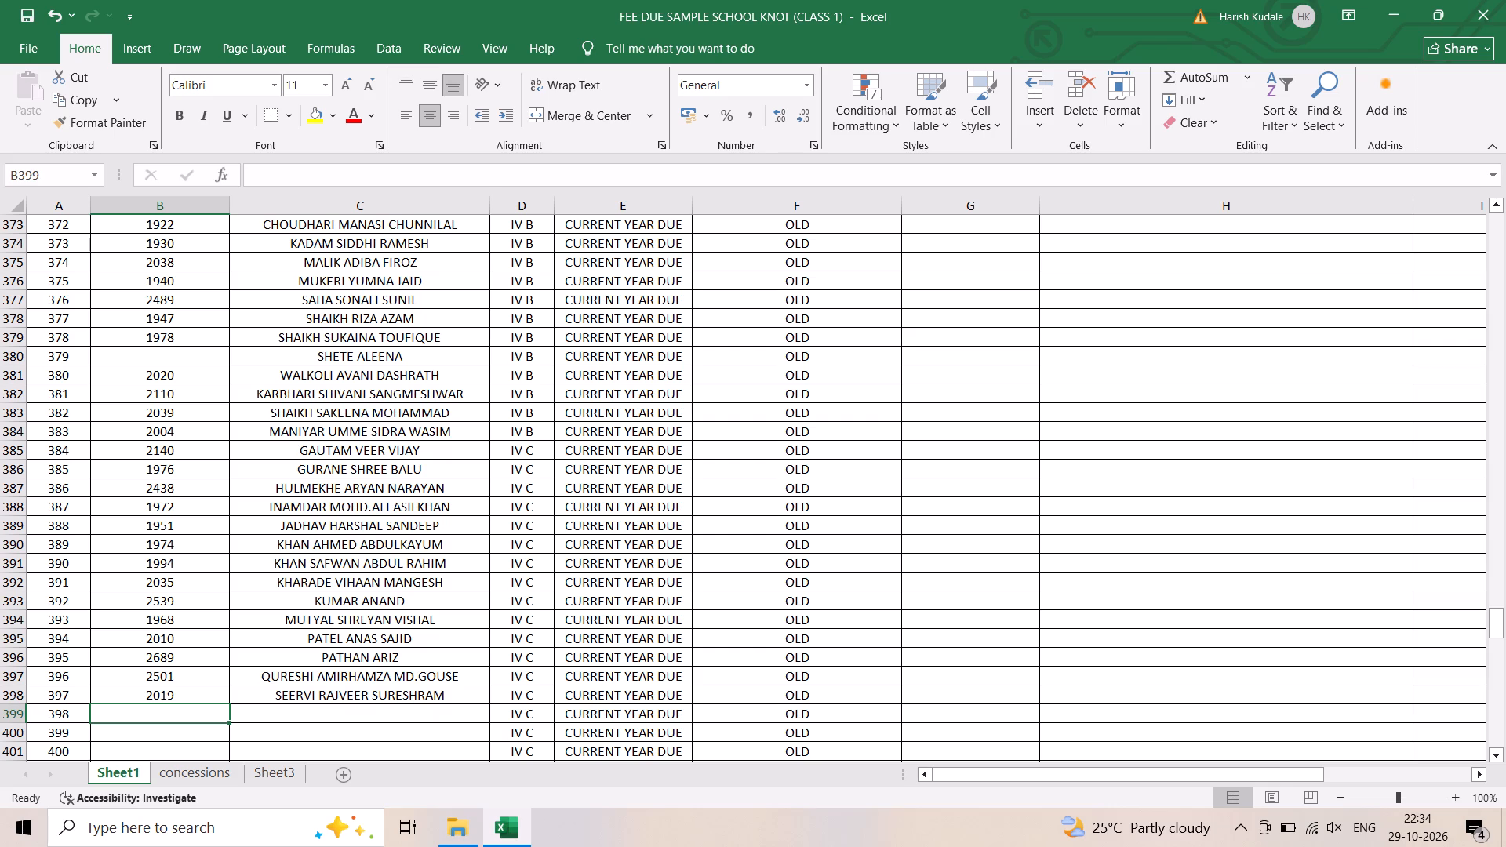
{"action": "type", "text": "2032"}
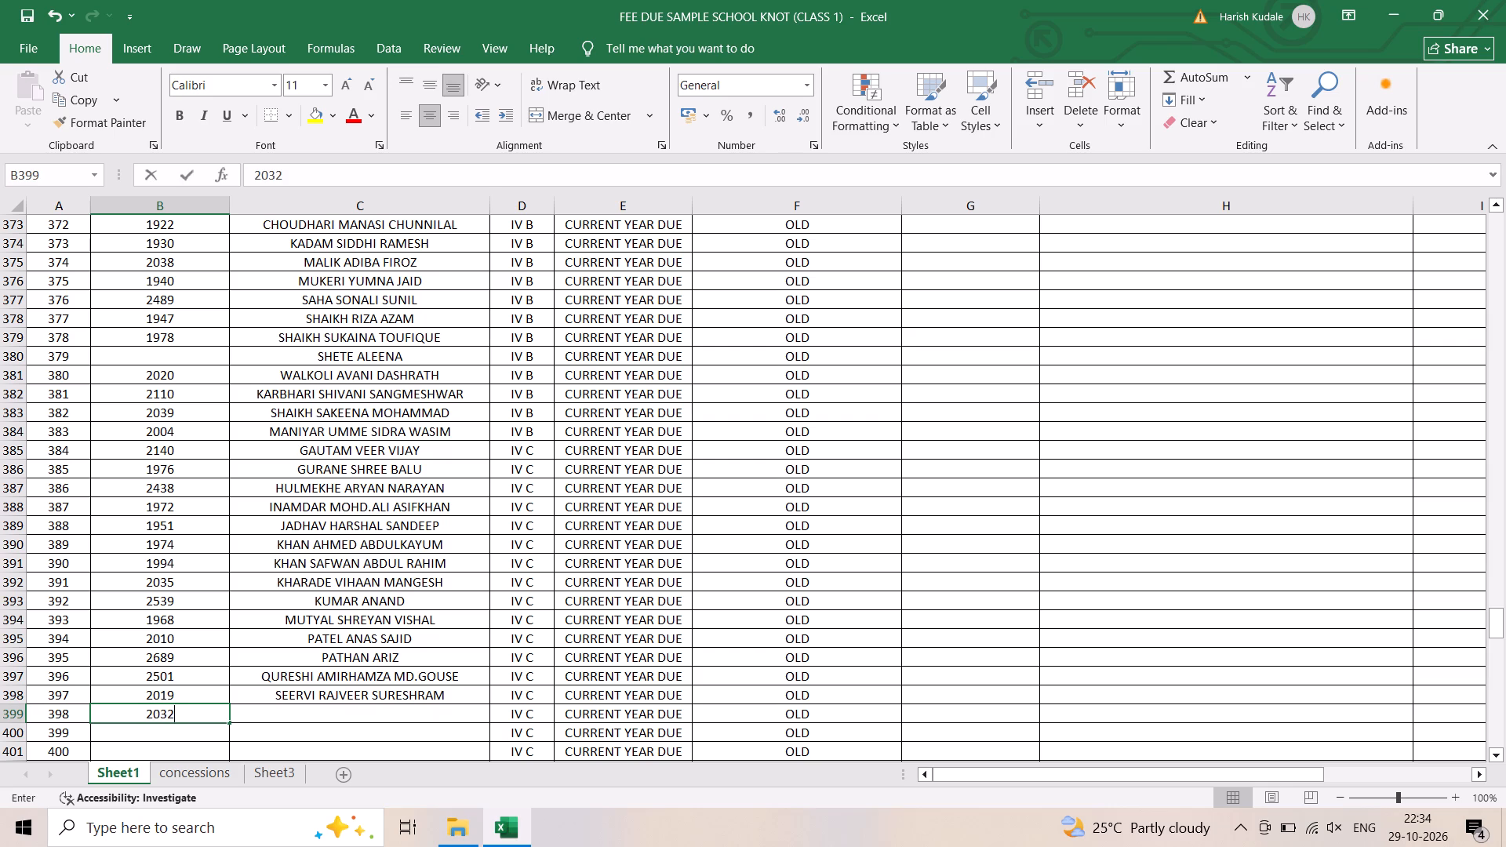
{"action": "left_click", "coordinate": [258, 714]}
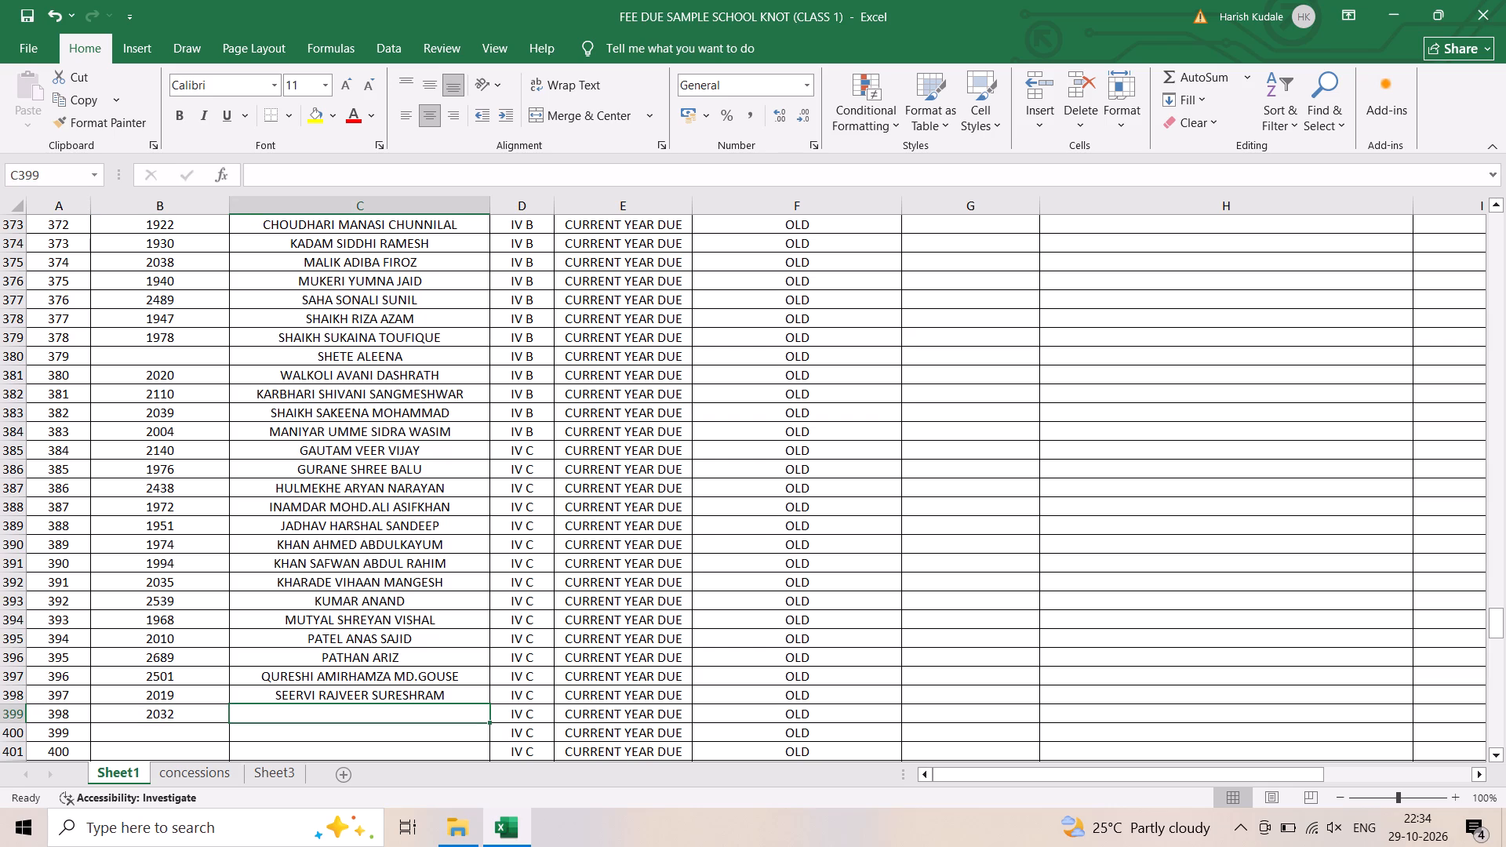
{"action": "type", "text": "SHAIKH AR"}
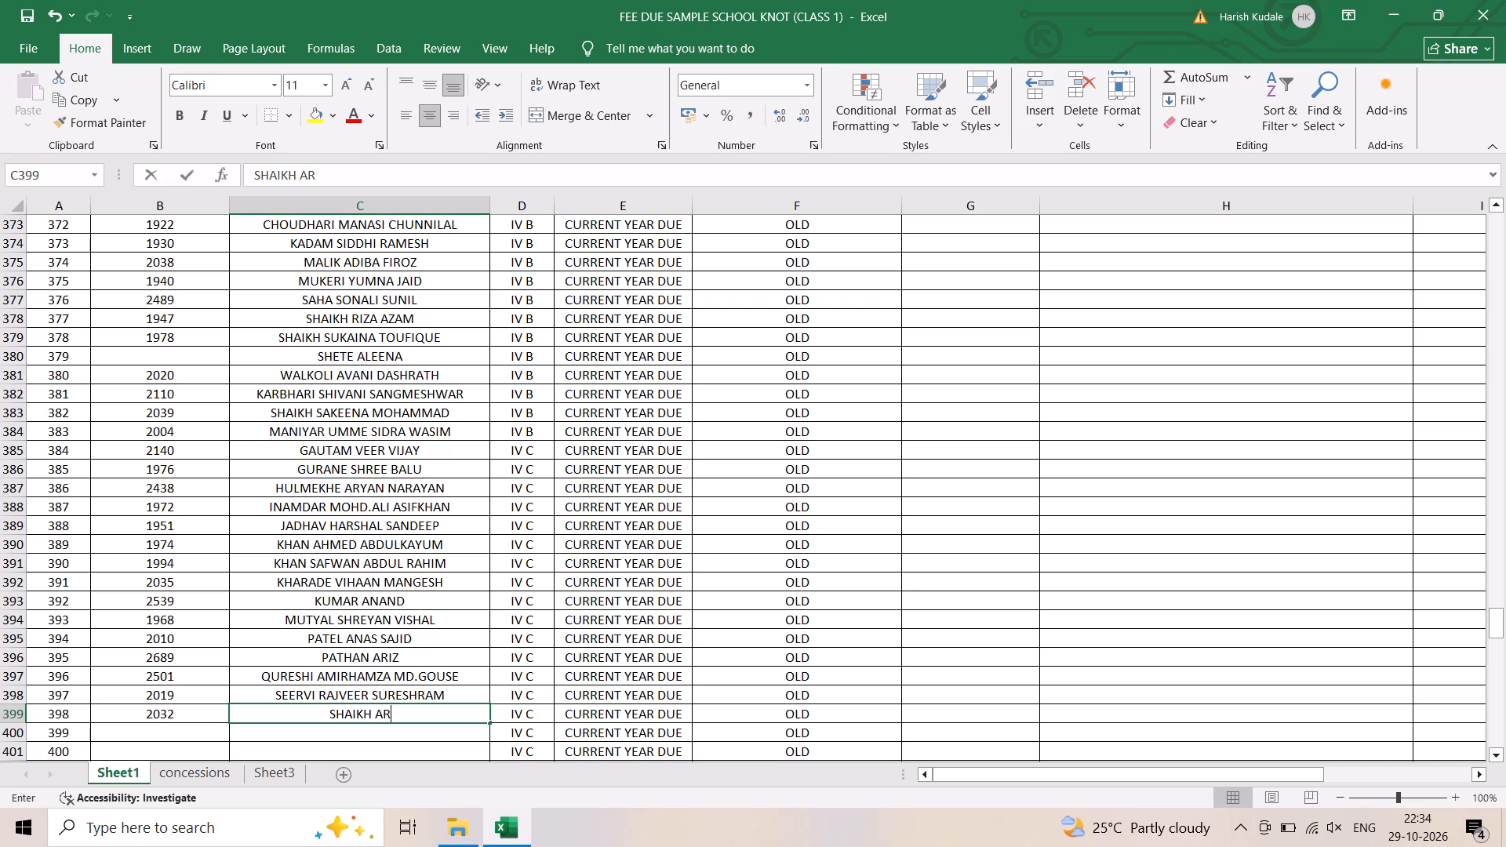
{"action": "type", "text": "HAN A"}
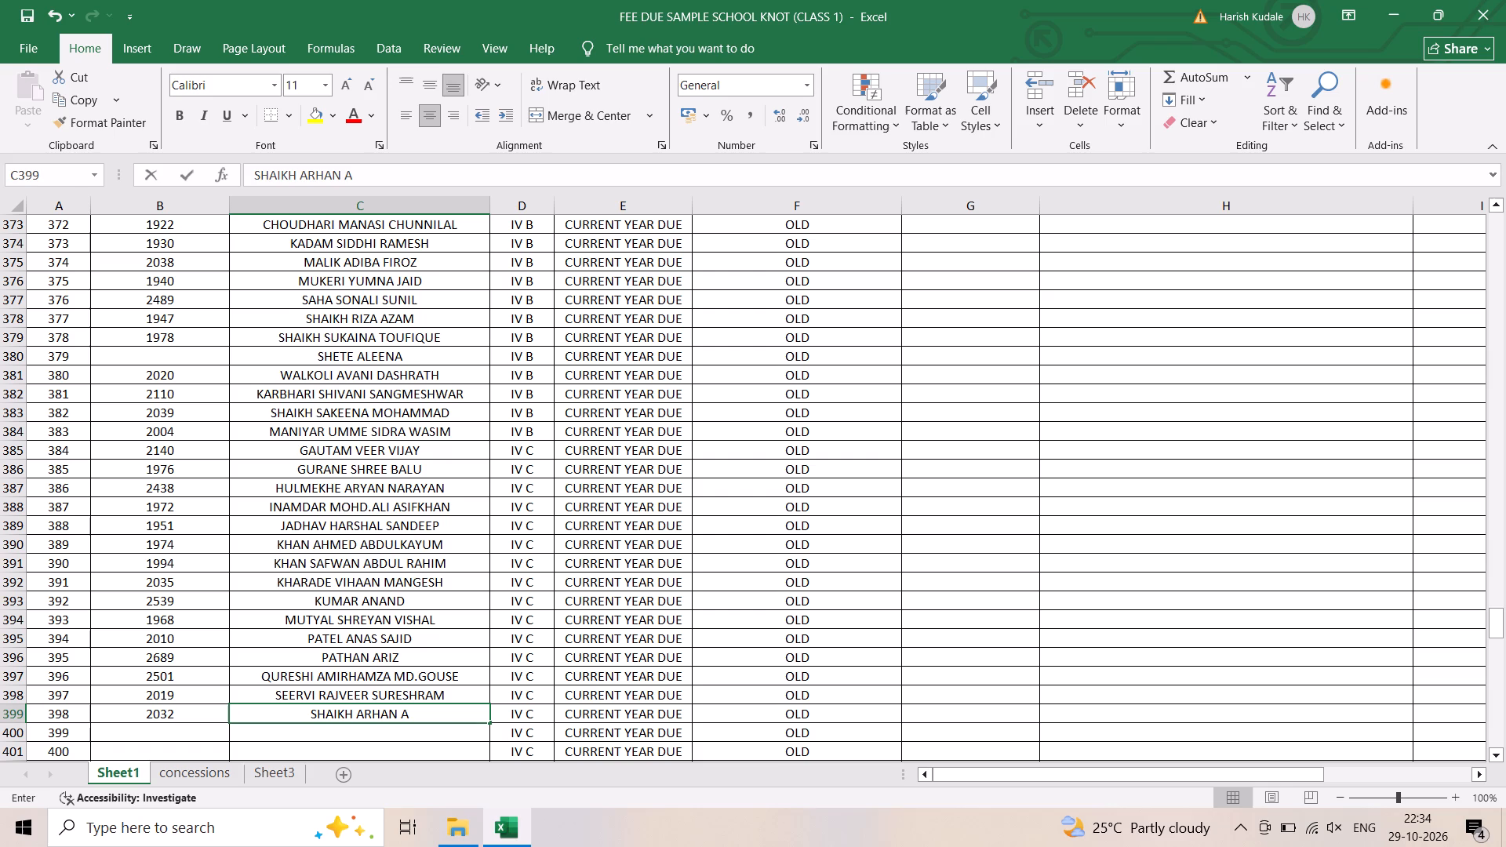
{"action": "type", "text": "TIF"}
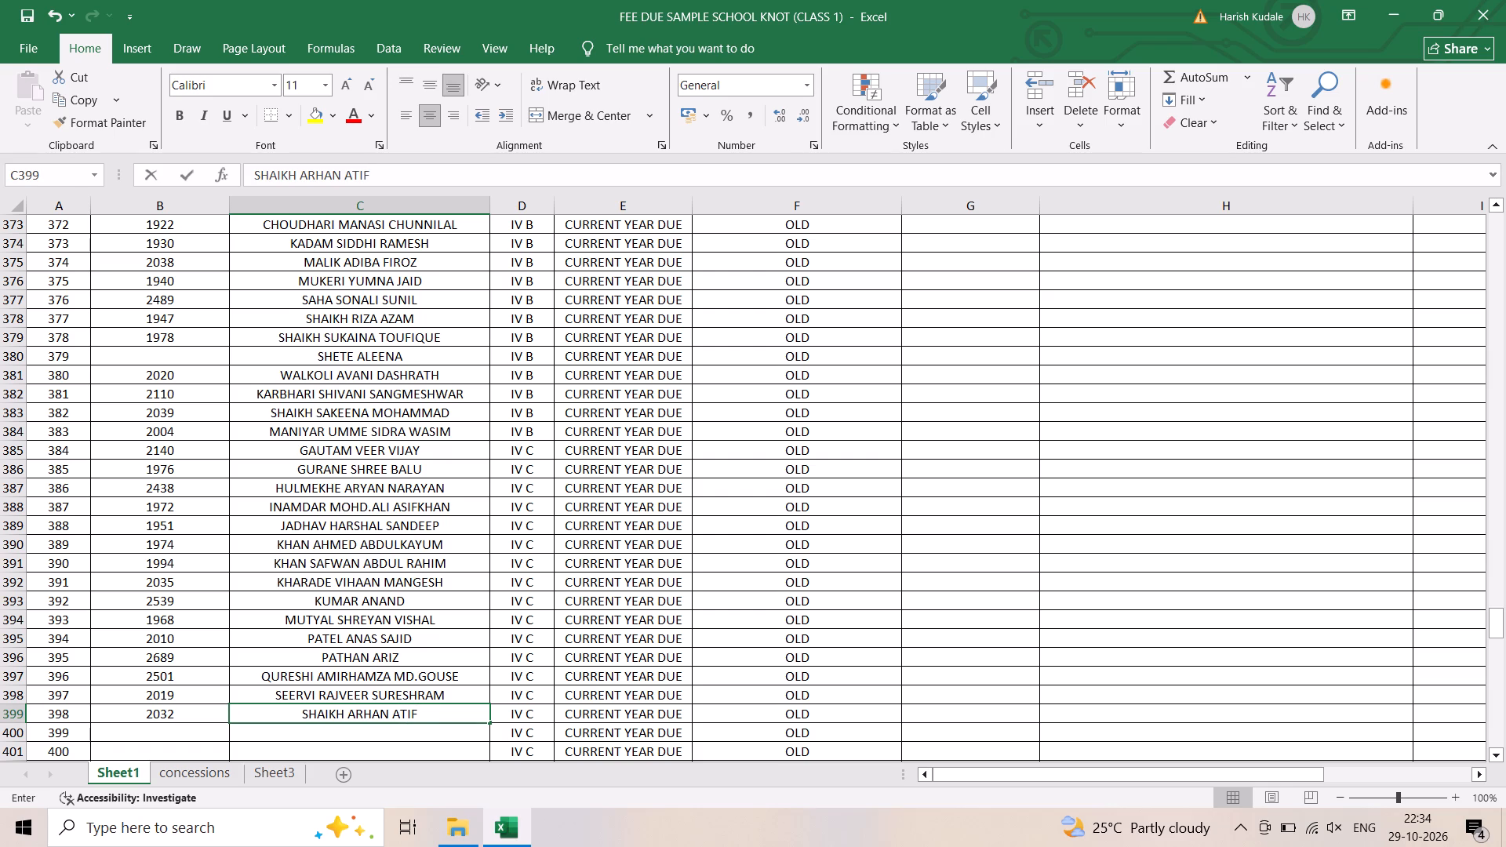
Fill in the student number in B400 and the student's full name in C400 for serial number 399.
{"action": "left_click", "coordinate": [162, 733]}
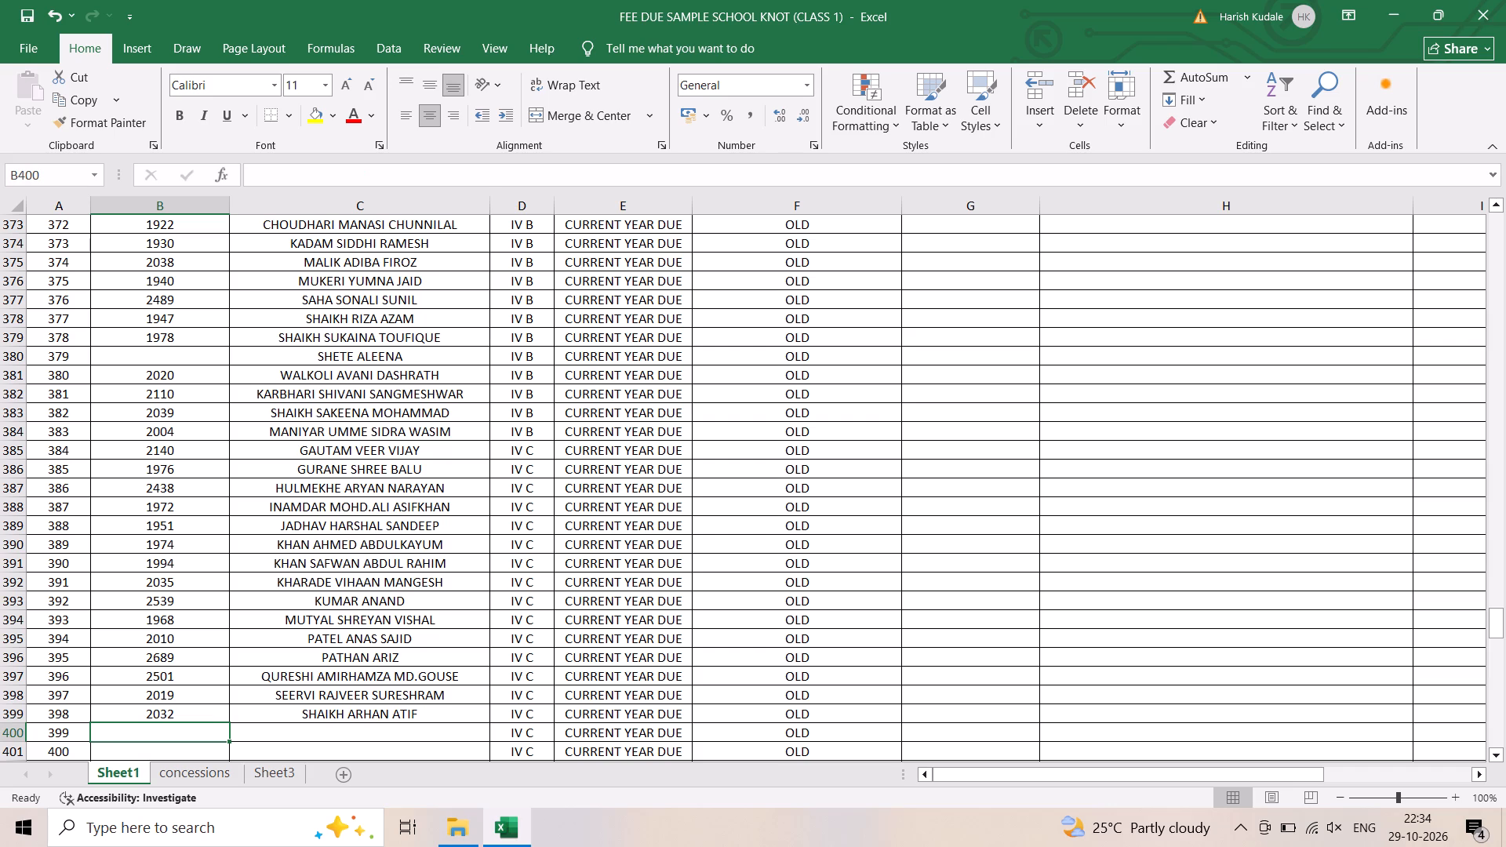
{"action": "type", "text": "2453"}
{"action": "left_click", "coordinate": [307, 732]}
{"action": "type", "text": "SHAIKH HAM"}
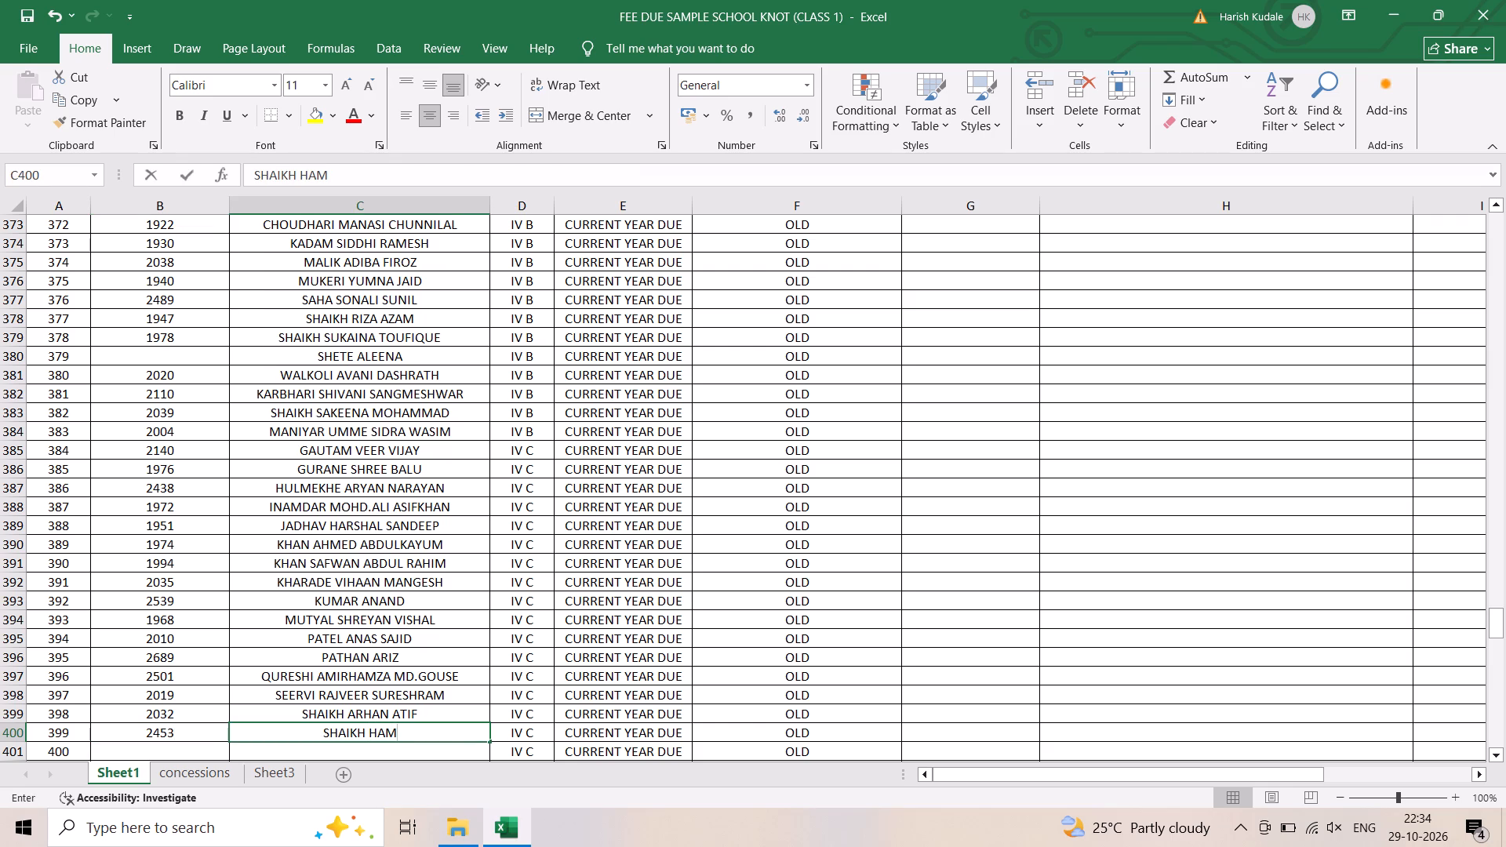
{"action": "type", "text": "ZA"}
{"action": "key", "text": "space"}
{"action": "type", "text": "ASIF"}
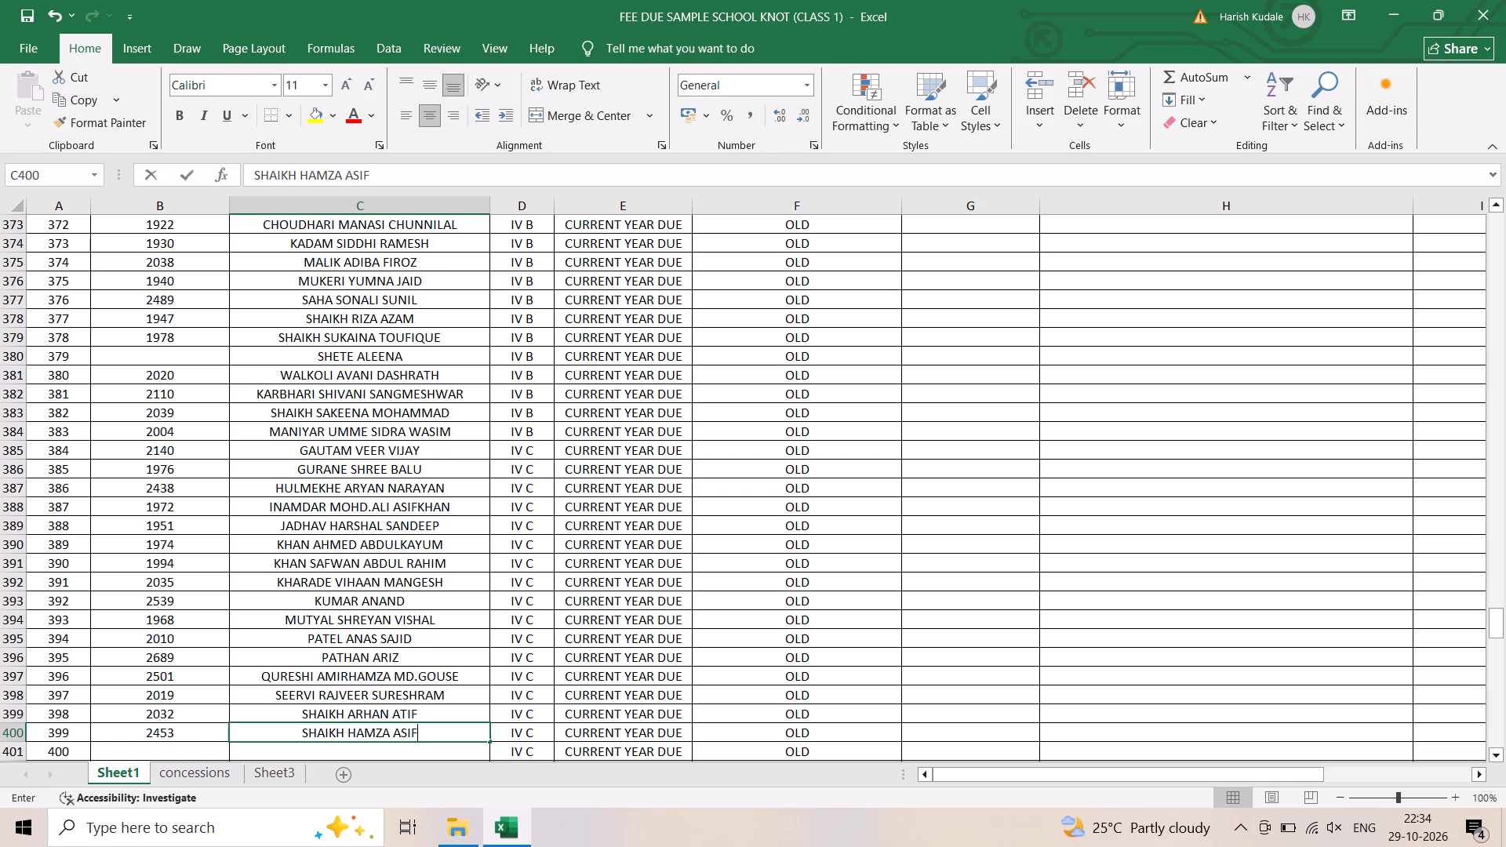
Fill in the student number in B401 and the student's full name in C401 for serial number 400.
{"action": "left_click", "coordinate": [181, 747]}
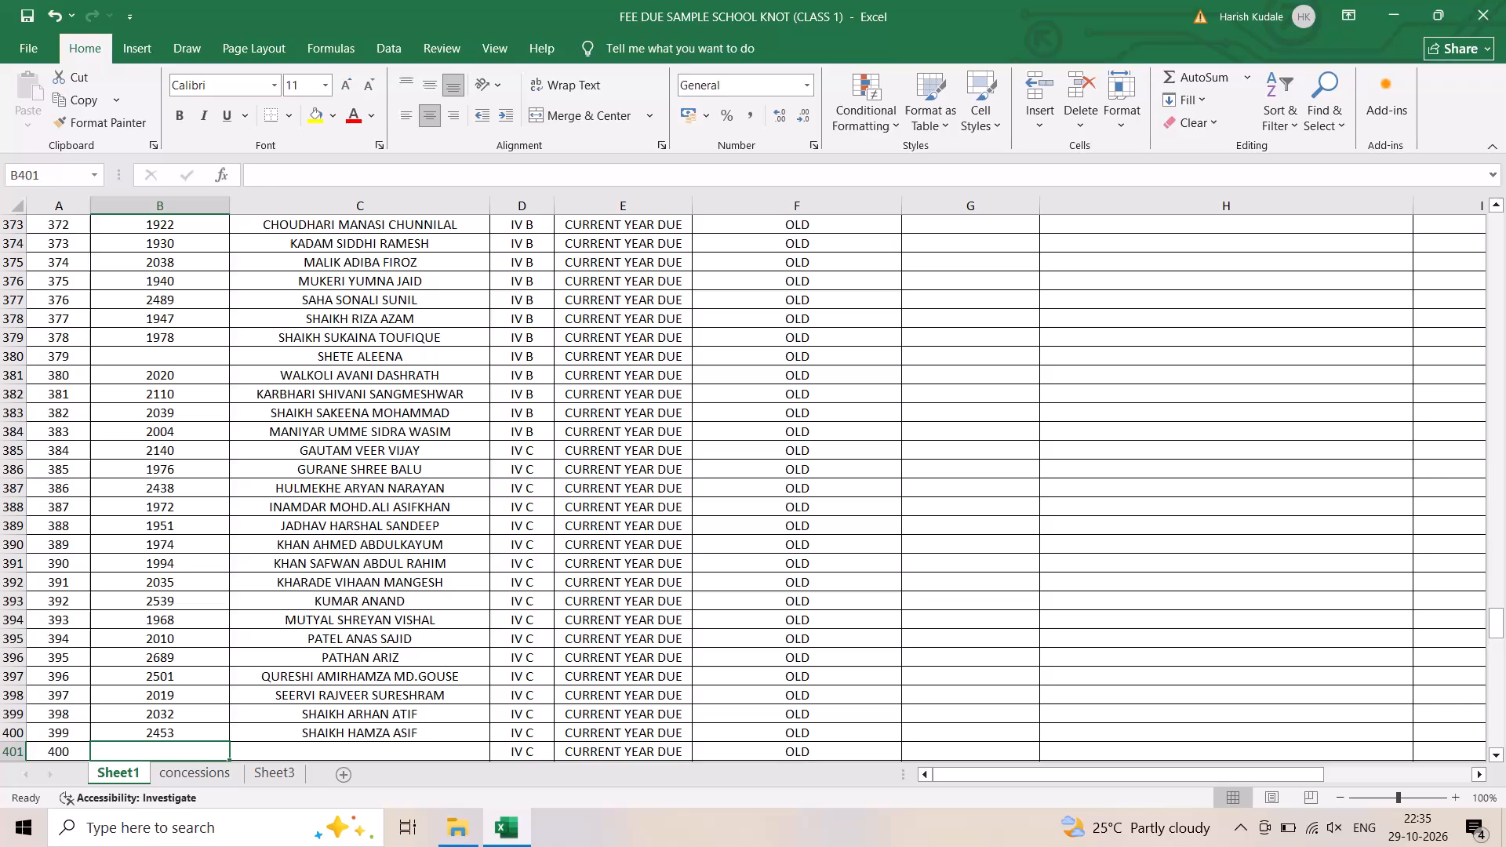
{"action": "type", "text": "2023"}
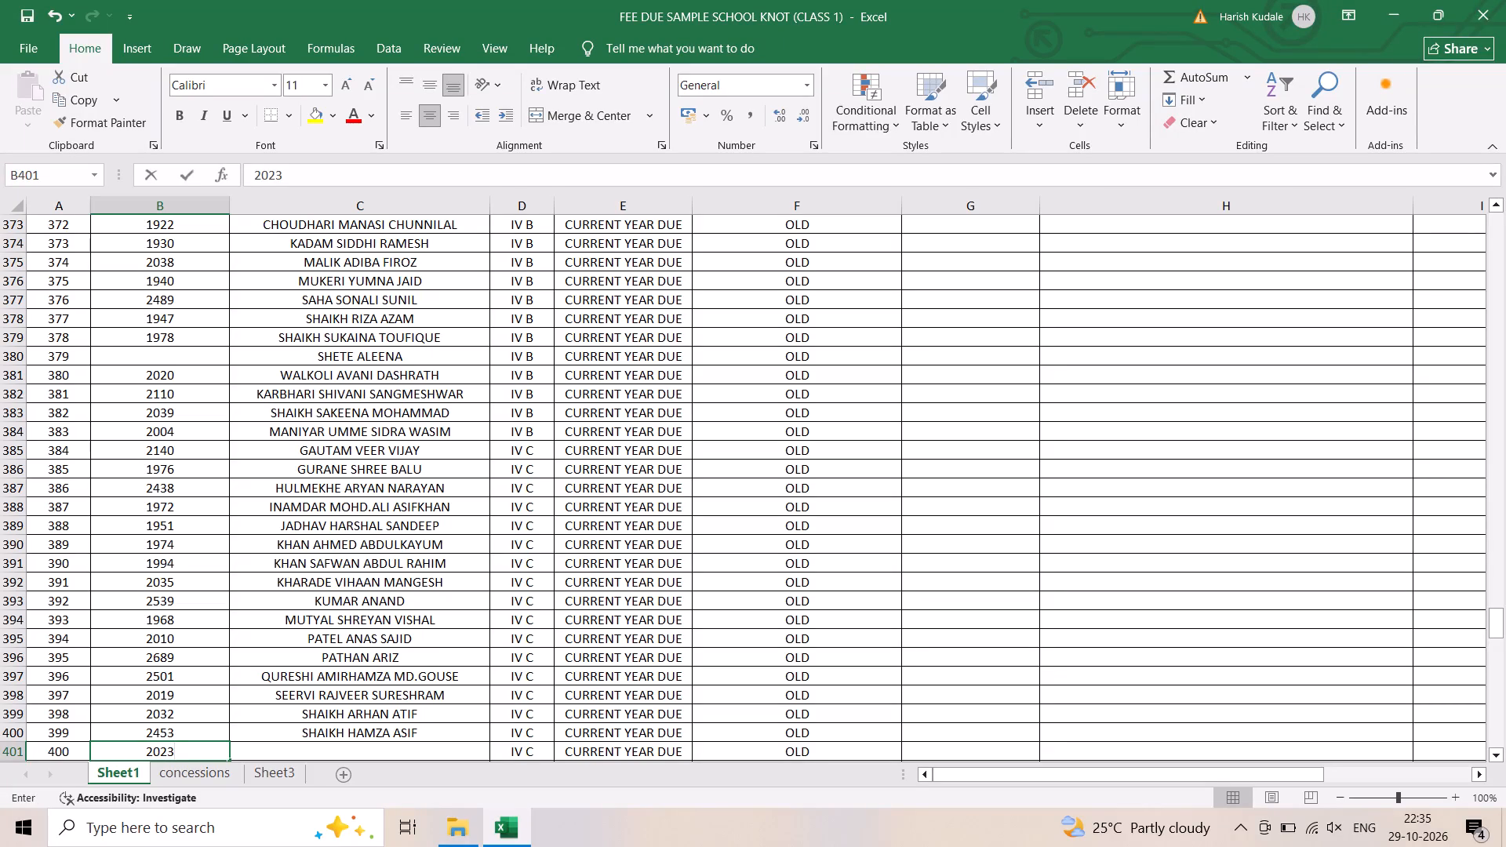
{"action": "left_click", "coordinate": [280, 753]}
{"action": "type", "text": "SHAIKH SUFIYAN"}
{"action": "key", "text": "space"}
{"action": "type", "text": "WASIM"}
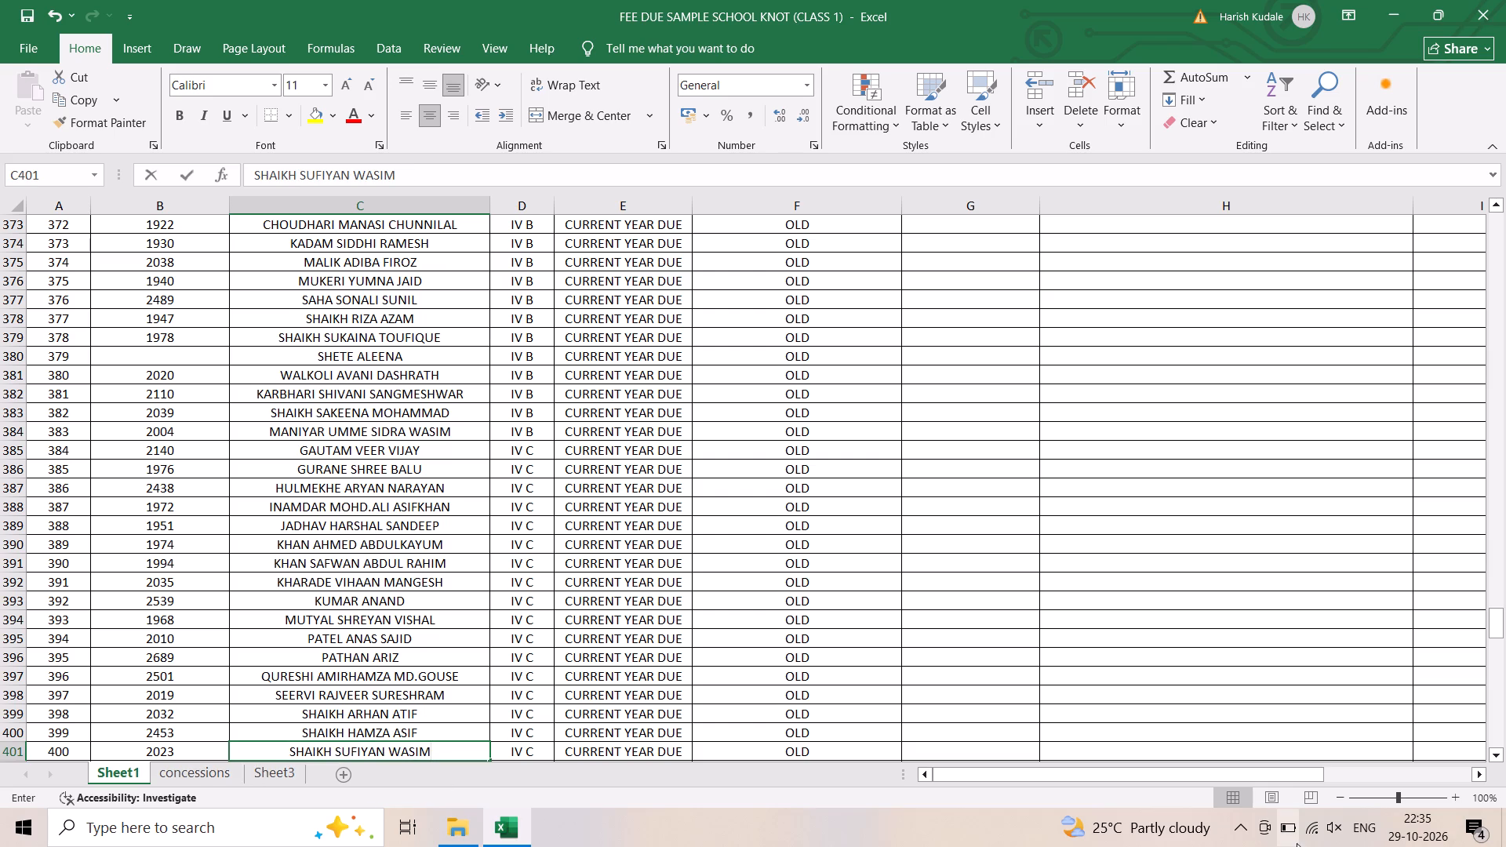
Fill in the student number in B402 and the student's full name in C402 for serial number 401.
{"action": "triple_click", "coordinate": [1497, 758]}
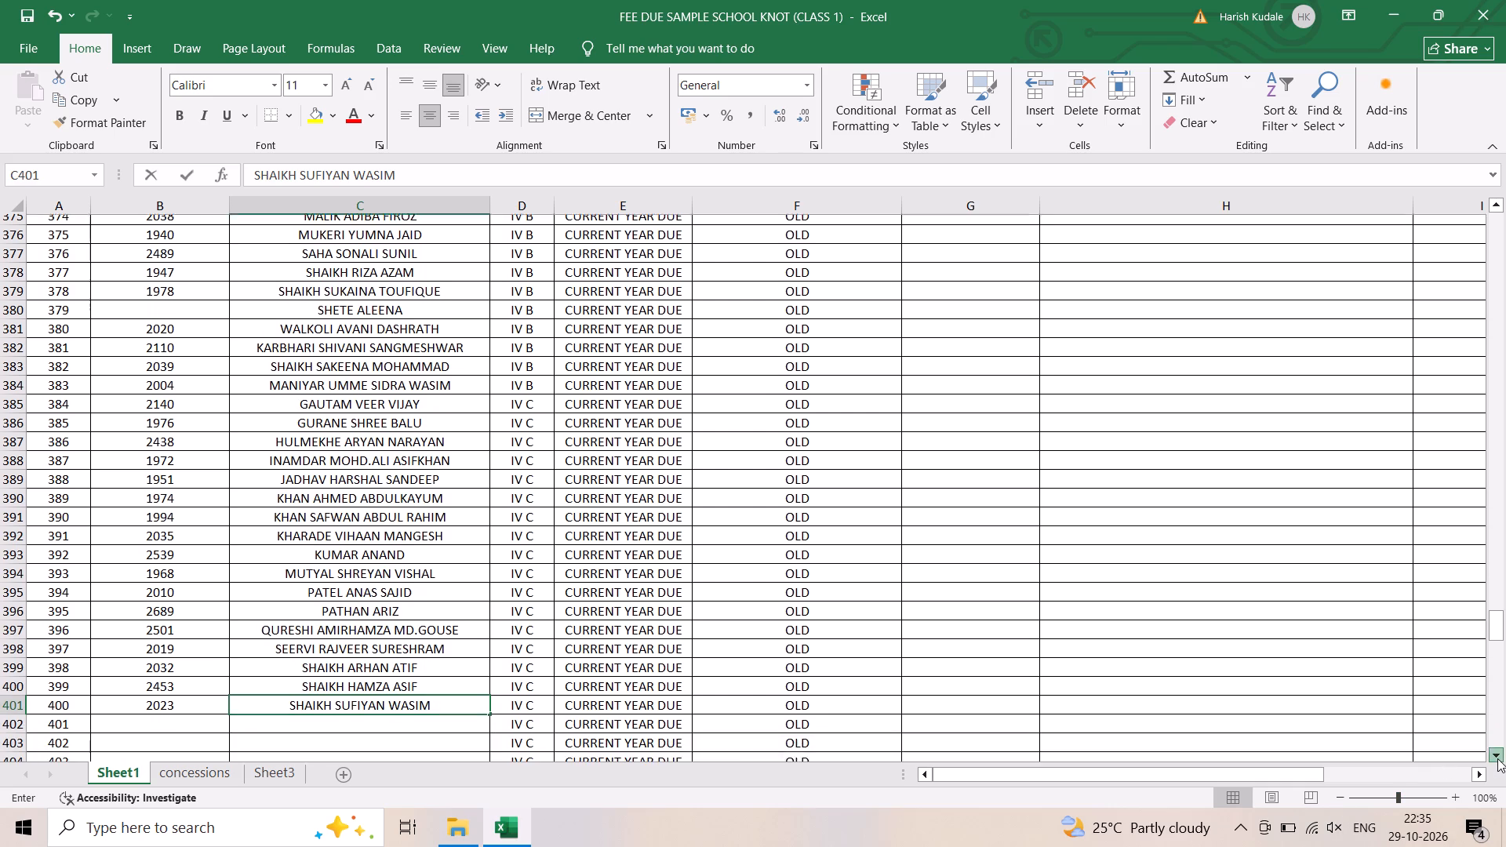
{"action": "triple_click", "coordinate": [1497, 758]}
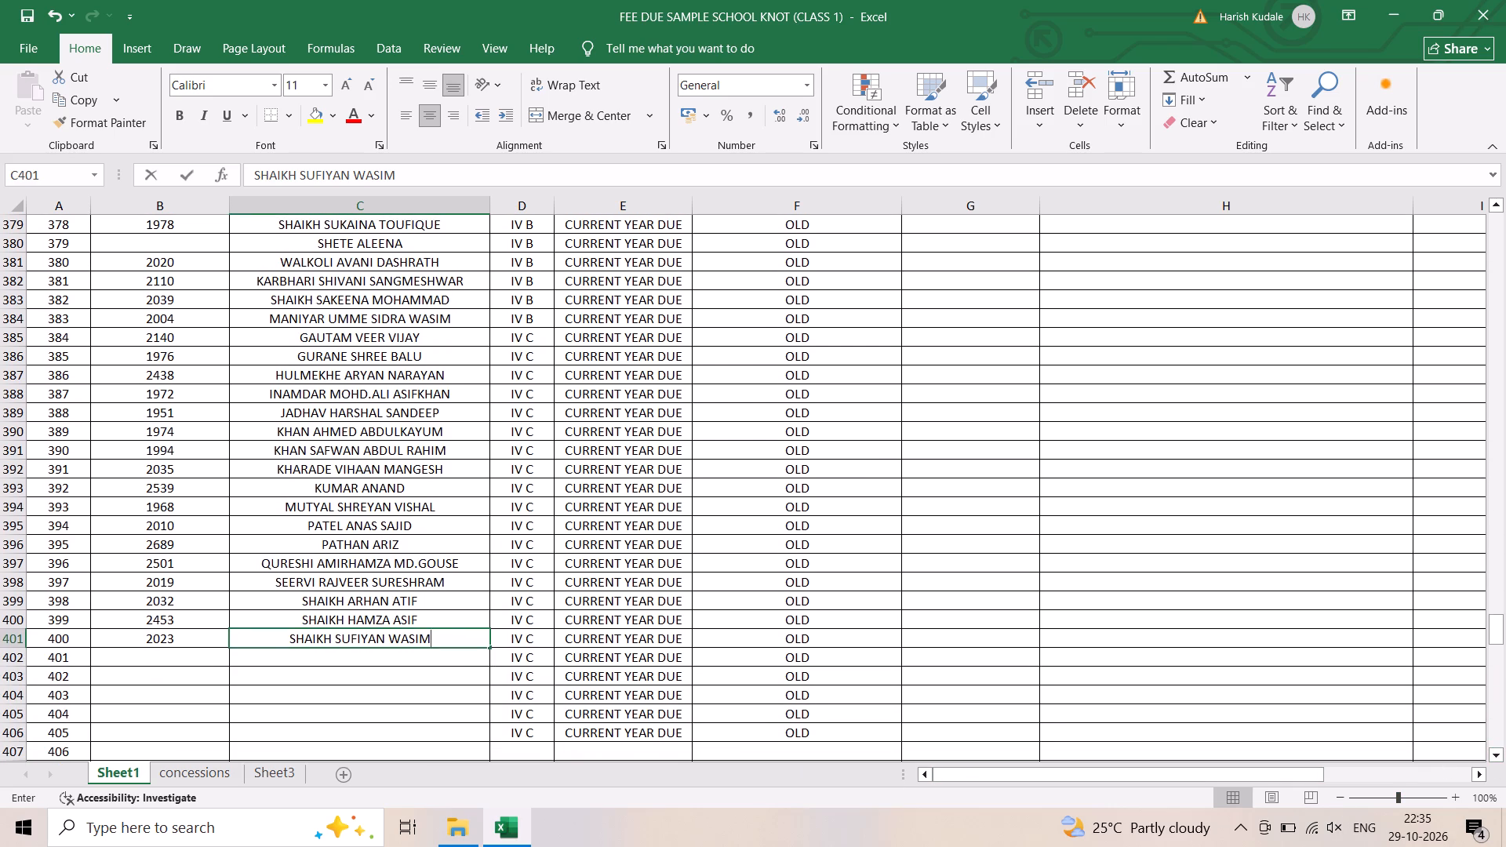
{"action": "left_click", "coordinate": [194, 661]}
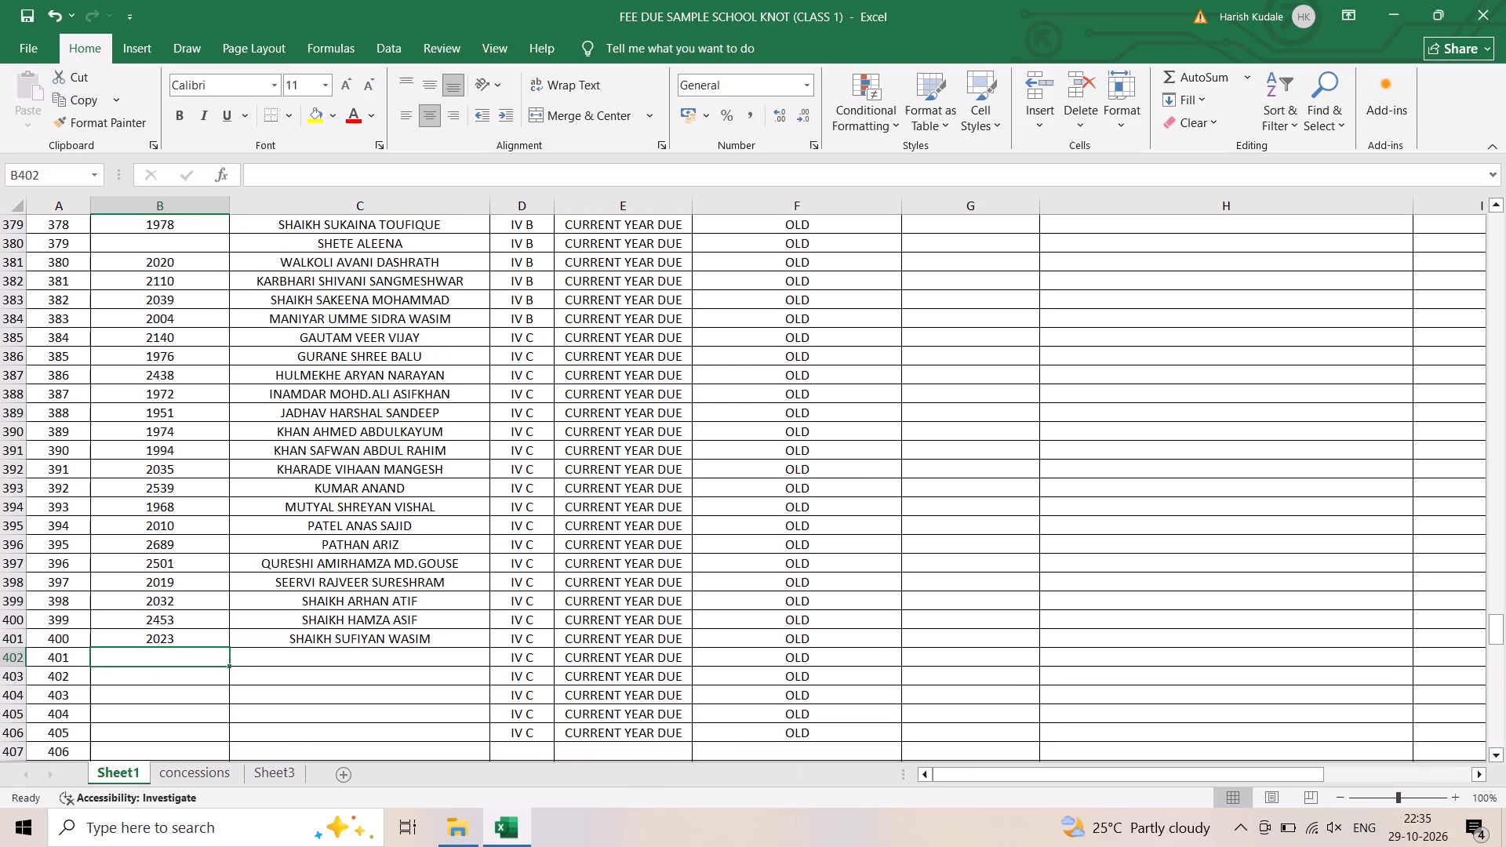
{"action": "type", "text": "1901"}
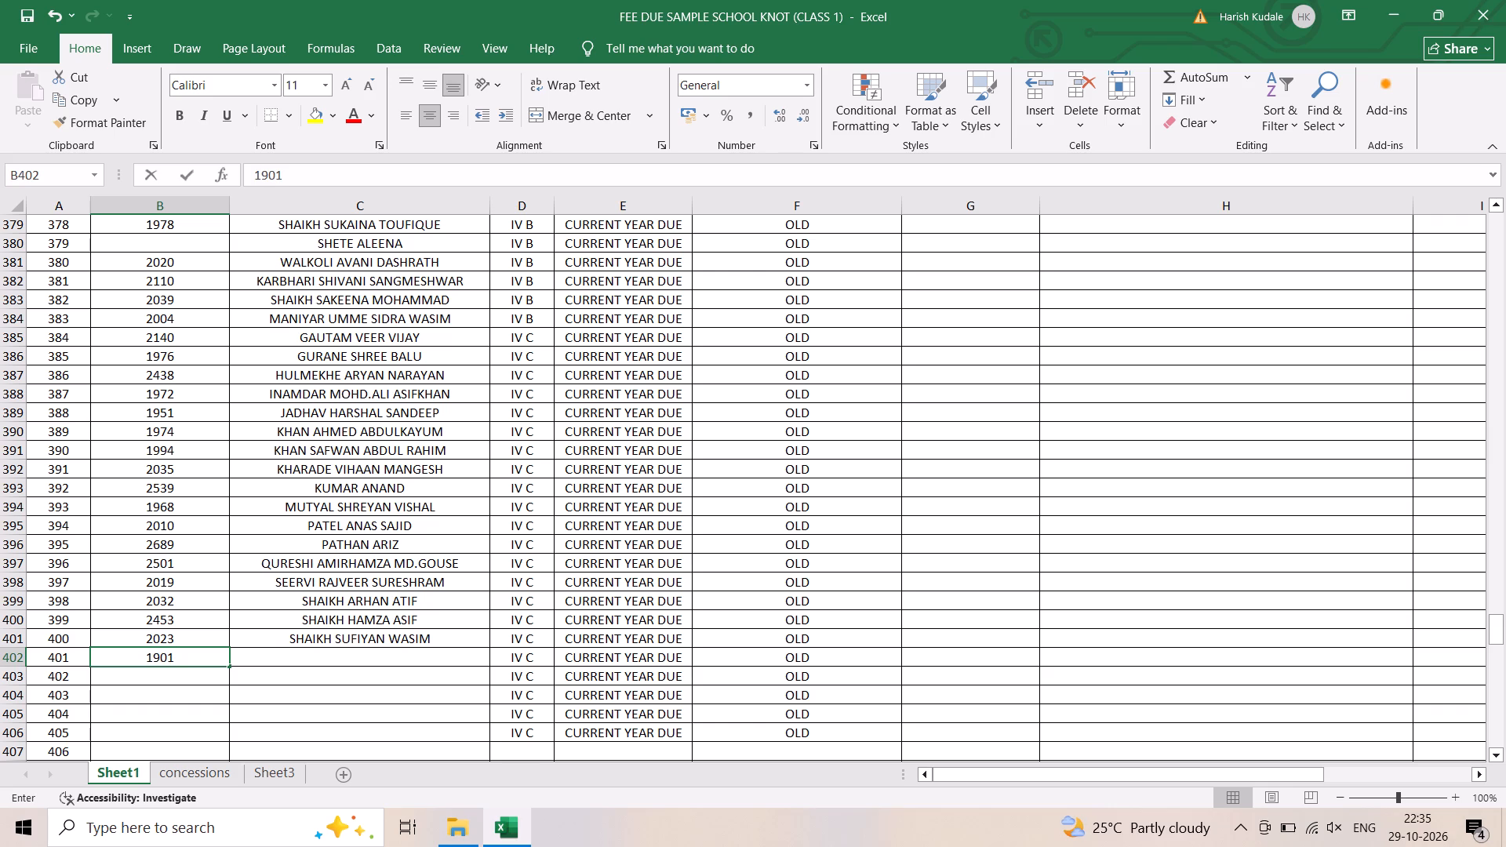
{"action": "left_click", "coordinate": [328, 653]}
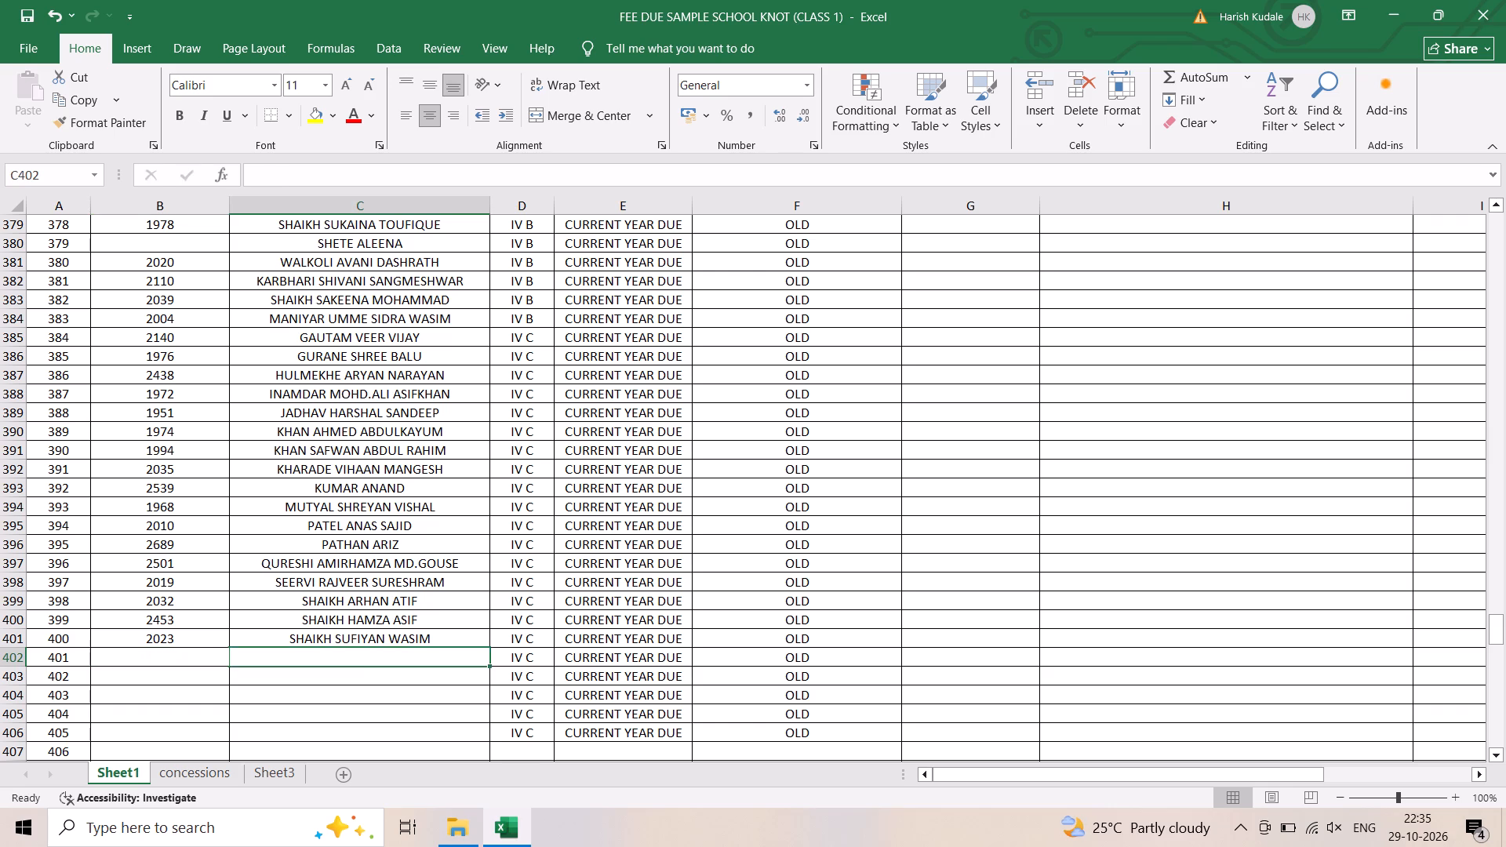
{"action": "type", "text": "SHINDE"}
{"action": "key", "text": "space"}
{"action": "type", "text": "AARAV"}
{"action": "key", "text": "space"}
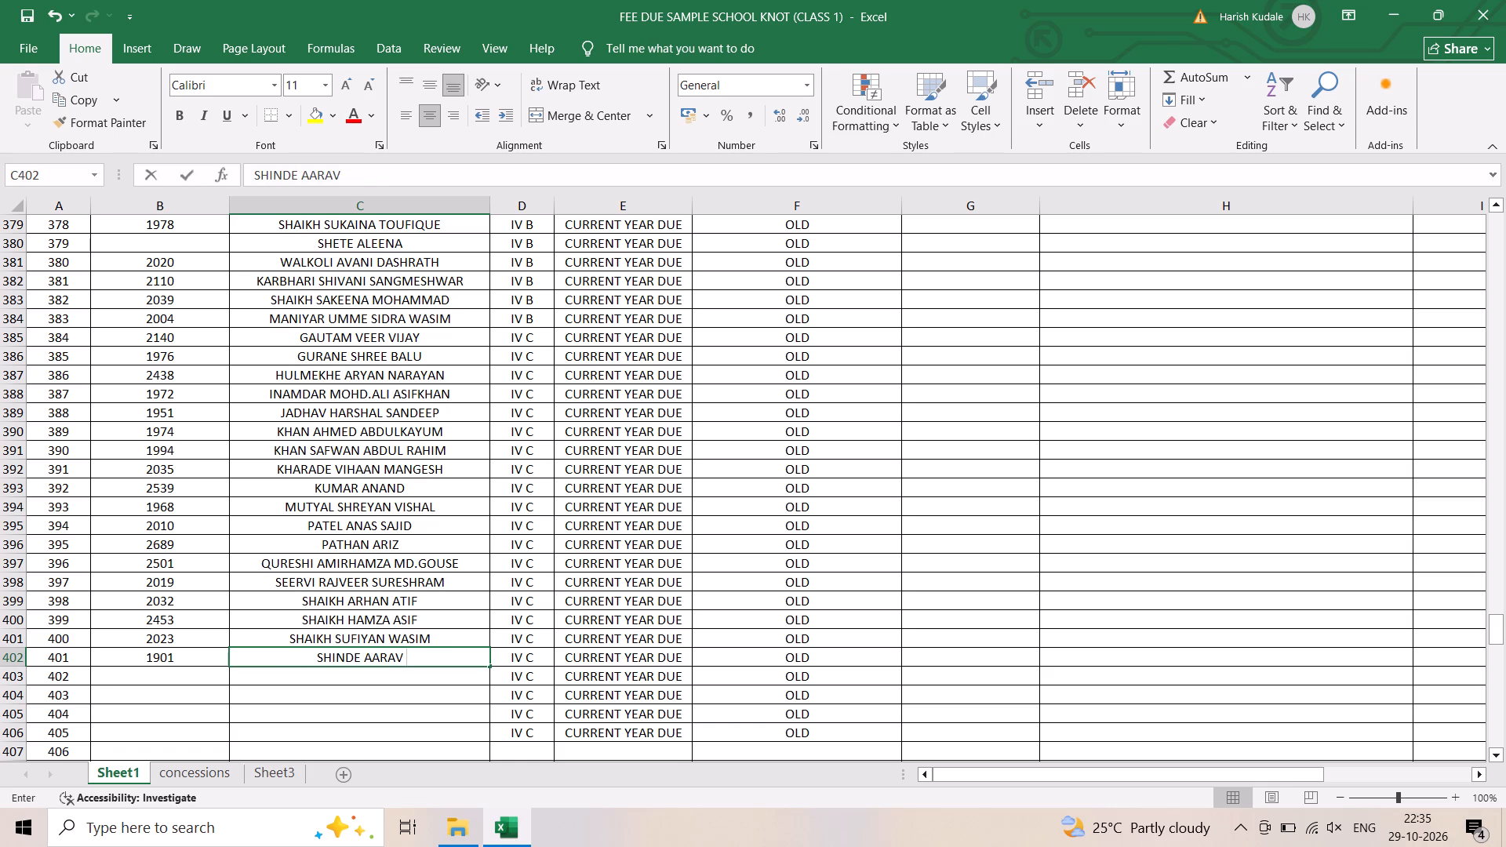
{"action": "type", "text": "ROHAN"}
Fill in the student number in B403 and the student's full name in C403 for serial number 402.
{"action": "left_click", "coordinate": [176, 675]}
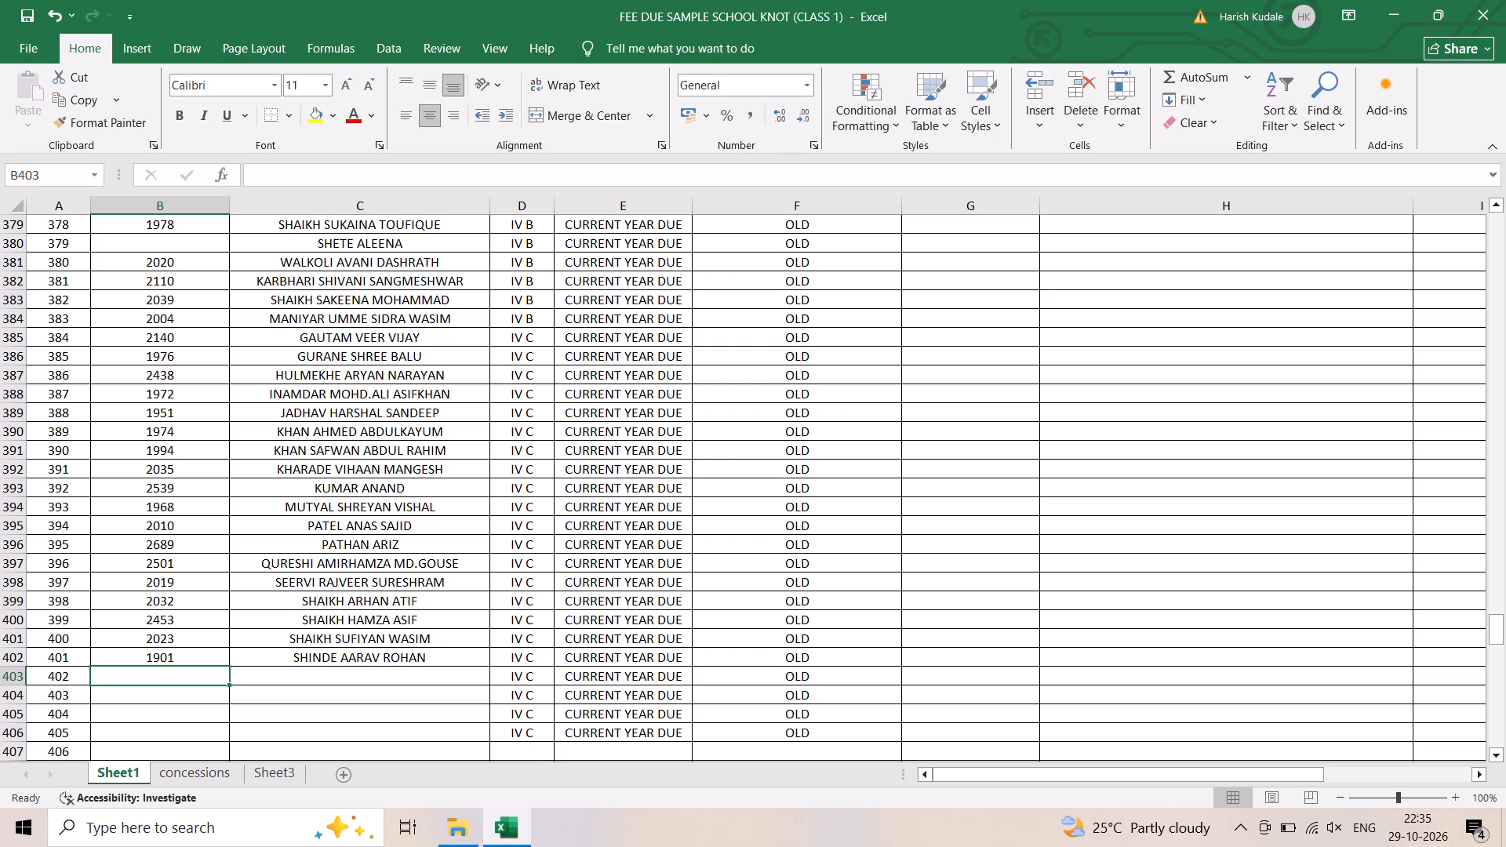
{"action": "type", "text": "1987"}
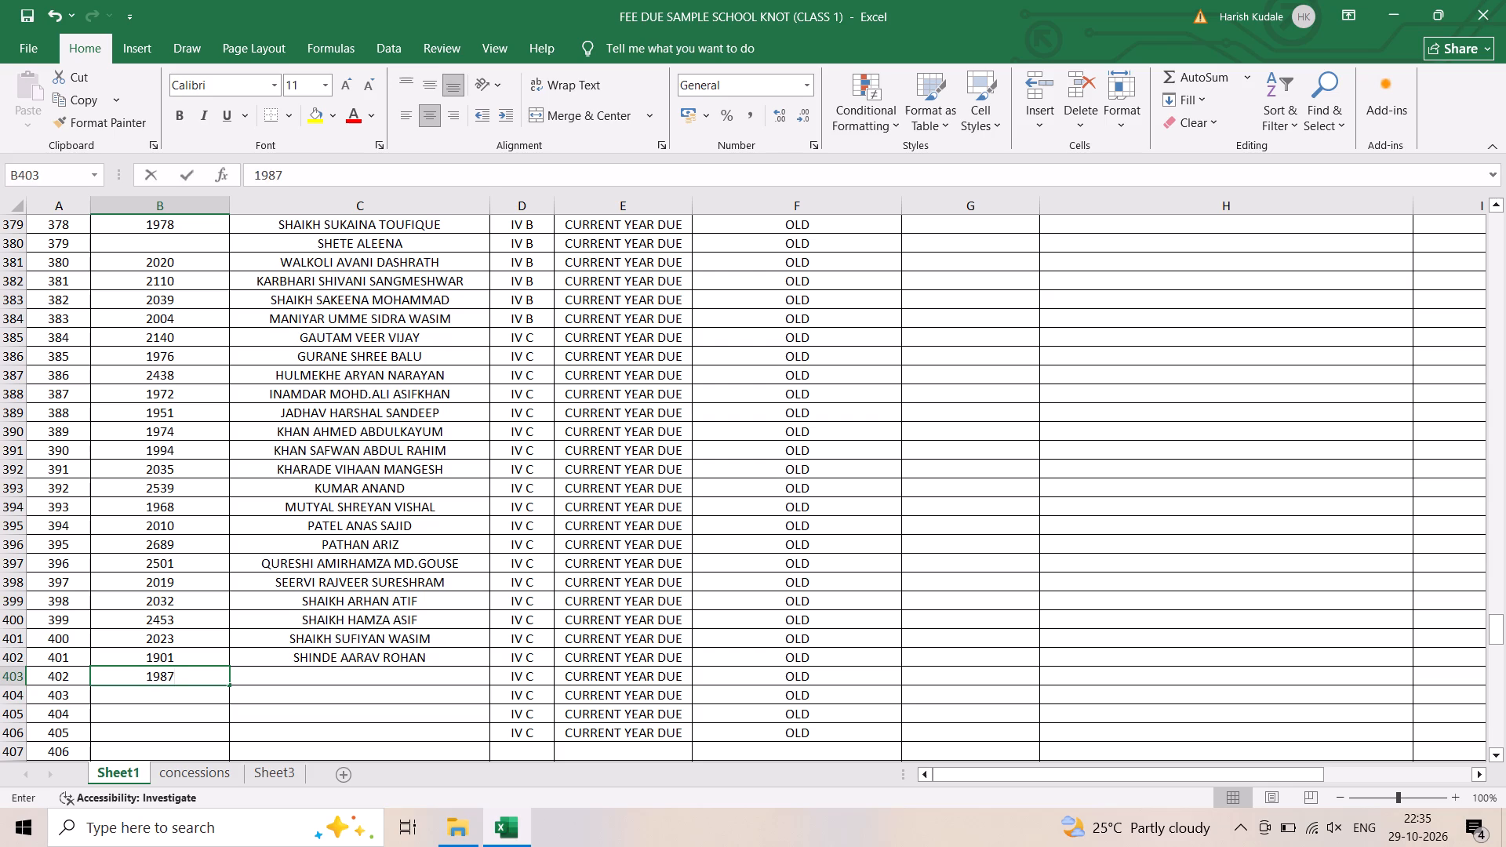
{"action": "left_click", "coordinate": [271, 678]}
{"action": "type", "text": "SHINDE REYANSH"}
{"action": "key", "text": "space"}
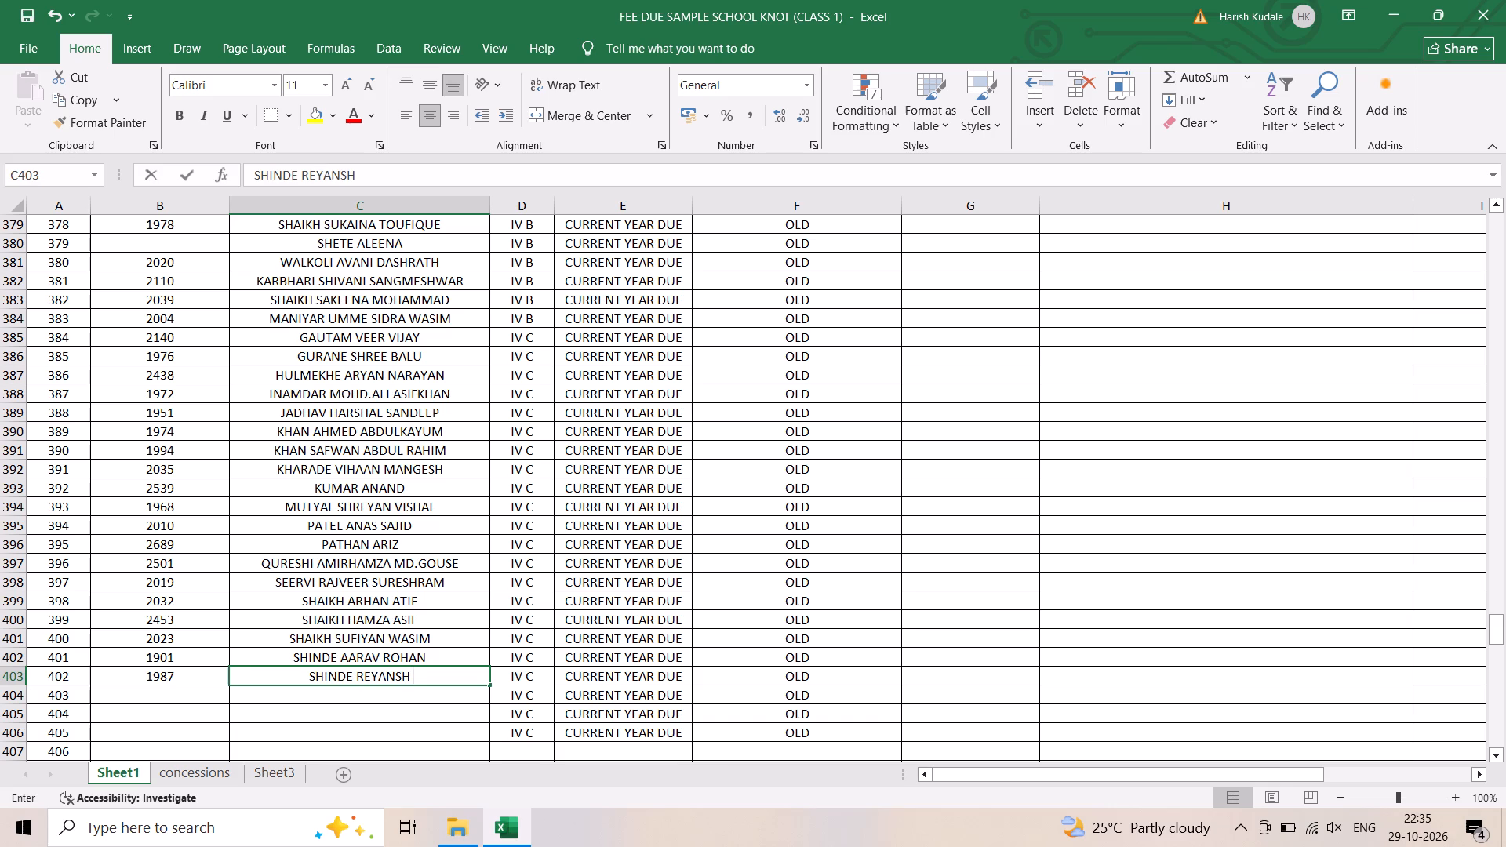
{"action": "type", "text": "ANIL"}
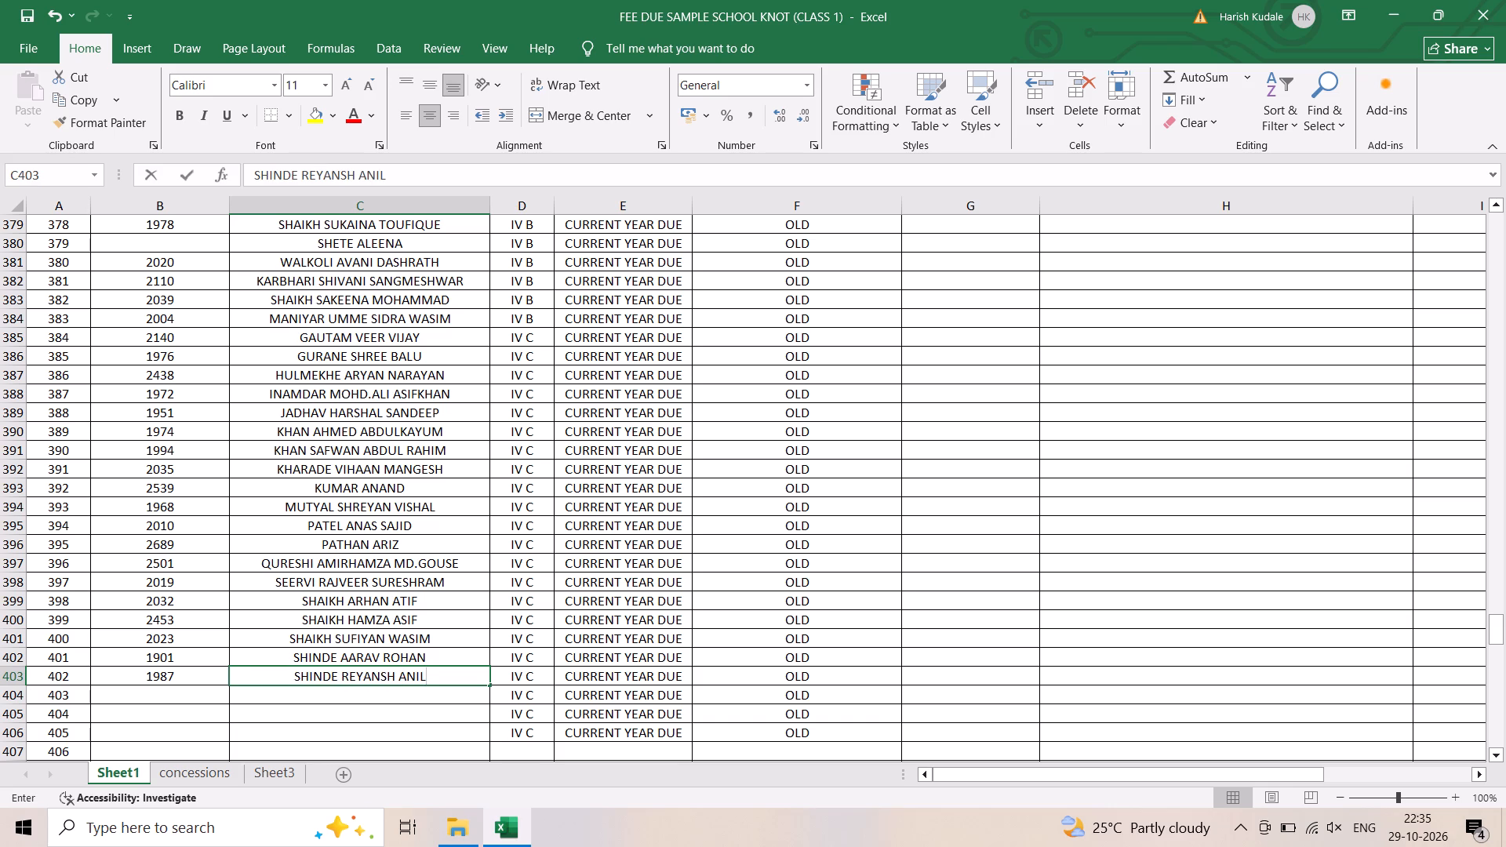
Fill in the student number in B404 and the student's full name in C404 for serial number 403.
{"action": "left_click", "coordinate": [164, 695]}
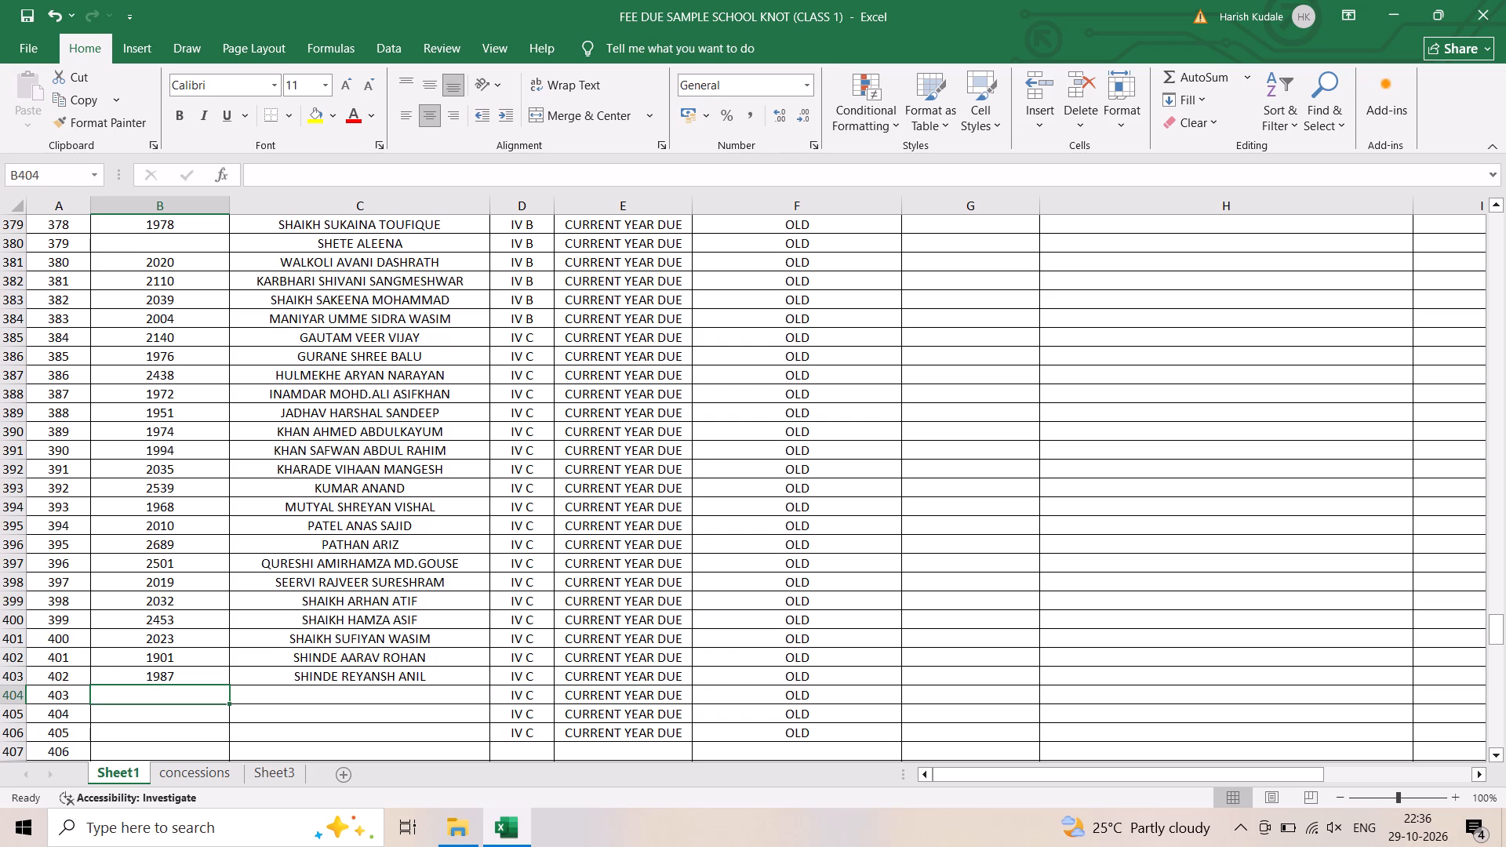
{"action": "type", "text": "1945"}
{"action": "left_click", "coordinate": [264, 699]}
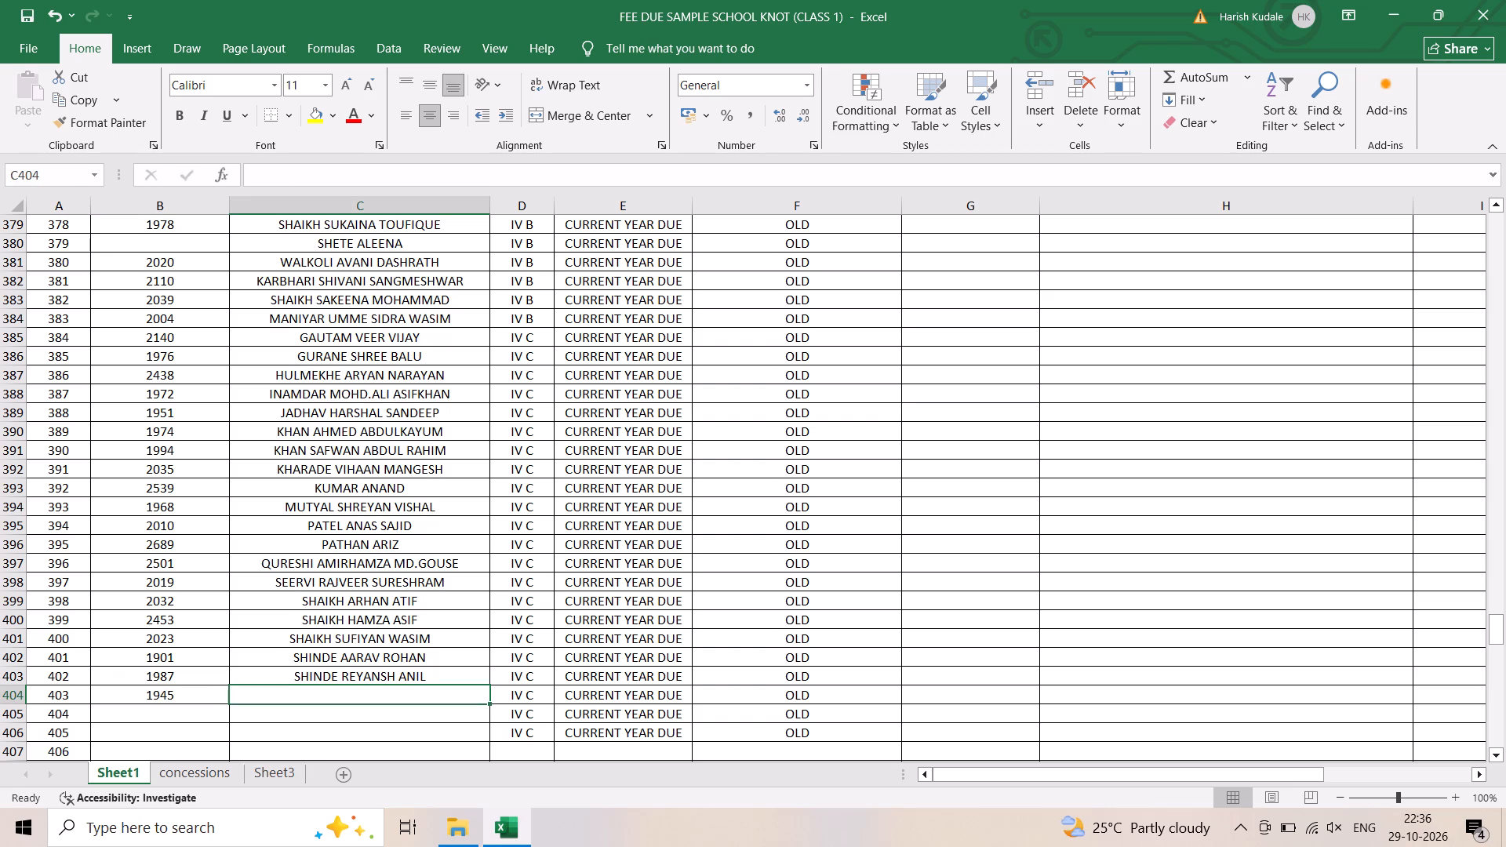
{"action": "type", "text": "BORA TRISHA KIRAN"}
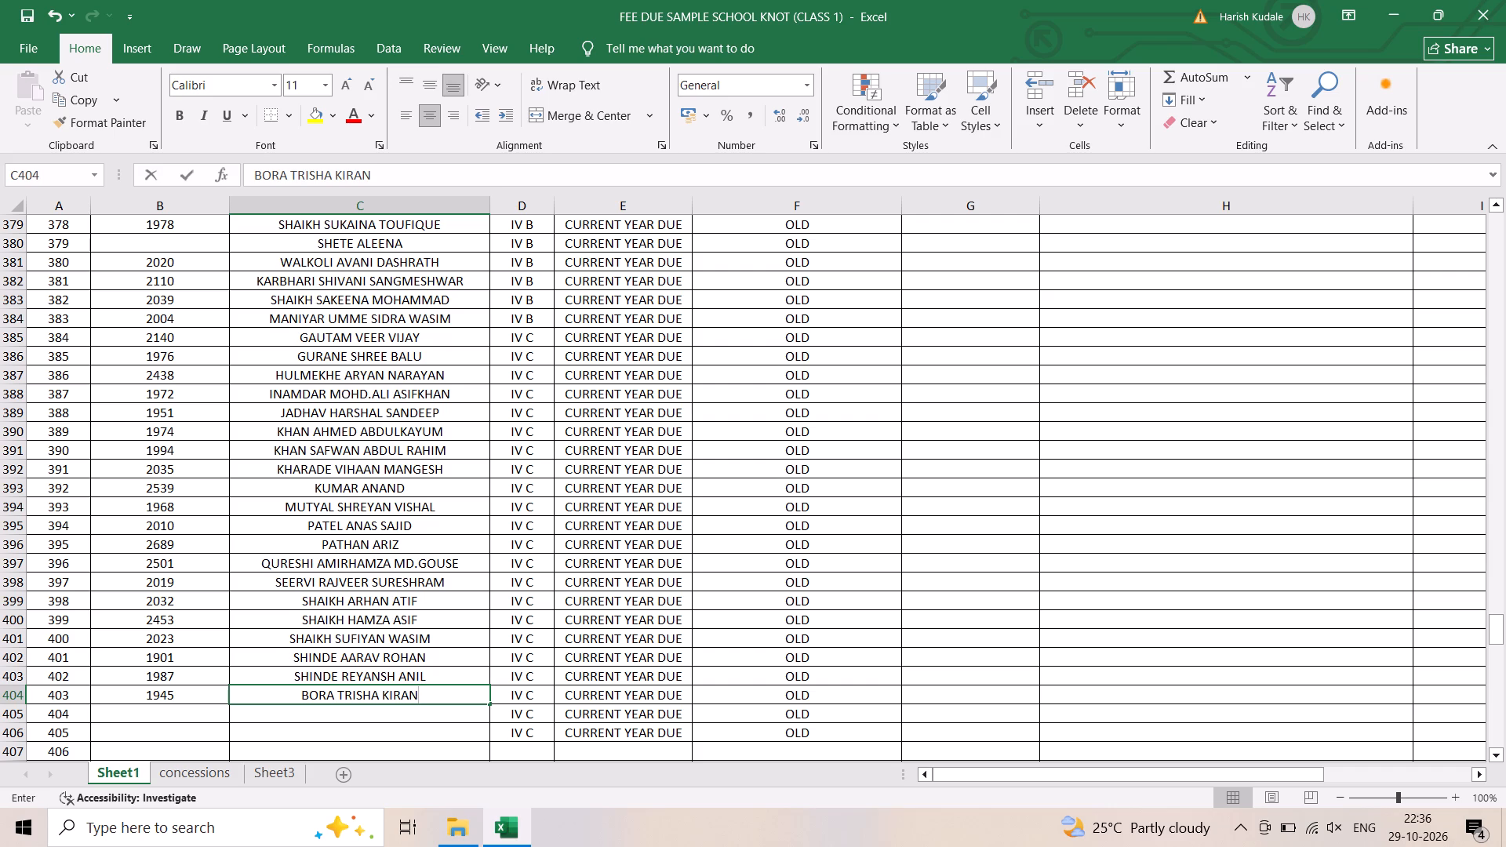
Fill in the student number in B405 and the student's full name in C405 for serial number 404.
{"action": "left_click", "coordinate": [161, 711]}
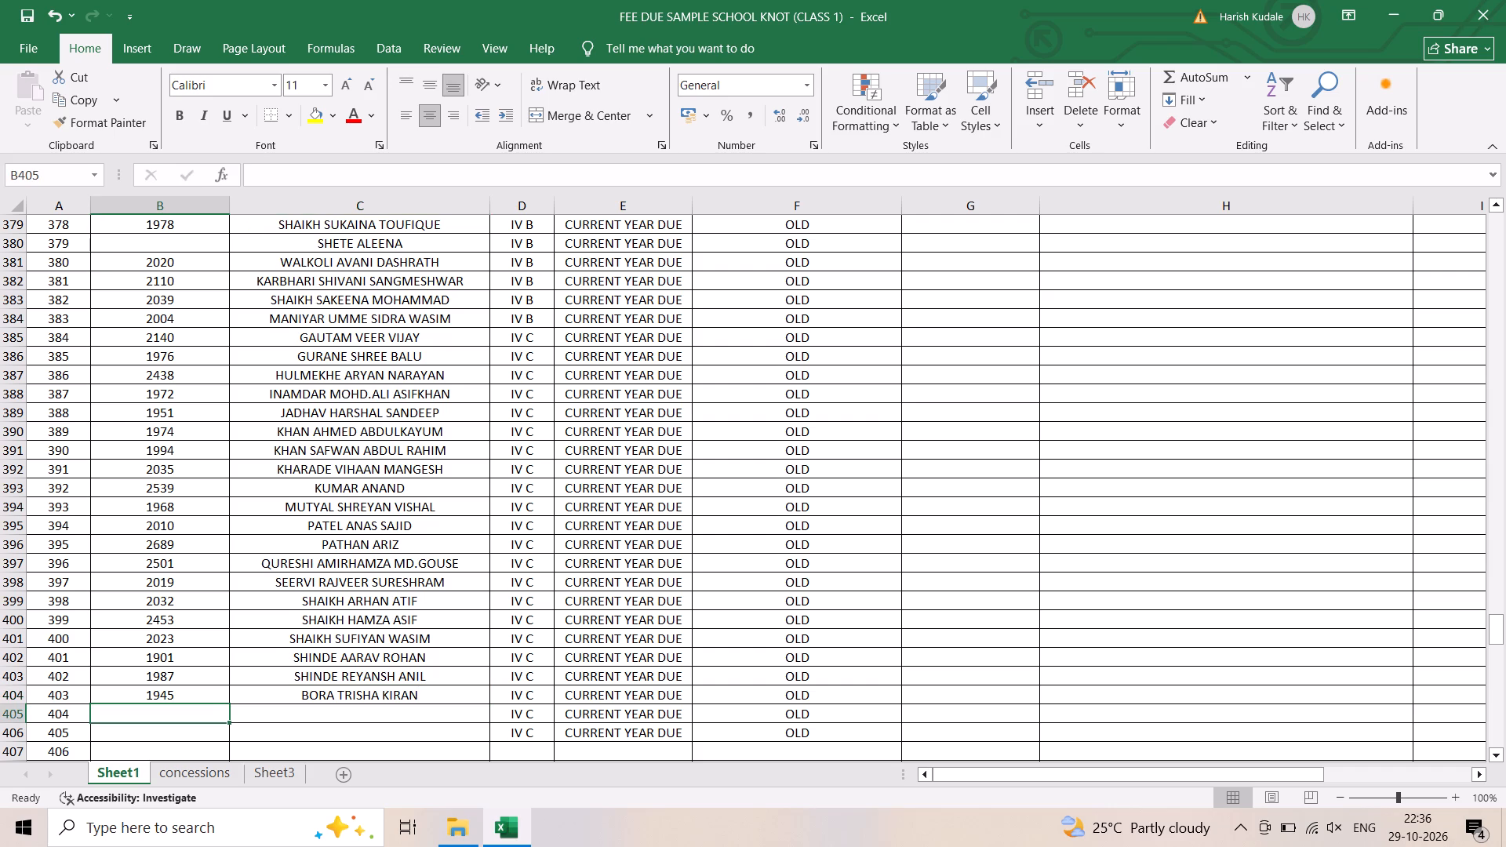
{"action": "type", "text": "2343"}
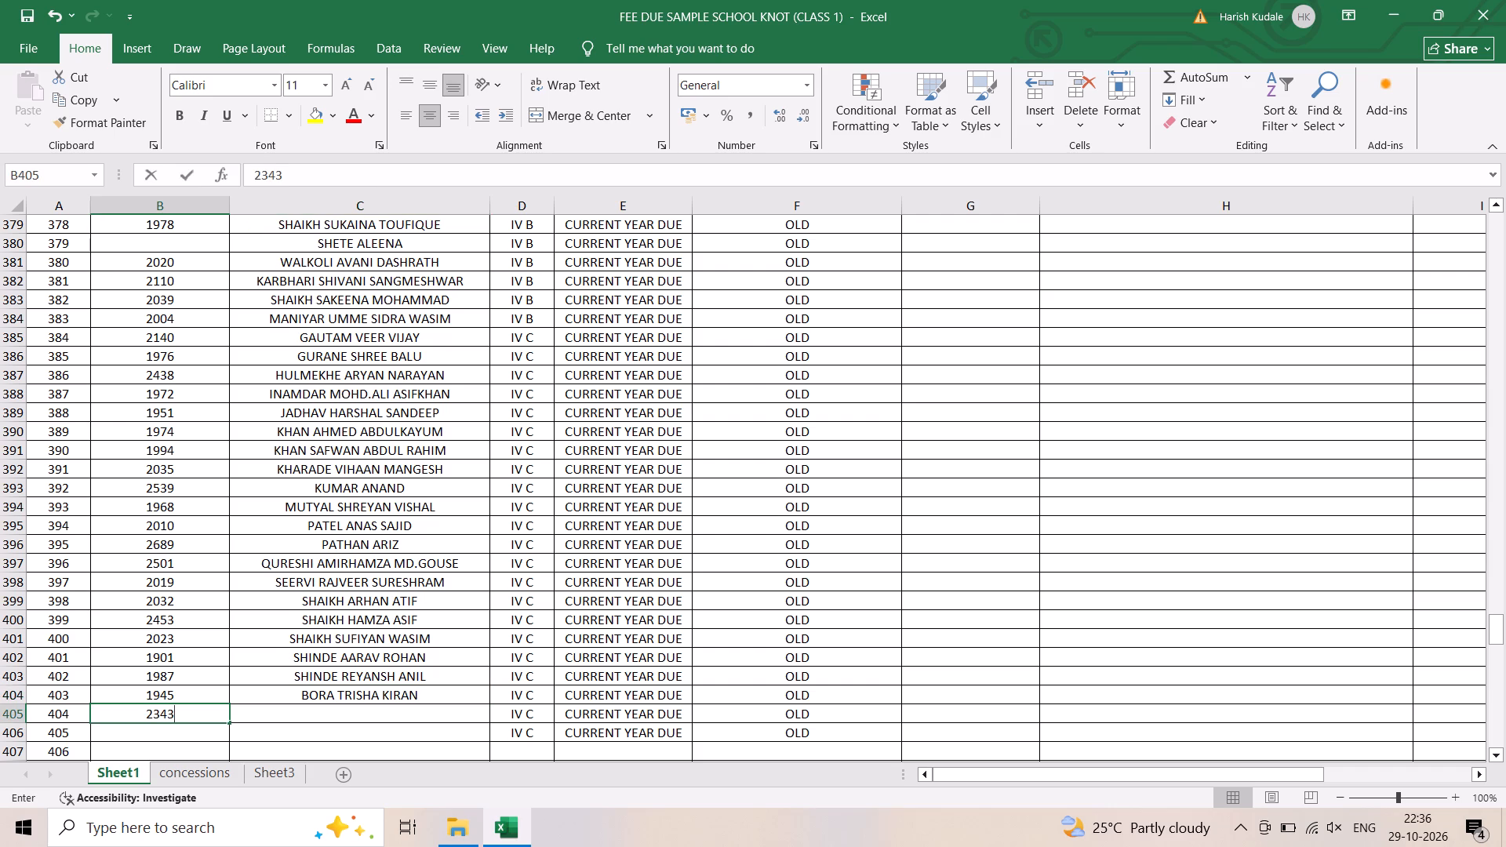
{"action": "left_click", "coordinate": [268, 711]}
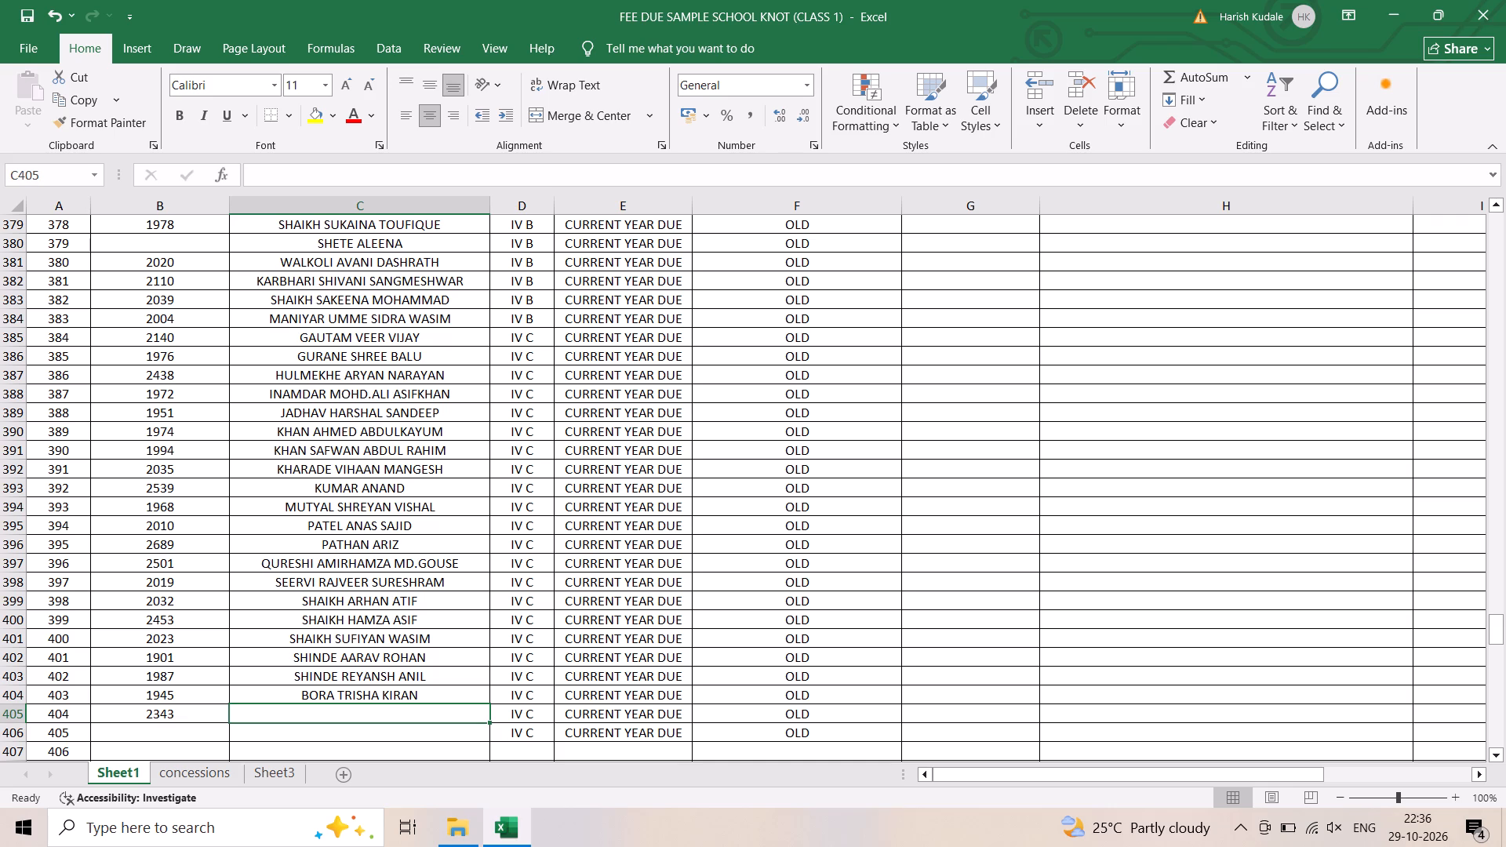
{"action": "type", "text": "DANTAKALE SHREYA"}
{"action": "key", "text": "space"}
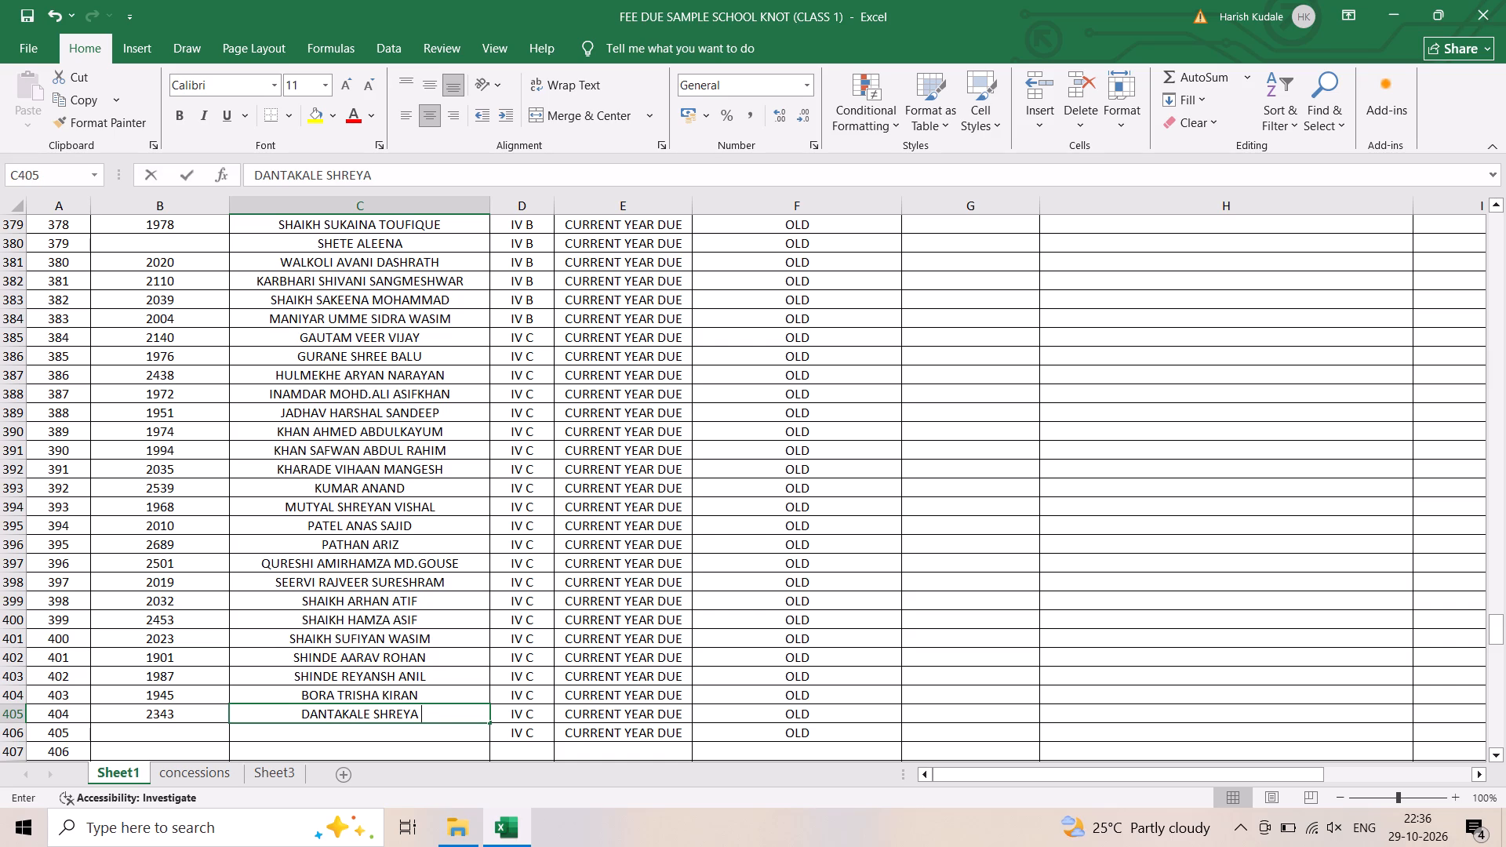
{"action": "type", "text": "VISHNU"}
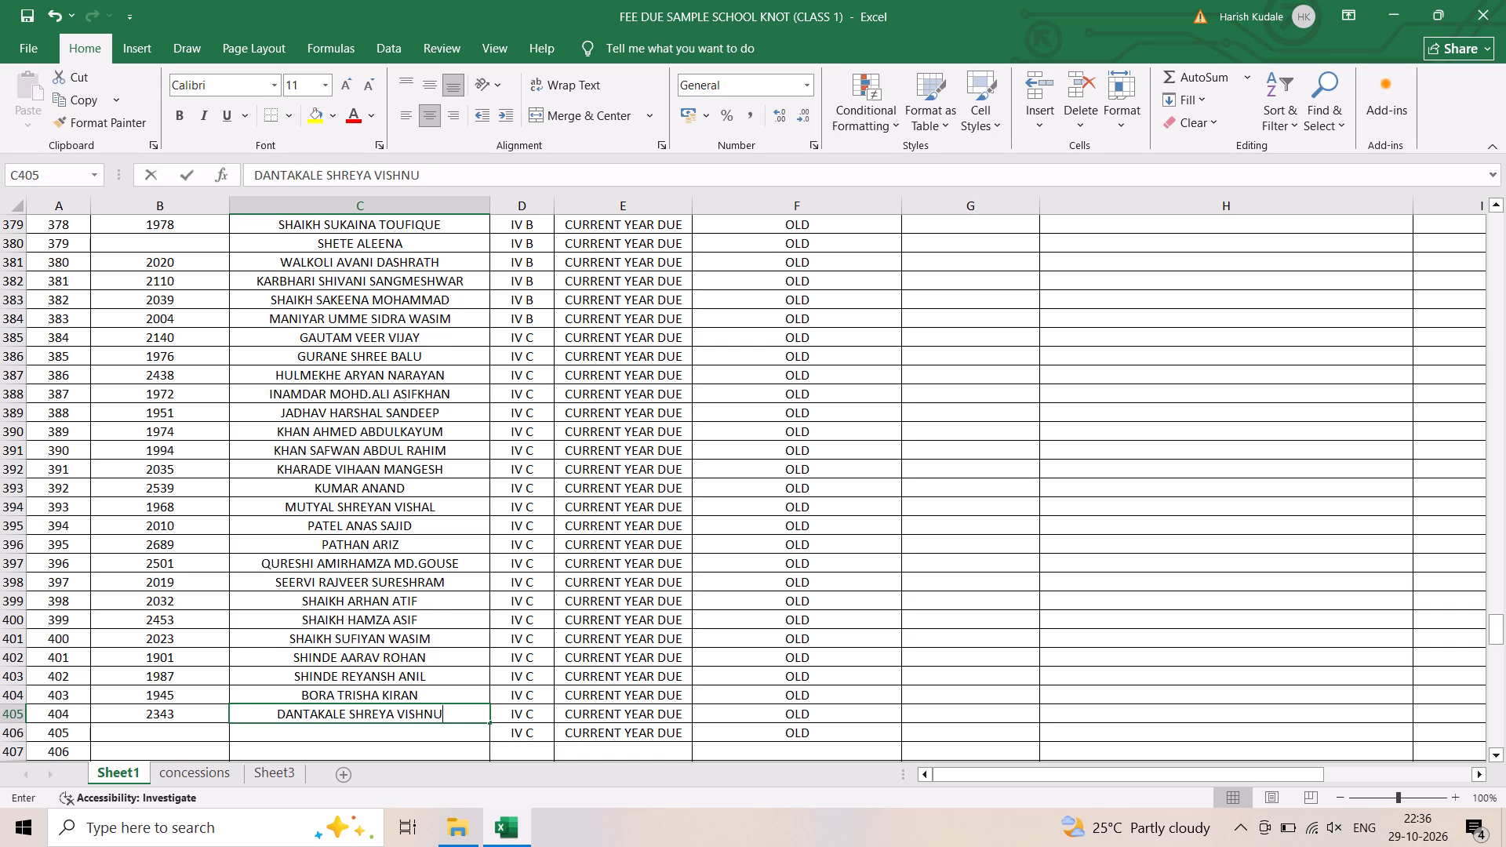
Fill in the student number in B406 and the student's full name in C406 for serial number 405.
{"action": "left_click", "coordinate": [144, 732]}
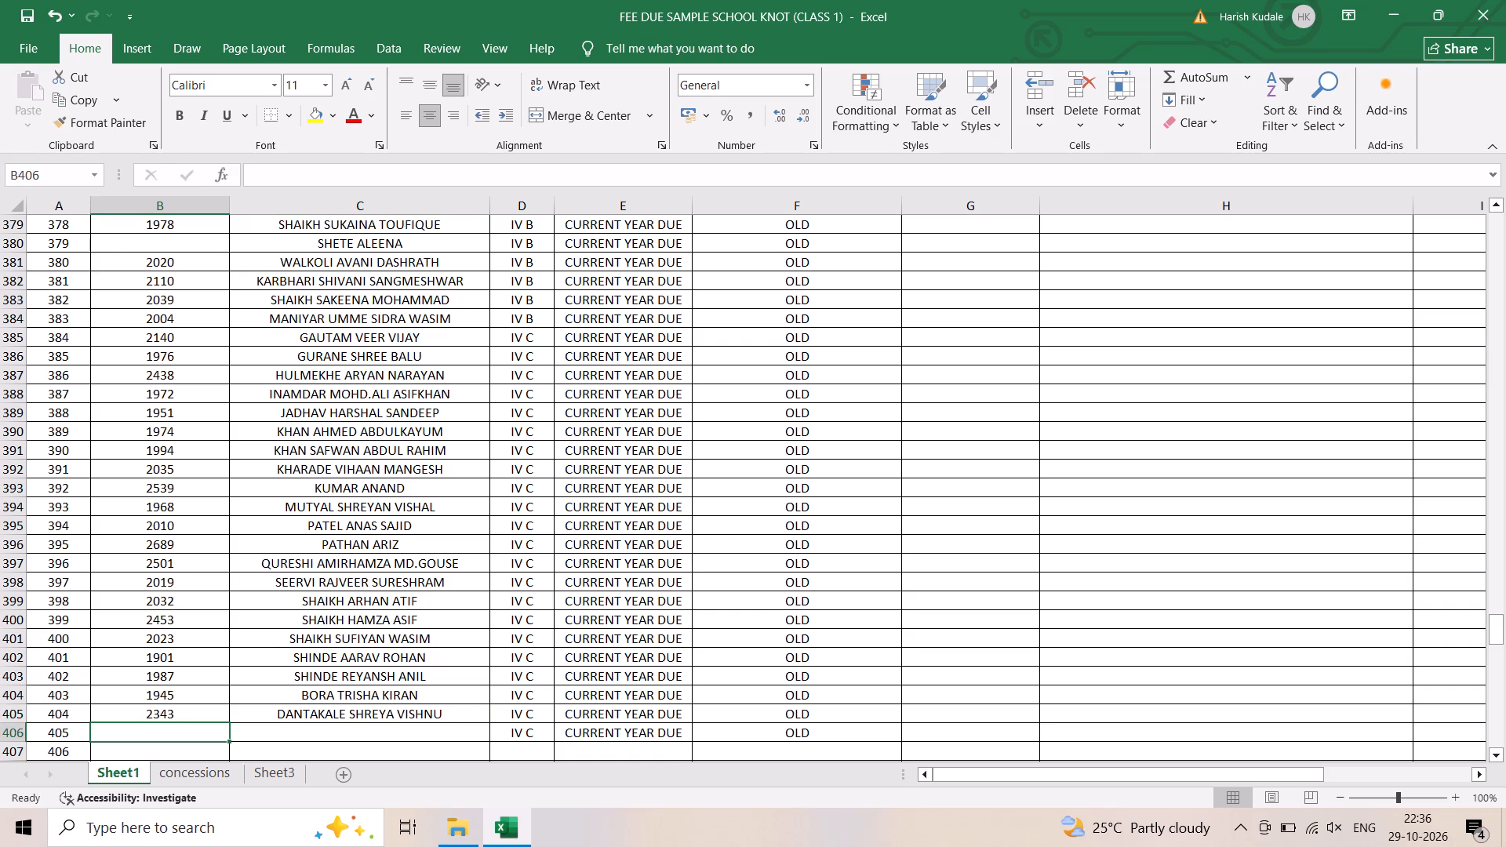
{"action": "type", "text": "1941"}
{"action": "left_click", "coordinate": [293, 739]}
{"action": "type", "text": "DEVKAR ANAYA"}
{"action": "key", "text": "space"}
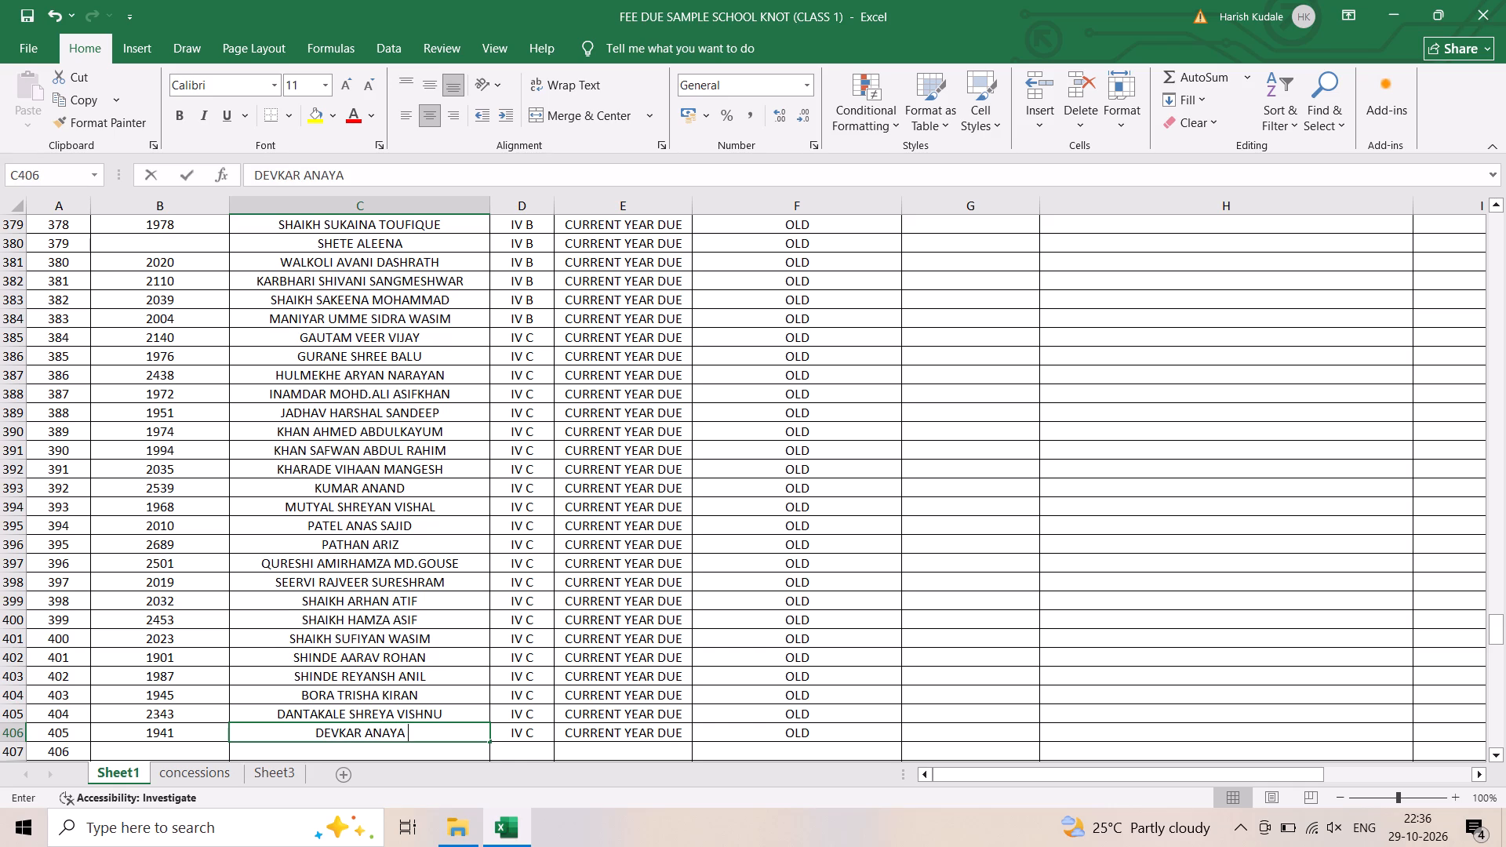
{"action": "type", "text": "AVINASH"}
Fill in the student number in B407 and the student's name in C407 for serial number 406.
{"action": "left_click", "coordinate": [170, 753]}
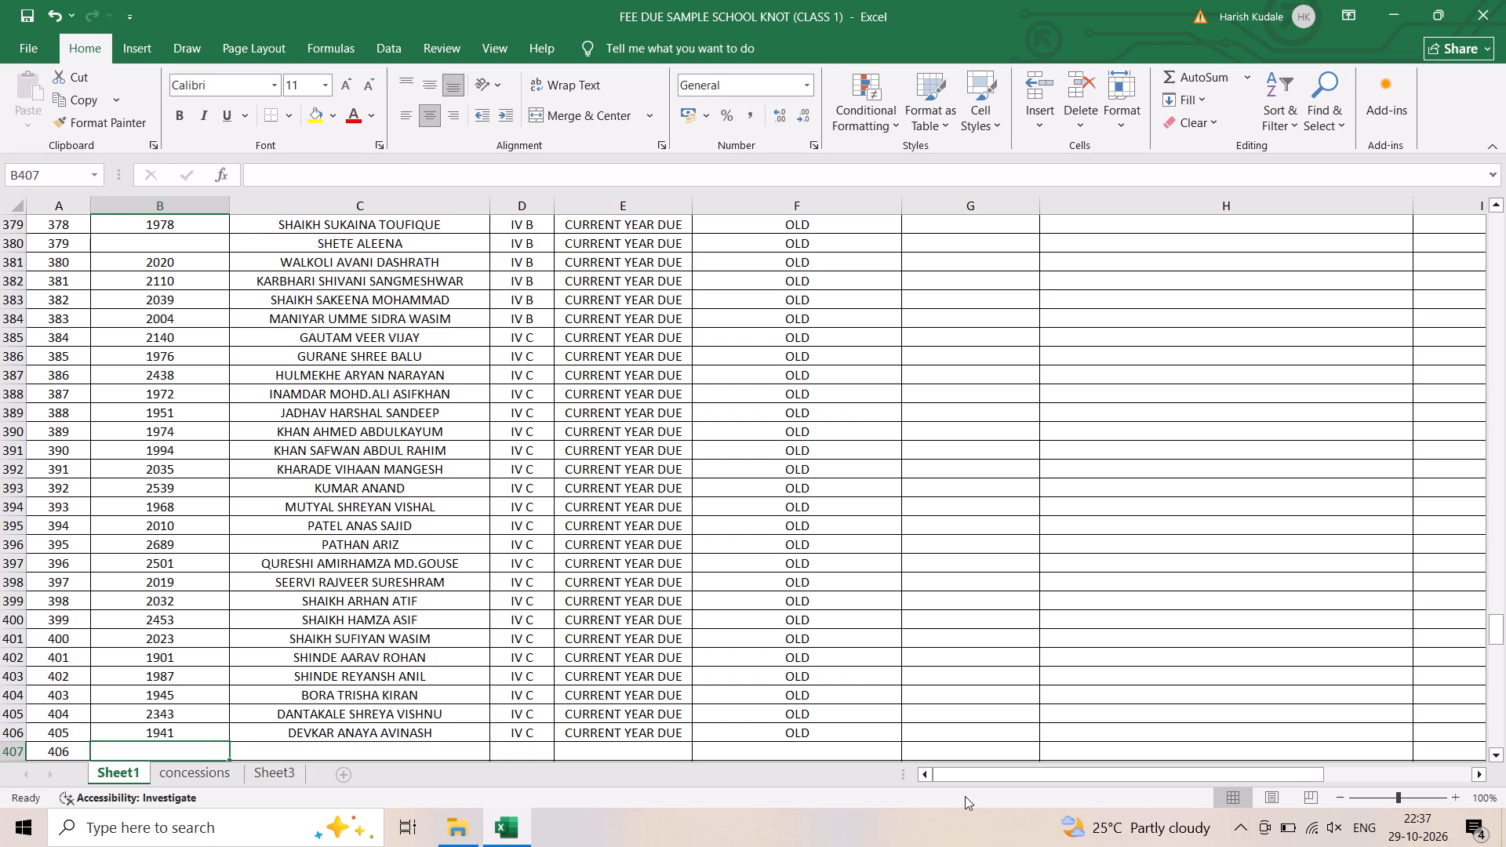
{"action": "triple_click", "coordinate": [1500, 748]}
{"action": "triple_click", "coordinate": [1500, 748]}
{"action": "double_click", "coordinate": [1500, 748]}
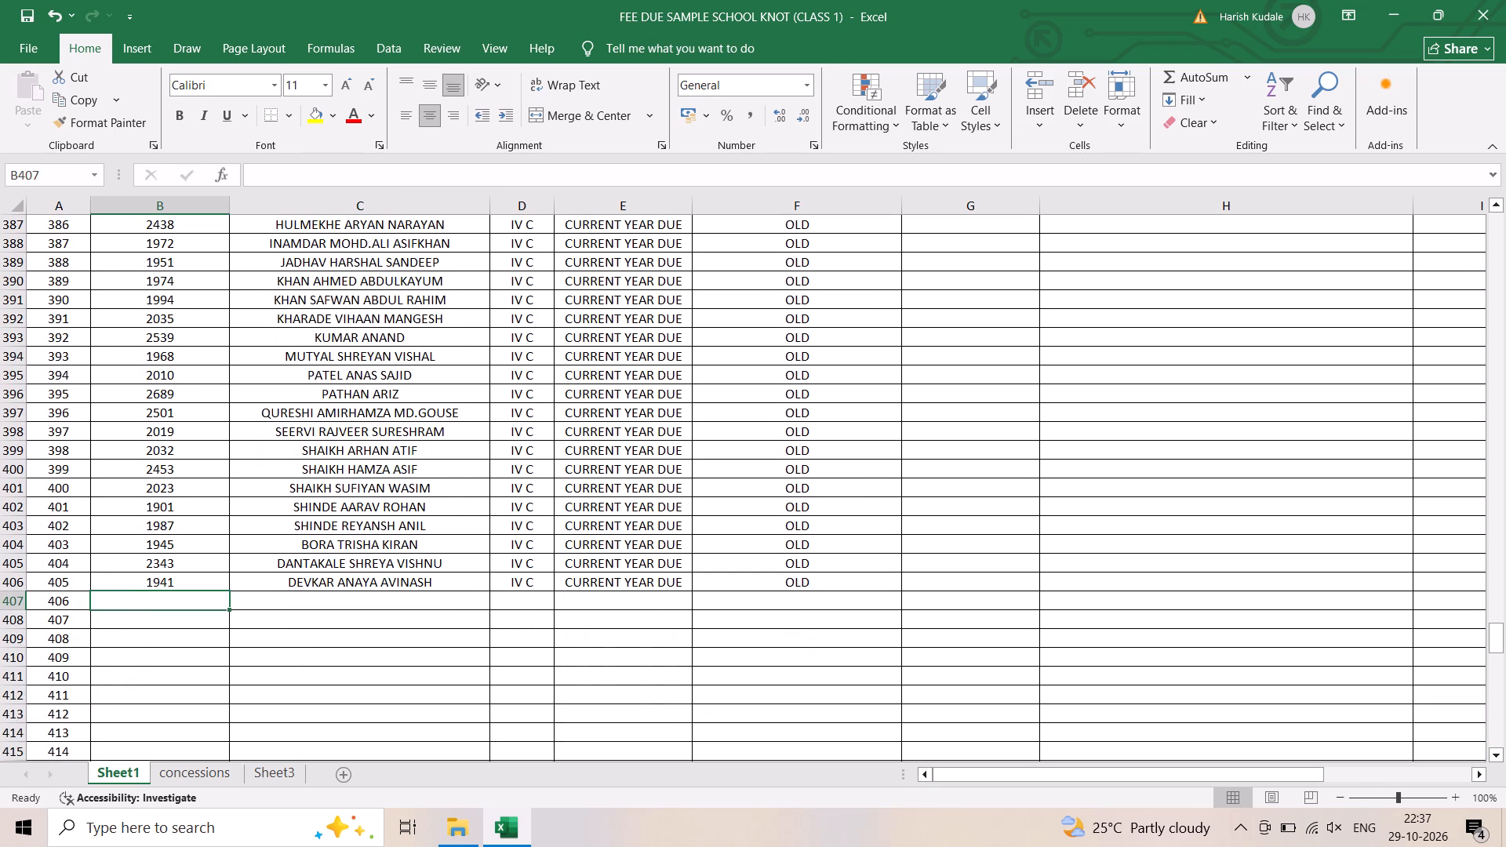
{"action": "left_click", "coordinate": [194, 603]}
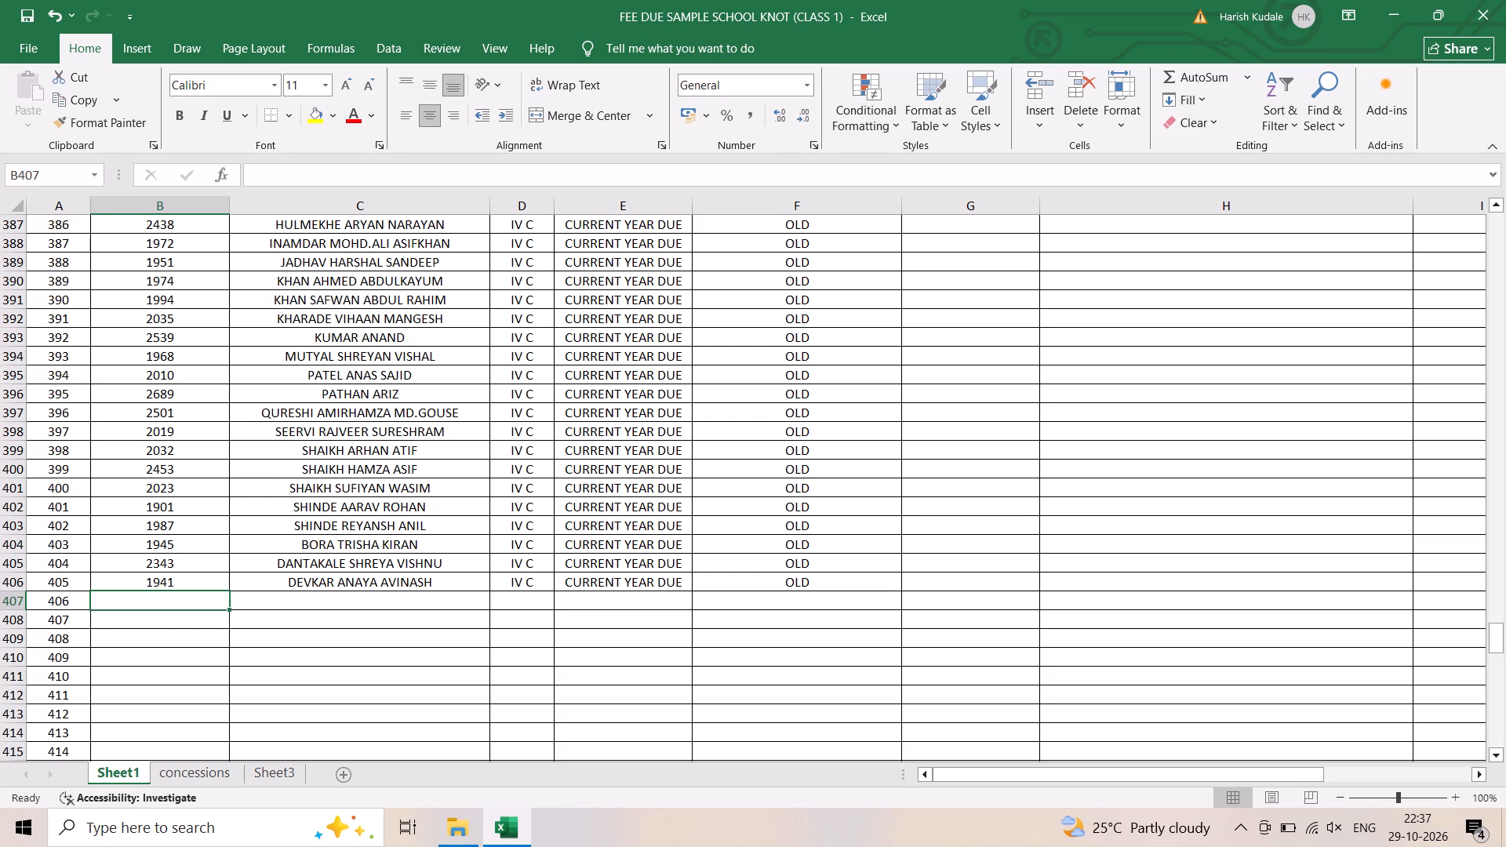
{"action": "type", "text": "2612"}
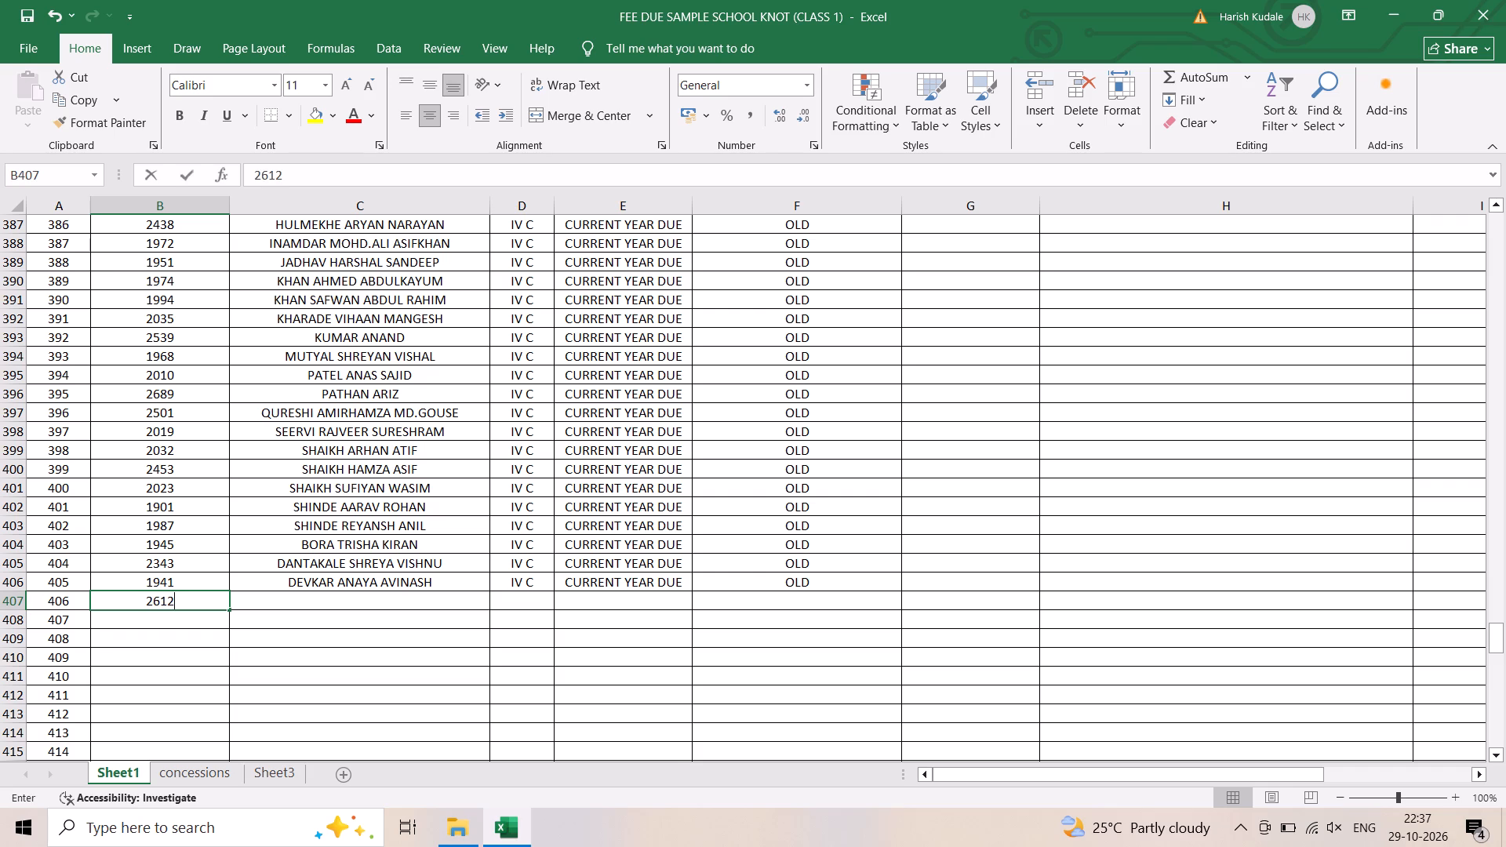
{"action": "left_click", "coordinate": [292, 598]}
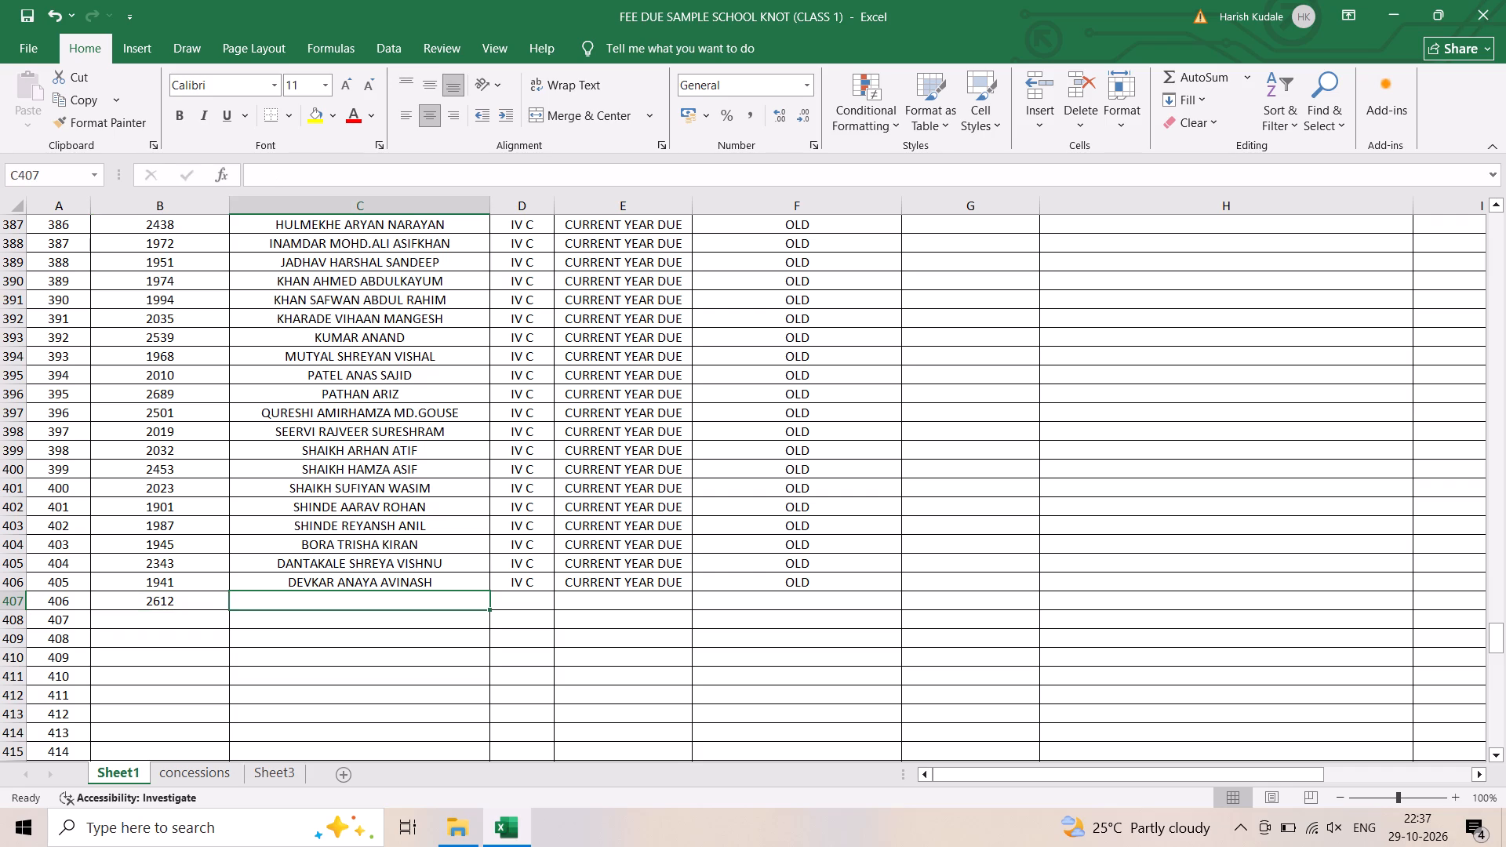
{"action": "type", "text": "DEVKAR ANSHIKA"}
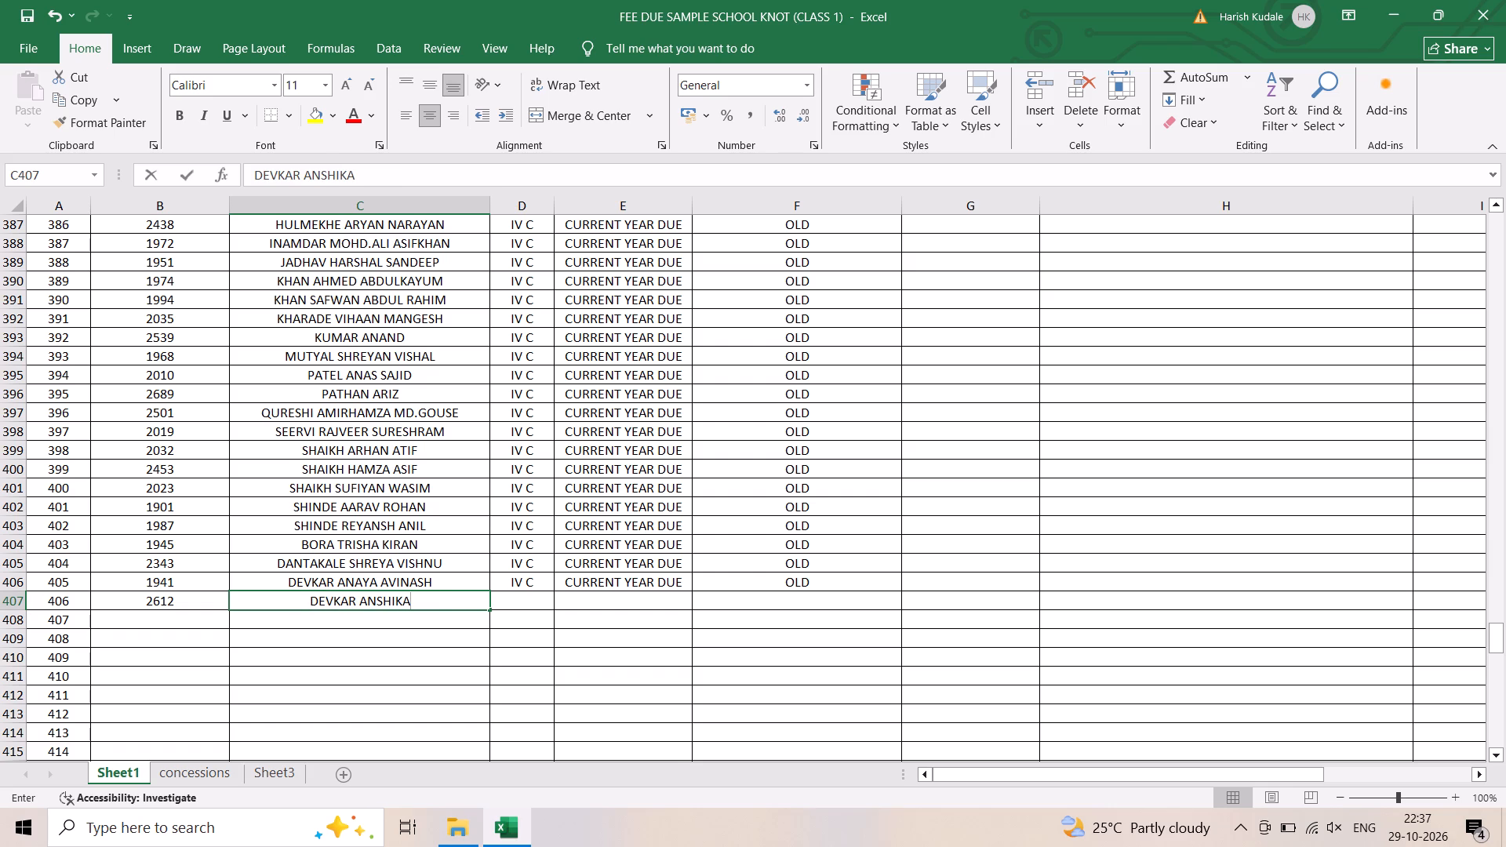
{"action": "left_click", "coordinate": [513, 603]}
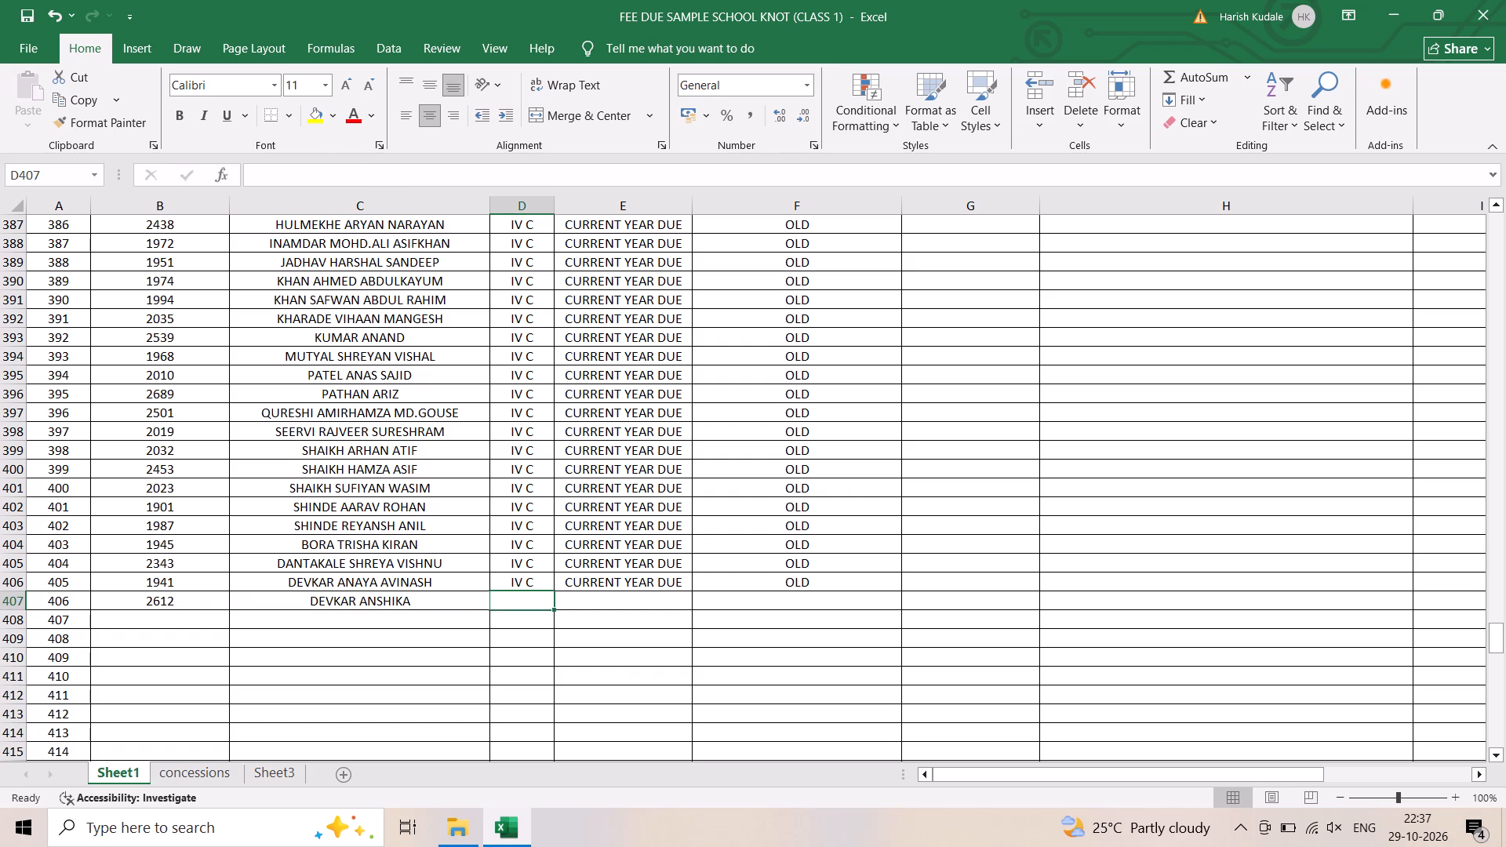
{"action": "left_click", "coordinate": [532, 579]}
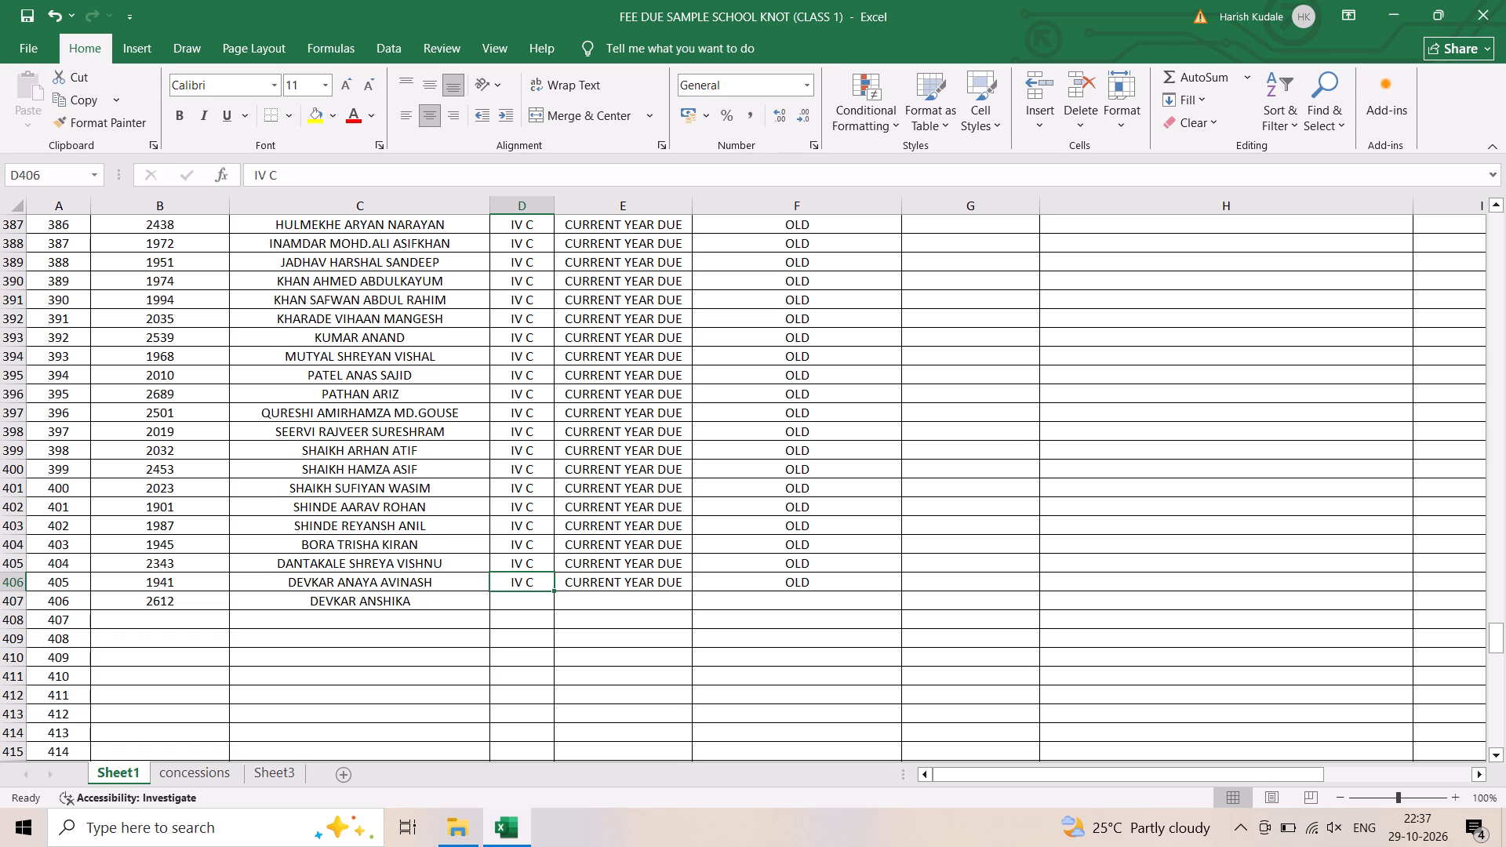
Fill in the student number in B408 and the student's full name in C408 for serial number 407.
{"action": "left_click", "coordinate": [169, 623]}
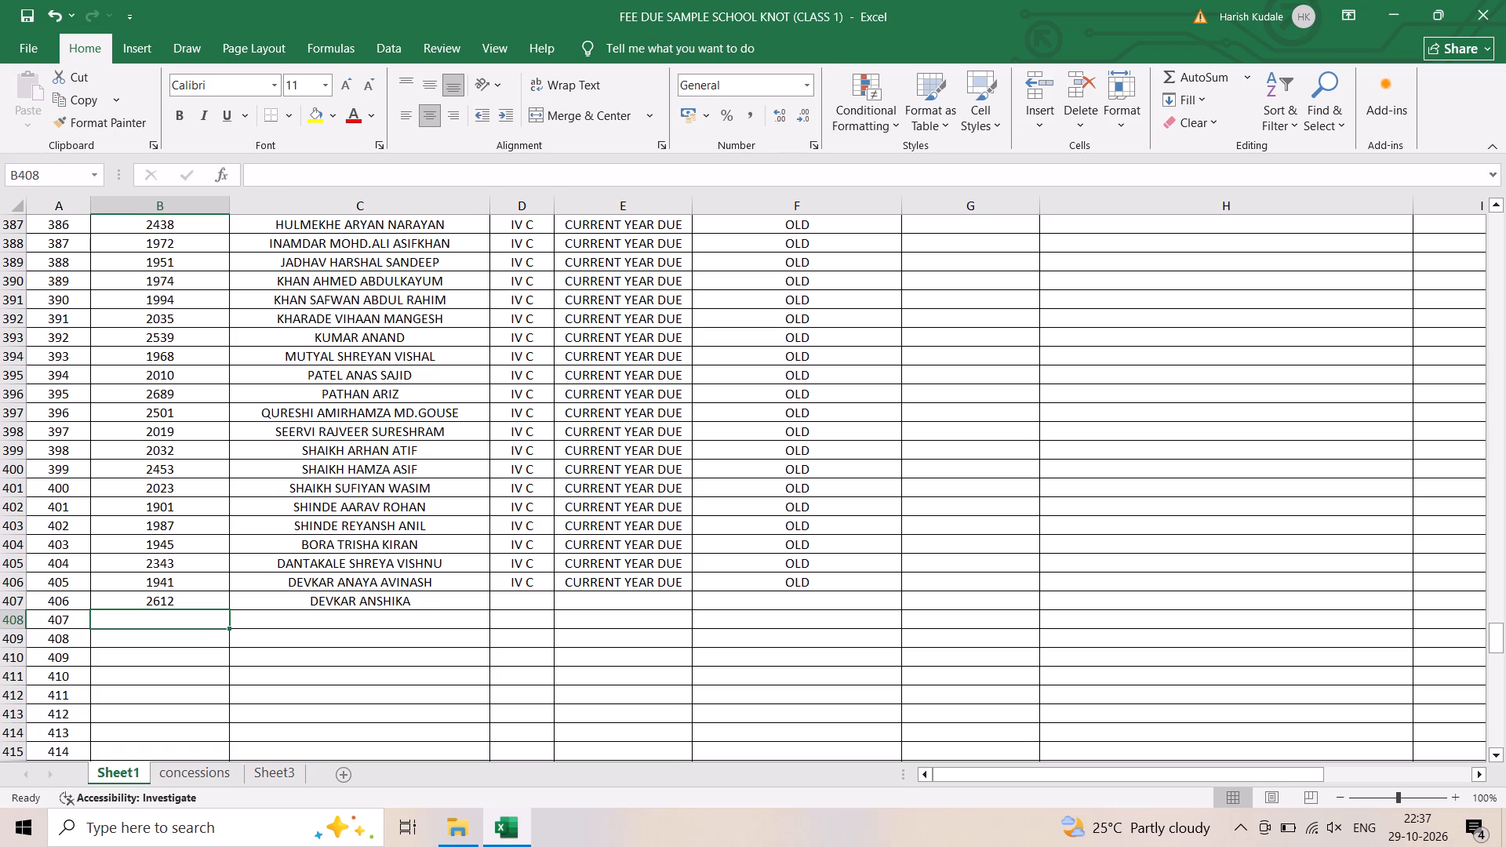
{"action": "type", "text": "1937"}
{"action": "left_click", "coordinate": [258, 621]}
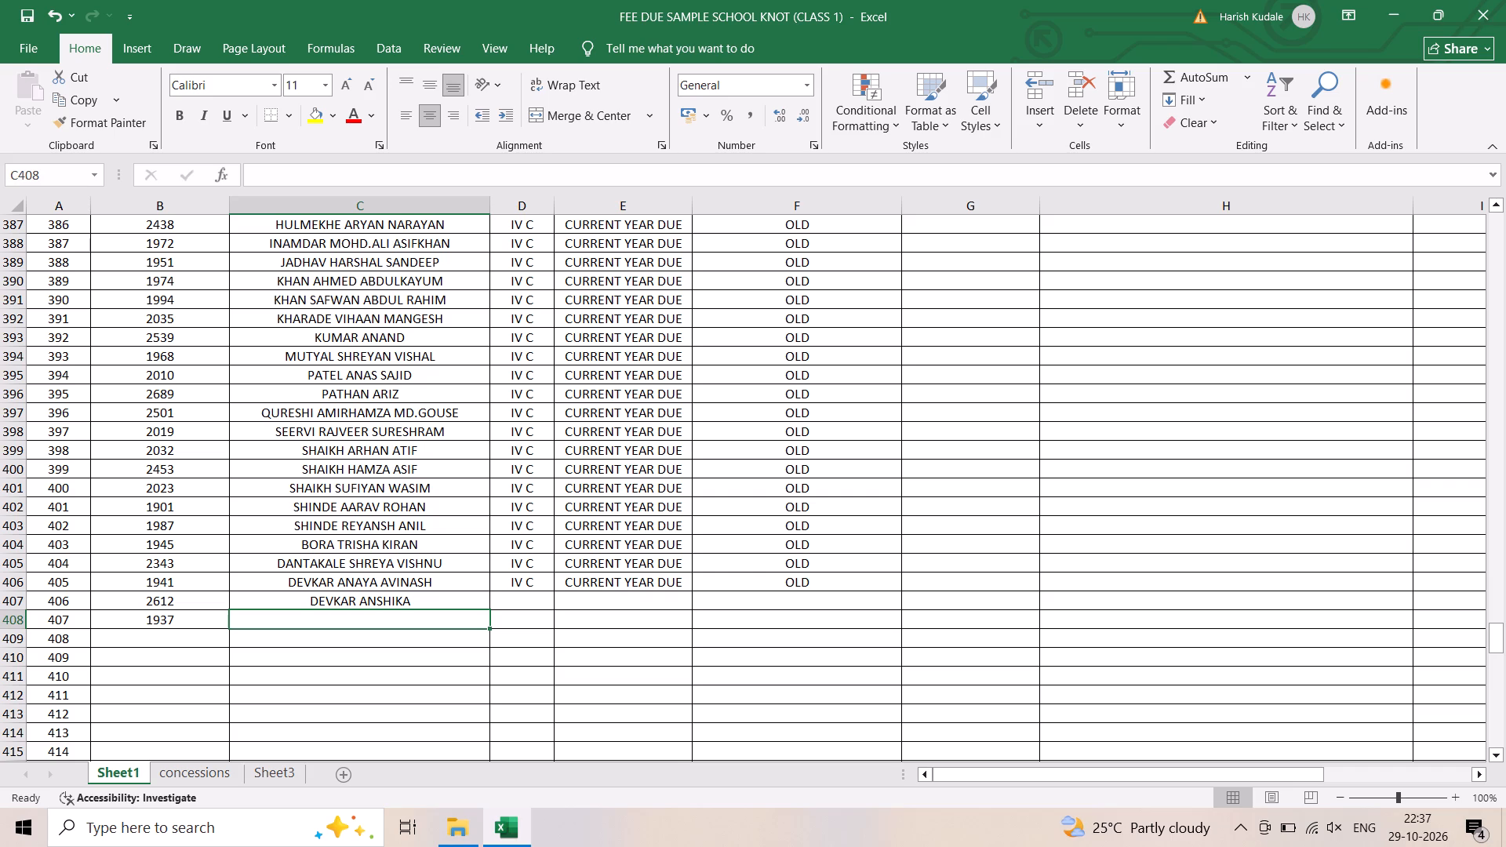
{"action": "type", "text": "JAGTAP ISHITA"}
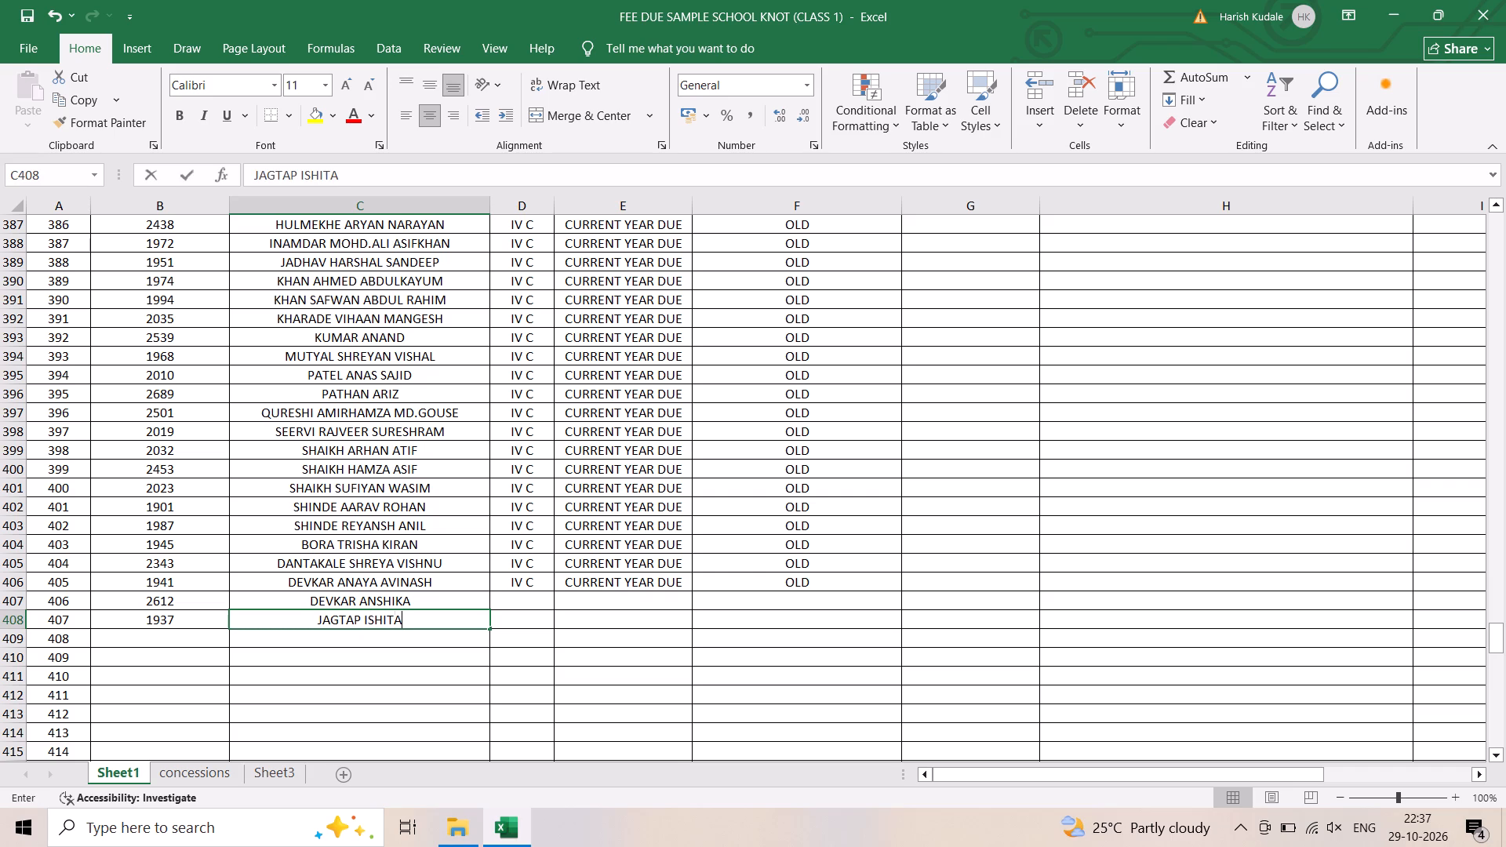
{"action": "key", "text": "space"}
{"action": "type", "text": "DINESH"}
Fill in the student number in B409 and the student's full name in C409 for serial number 408.
{"action": "left_click", "coordinate": [192, 633]}
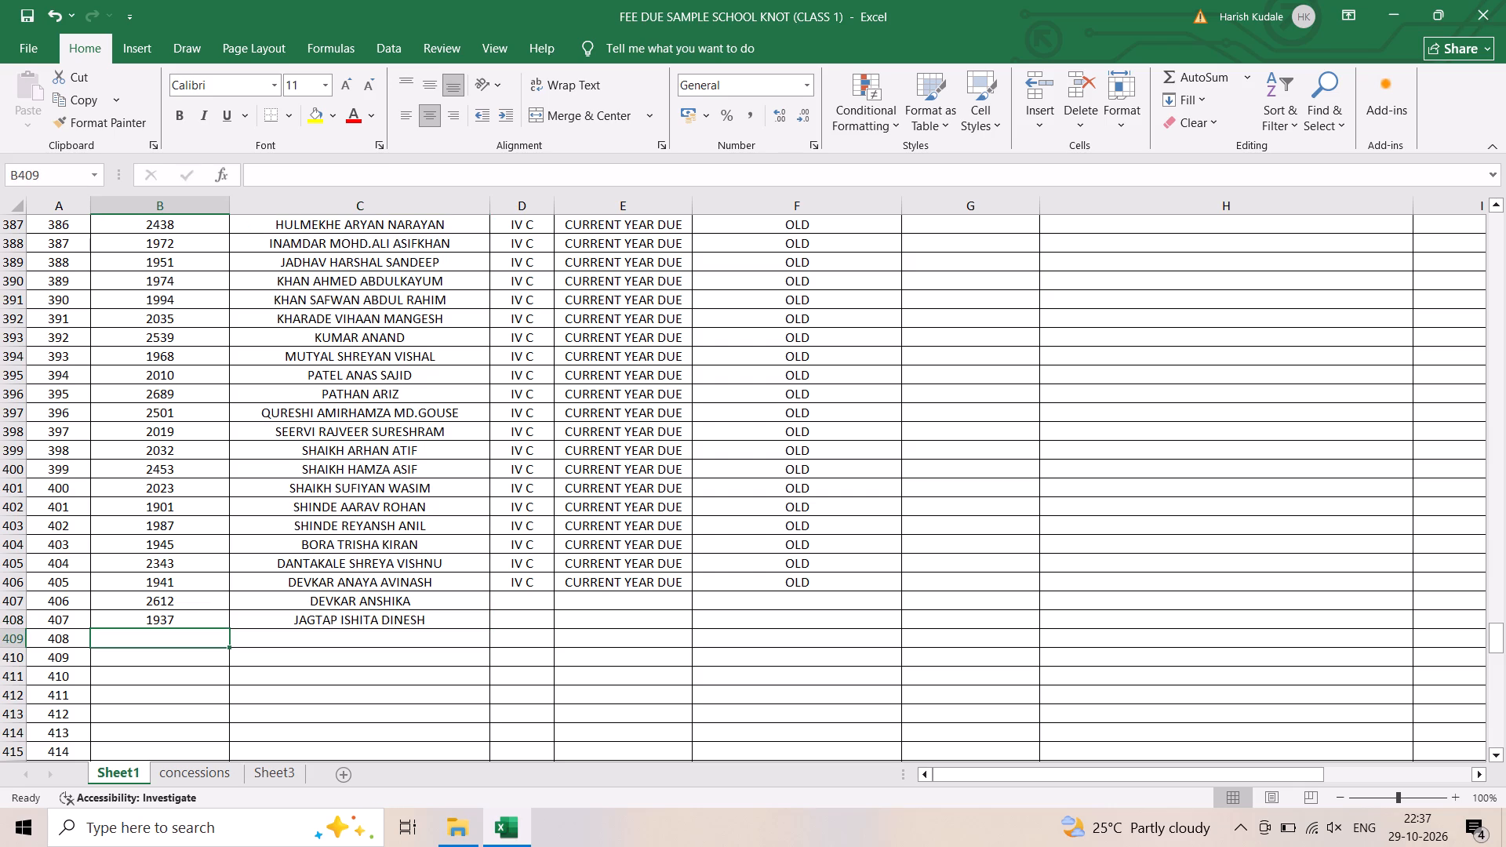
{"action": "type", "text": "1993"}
{"action": "left_click", "coordinate": [302, 637]}
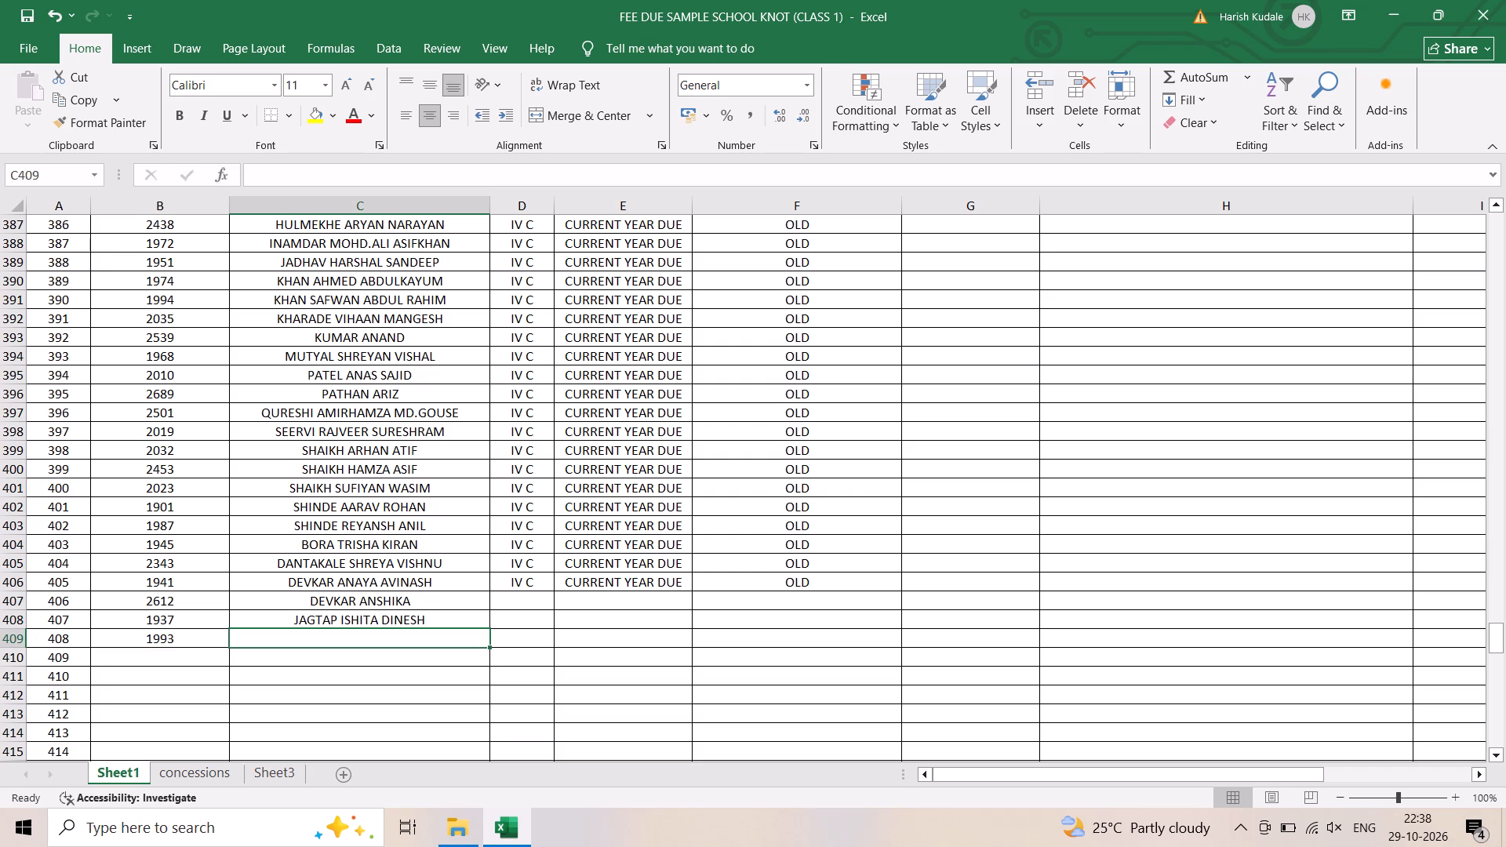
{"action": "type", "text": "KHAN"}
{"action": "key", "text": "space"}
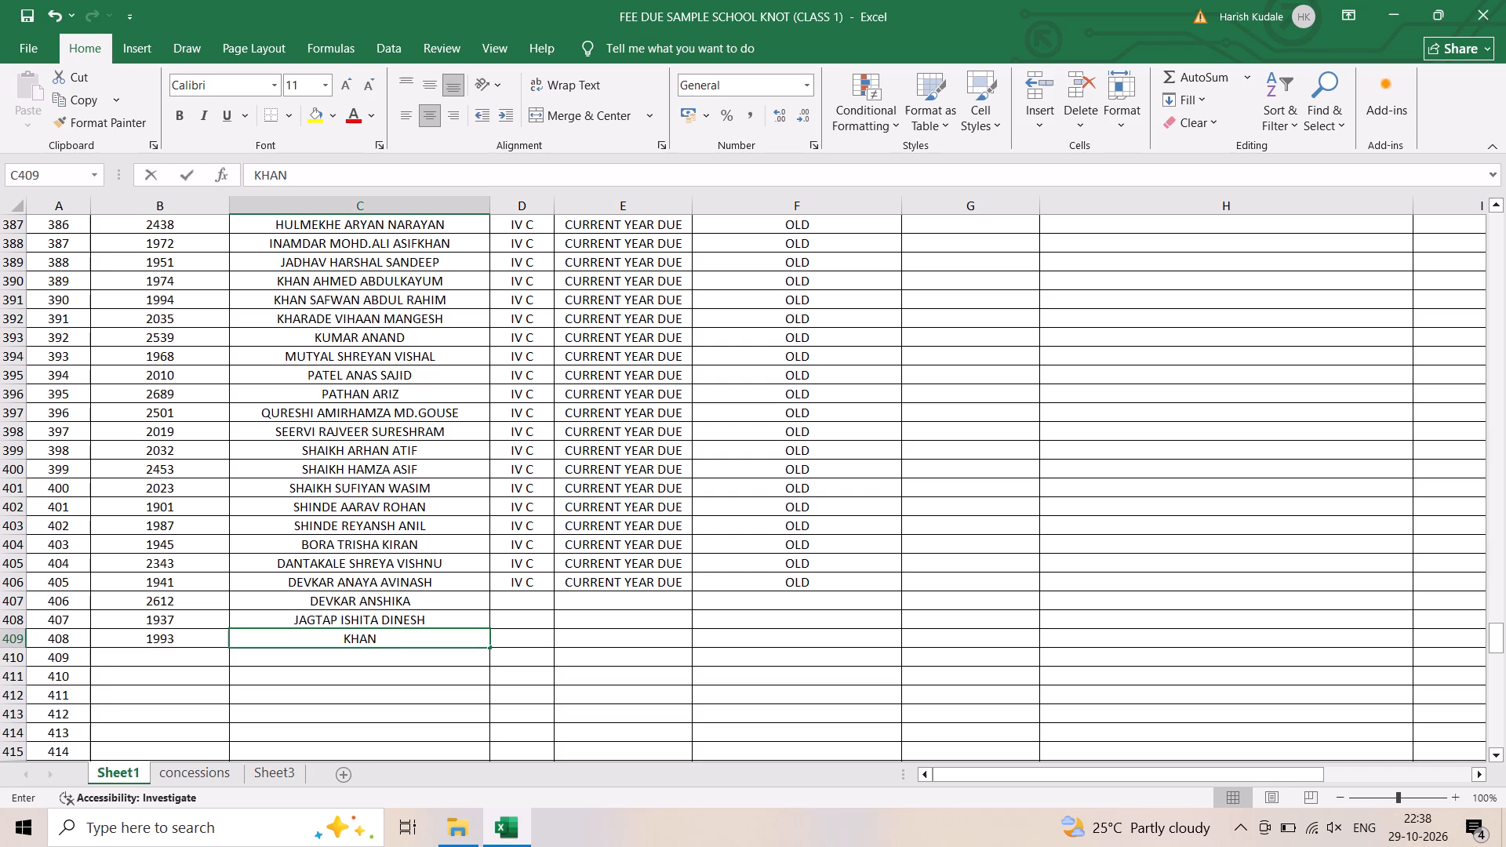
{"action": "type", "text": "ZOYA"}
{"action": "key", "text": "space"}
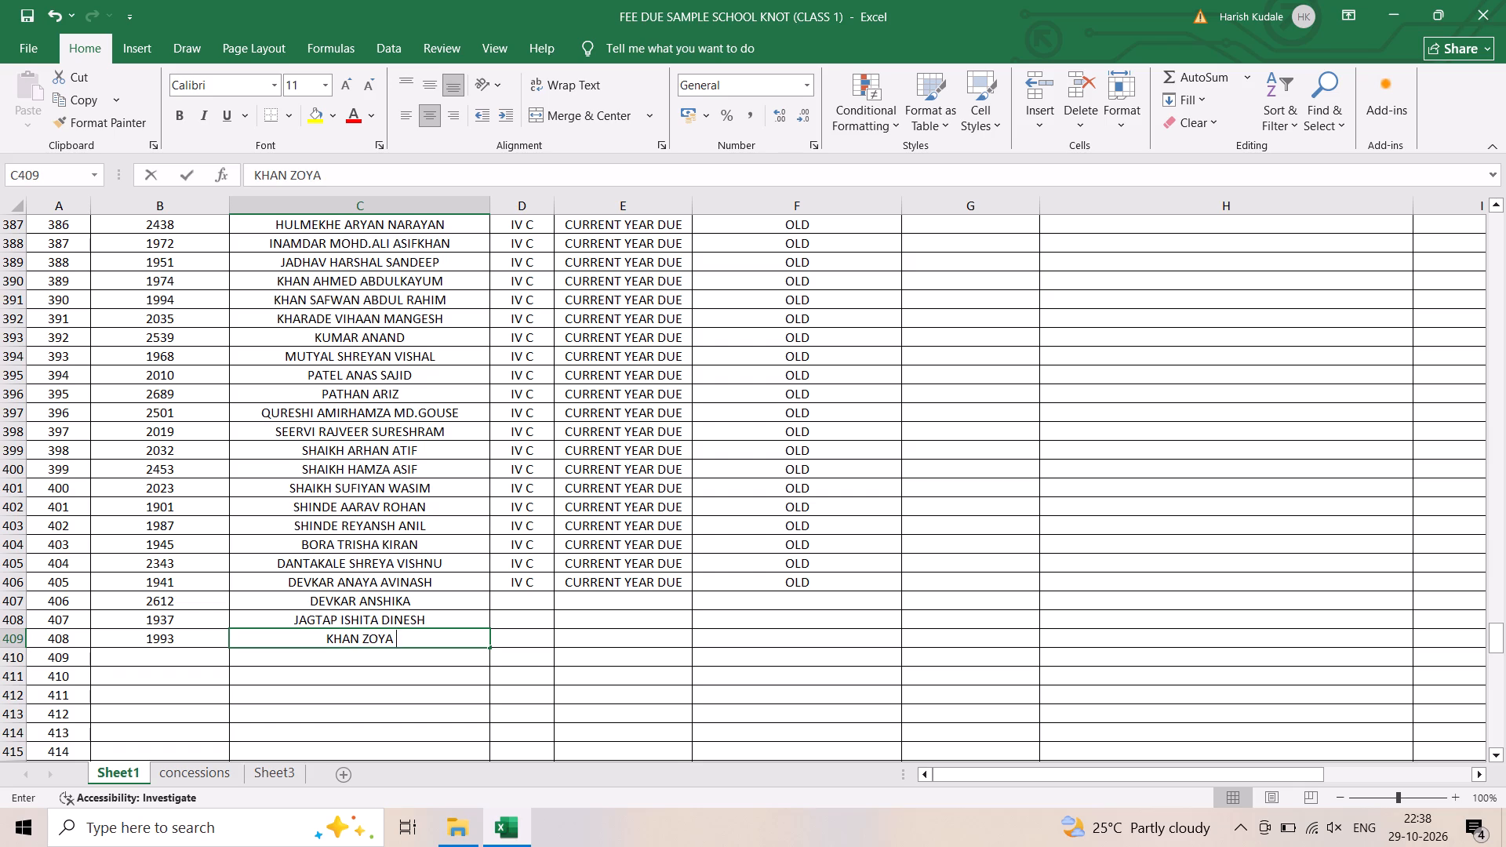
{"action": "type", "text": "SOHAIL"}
Fill in the student number in B410 and the student's full name in C410 for serial number 409.
{"action": "left_click", "coordinate": [206, 653]}
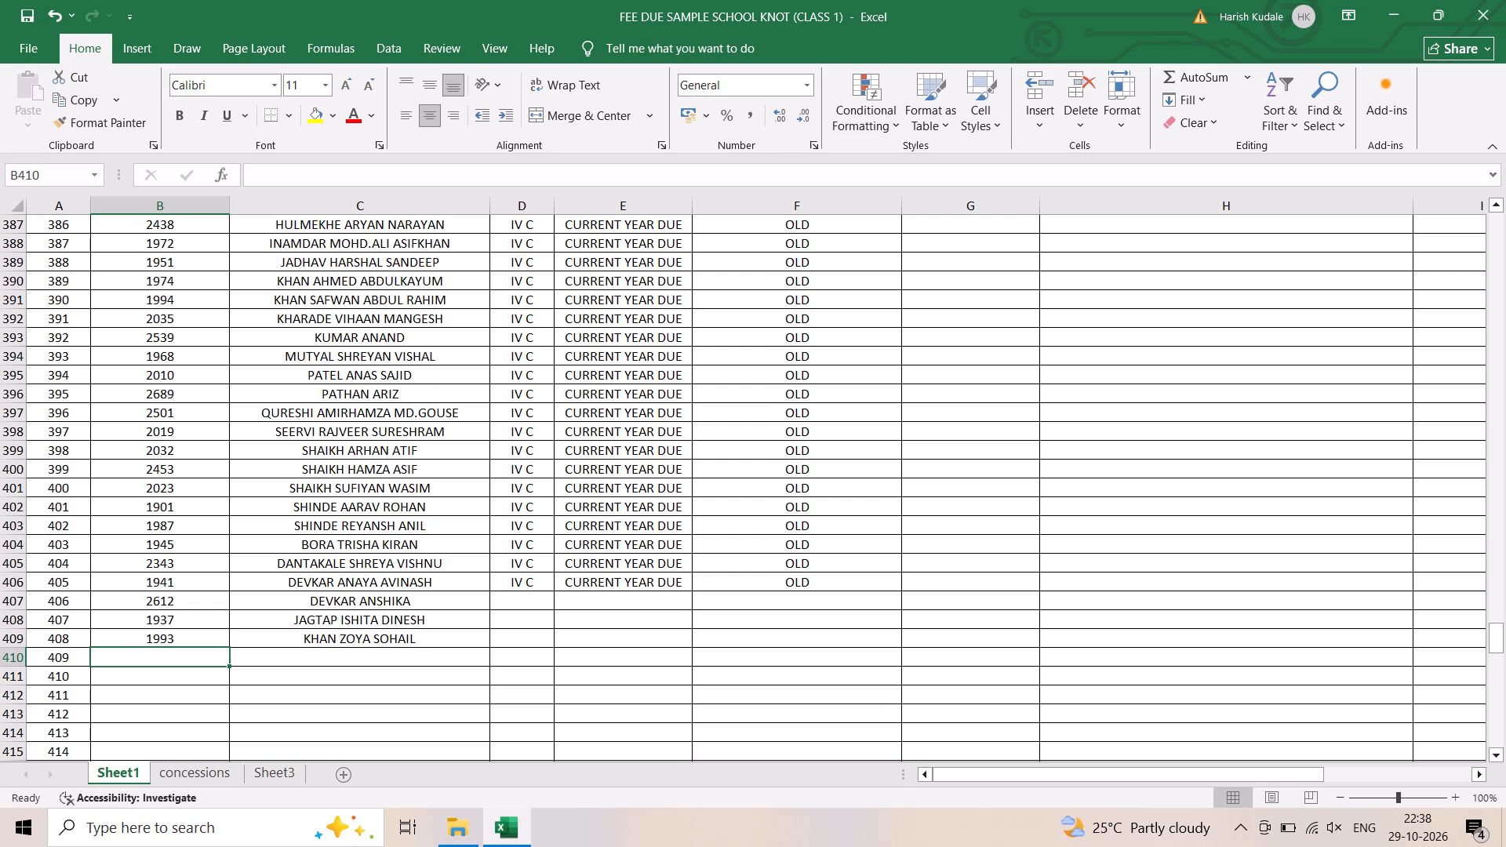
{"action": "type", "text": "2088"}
{"action": "left_click", "coordinate": [318, 656]}
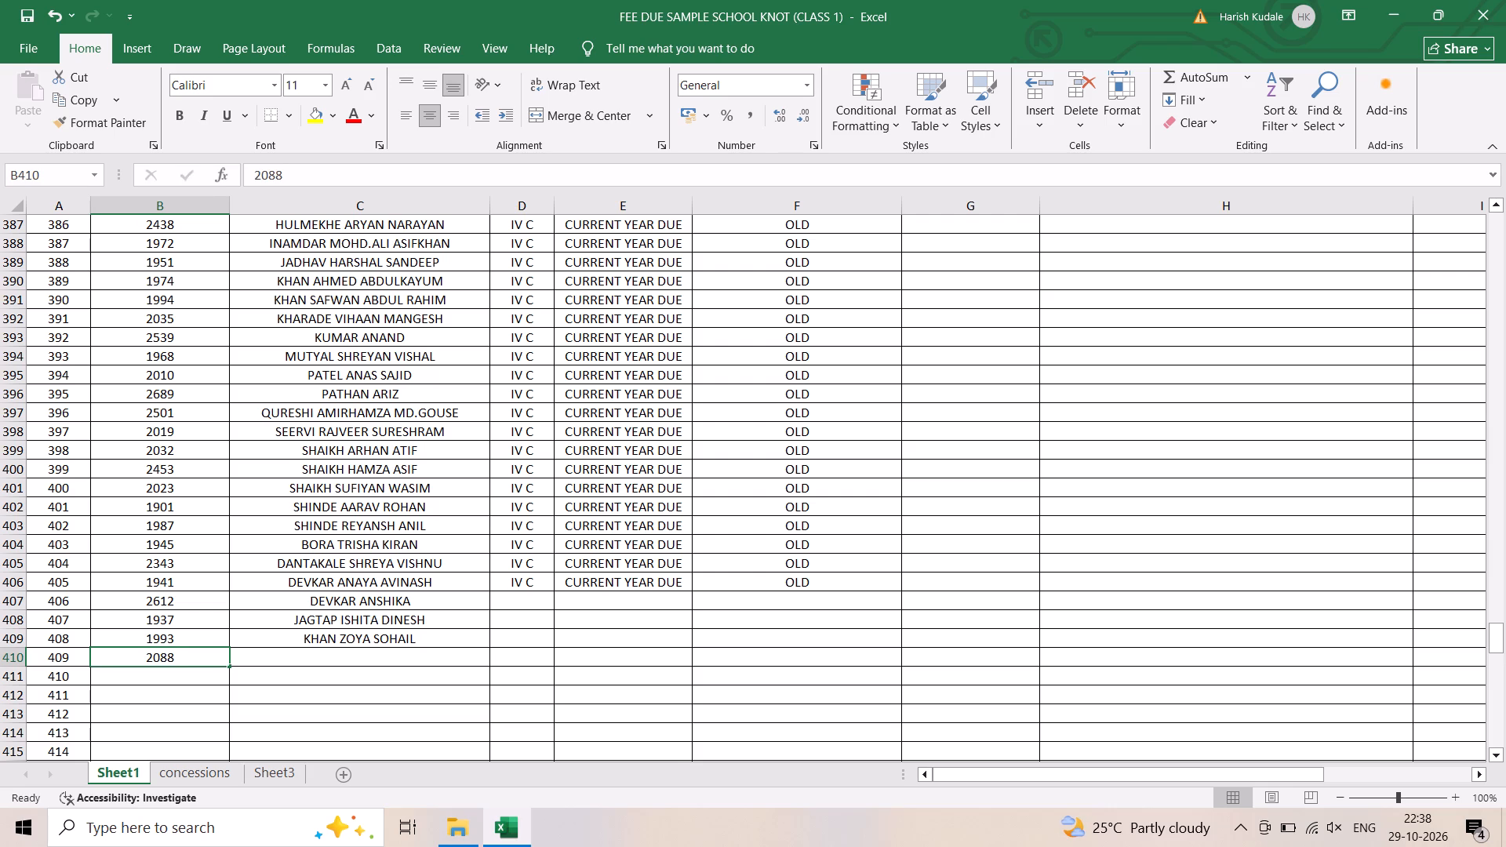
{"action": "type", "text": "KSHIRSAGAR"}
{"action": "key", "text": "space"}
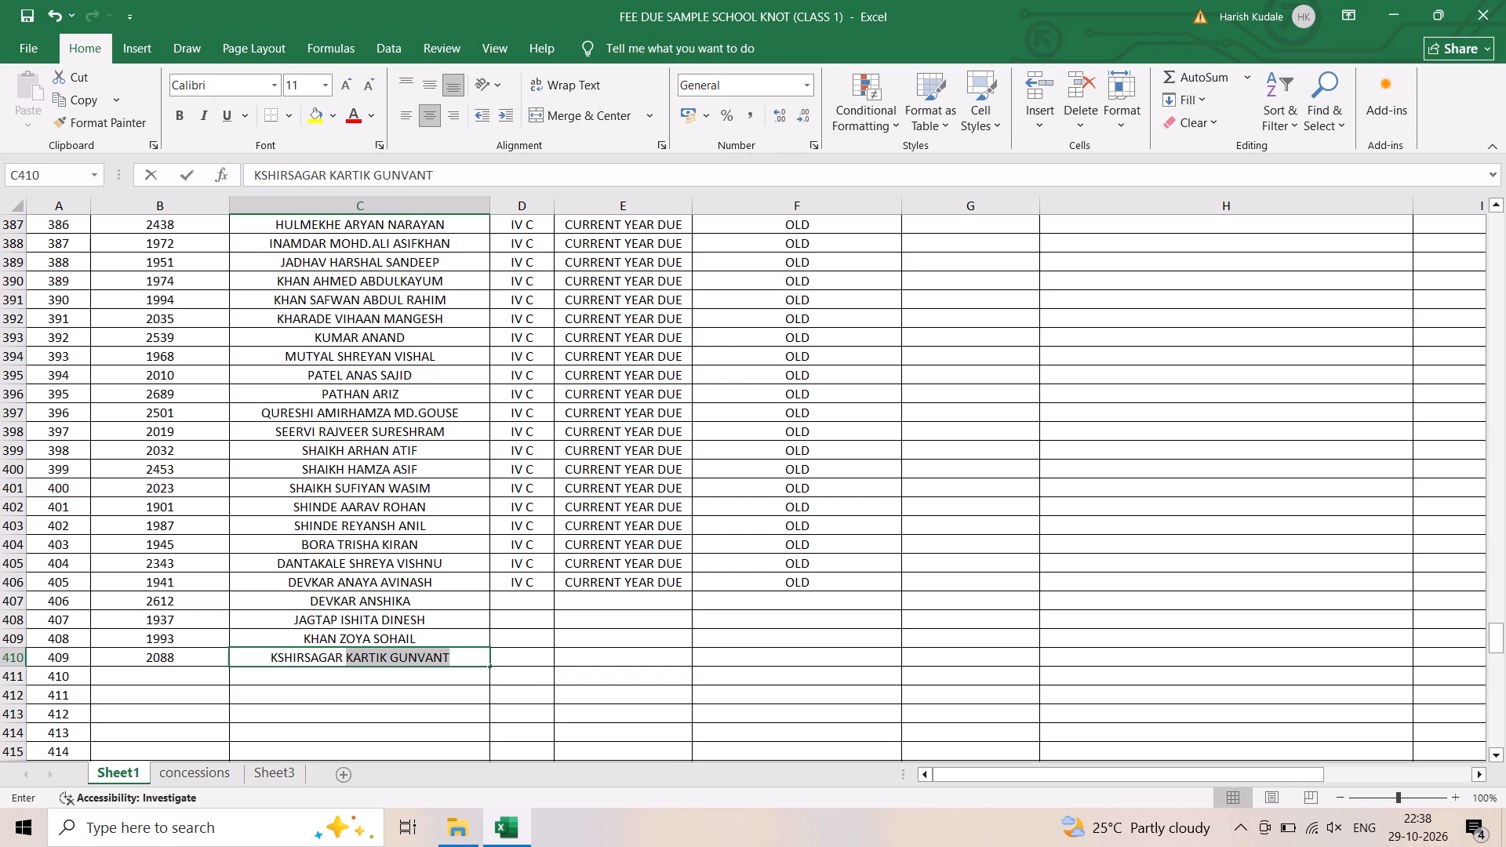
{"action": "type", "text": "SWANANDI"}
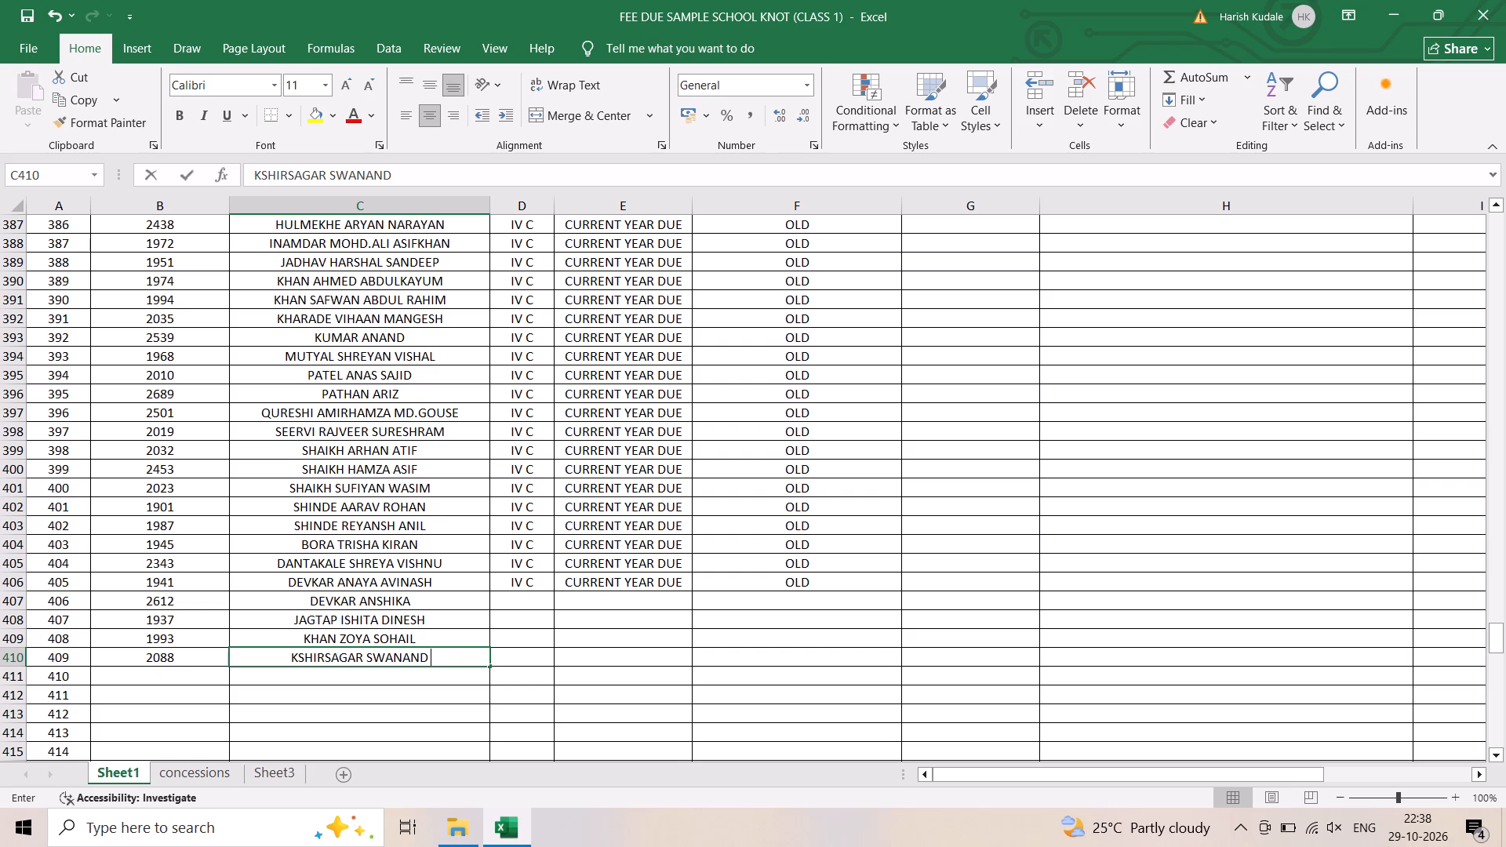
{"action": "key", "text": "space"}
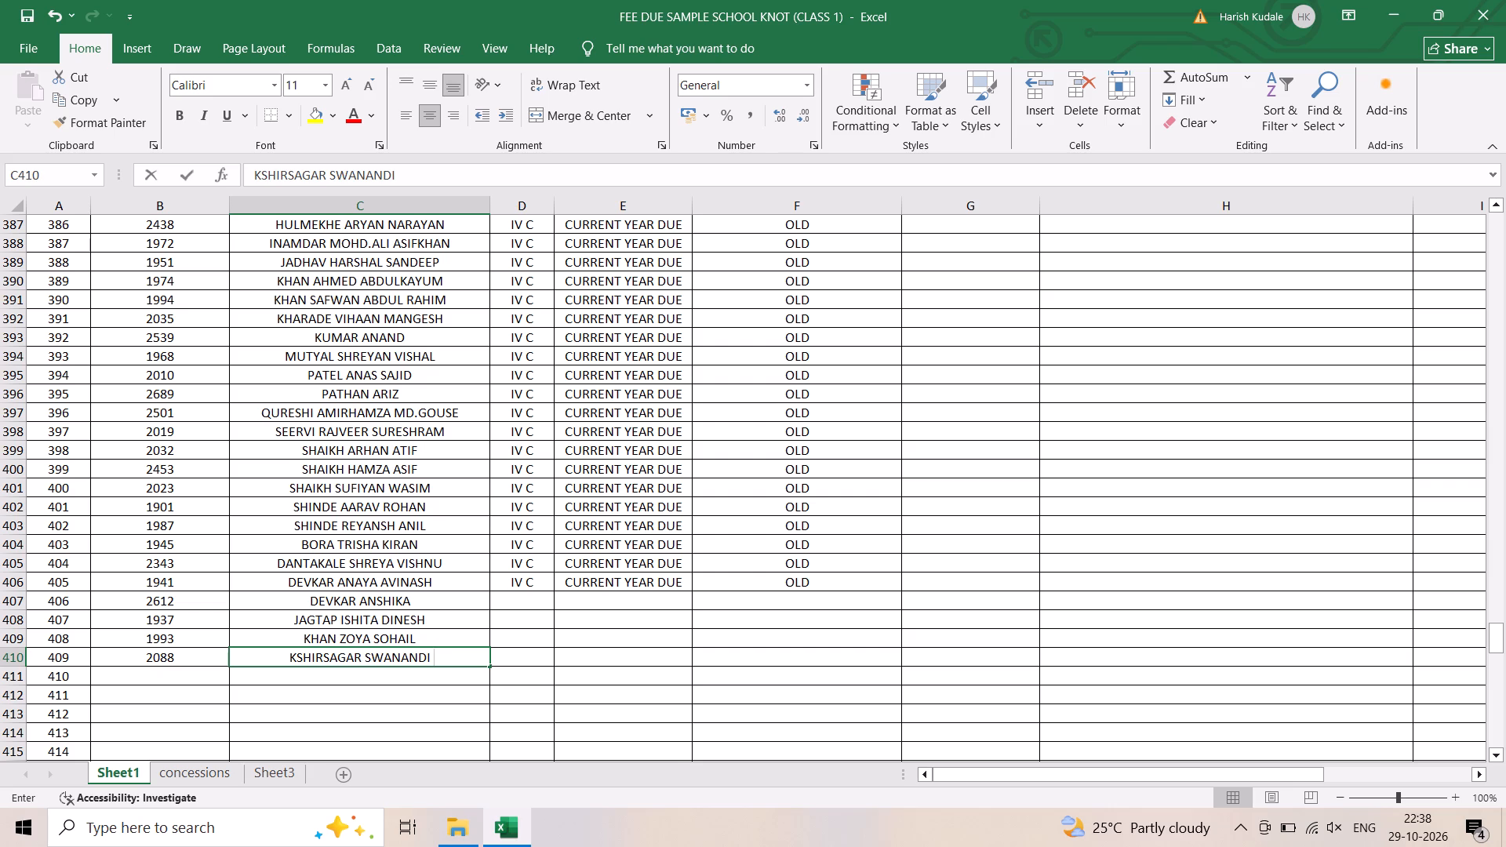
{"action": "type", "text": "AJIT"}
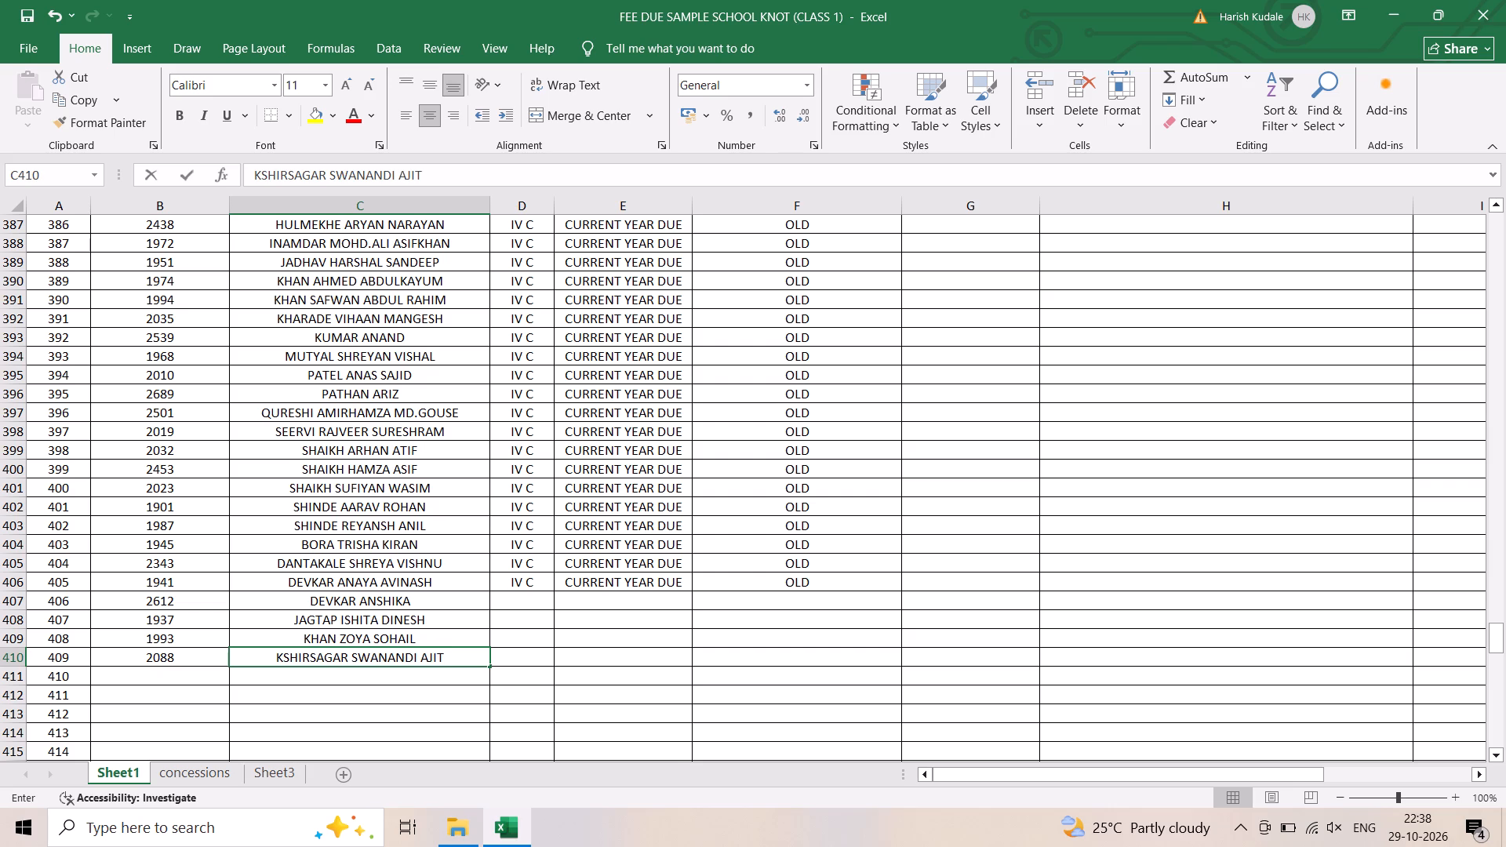
Fill in the student number in B411 and the student's full name in C411 for serial number 410.
{"action": "left_click", "coordinate": [175, 679]}
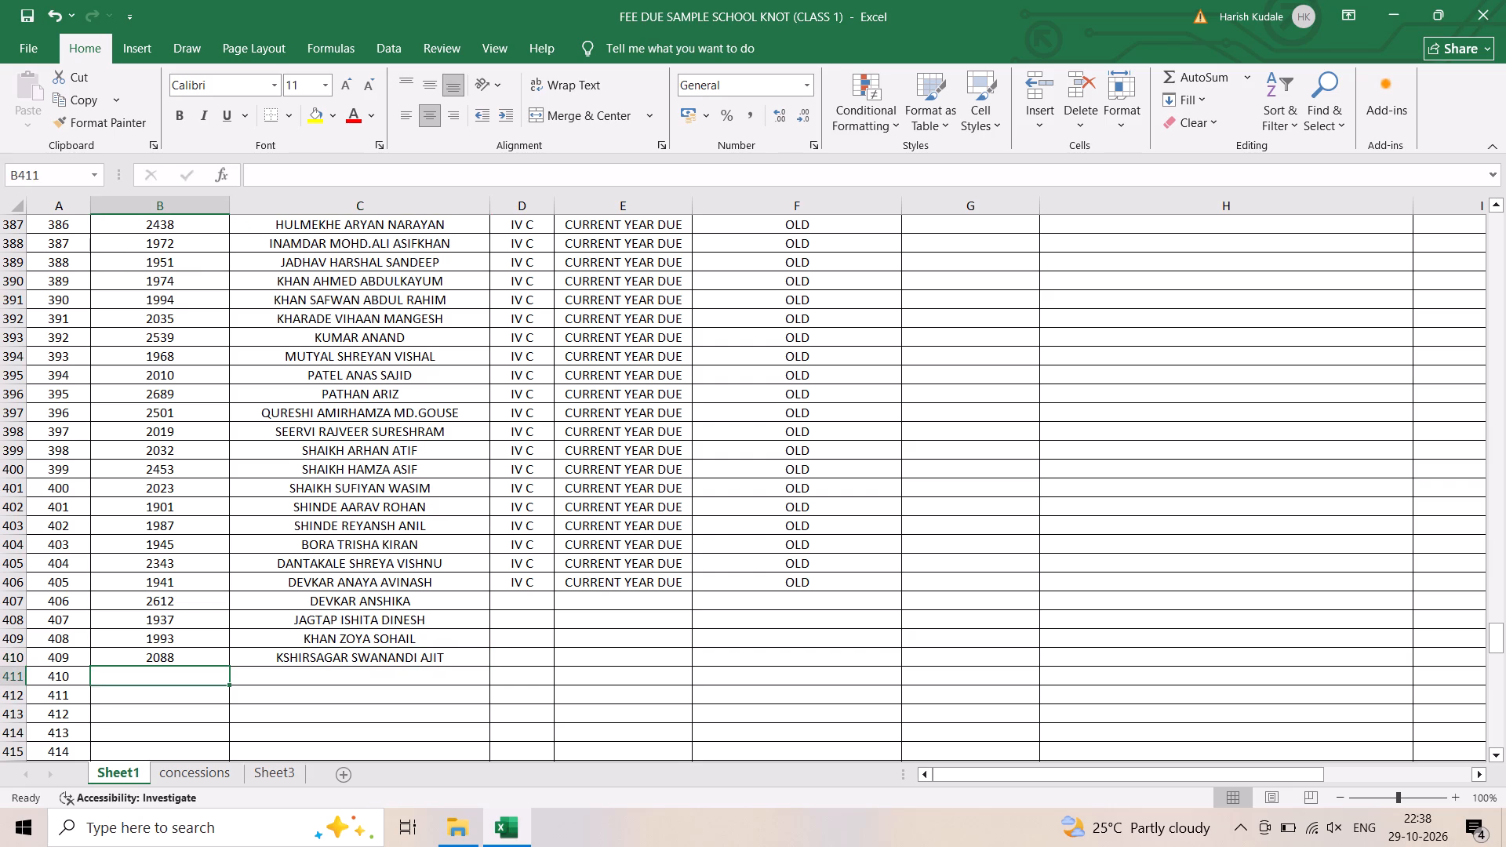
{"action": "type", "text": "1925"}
{"action": "left_click", "coordinate": [277, 675]}
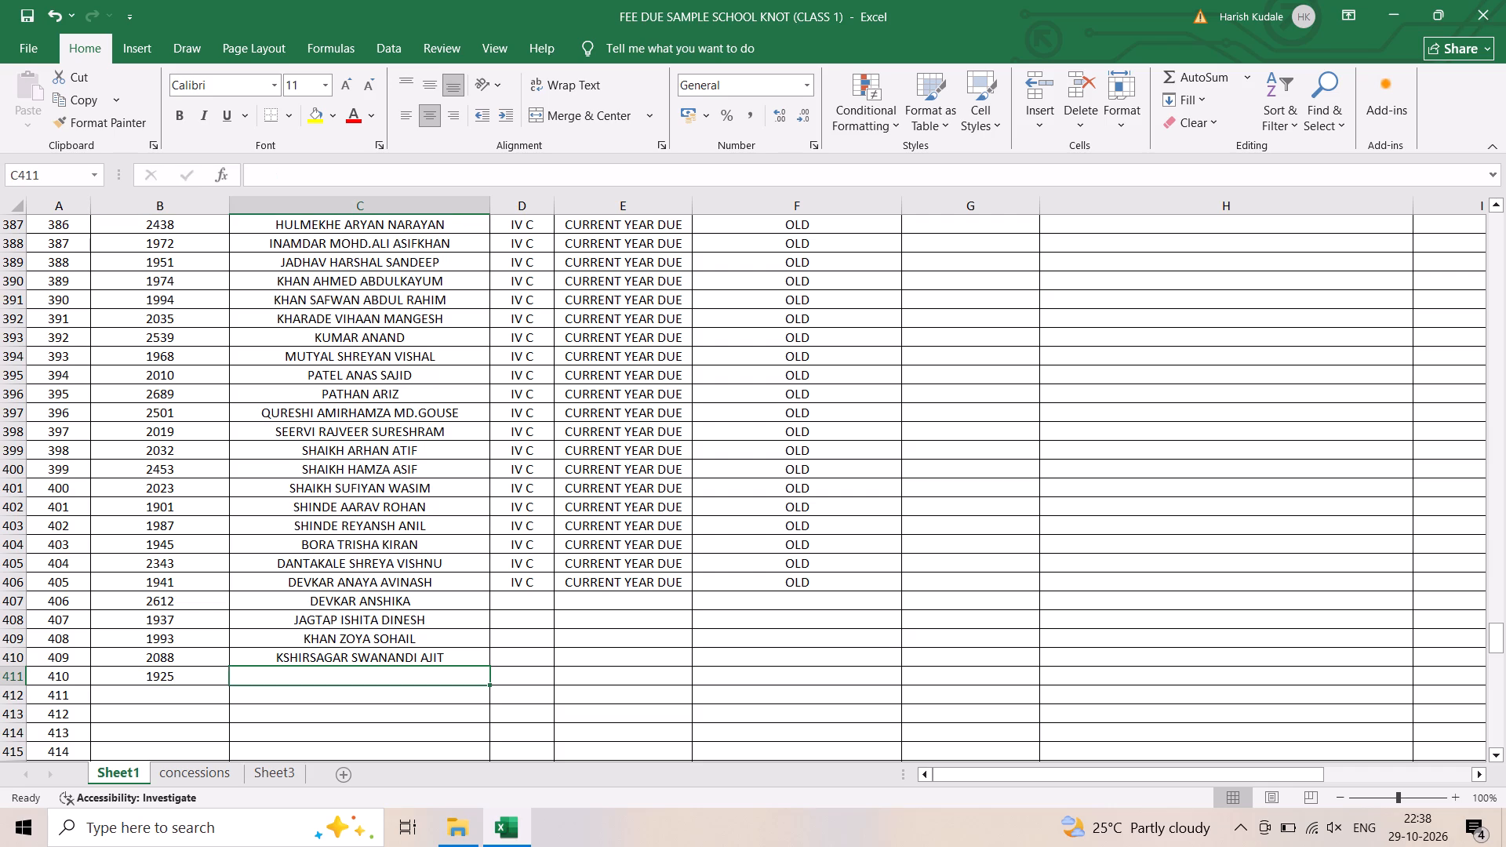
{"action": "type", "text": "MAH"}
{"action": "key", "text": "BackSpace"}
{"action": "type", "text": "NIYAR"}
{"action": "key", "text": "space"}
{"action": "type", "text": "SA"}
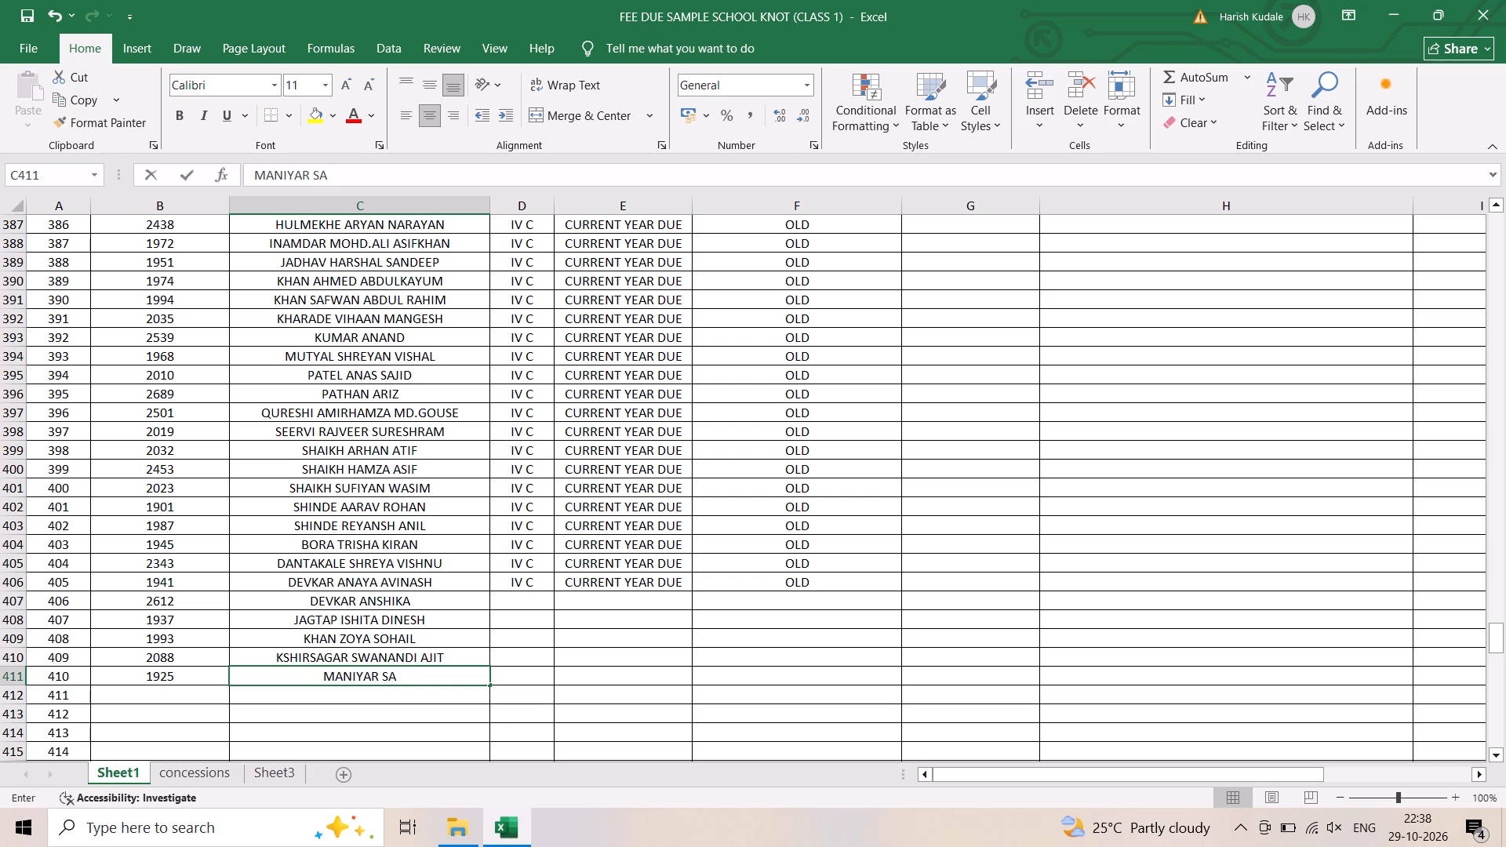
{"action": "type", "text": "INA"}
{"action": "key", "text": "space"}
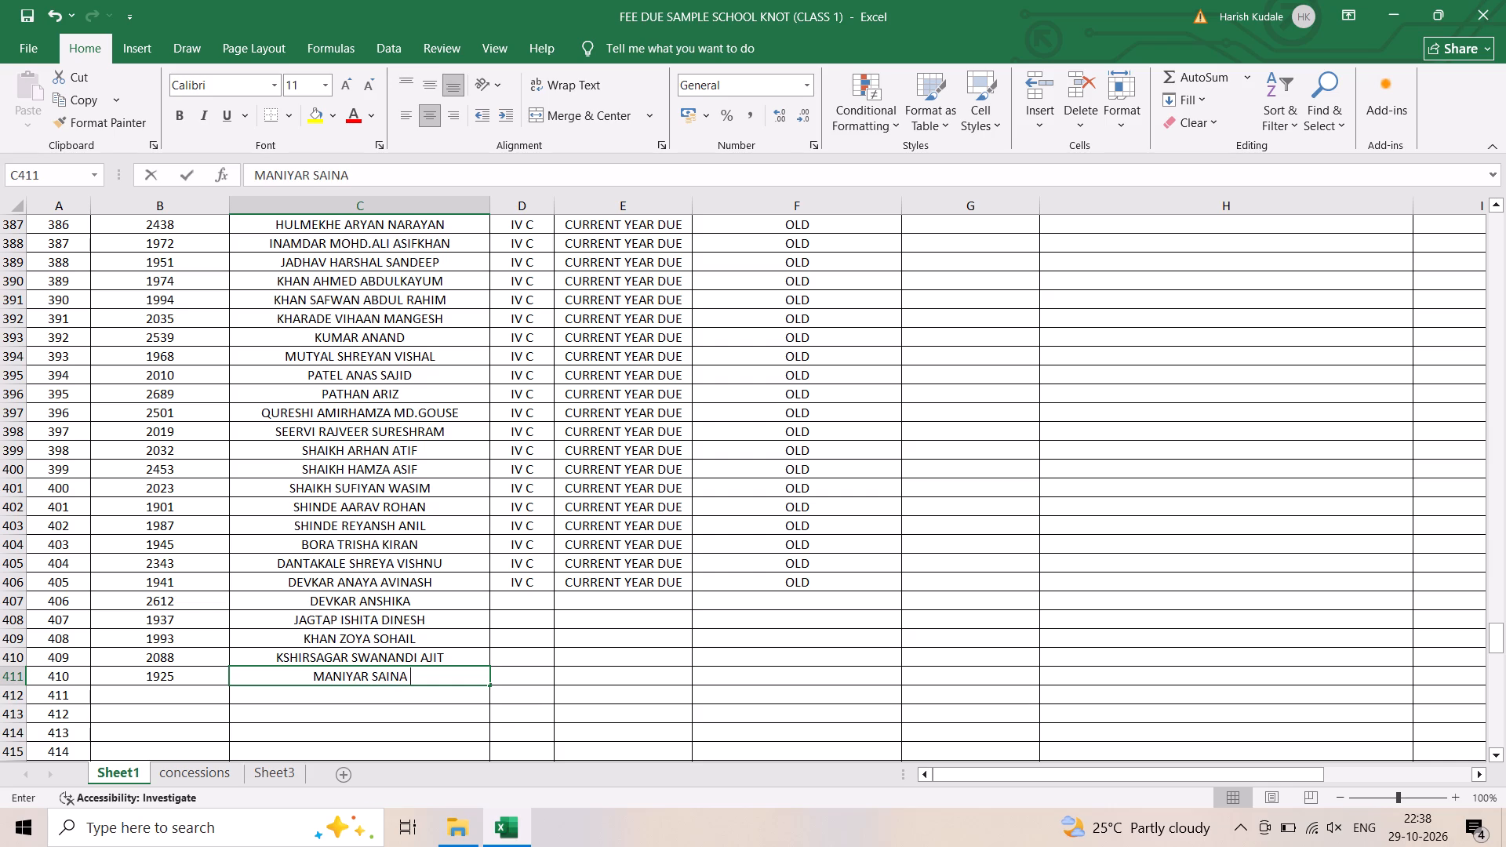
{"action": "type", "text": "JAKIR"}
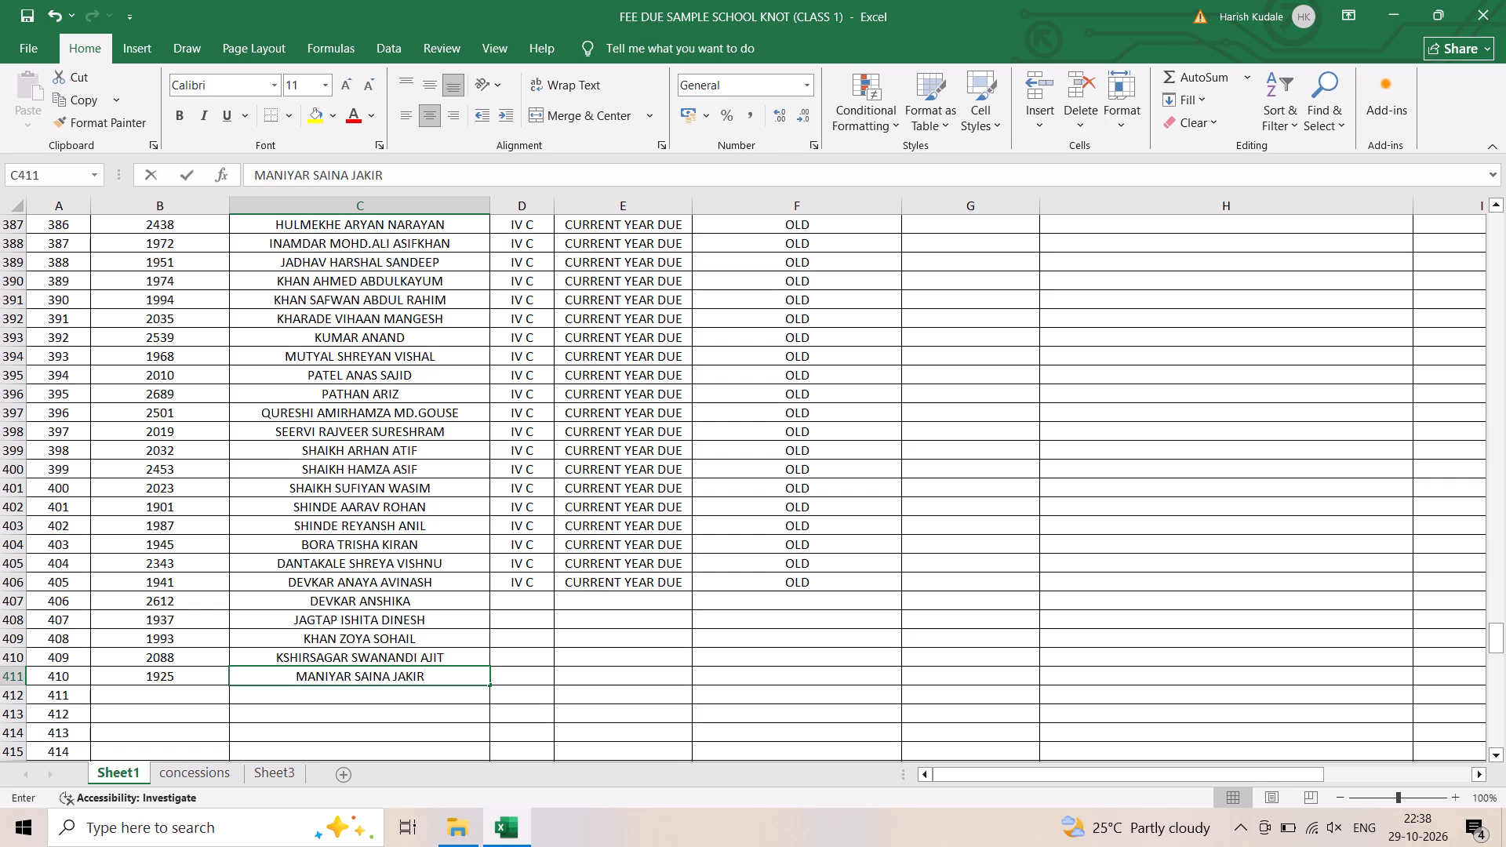
Fill in the student number in B412 and the student's full name in C412 for serial number 411.
{"action": "left_click", "coordinate": [180, 693]}
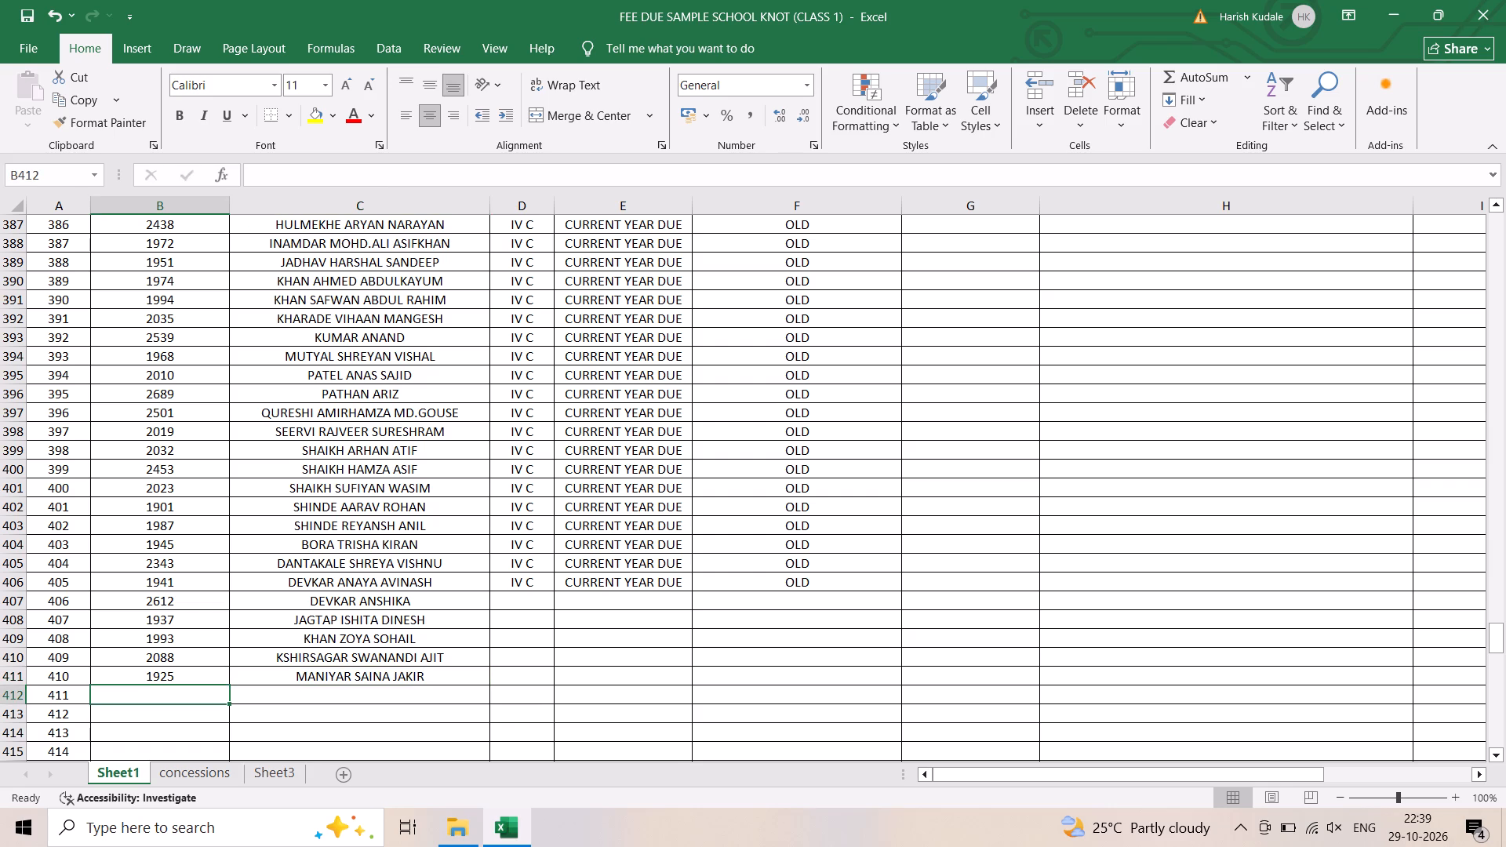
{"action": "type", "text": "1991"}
{"action": "left_click", "coordinate": [283, 700]}
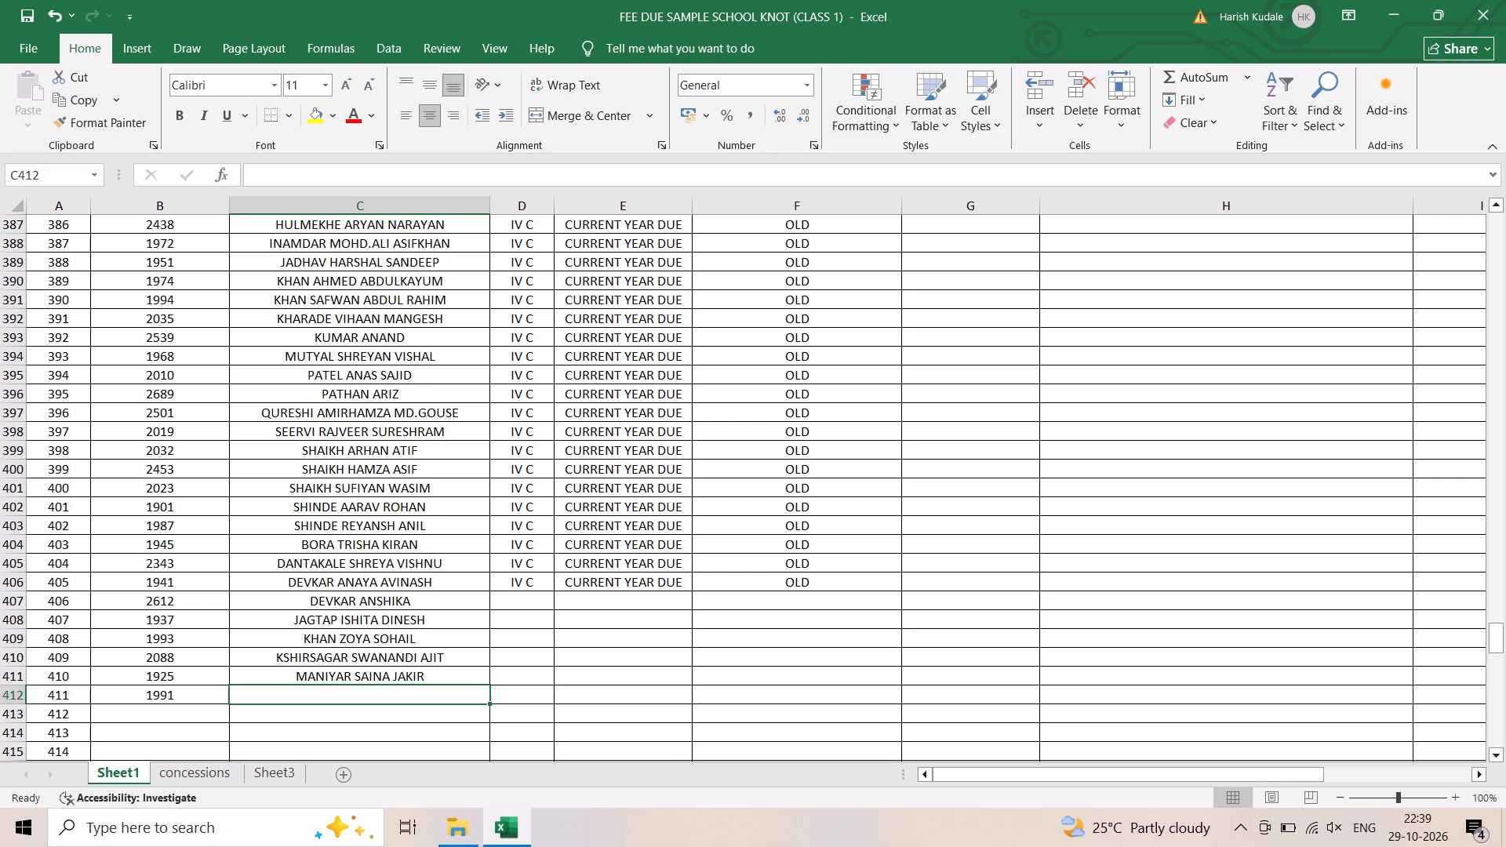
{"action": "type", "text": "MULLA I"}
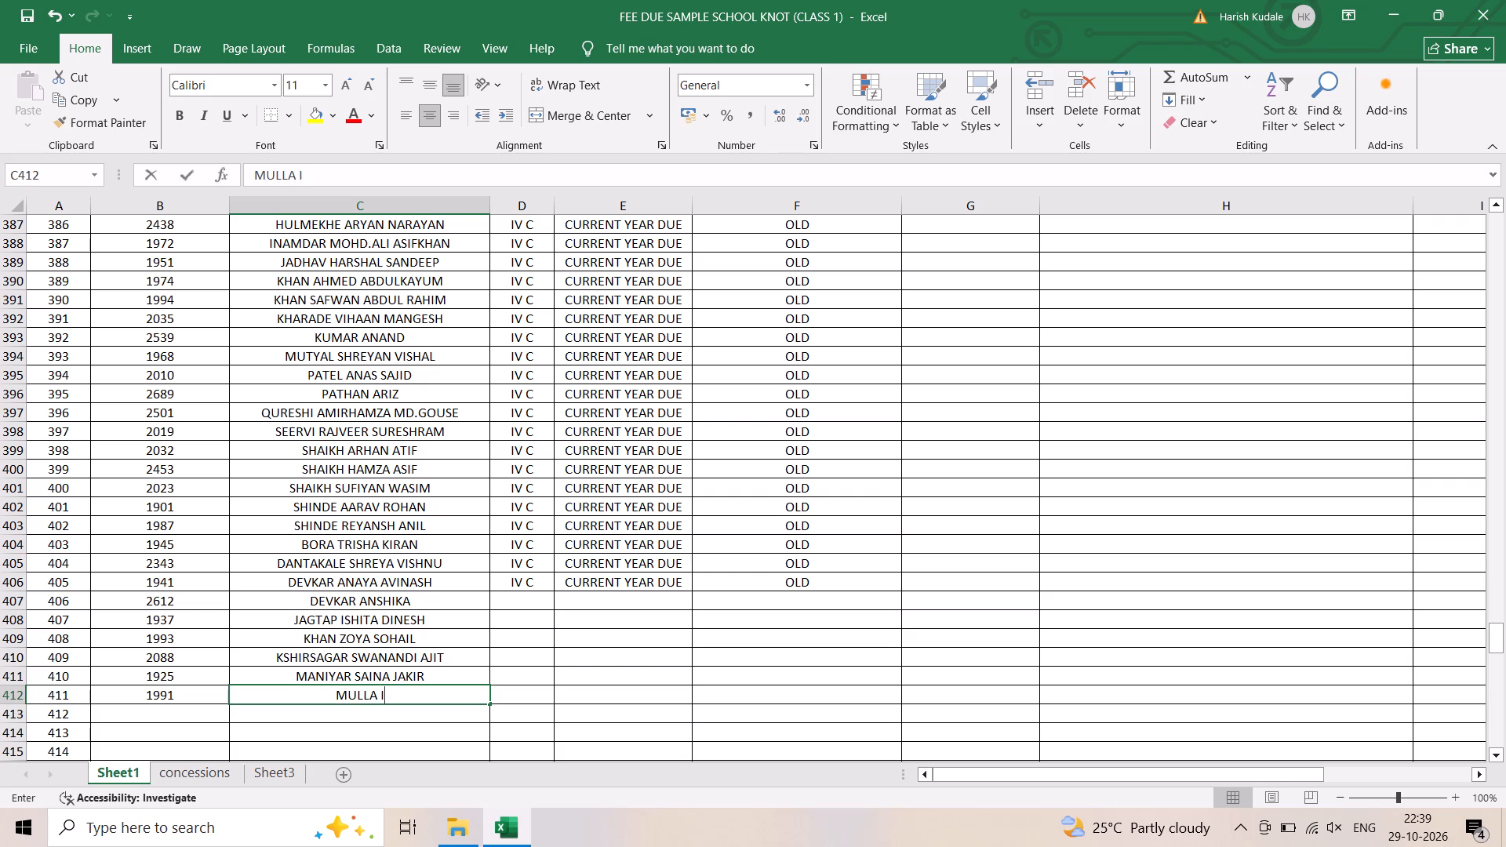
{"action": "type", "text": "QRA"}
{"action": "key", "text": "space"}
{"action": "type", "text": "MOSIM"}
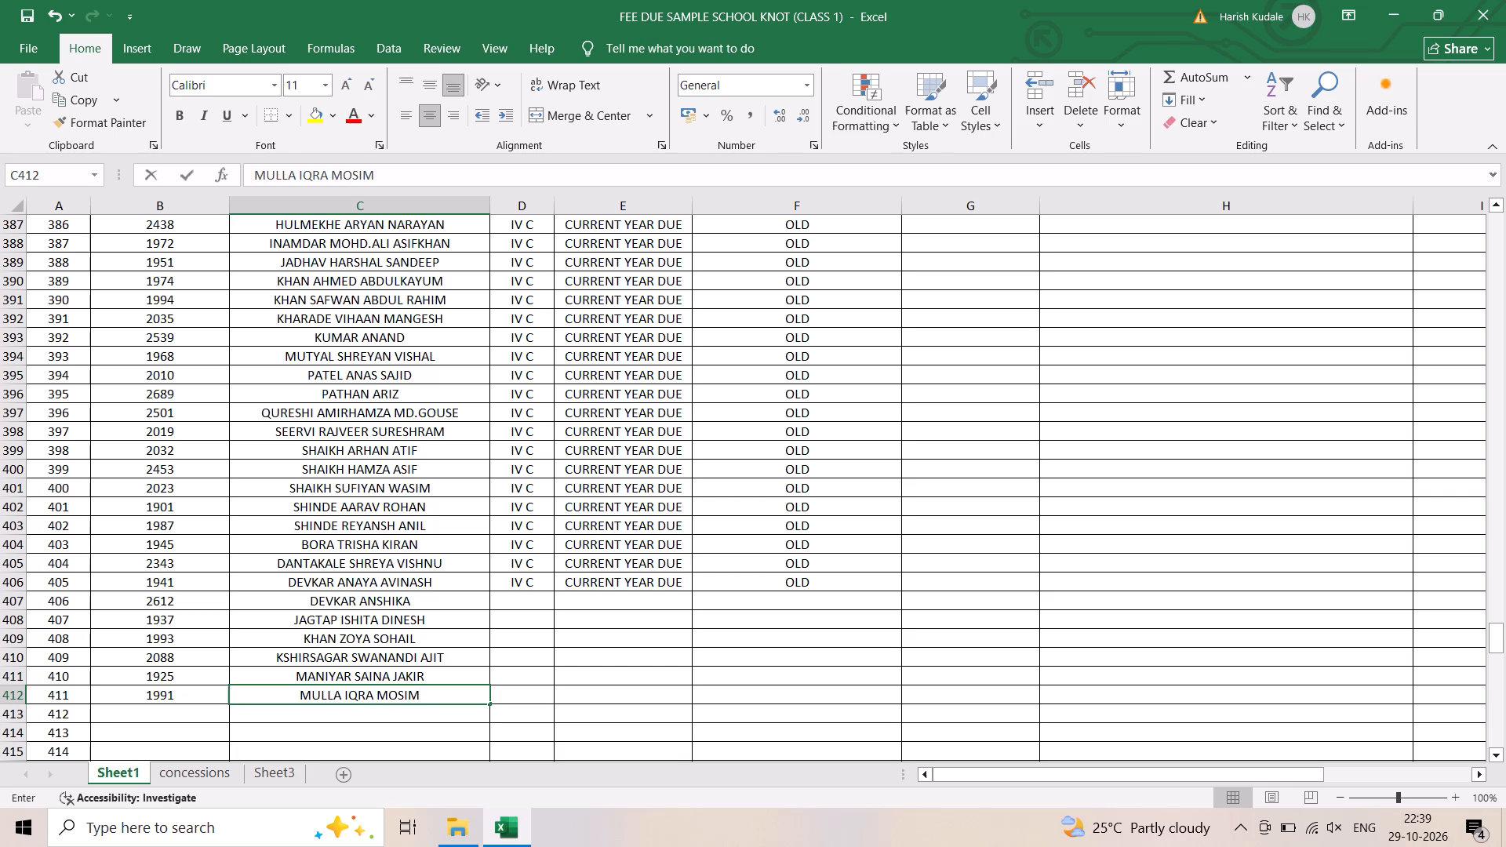
Enter only the student's full name in C413 for serial number 412, leaving the student number blank.
{"action": "left_click", "coordinate": [296, 716]}
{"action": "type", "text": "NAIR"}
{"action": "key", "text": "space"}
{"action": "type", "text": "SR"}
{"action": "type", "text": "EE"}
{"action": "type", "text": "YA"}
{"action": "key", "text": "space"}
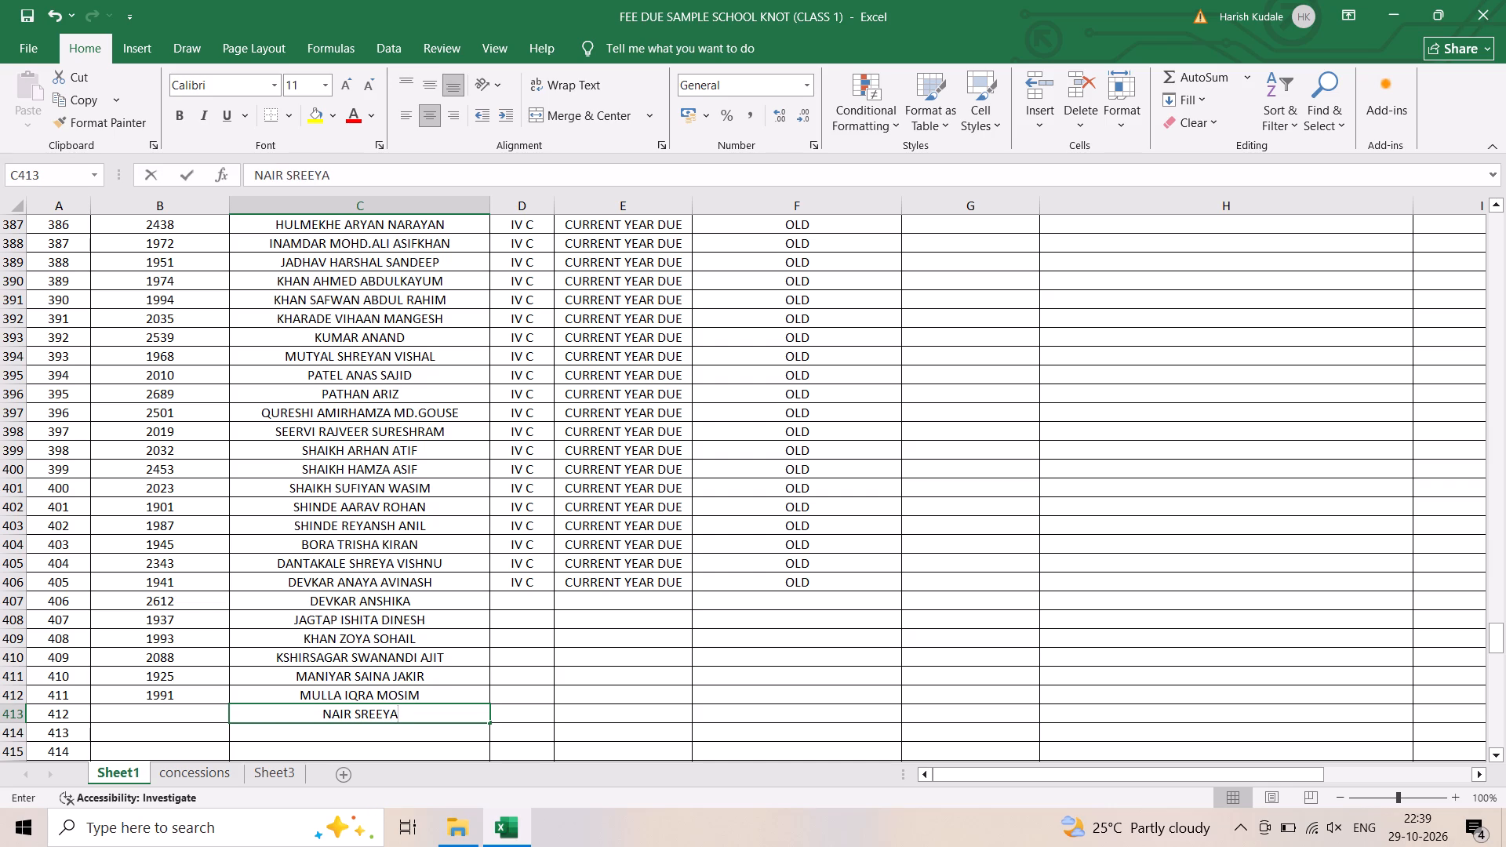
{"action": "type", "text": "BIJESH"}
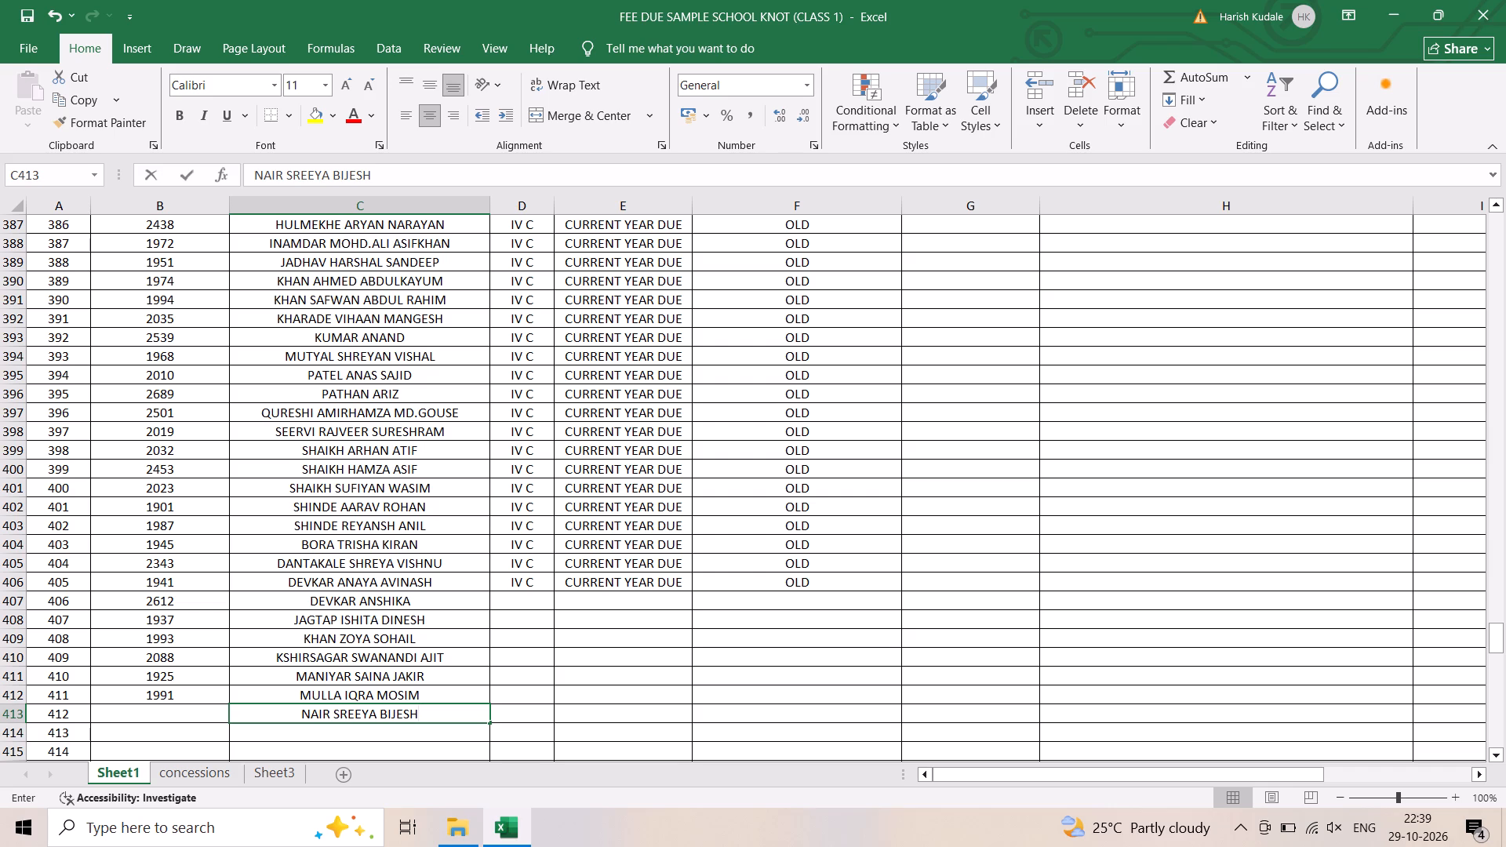
Fill in the student number in B414 and the student's full name in C414 for serial number 413.
{"action": "left_click", "coordinate": [193, 736]}
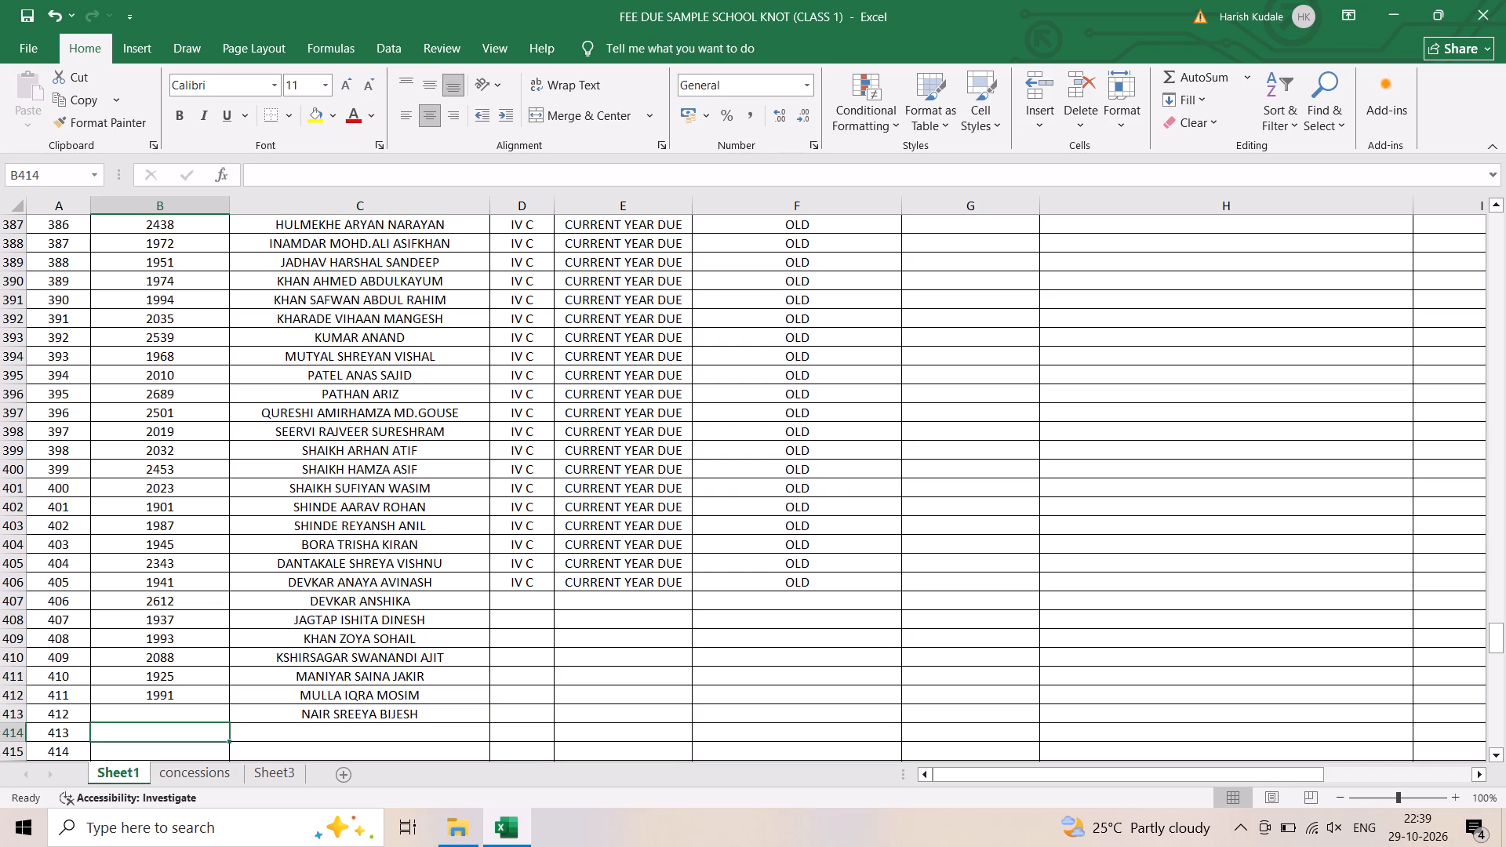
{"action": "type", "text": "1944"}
{"action": "left_click", "coordinate": [286, 734]}
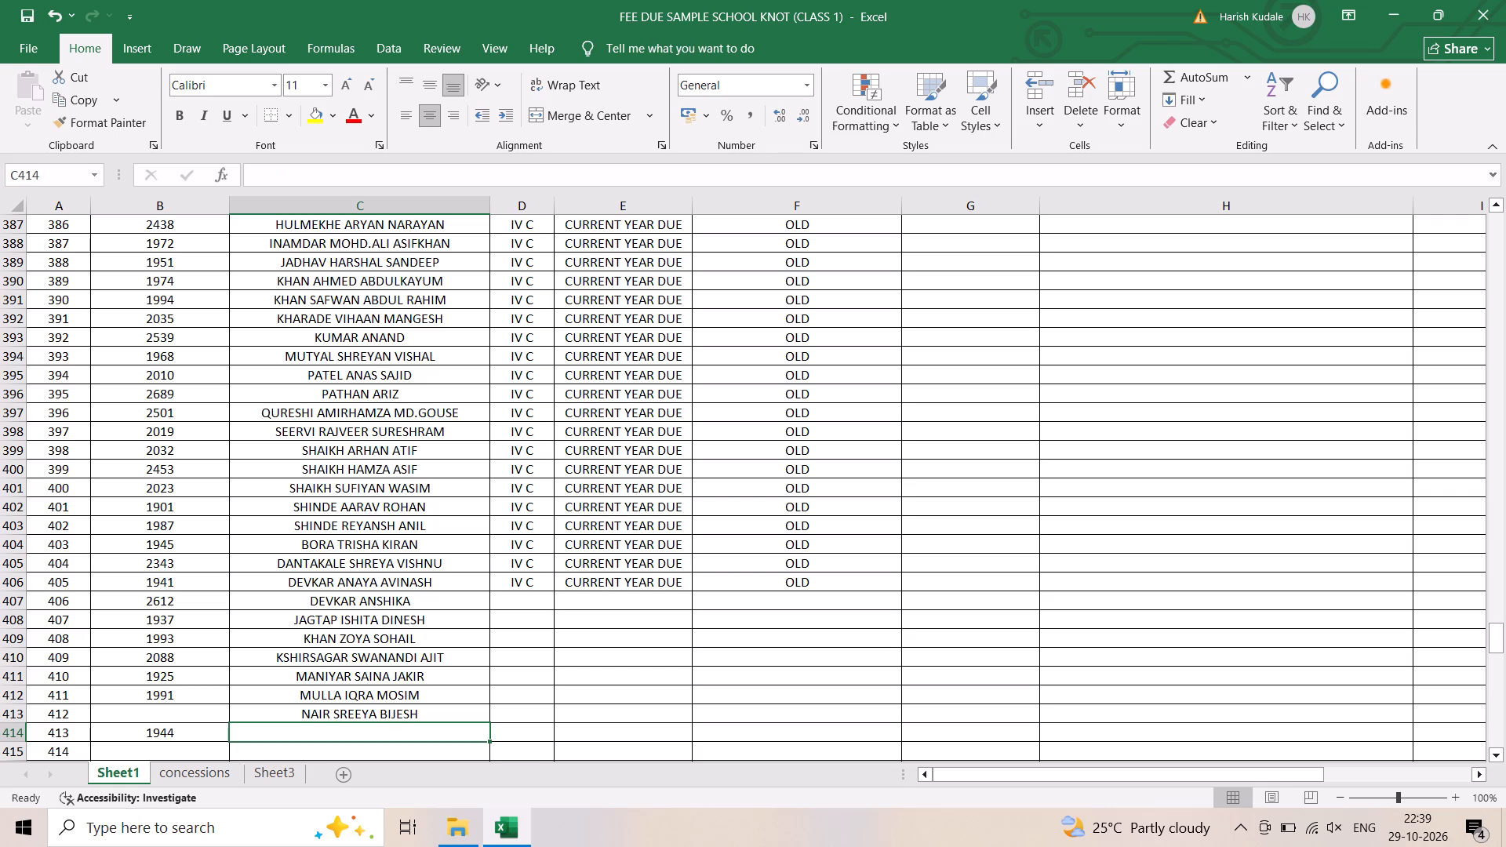
{"action": "scroll", "coordinate": [286, 734], "scroll_direction": "down", "scroll_amount": 1}
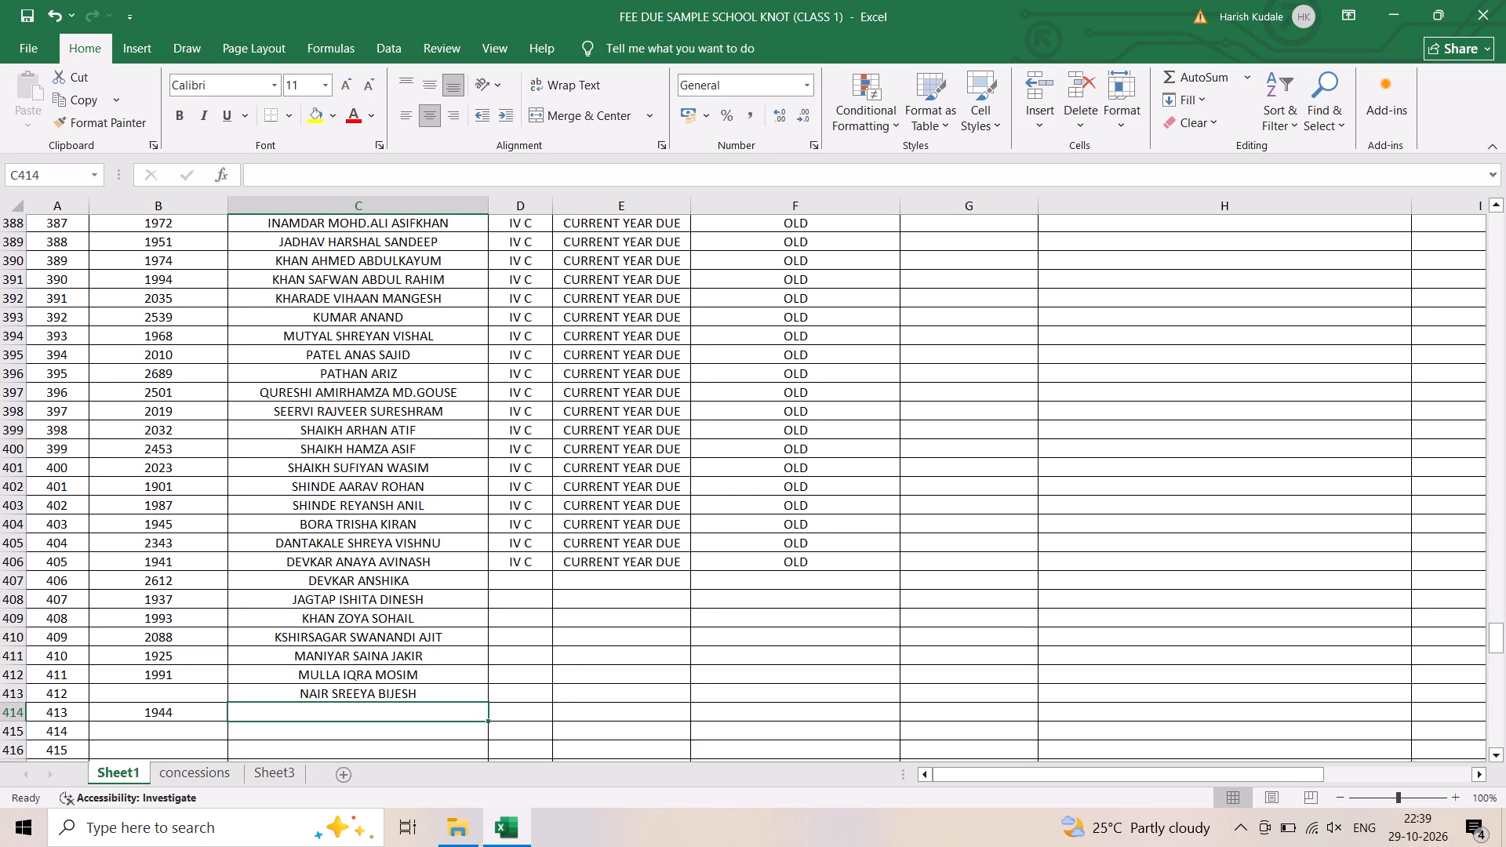
{"action": "scroll", "coordinate": [286, 734], "scroll_direction": "down", "scroll_amount": 1}
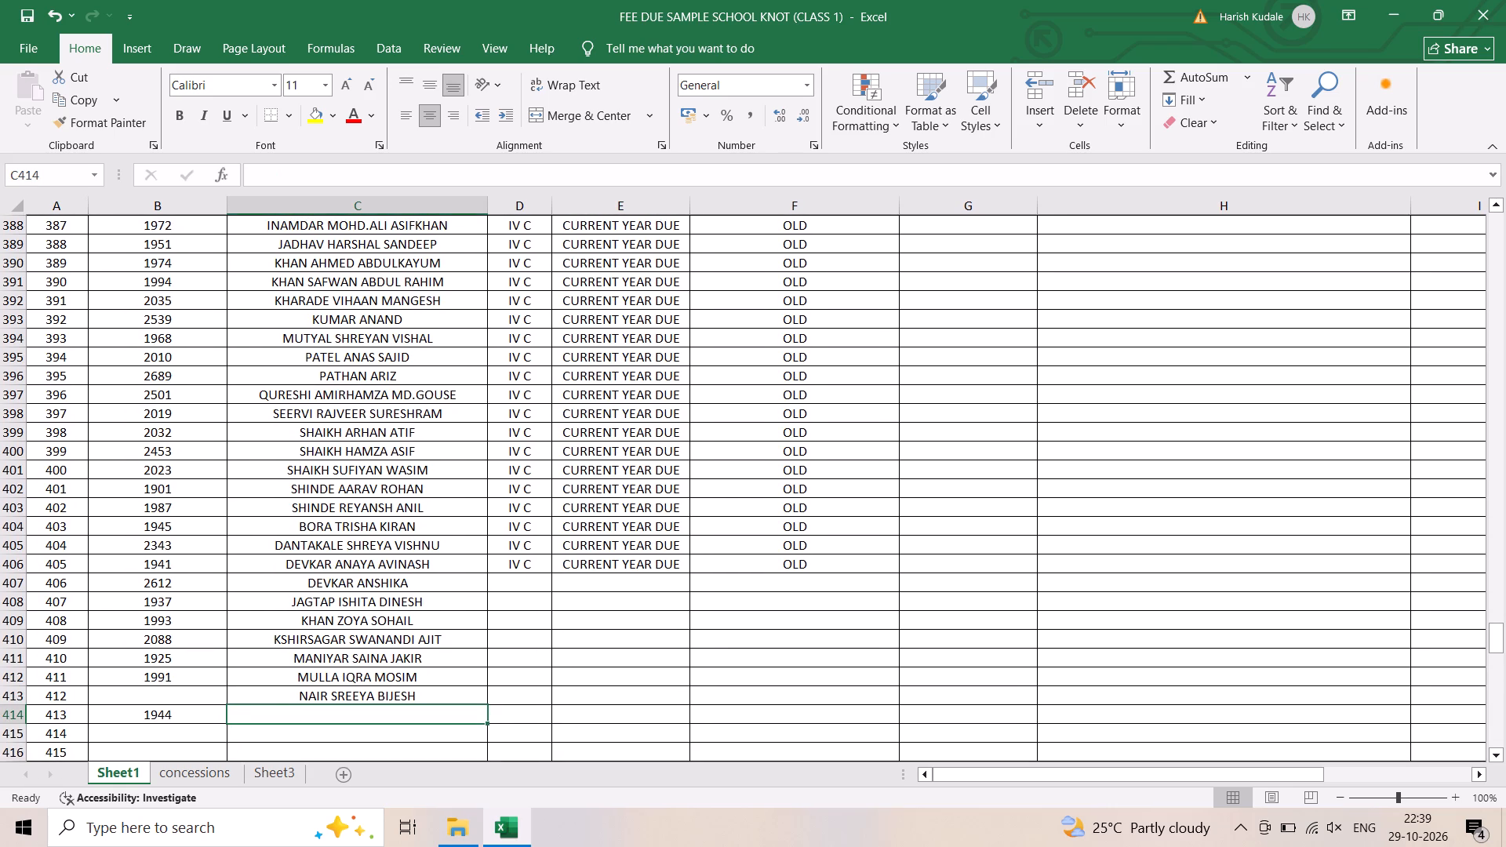
{"action": "scroll", "coordinate": [286, 734], "scroll_direction": "down", "scroll_amount": 1}
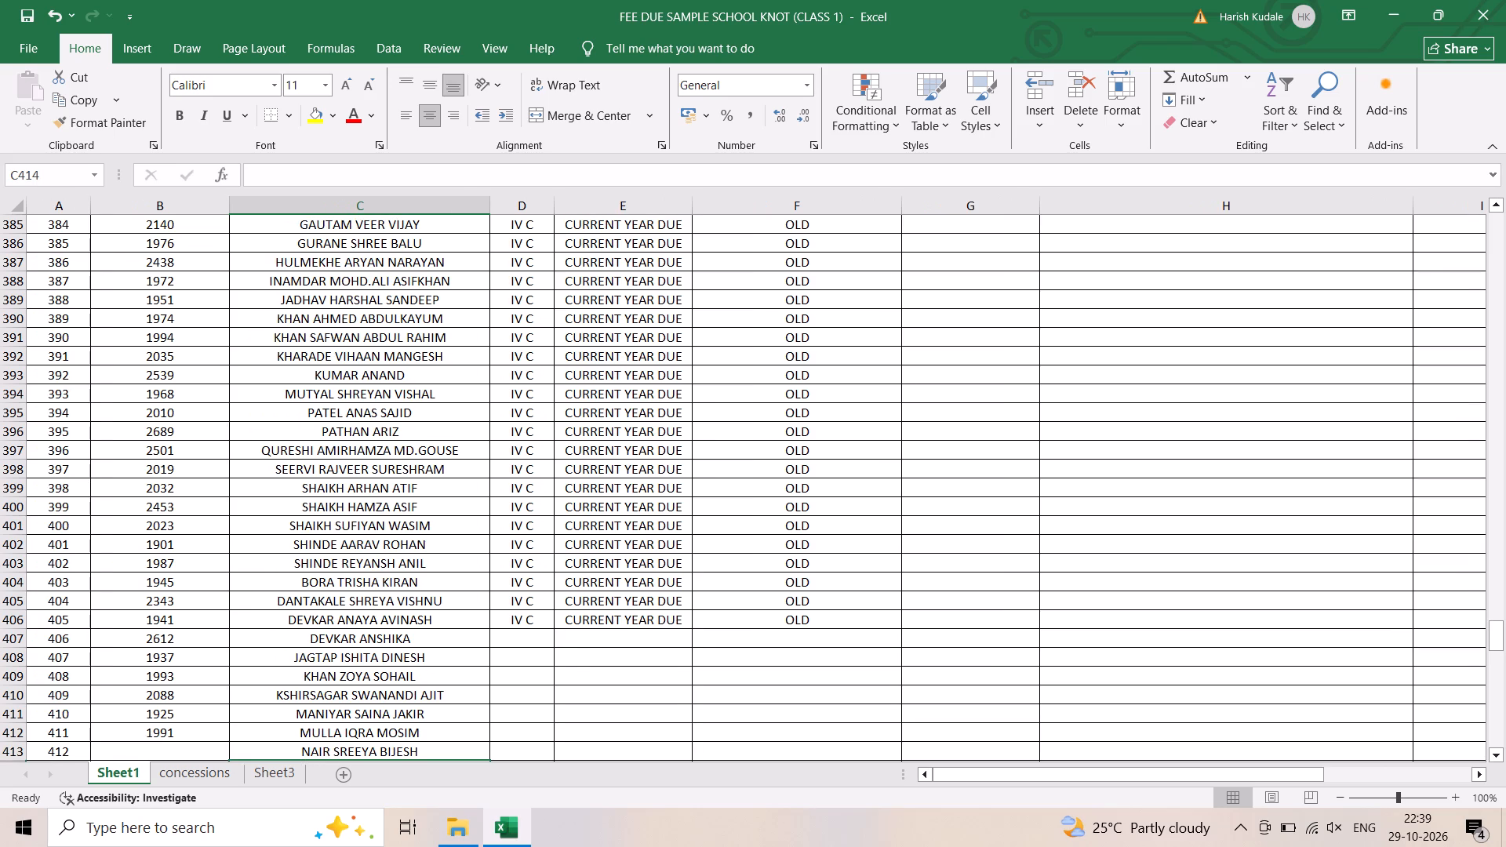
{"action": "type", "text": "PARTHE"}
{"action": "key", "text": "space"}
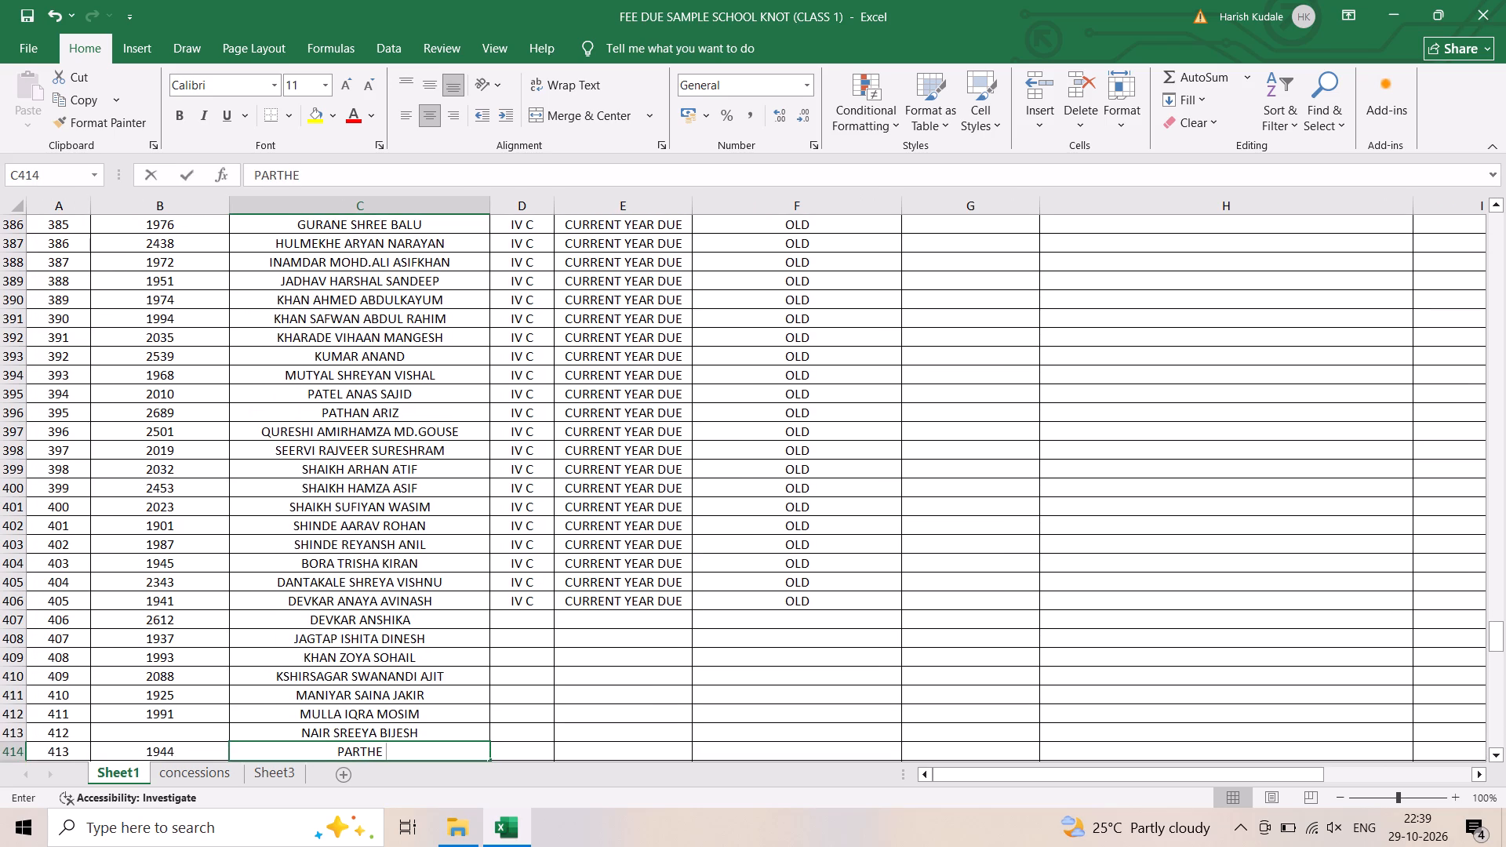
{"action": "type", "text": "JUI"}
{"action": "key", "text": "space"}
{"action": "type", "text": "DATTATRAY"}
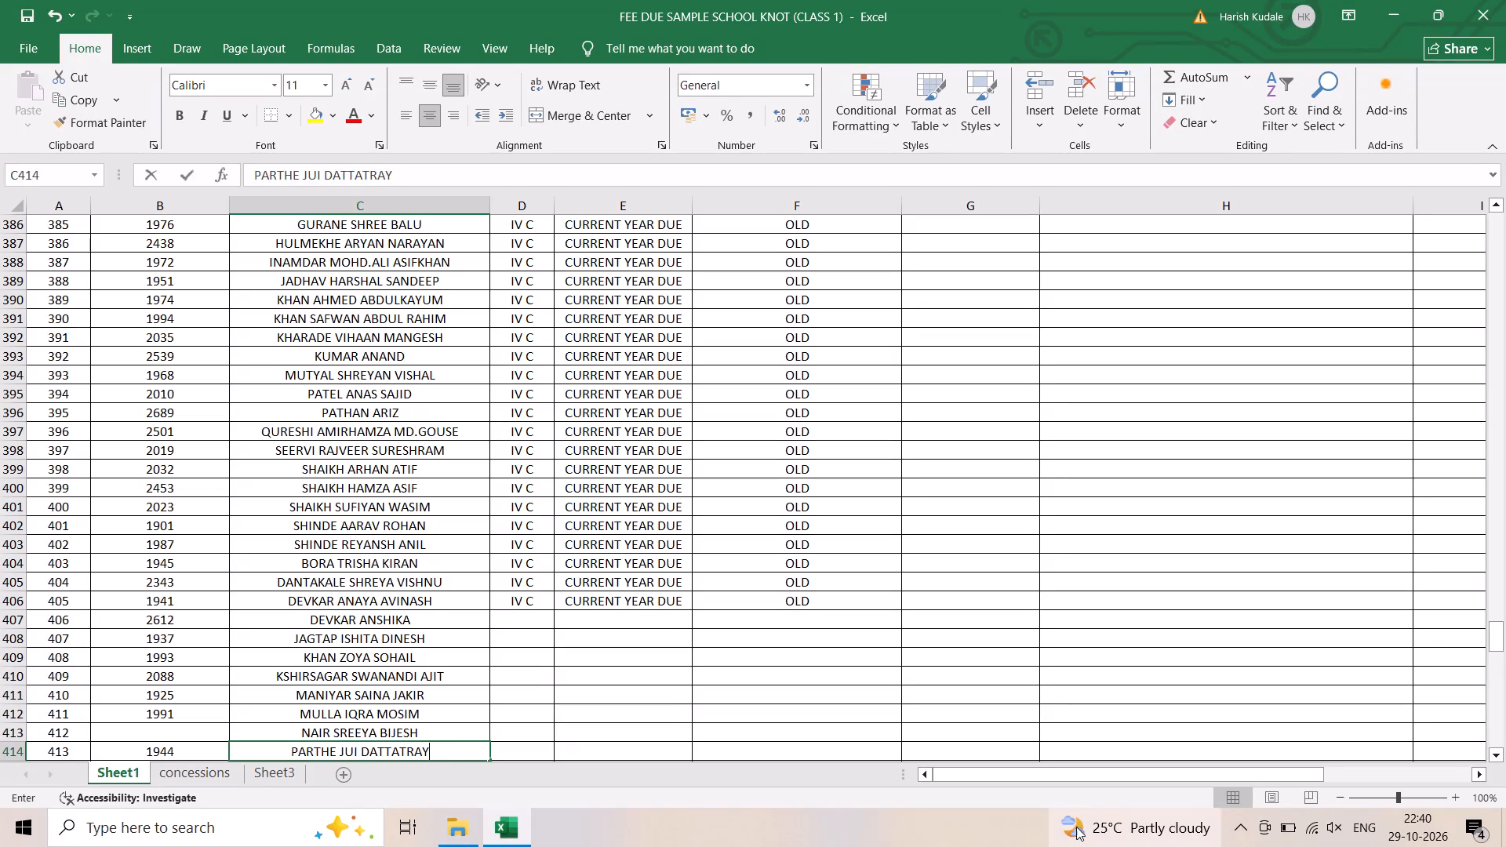
Fill in the student number in B415 and the student's full name in C415 for serial number 414.
{"action": "triple_click", "coordinate": [1497, 755]}
{"action": "triple_click", "coordinate": [1497, 755]}
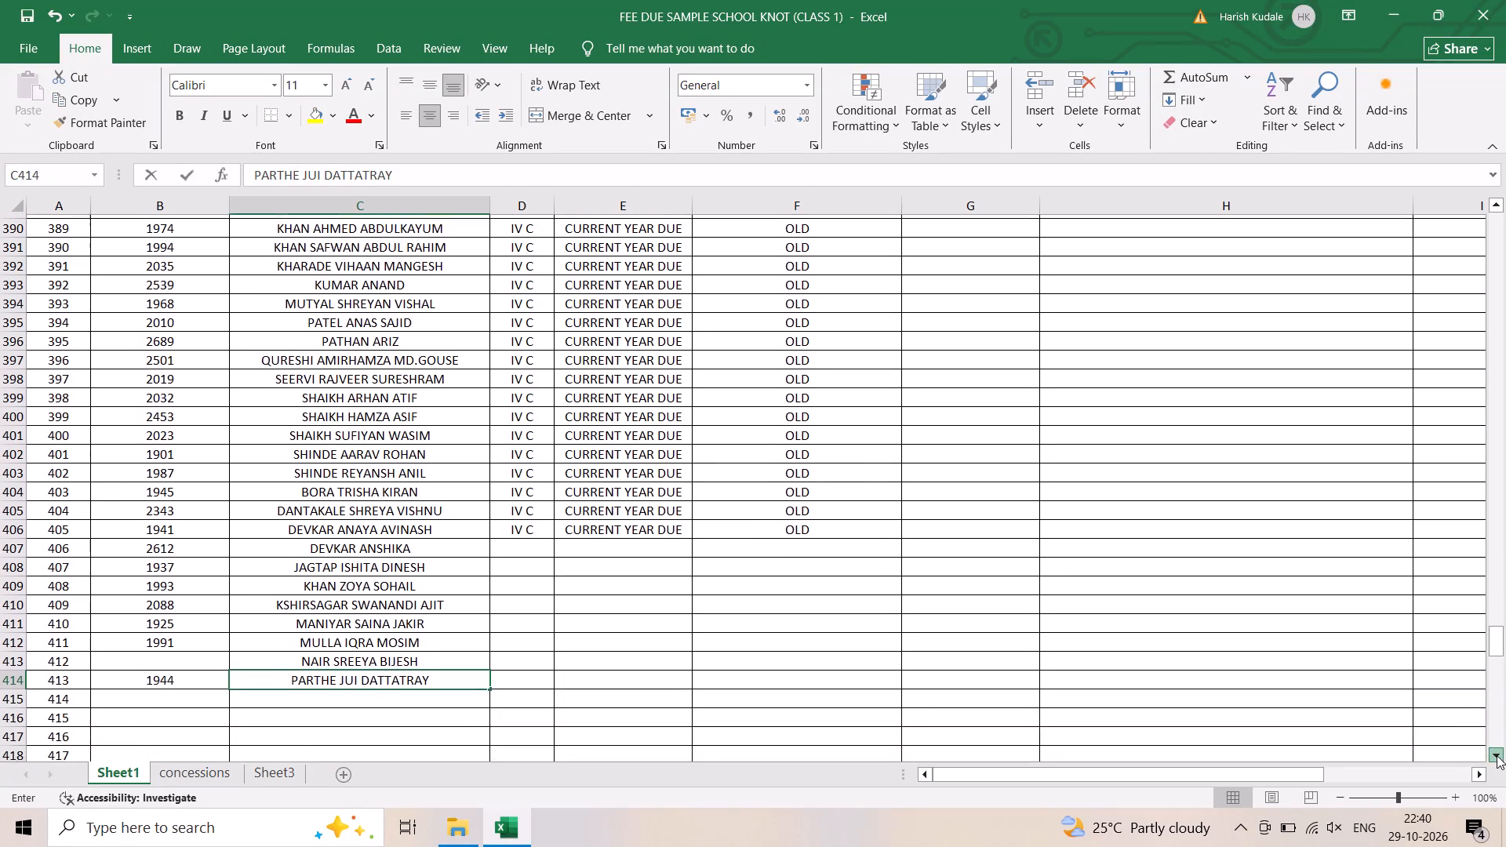
{"action": "double_click", "coordinate": [1497, 755]}
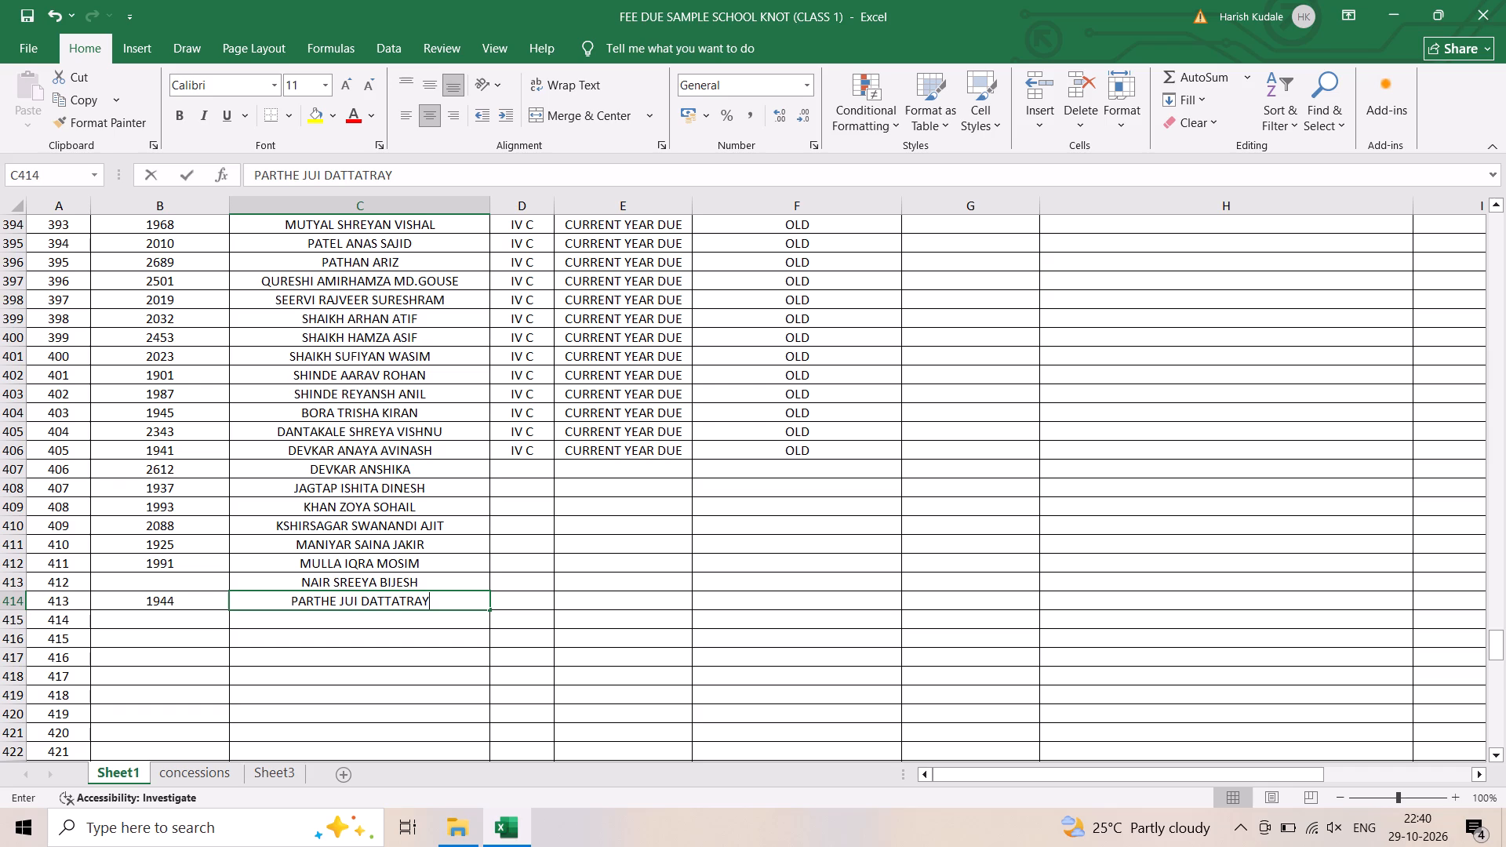
{"action": "left_click", "coordinate": [155, 620]}
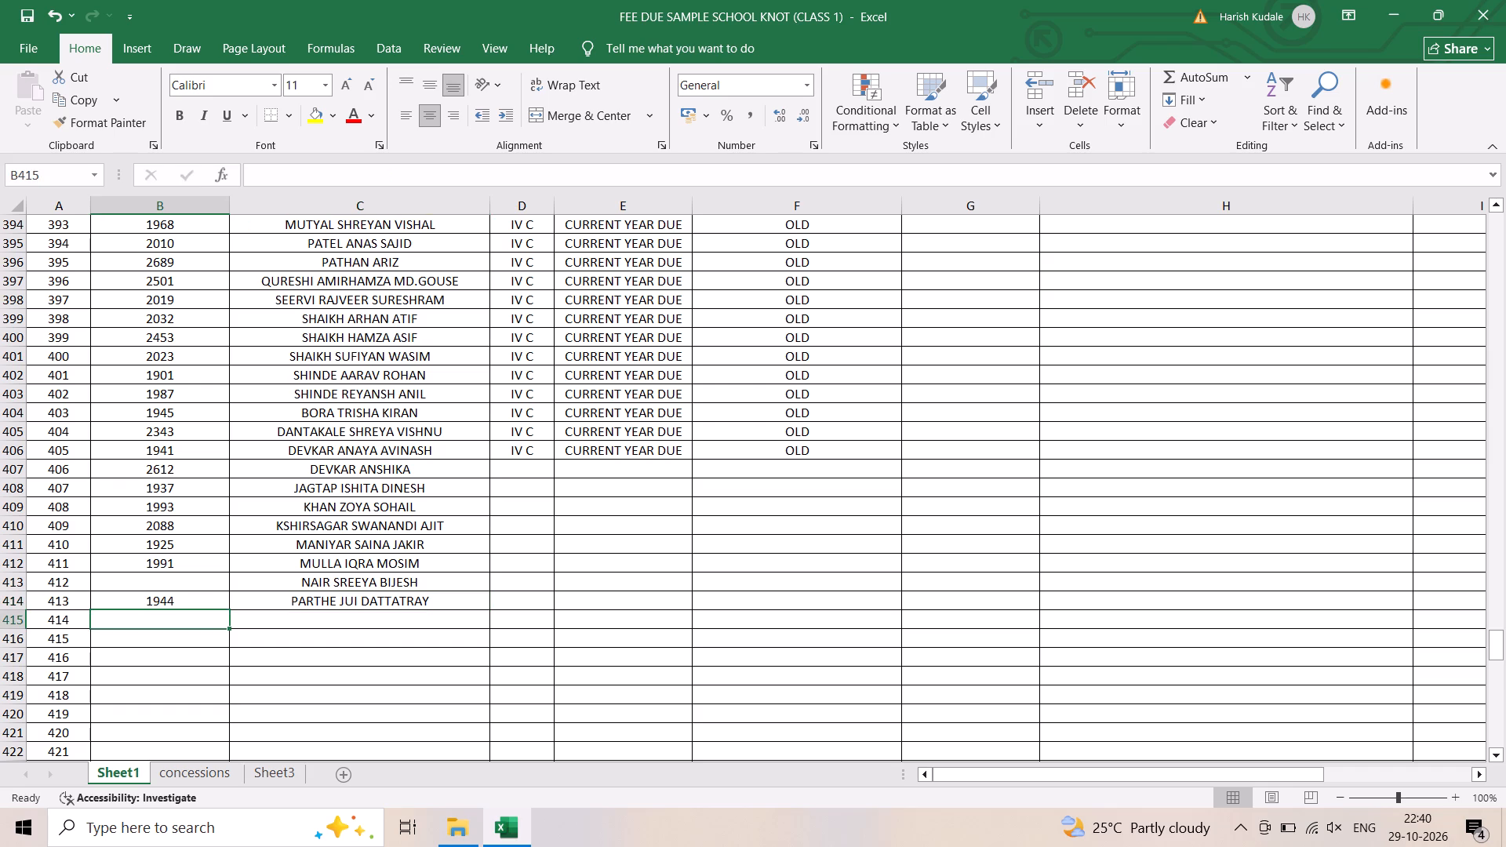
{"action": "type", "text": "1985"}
{"action": "left_click", "coordinate": [264, 624]}
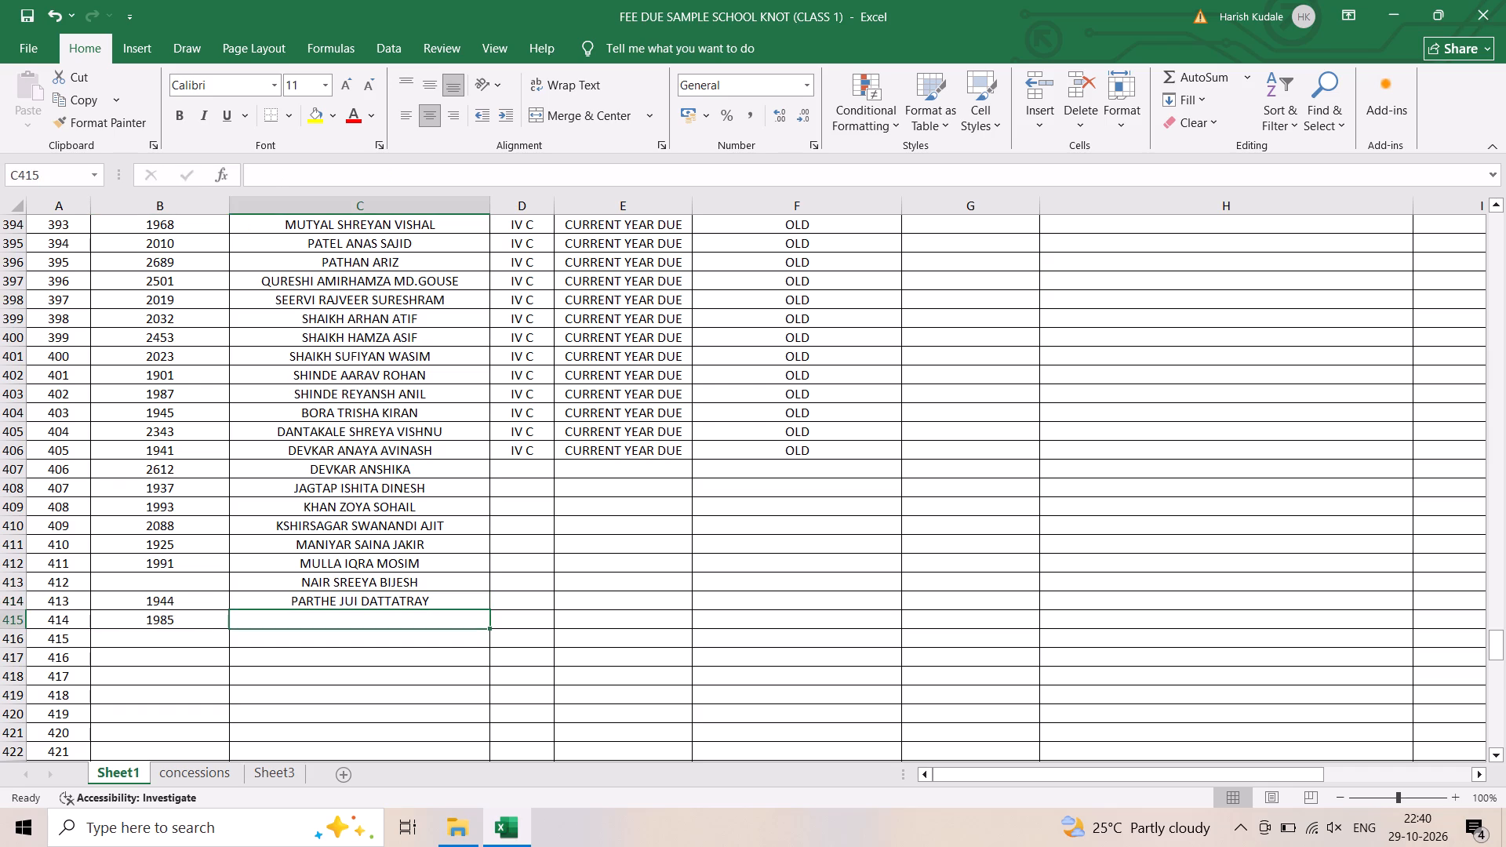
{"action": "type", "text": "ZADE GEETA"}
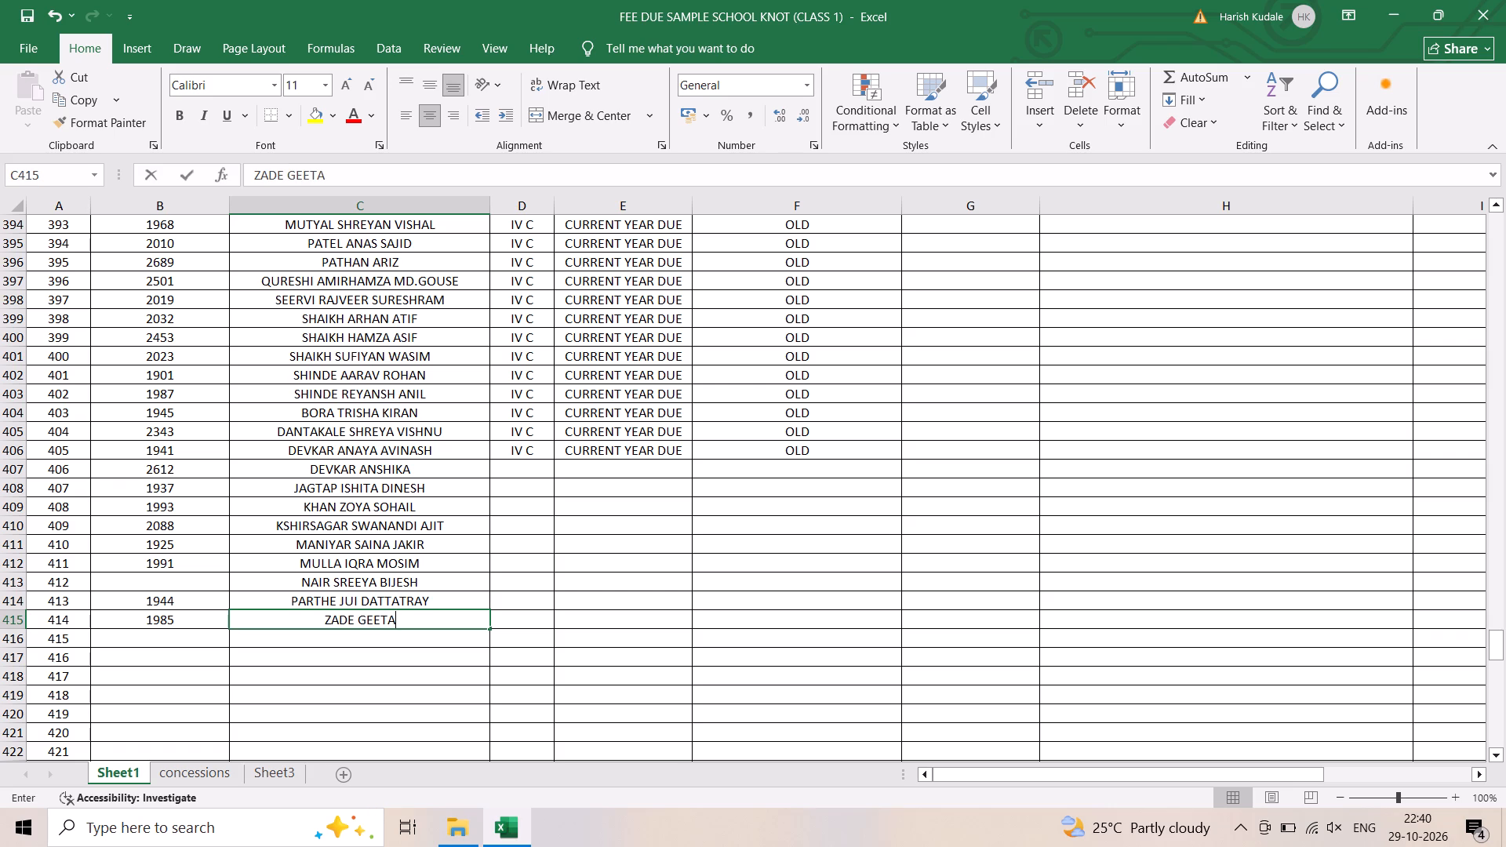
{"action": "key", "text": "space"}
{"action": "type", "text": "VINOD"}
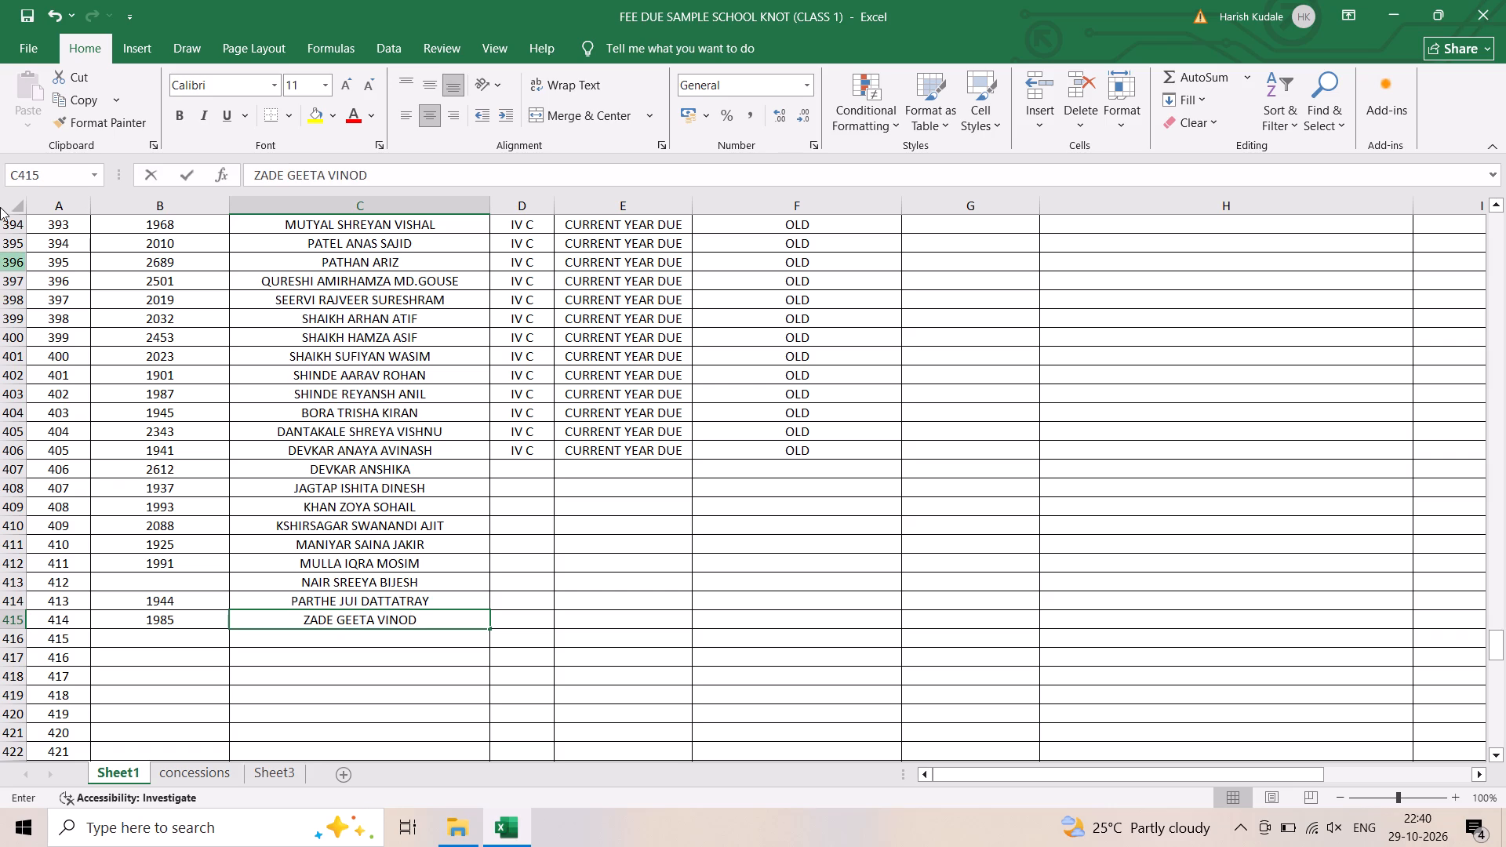
Save the fee due workbook under its existing name.
{"action": "left_click", "coordinate": [20, 50]}
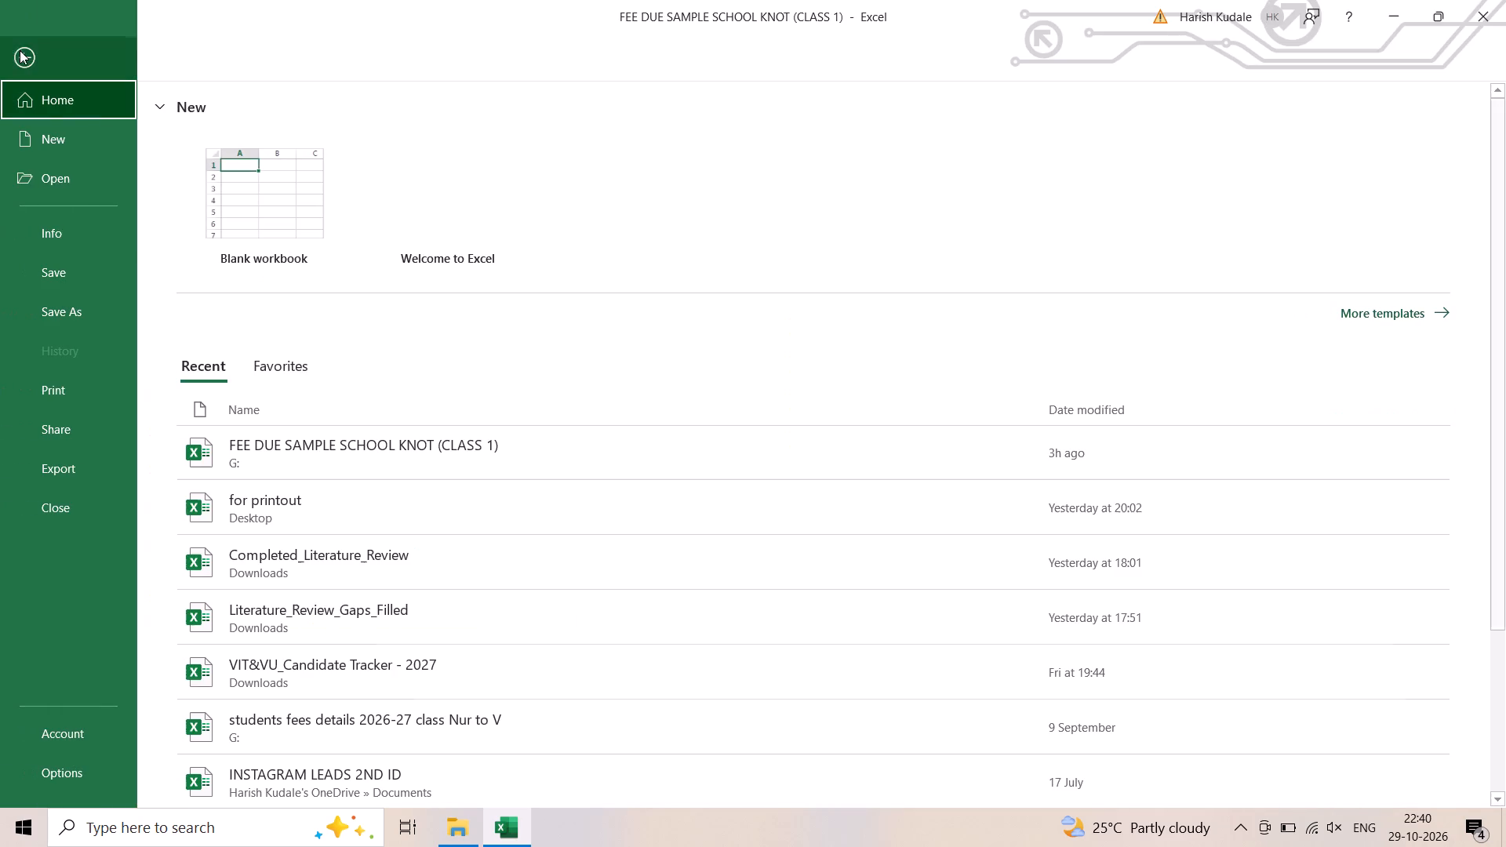
{"action": "left_click", "coordinate": [85, 266]}
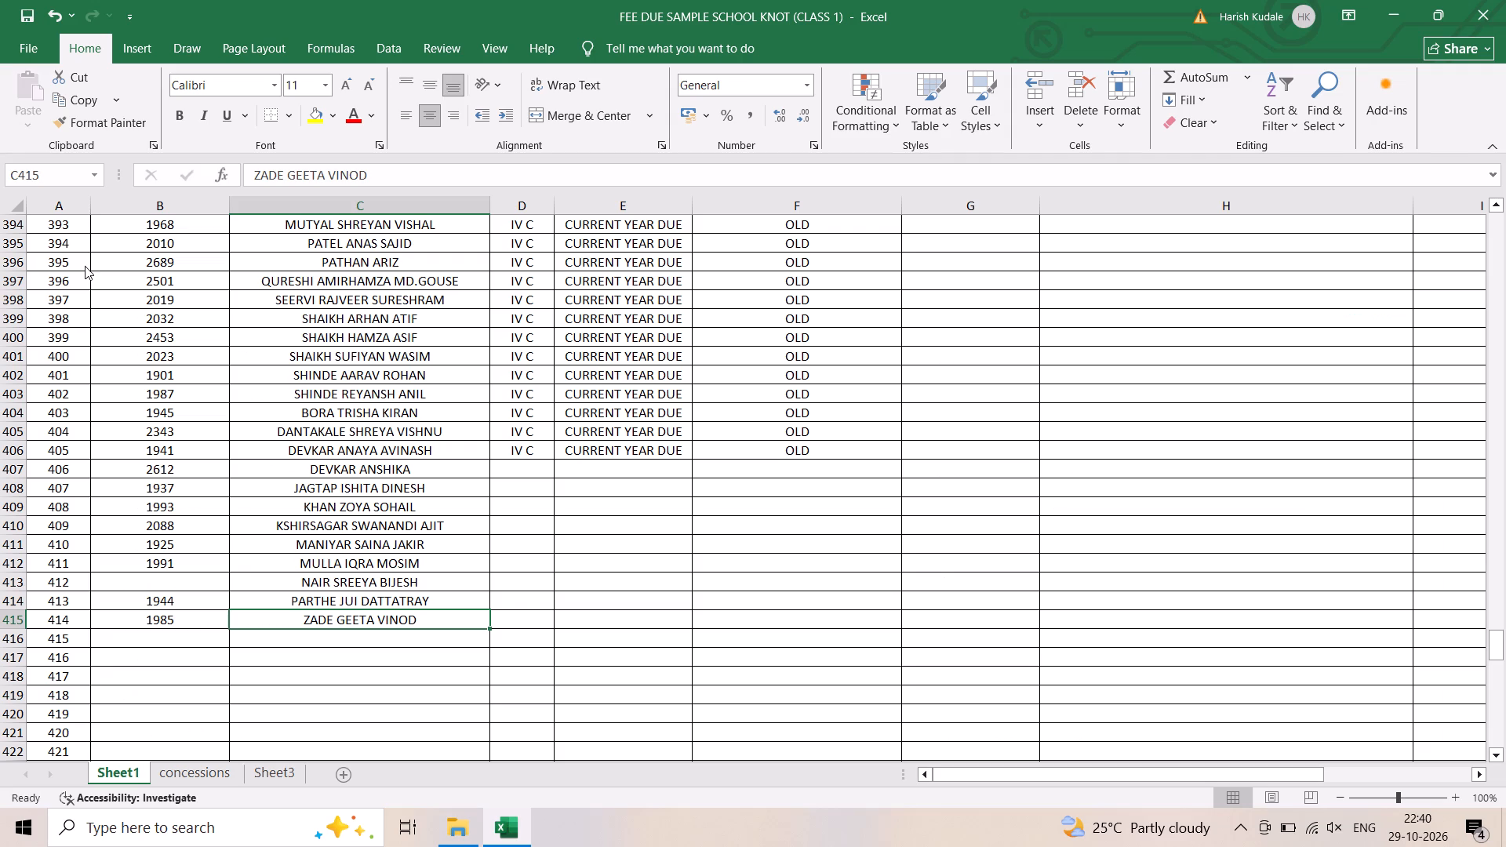
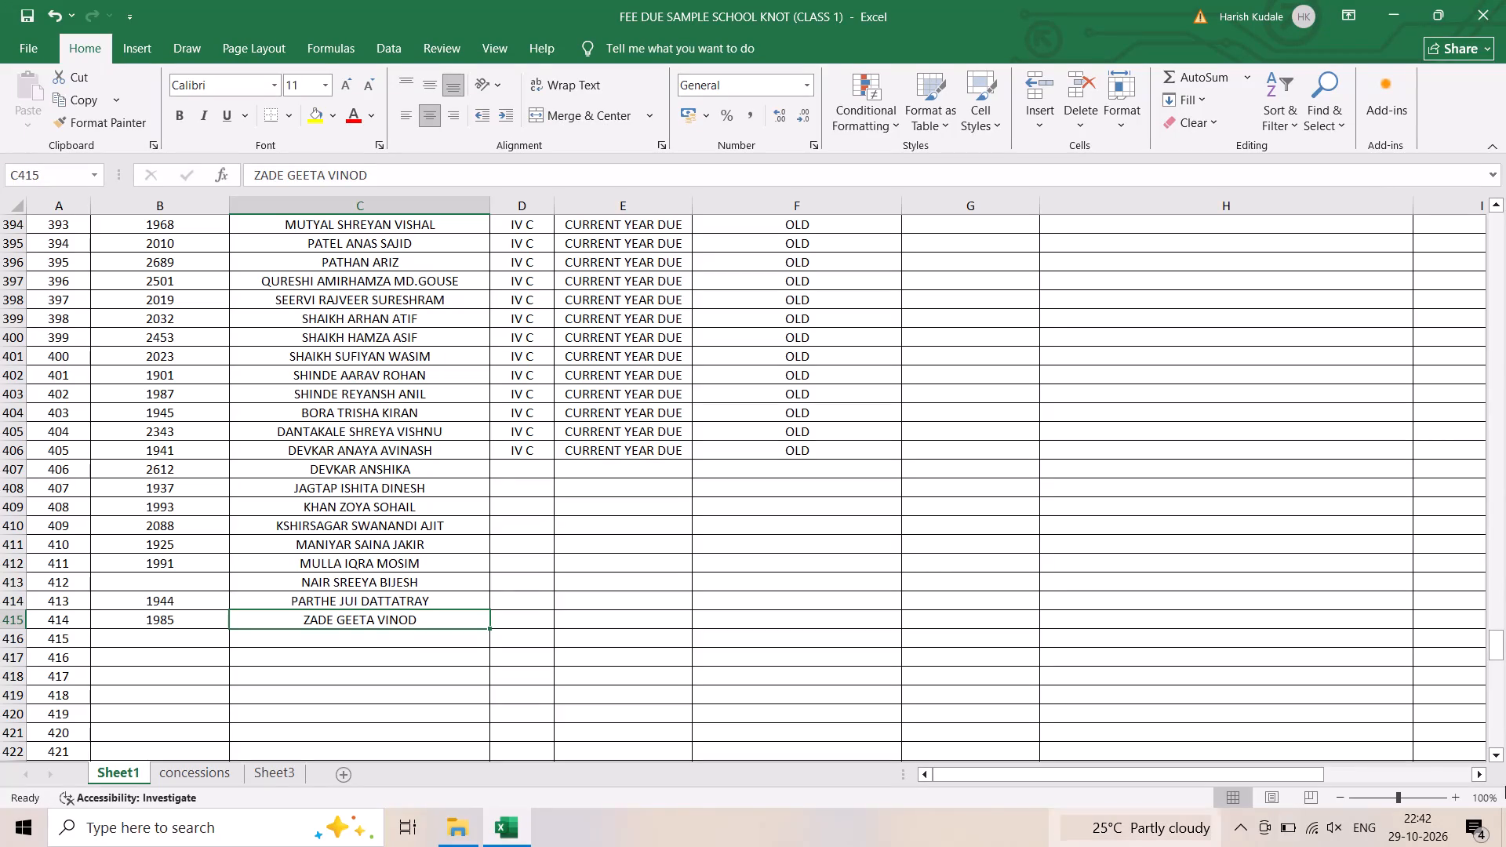
Fill class IV C, fee head CURRENT YEAR DUE and student type OLD from row 406 down through row 415.
{"action": "left_click", "coordinate": [541, 452]}
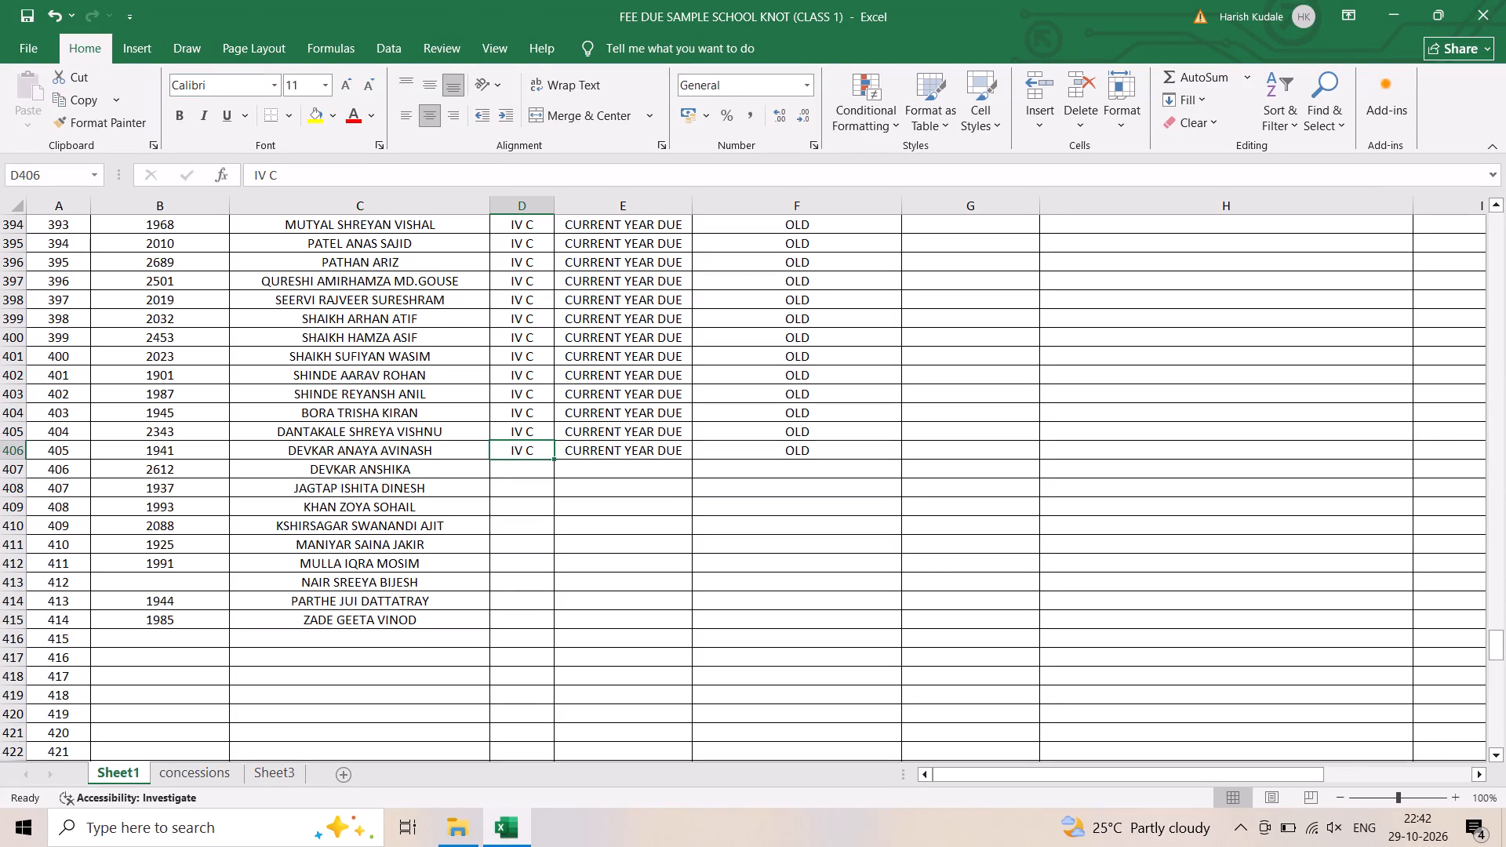
{"action": "left_click_drag", "start_coordinate": [557, 461], "coordinate": [533, 620]}
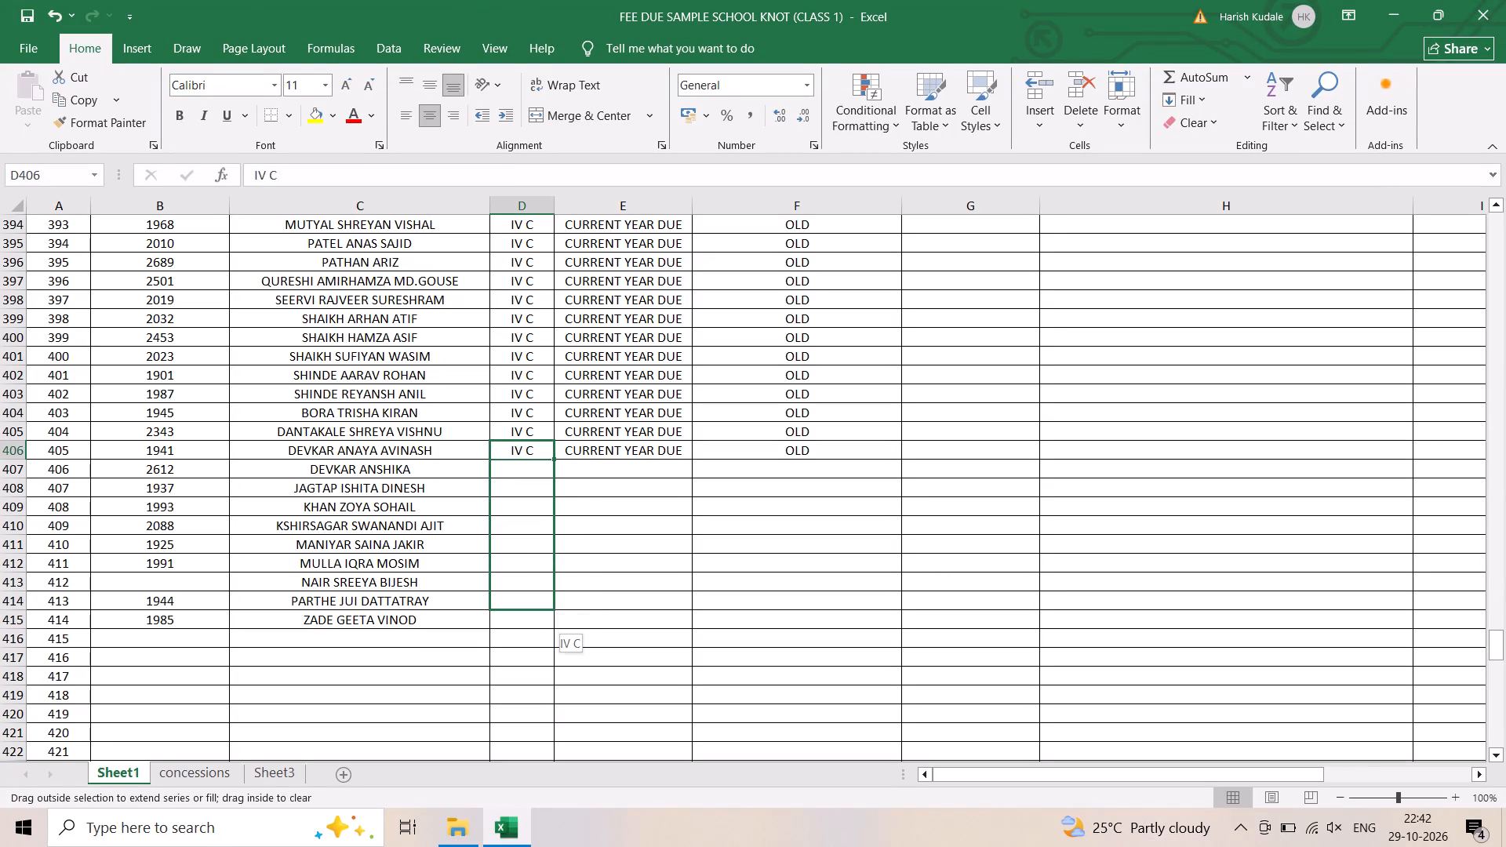
{"action": "left_click_drag", "start_coordinate": [533, 620], "coordinate": [532, 626]}
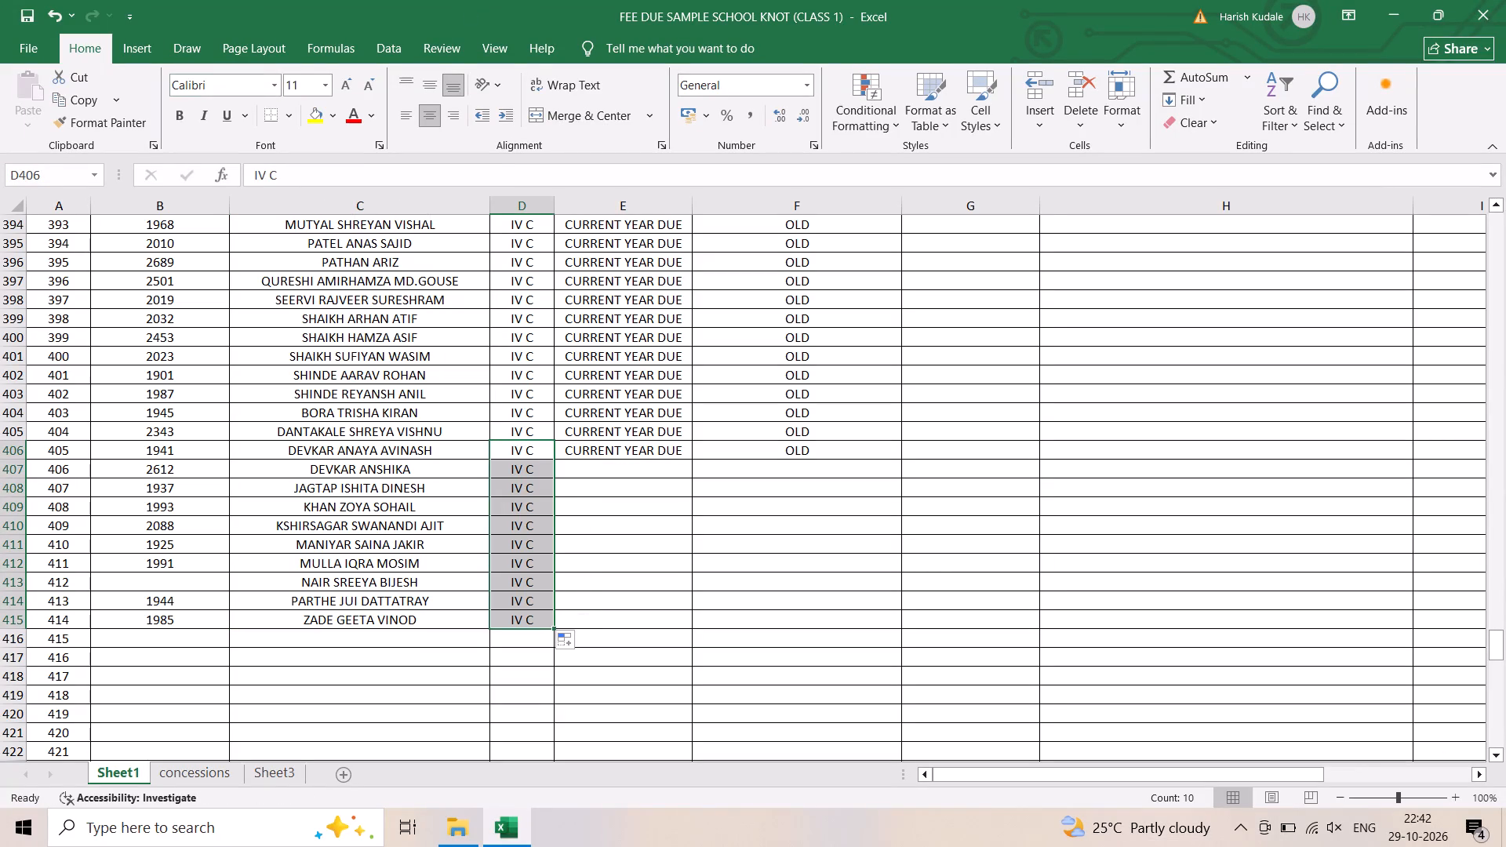
{"action": "left_click", "coordinate": [678, 452]}
{"action": "left_click_drag", "start_coordinate": [691, 457], "coordinate": [666, 616]}
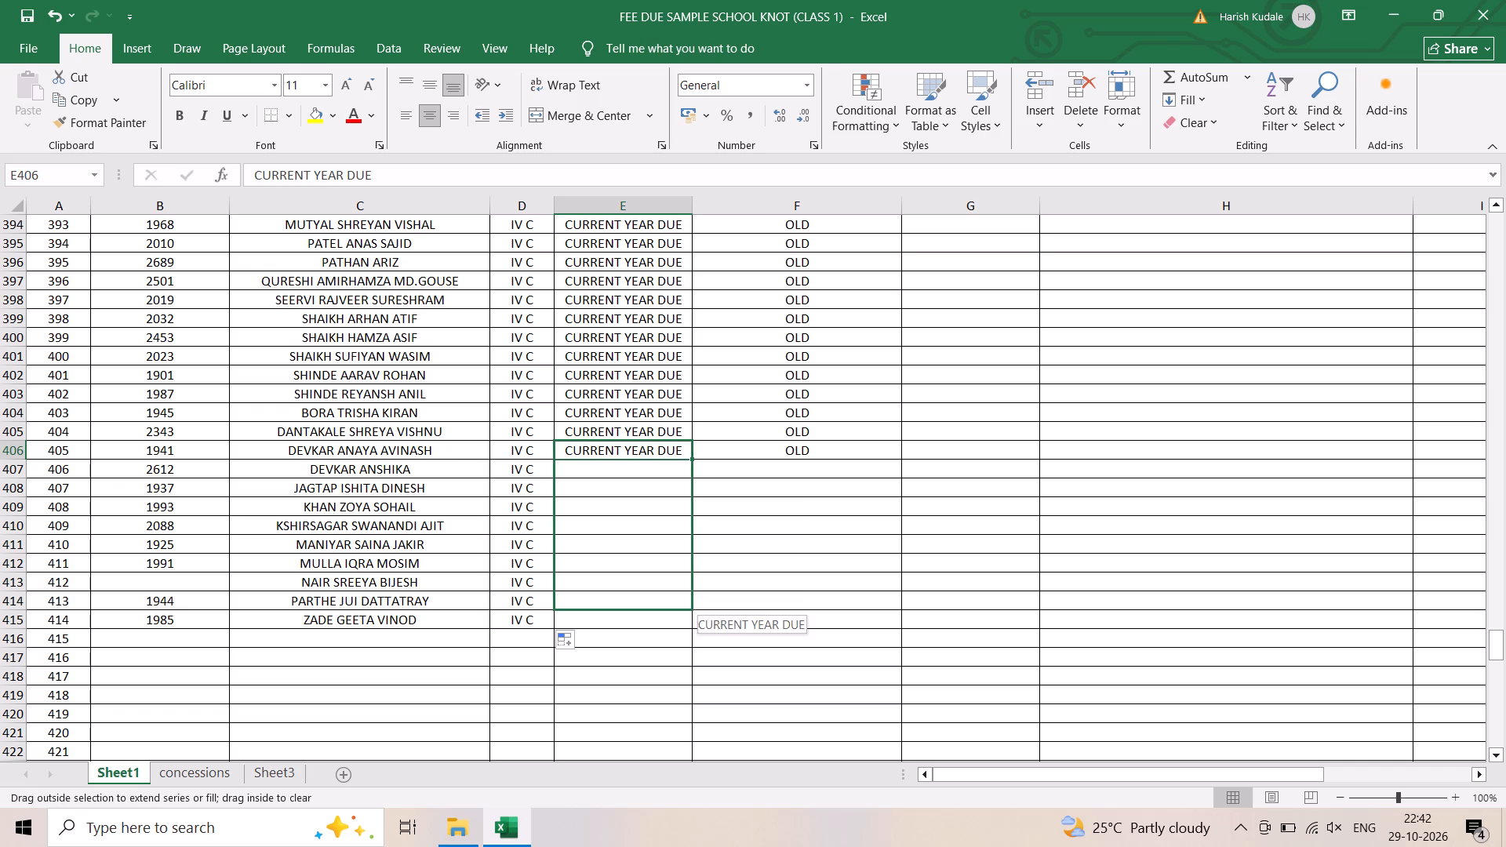
{"action": "left_click_drag", "start_coordinate": [666, 616], "coordinate": [666, 625]}
{"action": "left_click", "coordinate": [828, 453]}
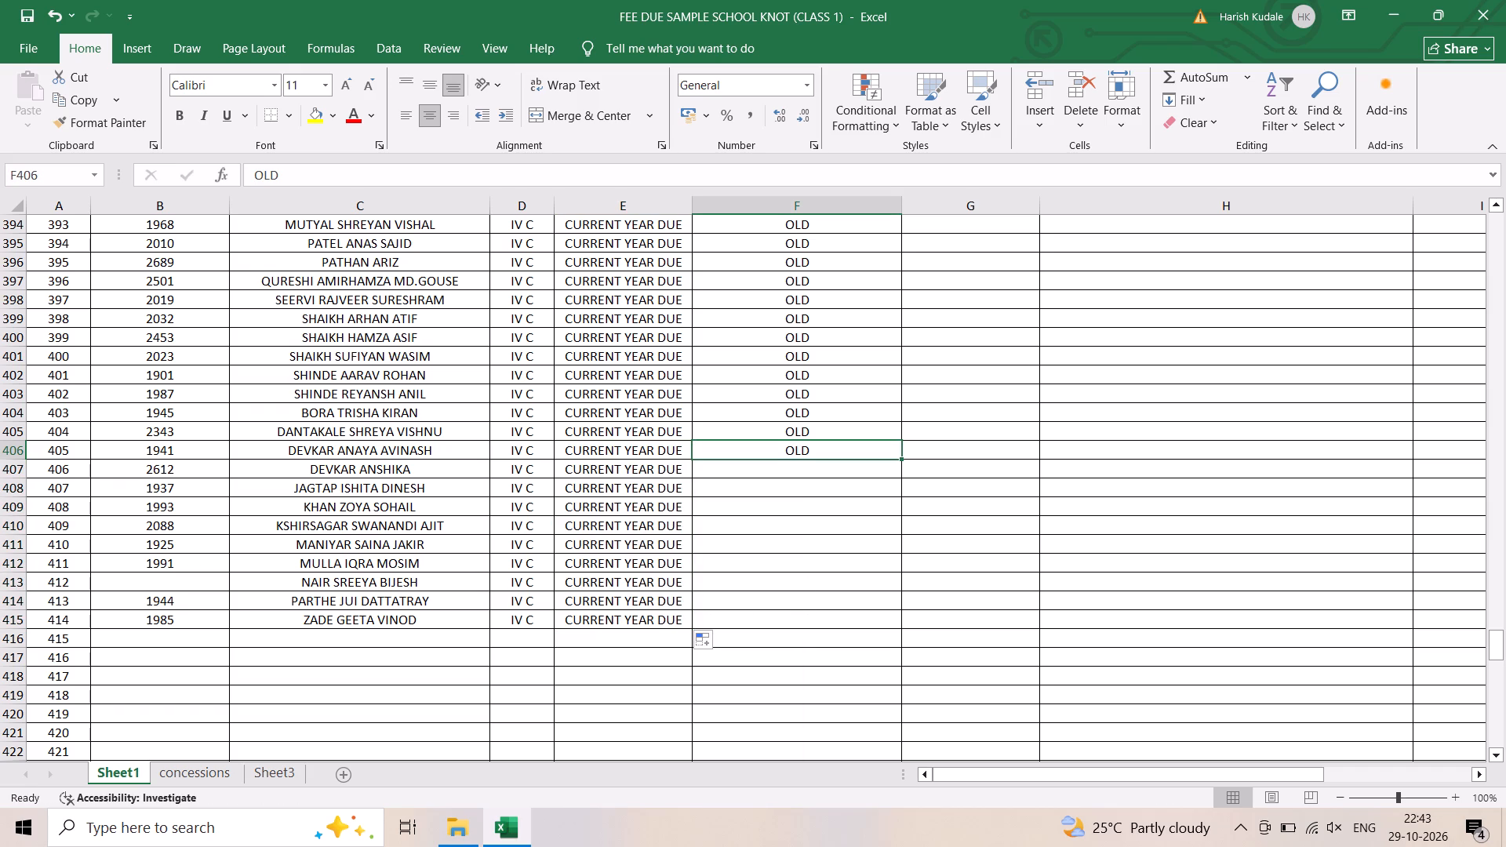
{"action": "left_click_drag", "start_coordinate": [903, 460], "coordinate": [875, 620]}
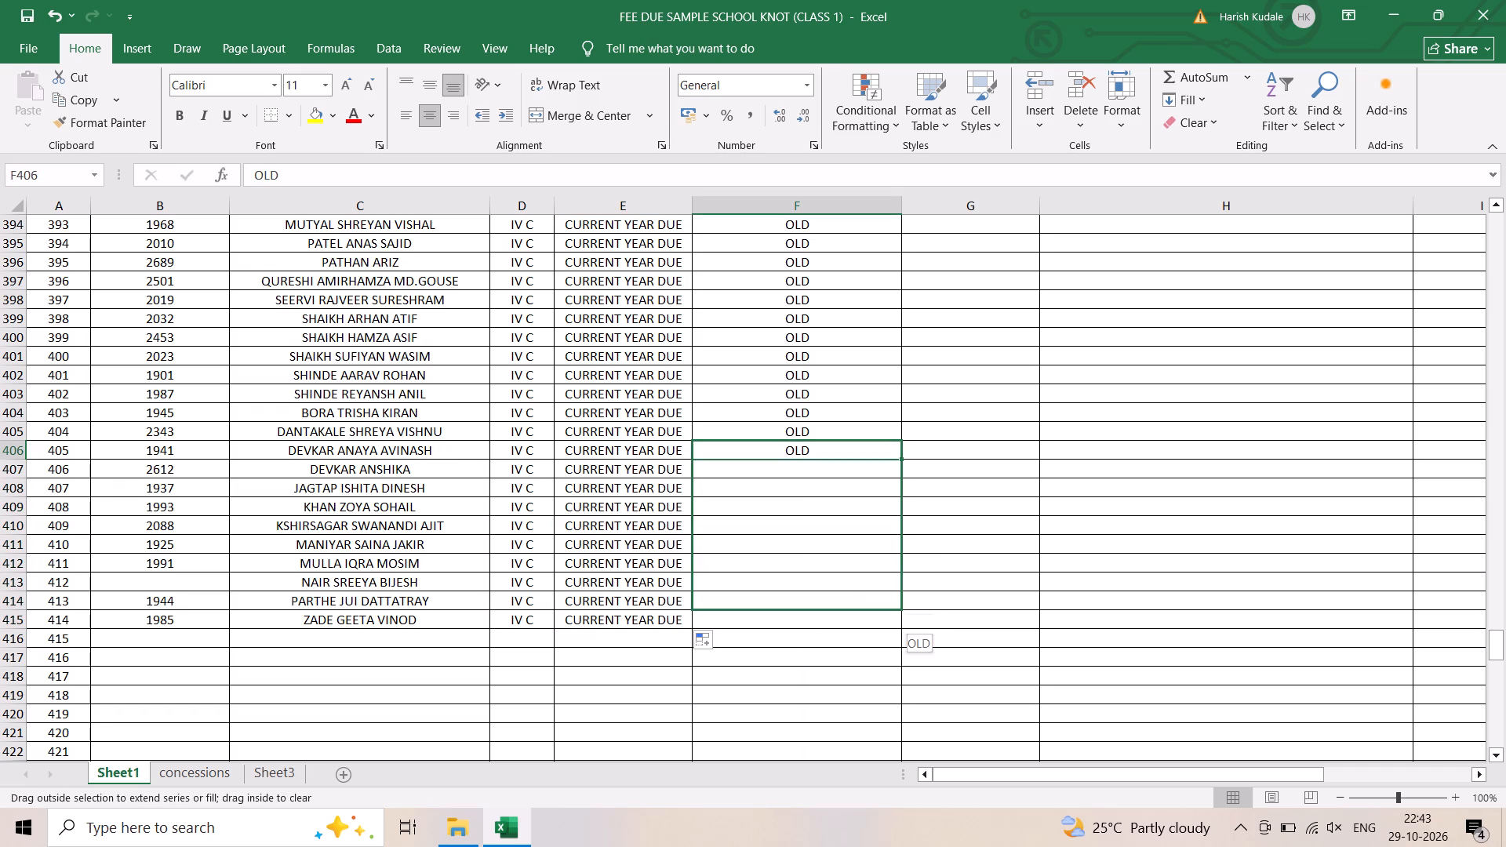
{"action": "left_click_drag", "start_coordinate": [875, 620], "coordinate": [875, 623]}
Fill the 44400 school fee from G321 down the School fees column through G415 for all class IV students.
{"action": "scroll", "coordinate": [858, 536], "scroll_direction": "up", "scroll_amount": 7}
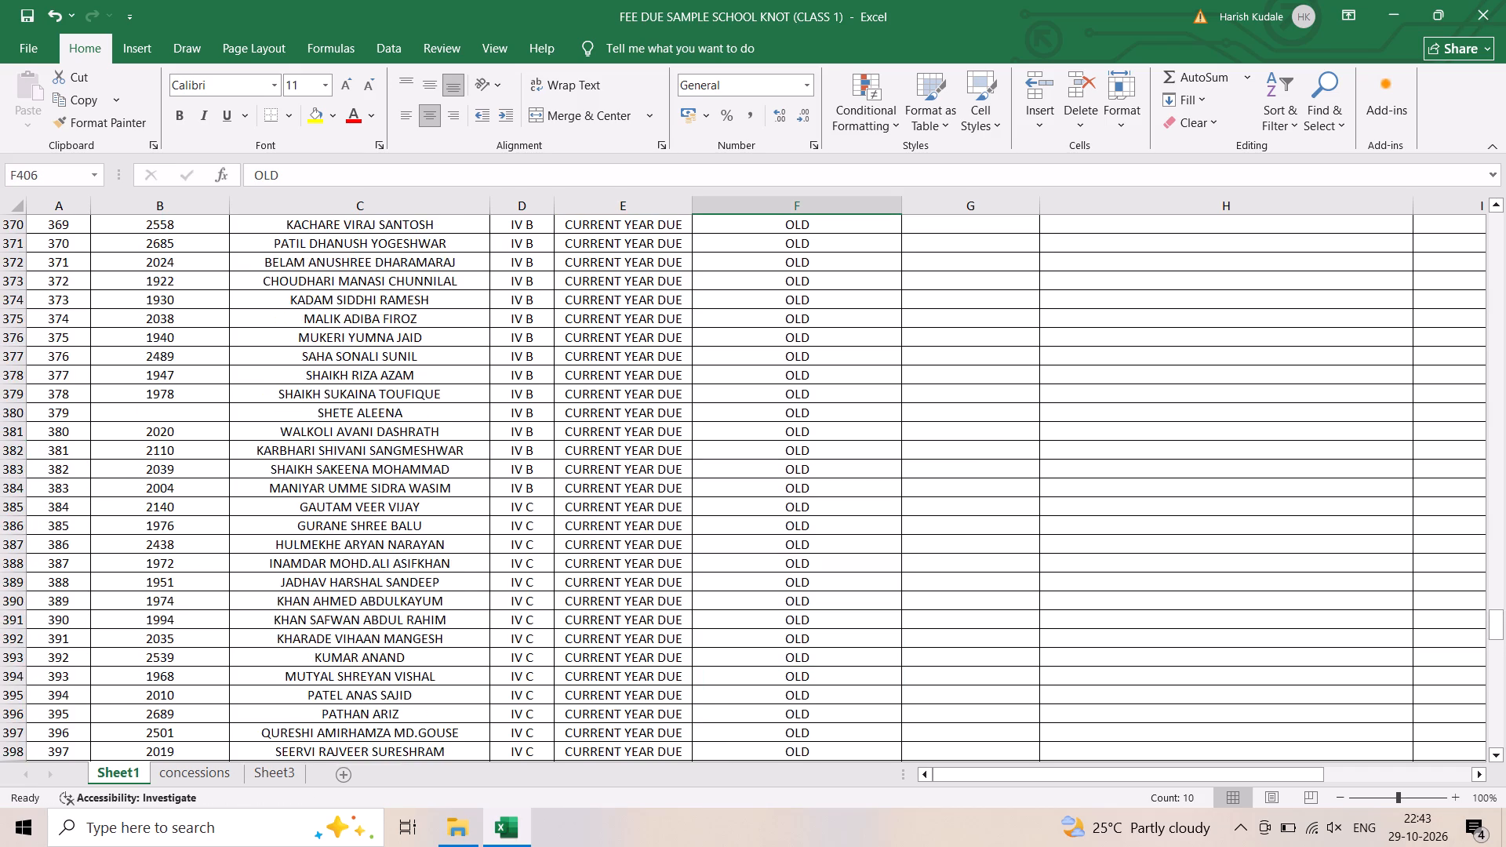
{"action": "scroll", "coordinate": [868, 504], "scroll_direction": "up", "scroll_amount": 8}
{"action": "scroll", "coordinate": [868, 503], "scroll_direction": "down", "scroll_amount": 1}
{"action": "scroll", "coordinate": [868, 503], "scroll_direction": "up", "scroll_amount": 11}
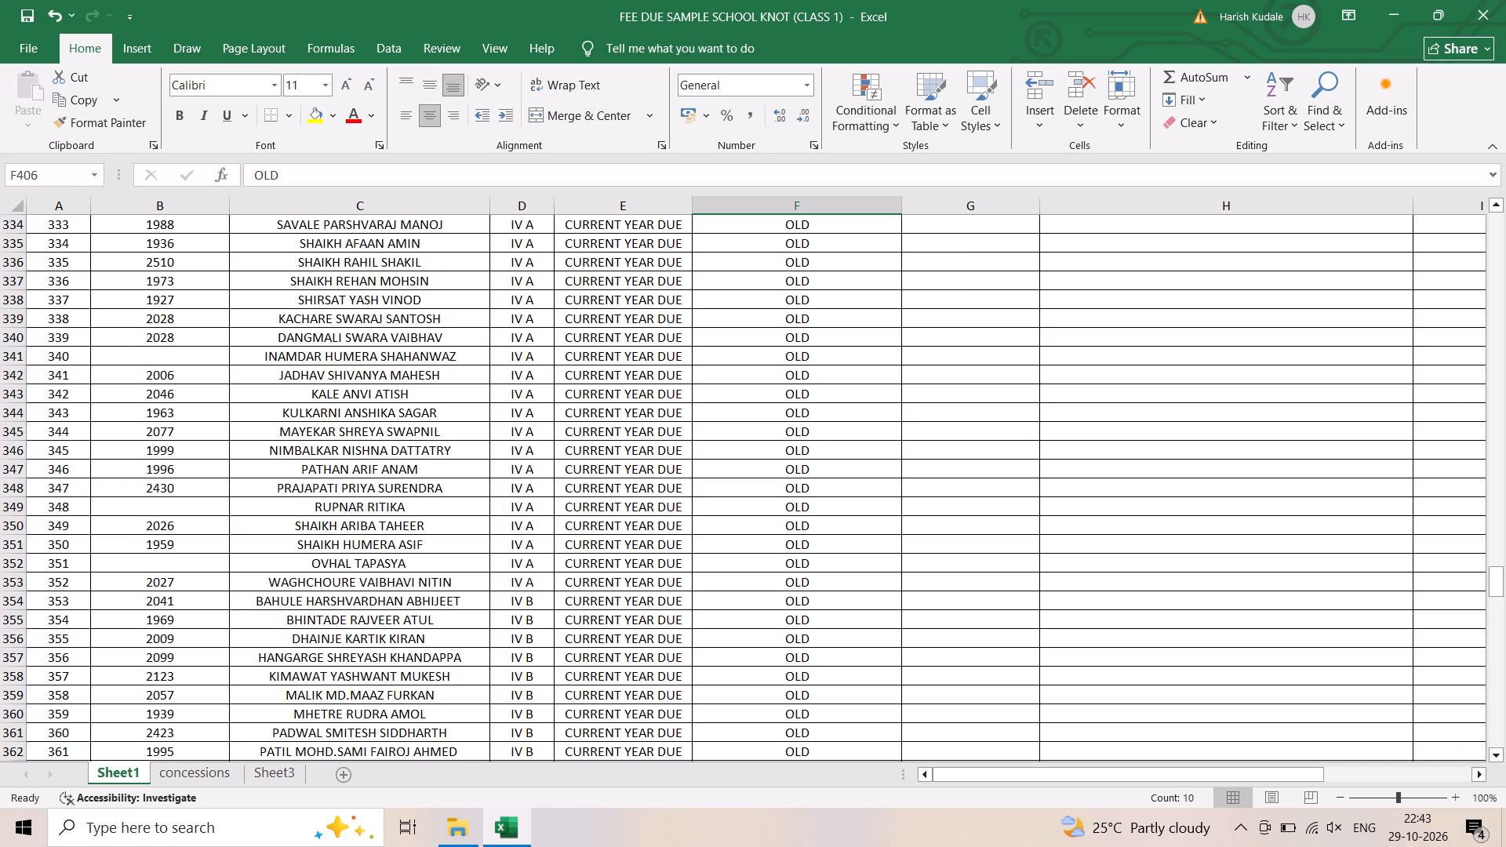
{"action": "scroll", "coordinate": [868, 503], "scroll_direction": "up", "scroll_amount": 6}
{"action": "scroll", "coordinate": [977, 566], "scroll_direction": "down", "scroll_amount": 2}
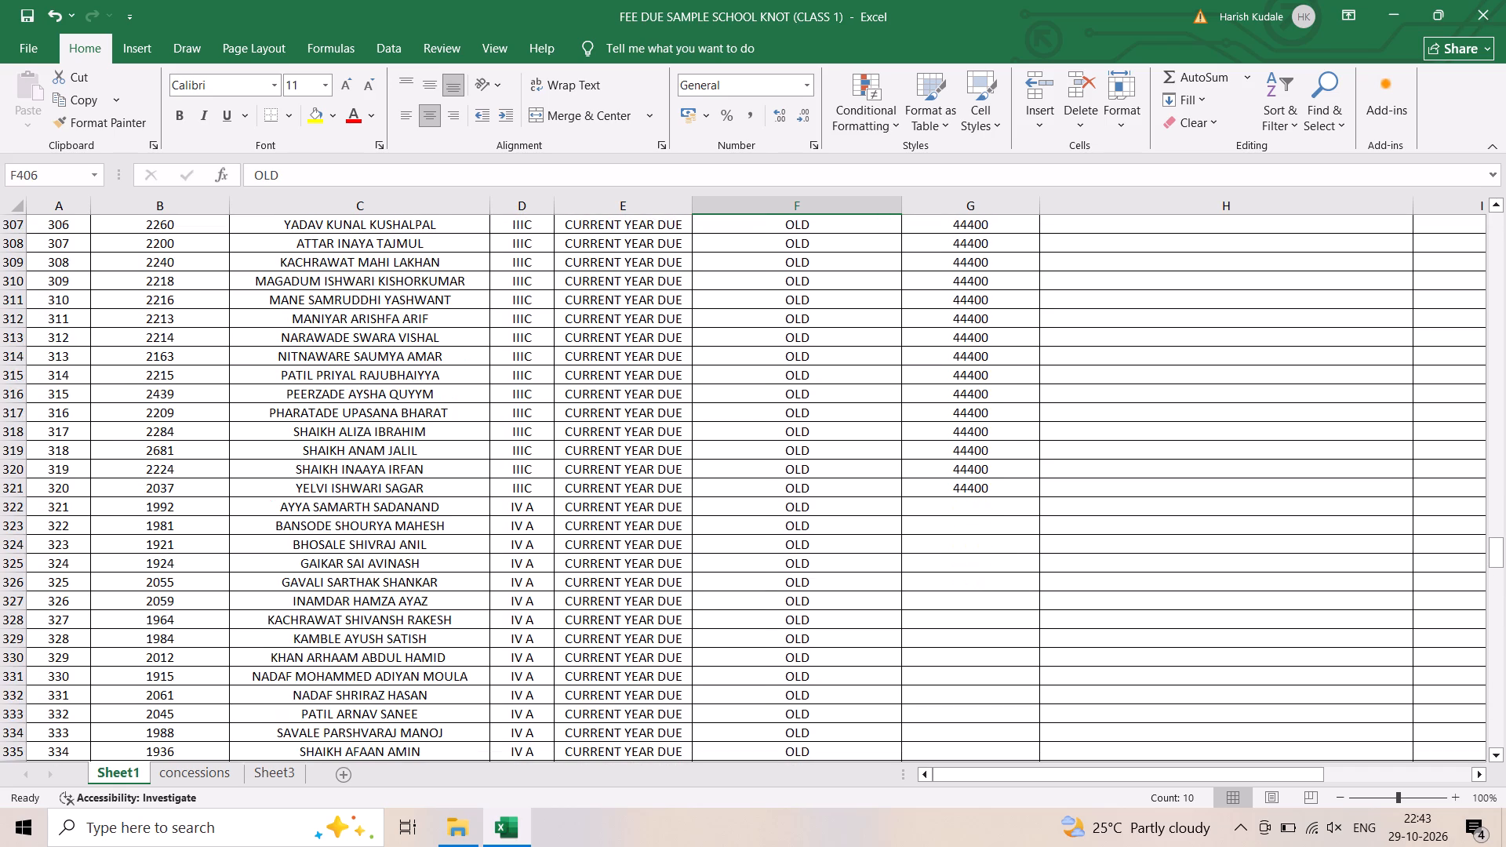
{"action": "left_click", "coordinate": [993, 488]}
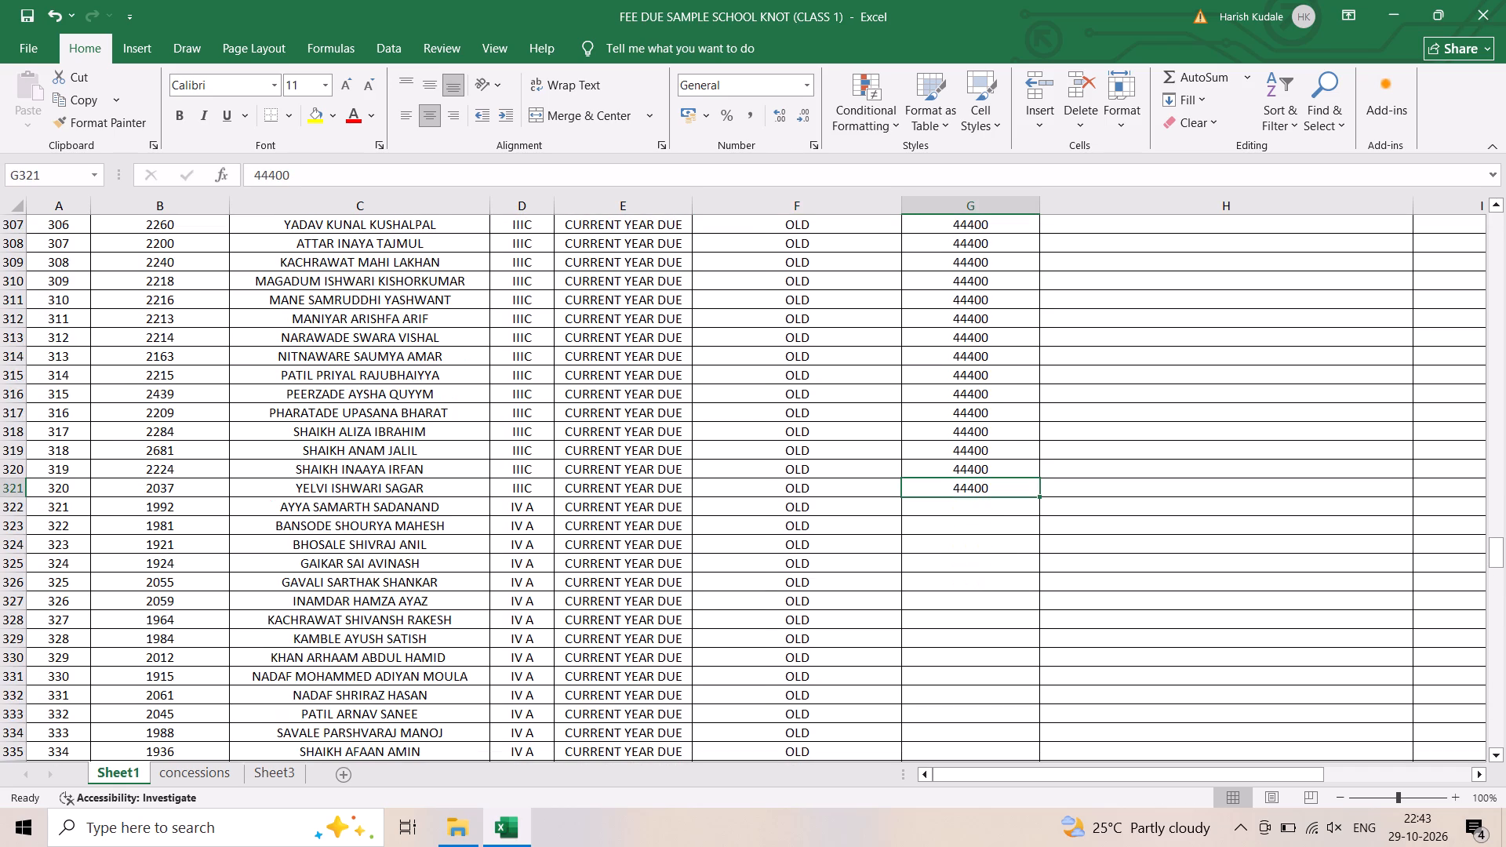
{"action": "left_click_drag", "start_coordinate": [1041, 495], "coordinate": [1037, 656]}
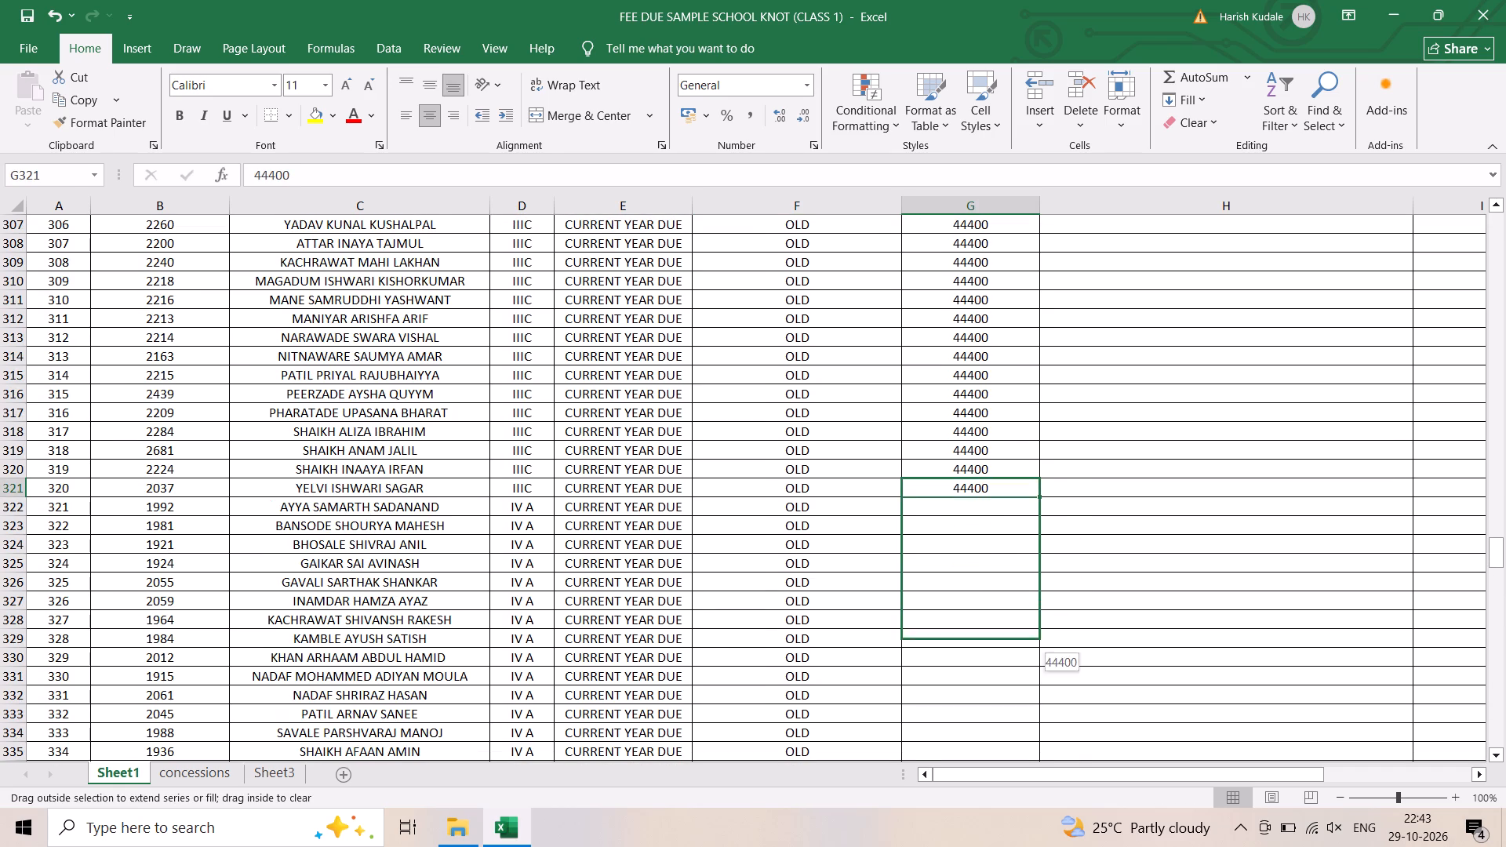
{"action": "left_click_drag", "start_coordinate": [1037, 656], "coordinate": [1020, 828]}
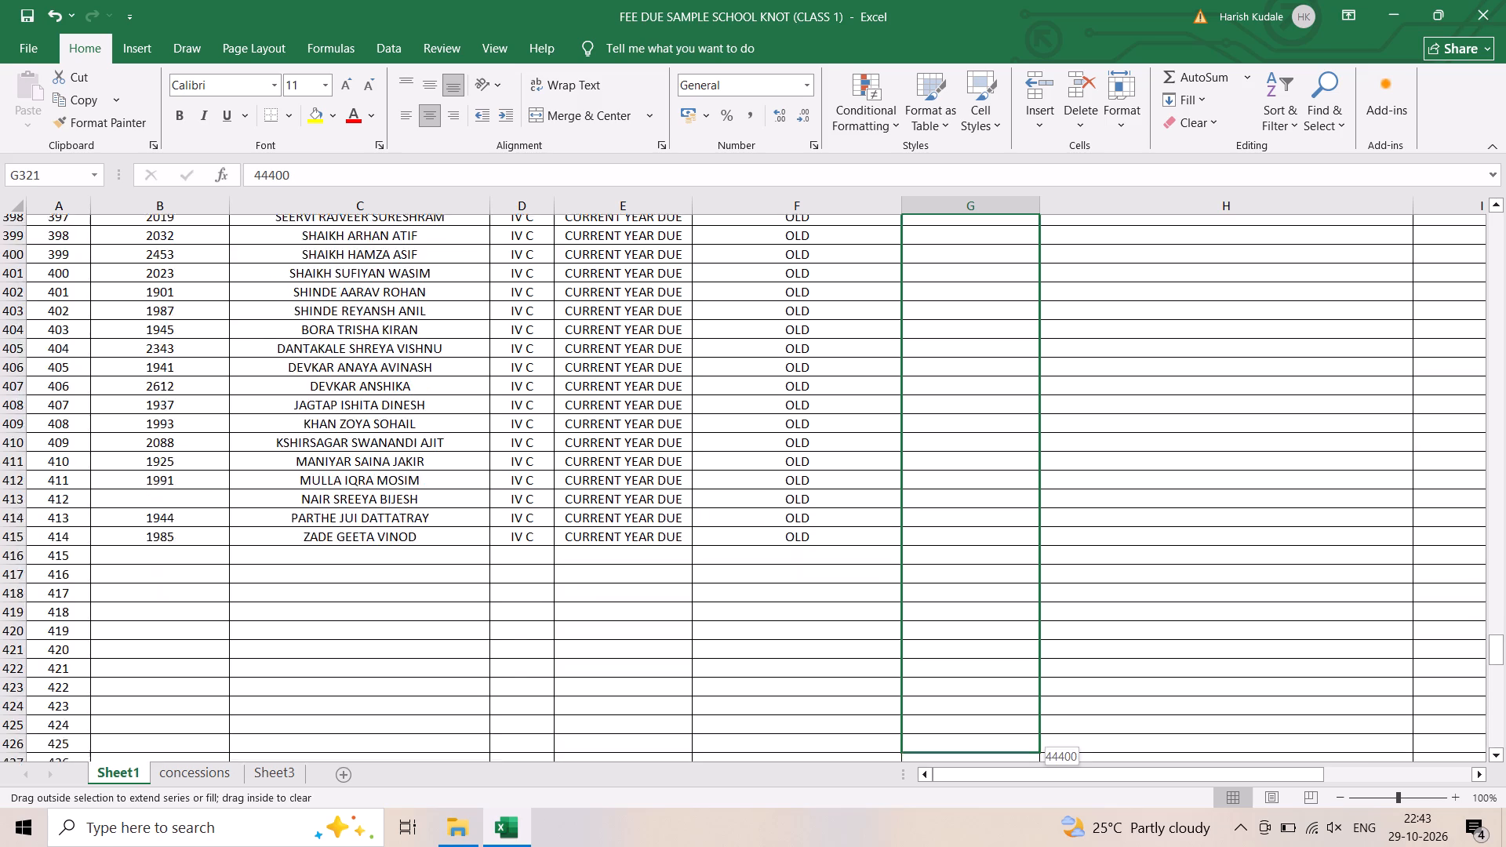
{"action": "left_click_drag", "start_coordinate": [1020, 828], "coordinate": [1049, 485]}
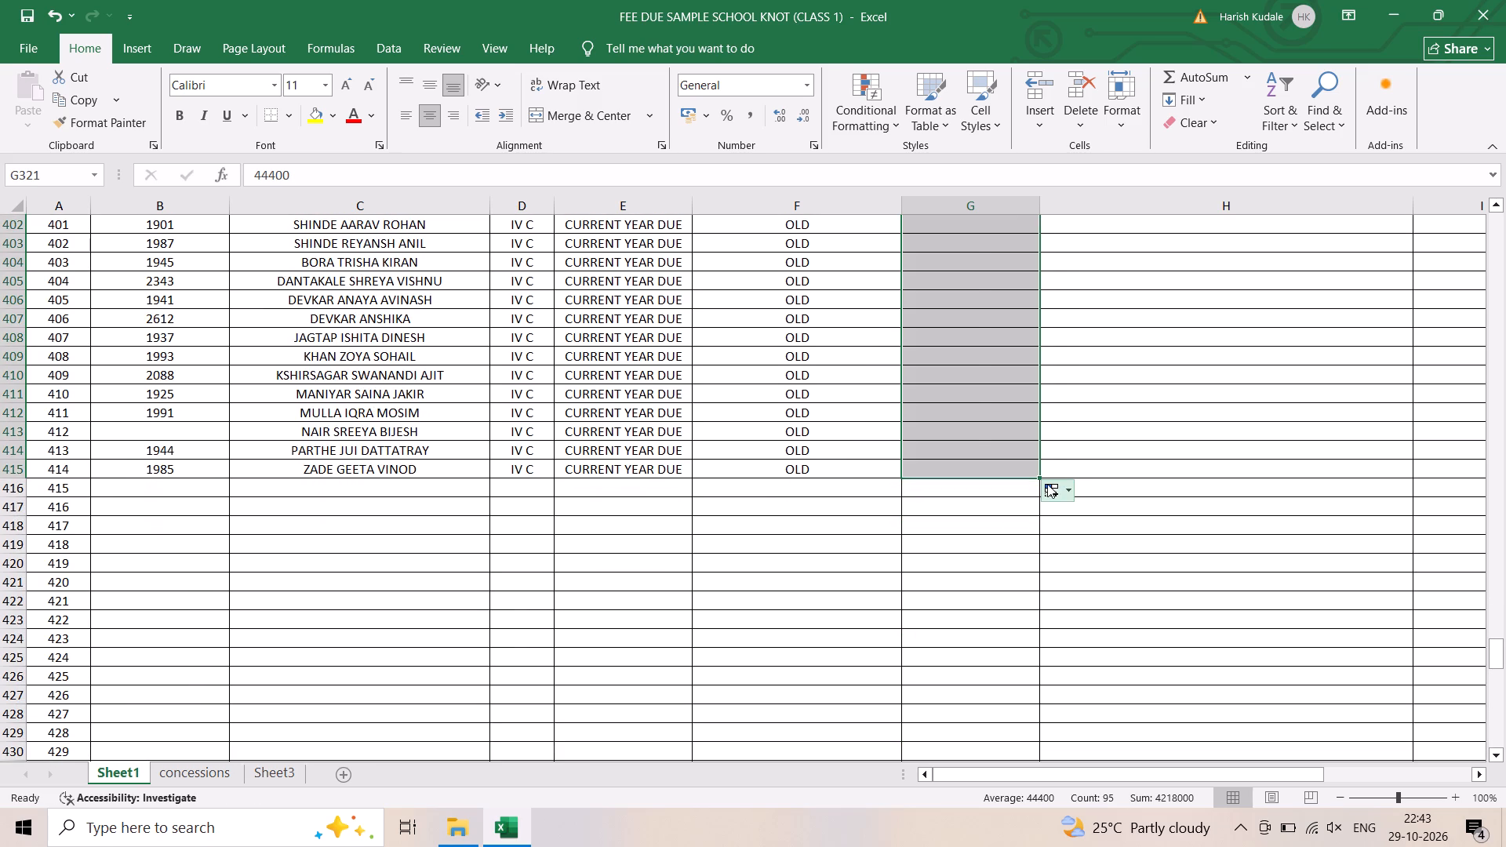
Narrow the Concession type, student type and School fees columns so the columns up to AMOUNT DUE fit in view.
{"action": "scroll", "coordinate": [1025, 505], "scroll_direction": "up", "scroll_amount": 4}
{"action": "scroll", "coordinate": [656, 492], "scroll_direction": "up", "scroll_amount": 4}
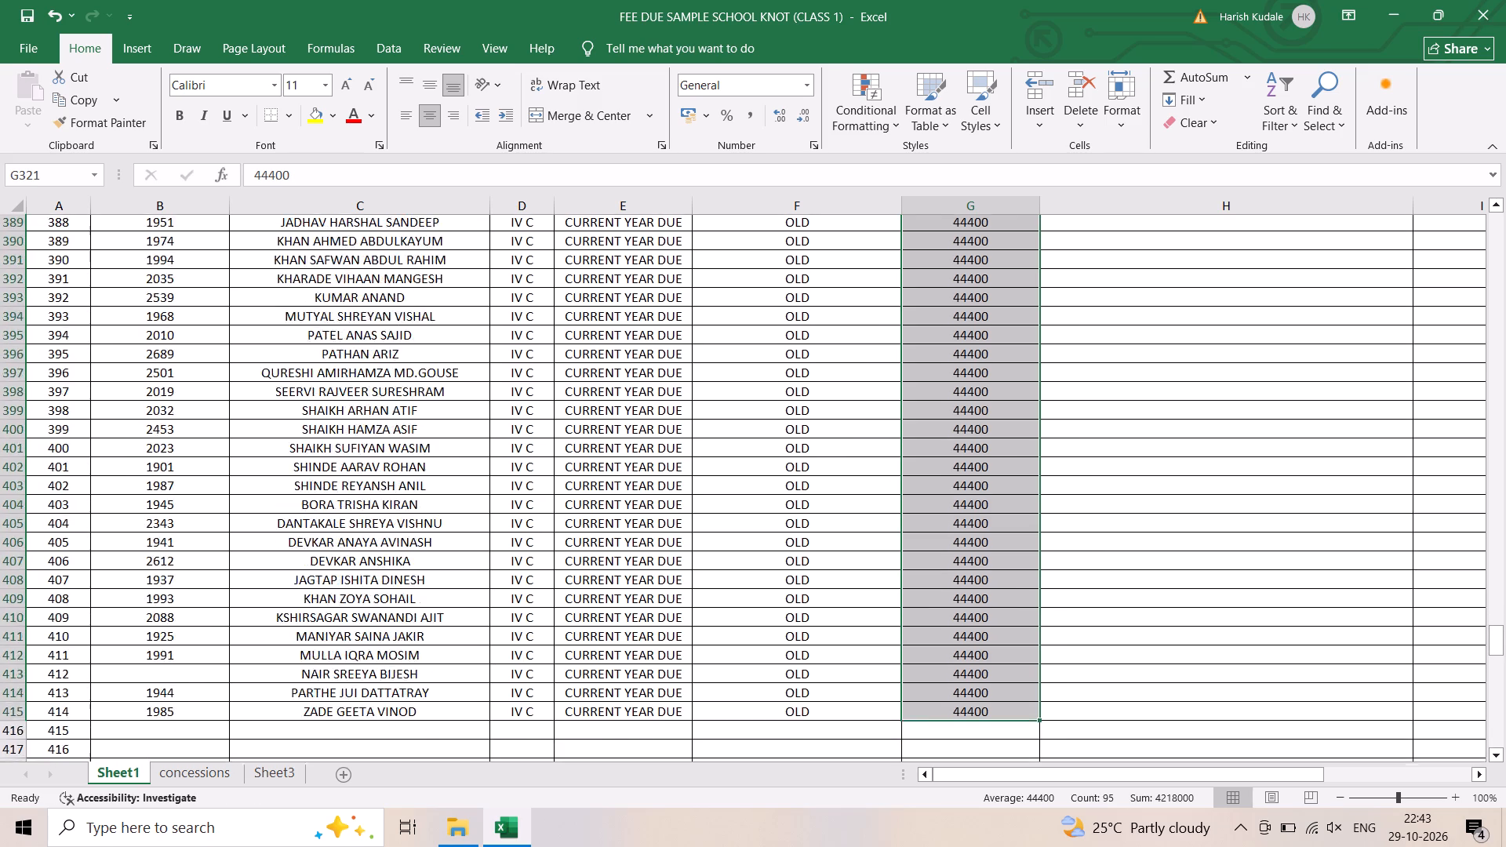
{"action": "scroll", "coordinate": [656, 492], "scroll_direction": "up", "scroll_amount": 12}
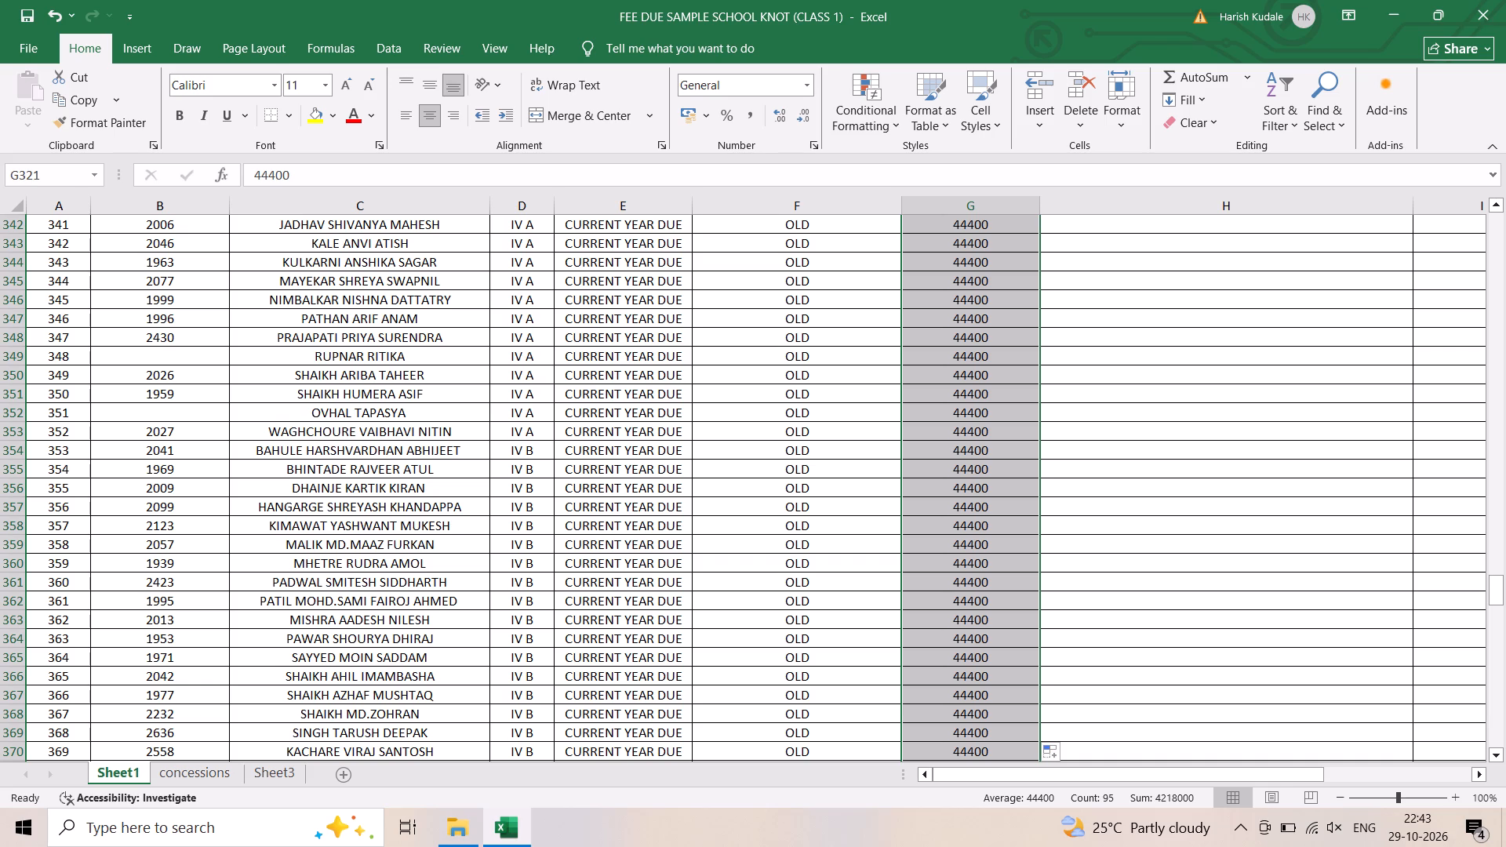
{"action": "scroll", "coordinate": [1017, 507], "scroll_direction": "up", "scroll_amount": 14}
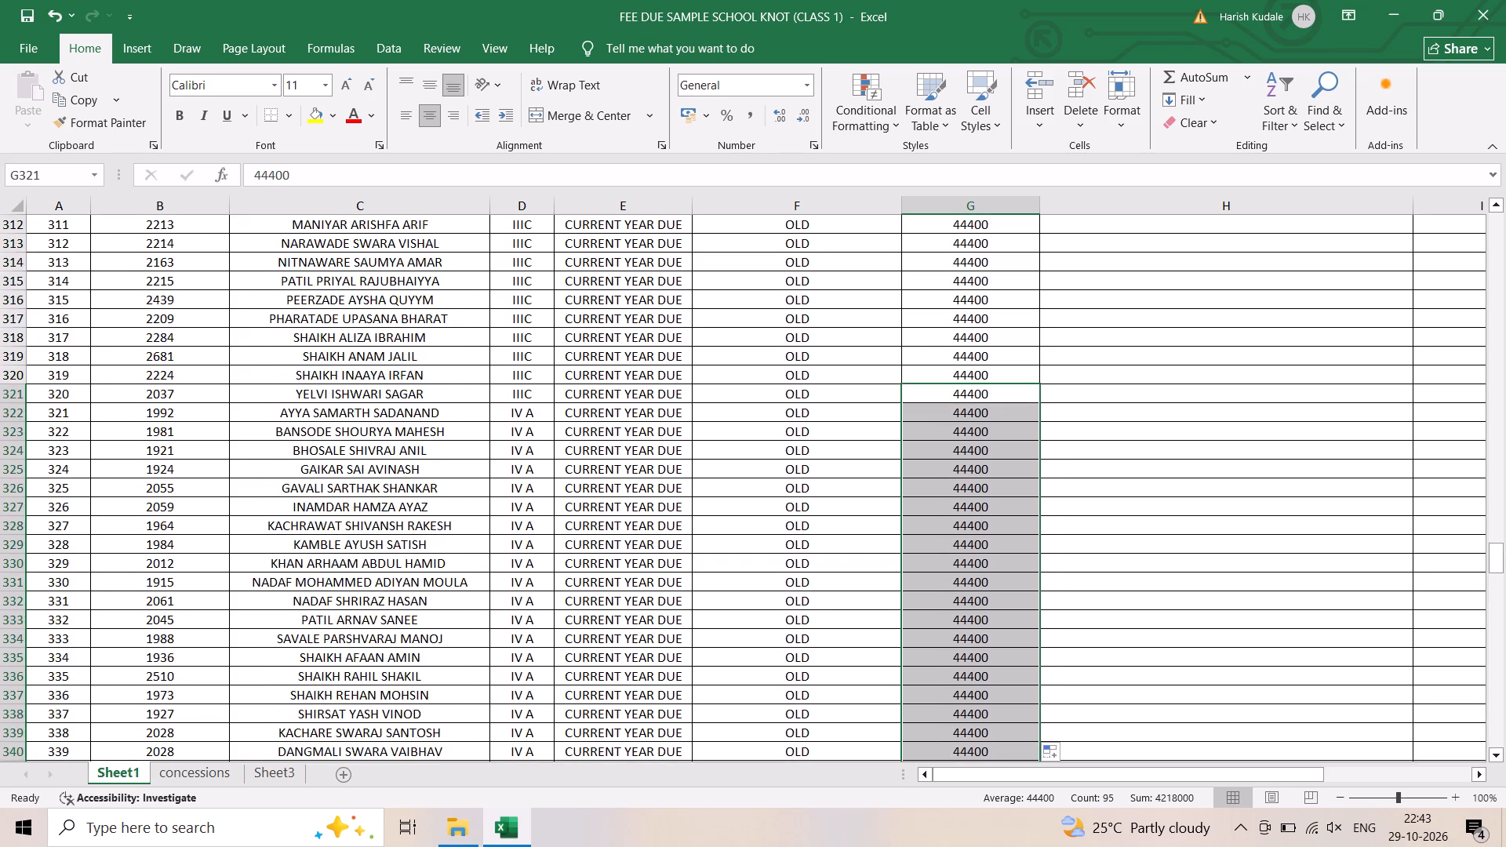
{"action": "scroll", "coordinate": [1102, 368], "scroll_direction": "up", "scroll_amount": 20}
{"action": "scroll", "coordinate": [1102, 368], "scroll_direction": "up", "scroll_amount": 6}
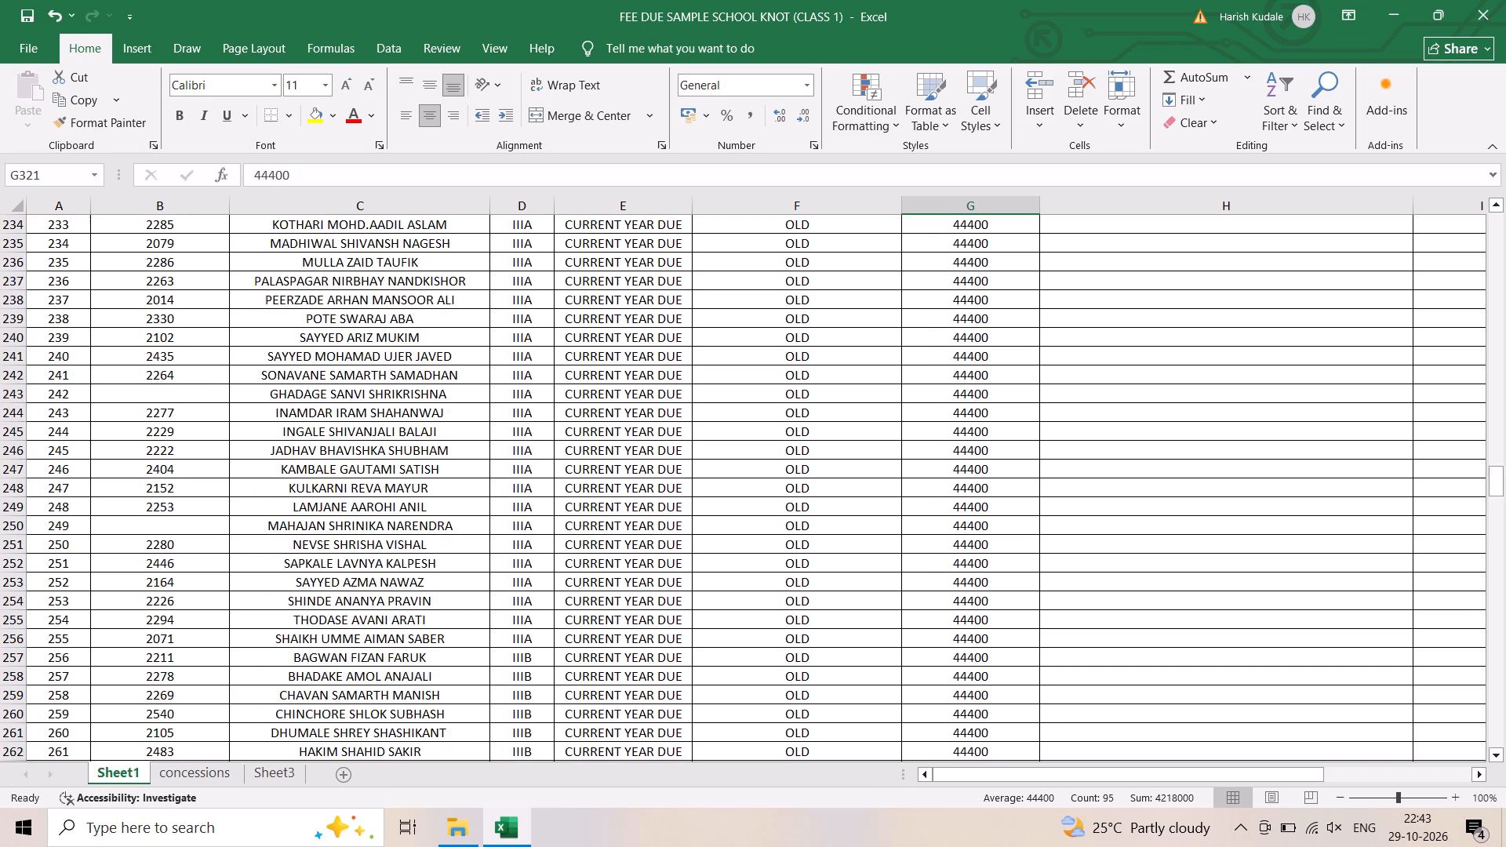
{"action": "scroll", "coordinate": [1102, 365], "scroll_direction": "up", "scroll_amount": 20}
{"action": "scroll", "coordinate": [1102, 365], "scroll_direction": "up", "scroll_amount": 13}
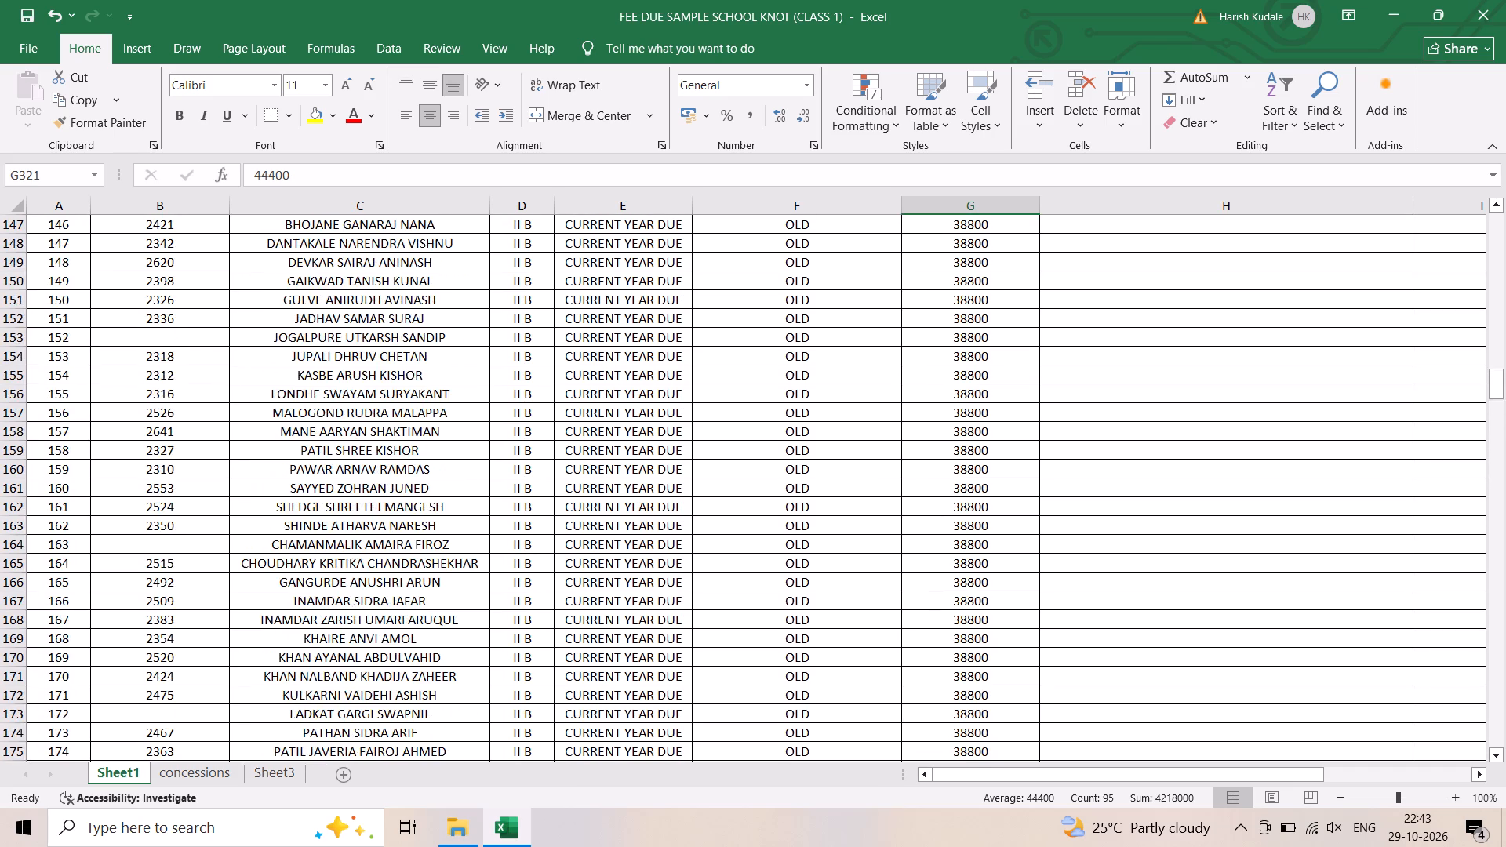
{"action": "scroll", "coordinate": [1102, 365], "scroll_direction": "up", "scroll_amount": 20}
{"action": "scroll", "coordinate": [1102, 365], "scroll_direction": "up", "scroll_amount": 13}
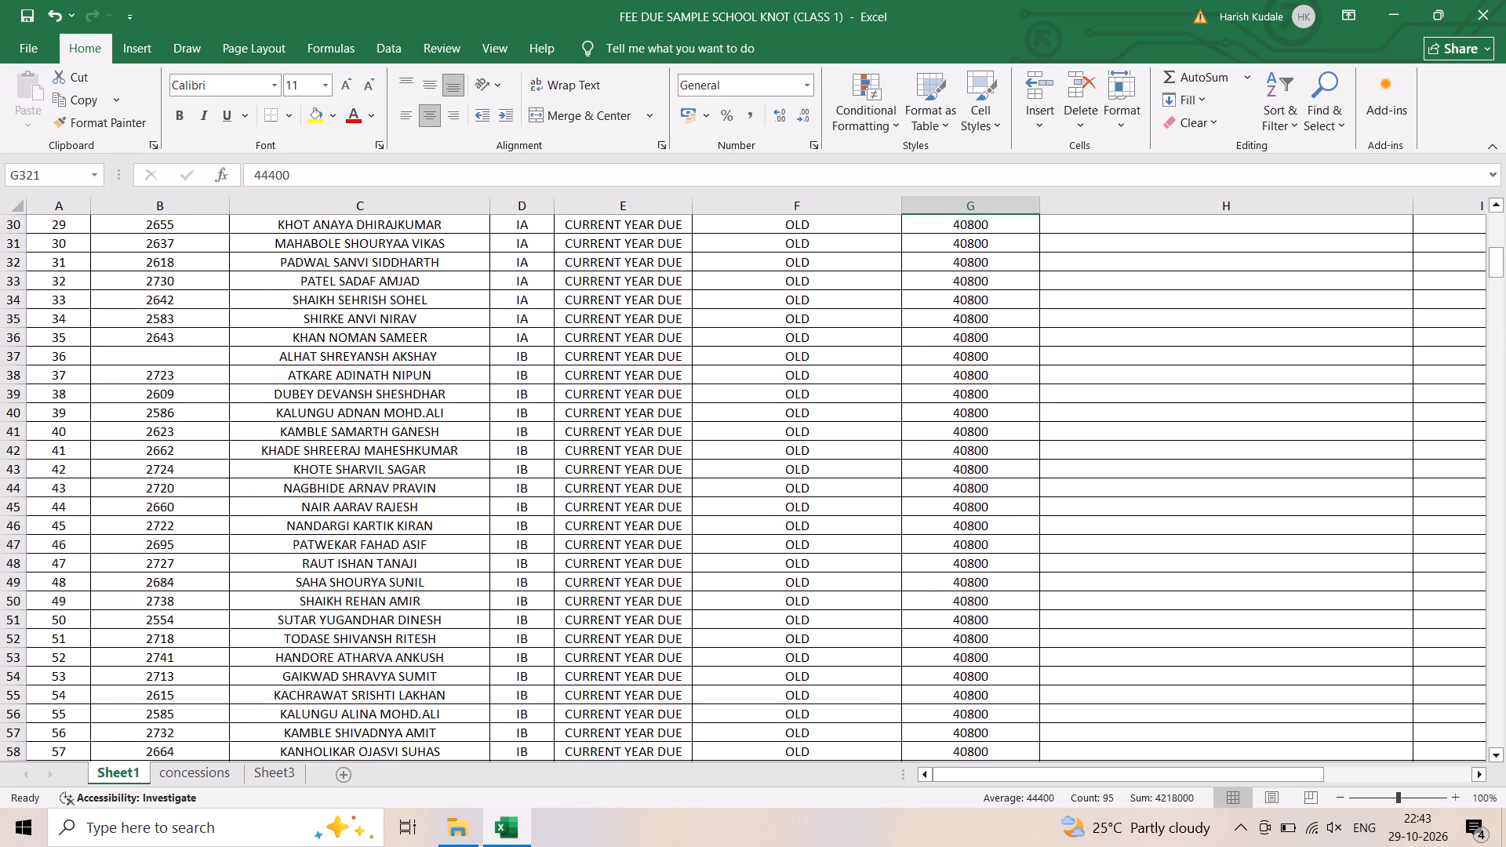
{"action": "scroll", "coordinate": [1102, 365], "scroll_direction": "up", "scroll_amount": 19}
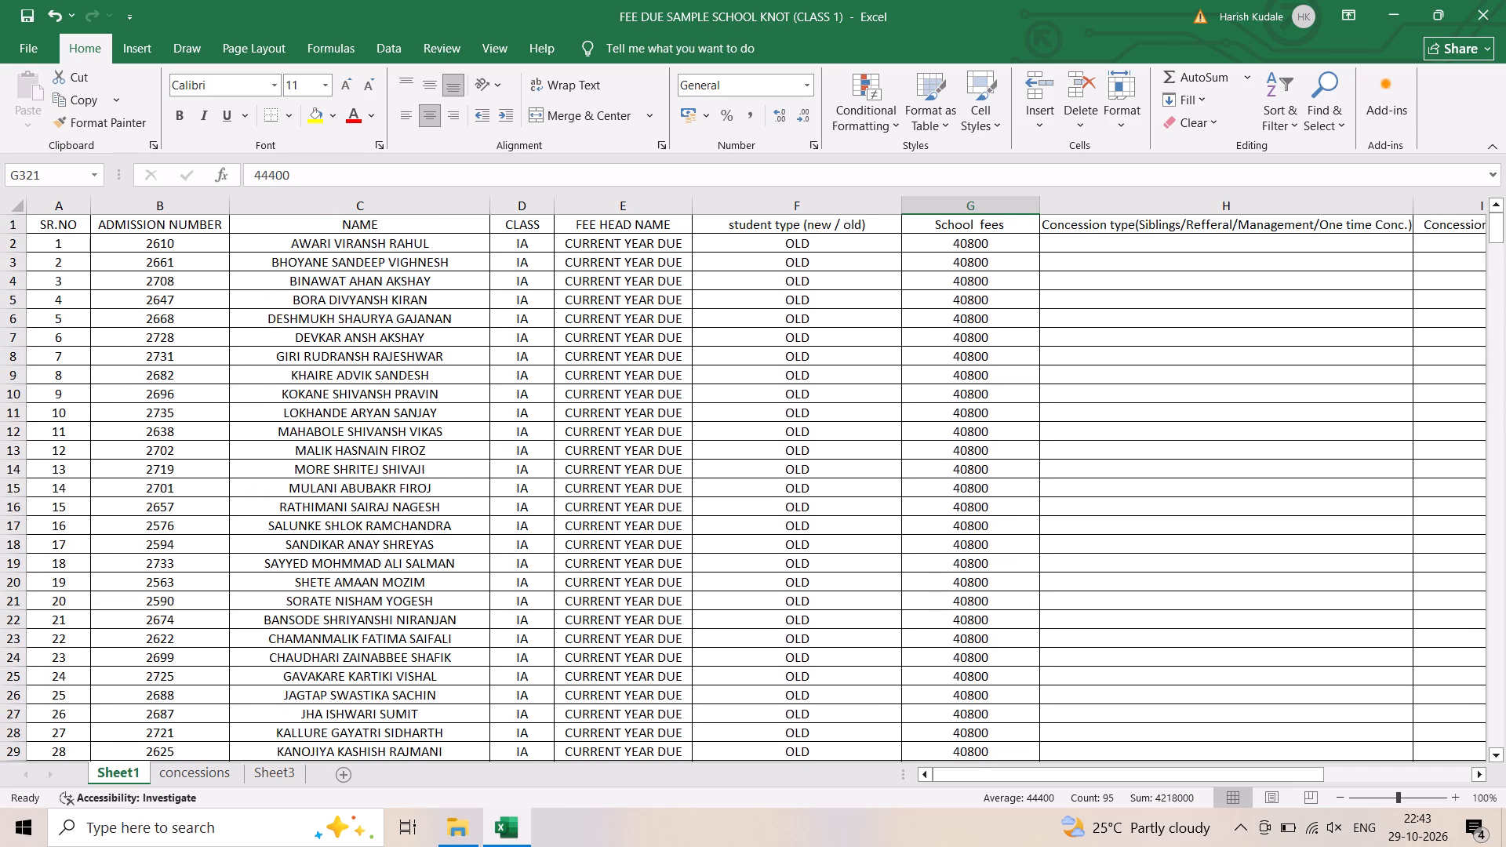
{"action": "left_click_drag", "start_coordinate": [1415, 204], "coordinate": [1217, 209]}
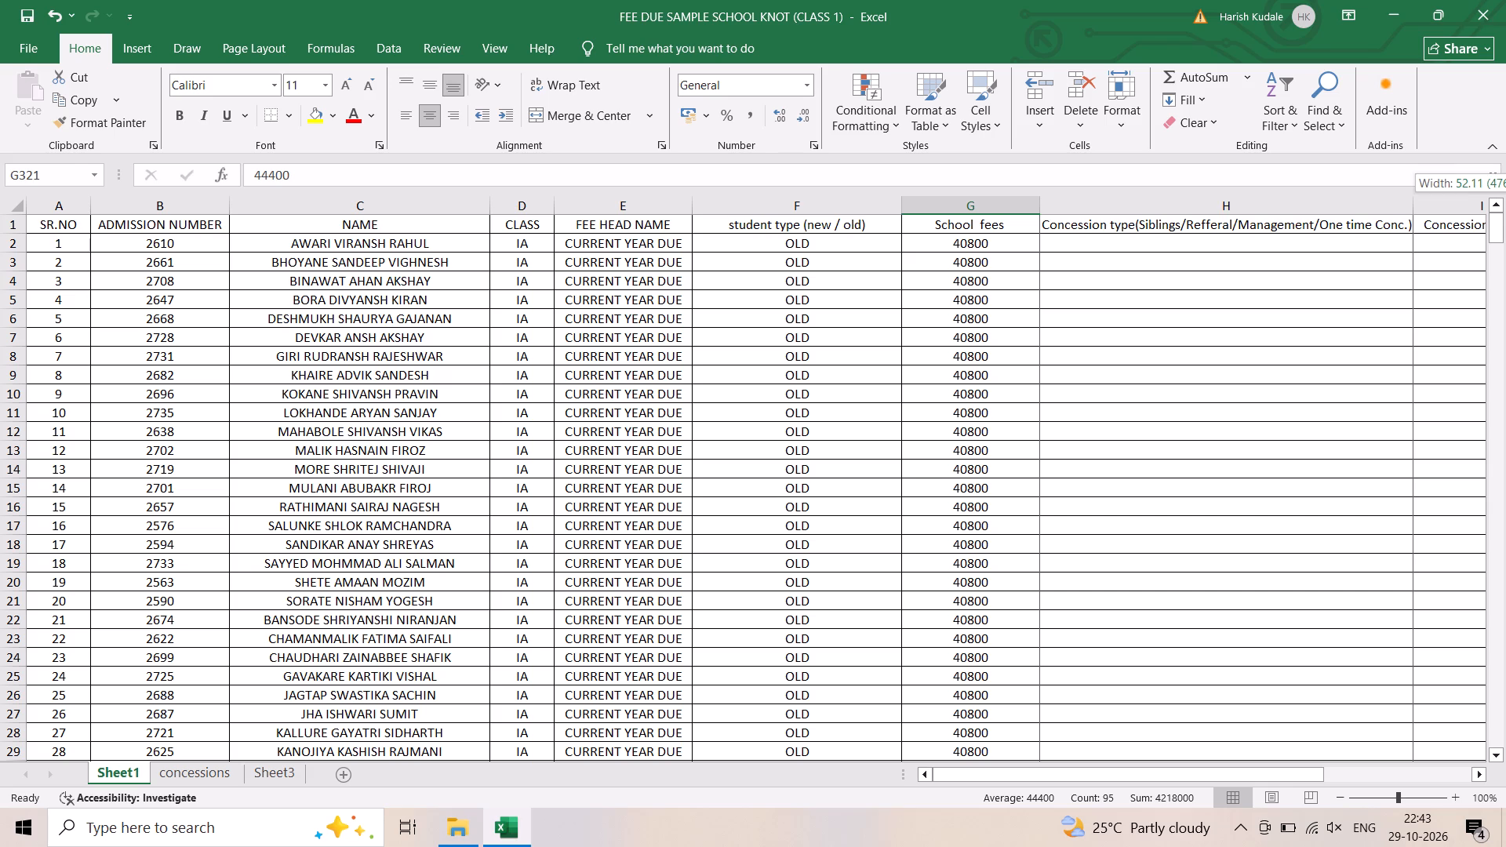
{"action": "left_click_drag", "start_coordinate": [1217, 209], "coordinate": [1182, 217]}
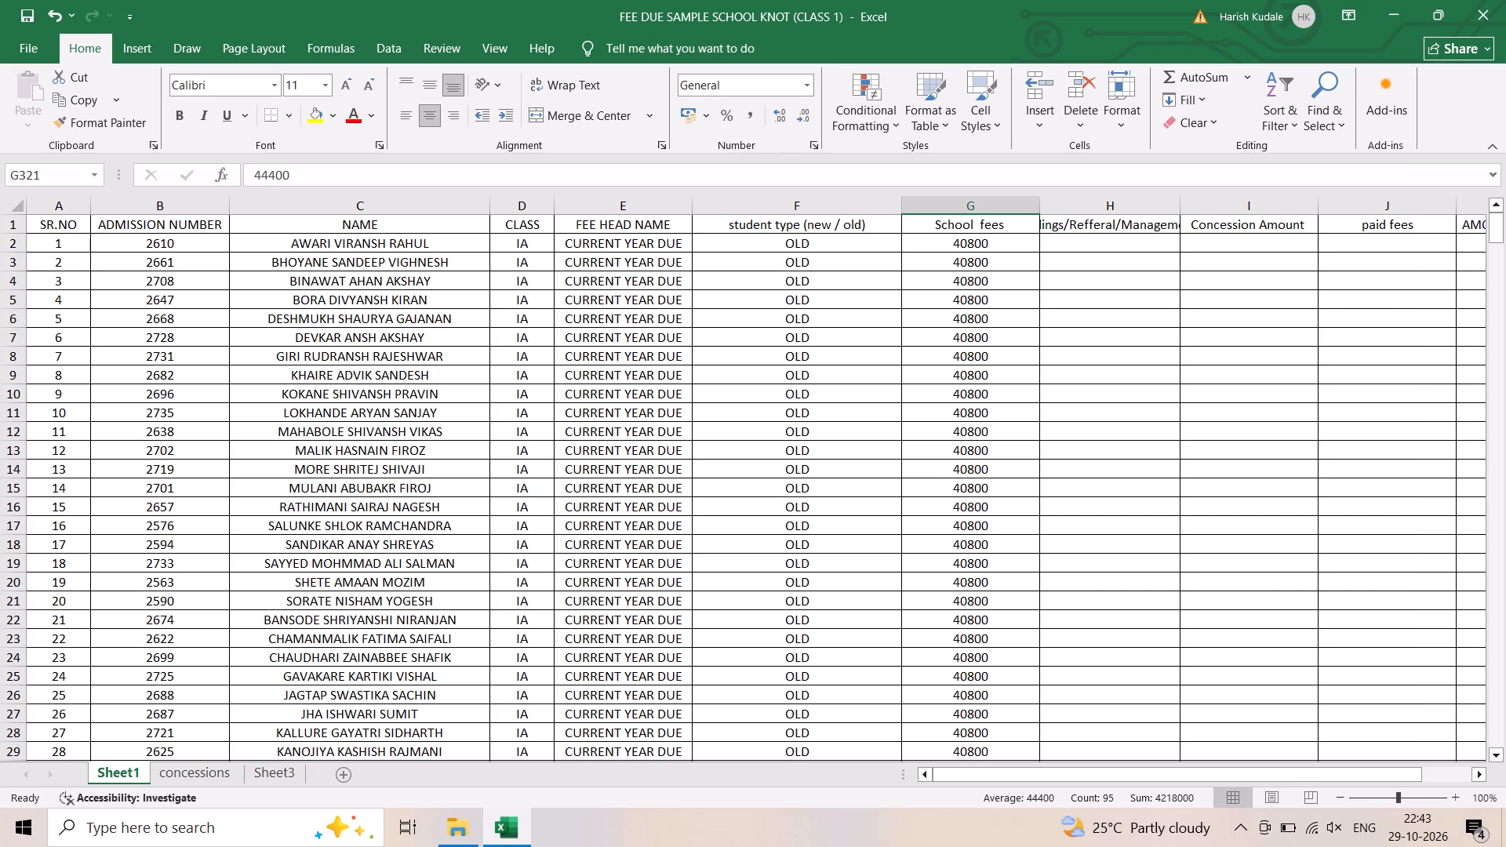
{"action": "left_click_drag", "start_coordinate": [907, 203], "coordinate": [822, 194]}
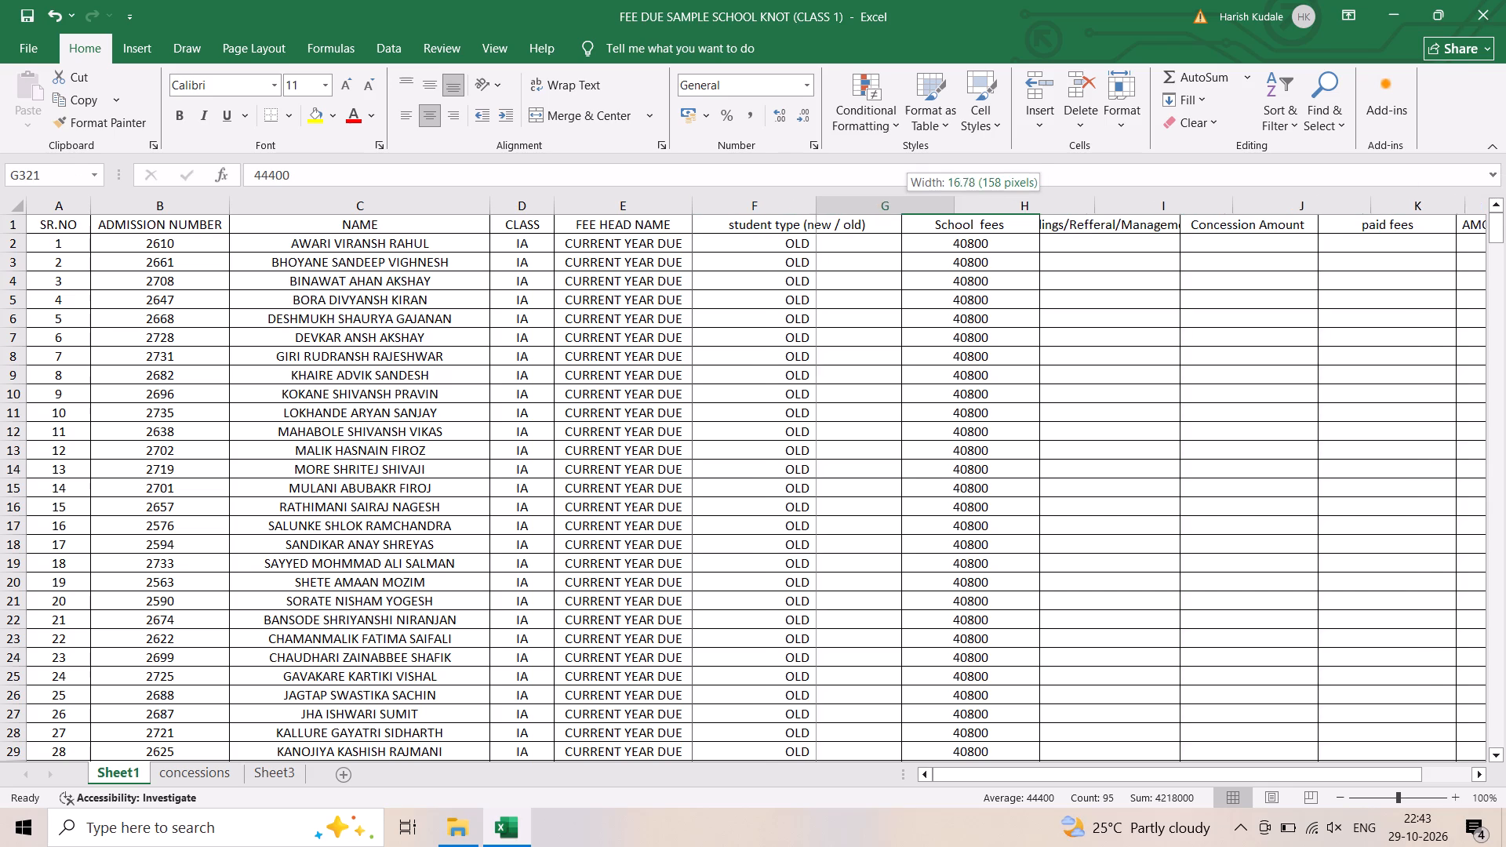
{"action": "left_click_drag", "start_coordinate": [822, 194], "coordinate": [824, 194]}
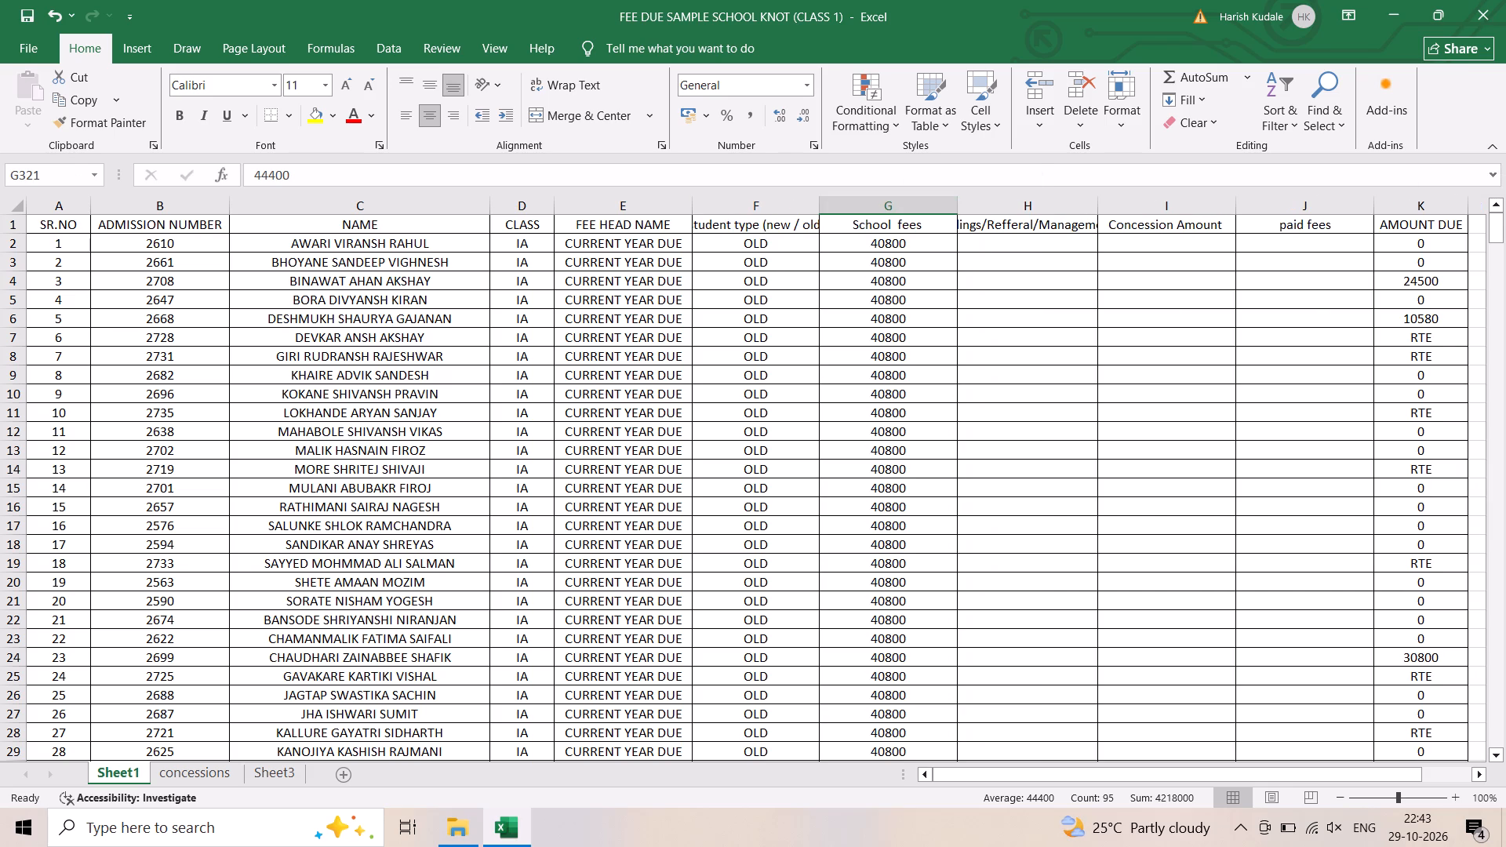
{"action": "left_click_drag", "start_coordinate": [955, 205], "coordinate": [926, 206]}
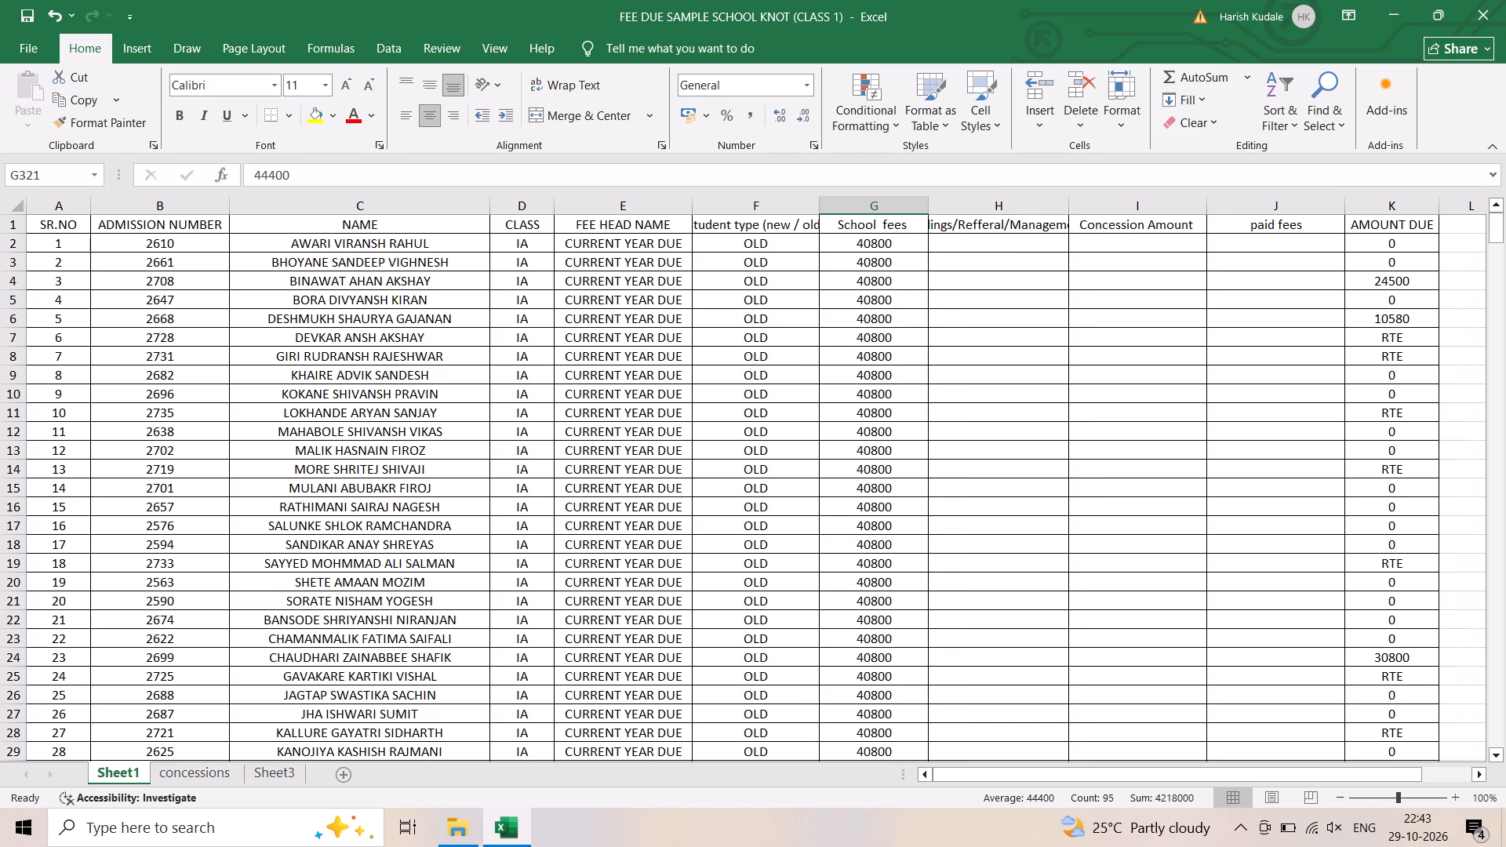
Apply Wrap Text to the whole header row 1.
{"action": "left_click", "coordinate": [9, 227]}
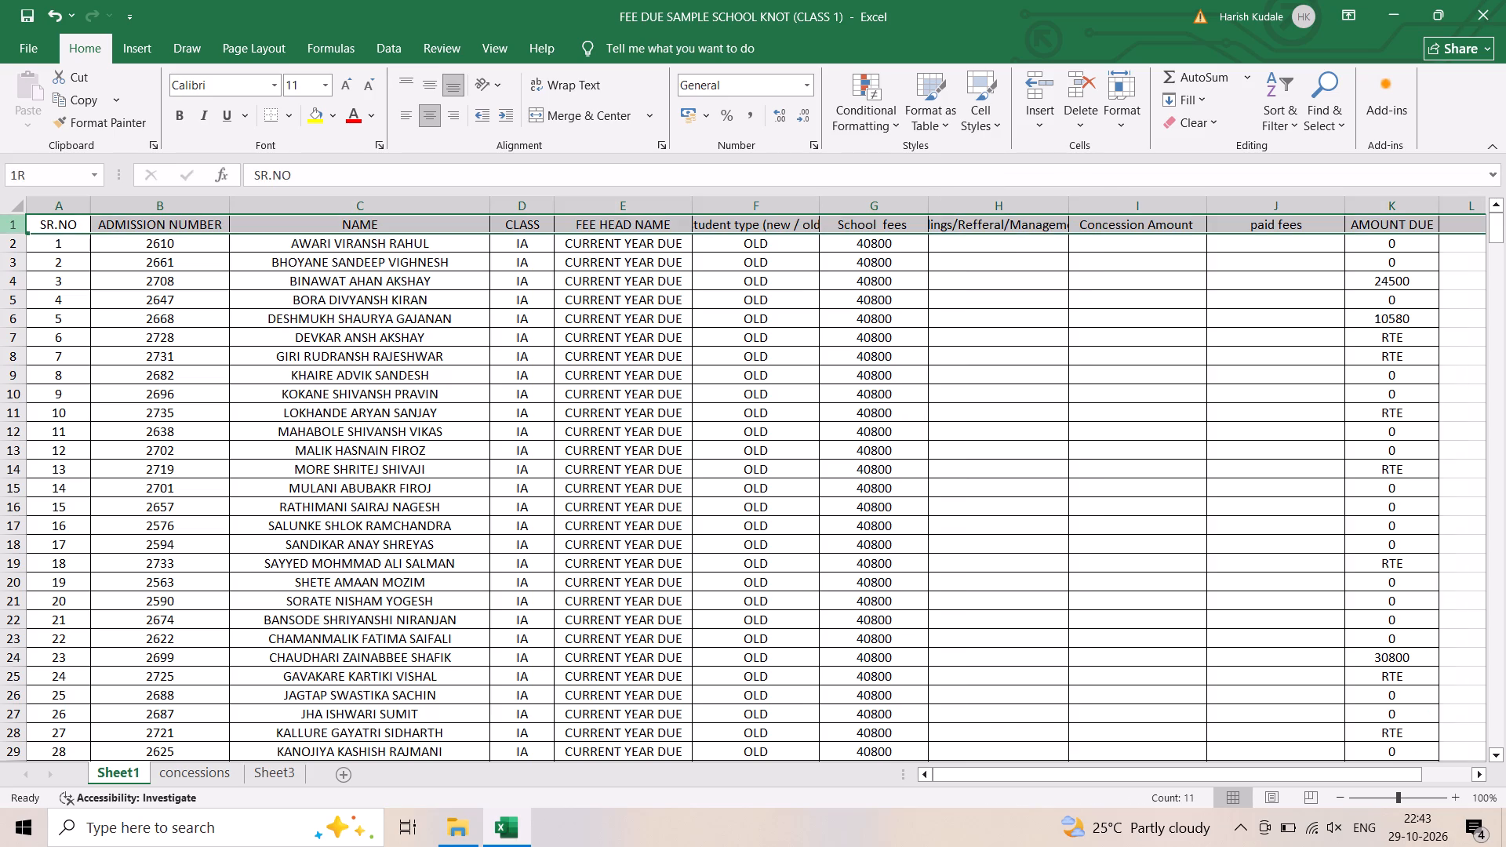
{"action": "left_click", "coordinate": [566, 86]}
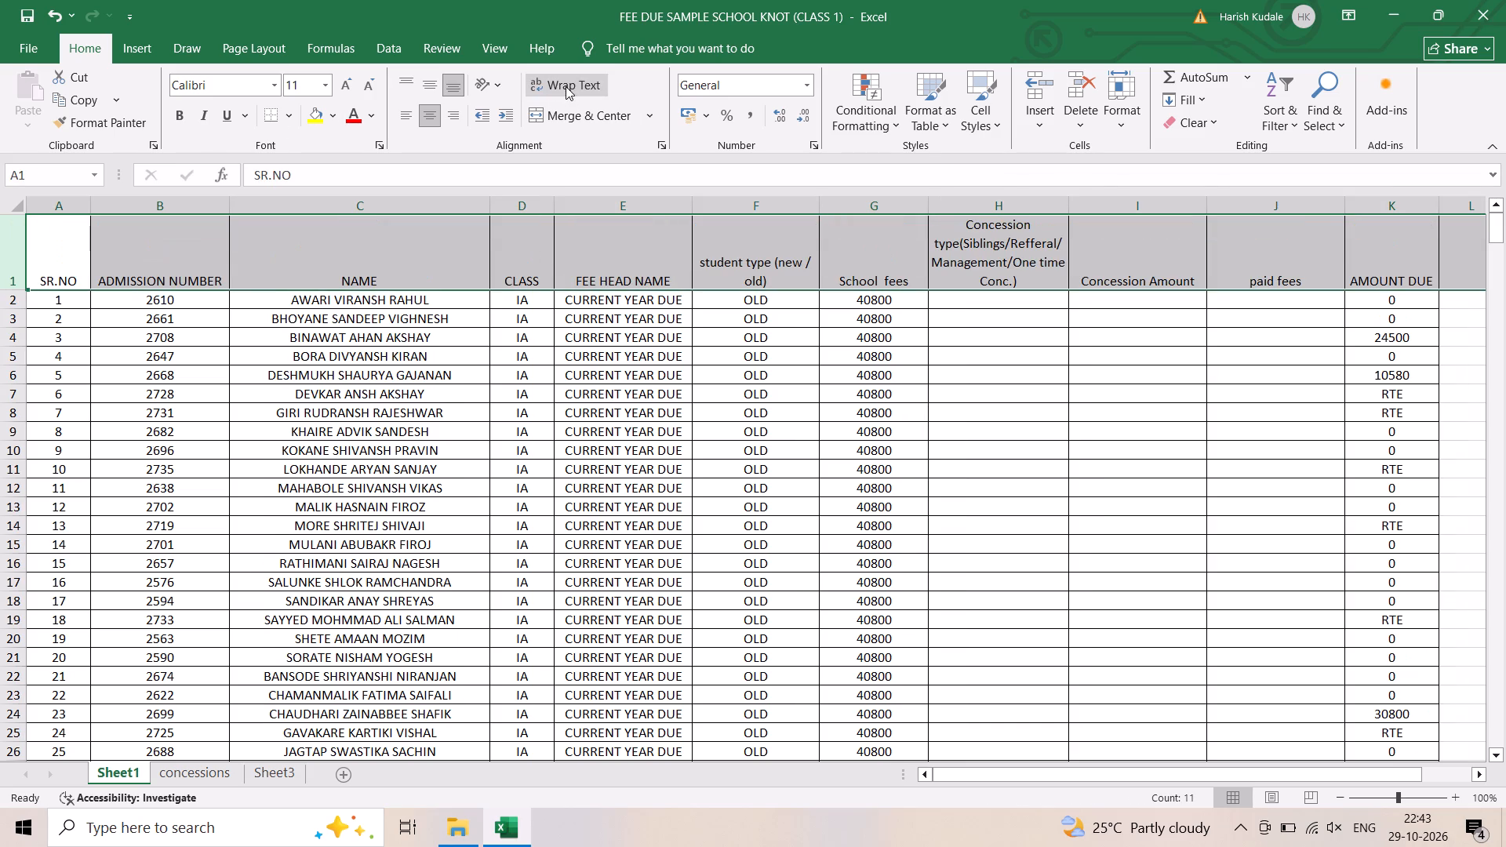
Narrow the student type, School fees, NAME, ADMISSION NUMBER and SR.NO columns to fit their contents.
{"action": "left_click_drag", "start_coordinate": [824, 205], "coordinate": [802, 204]}
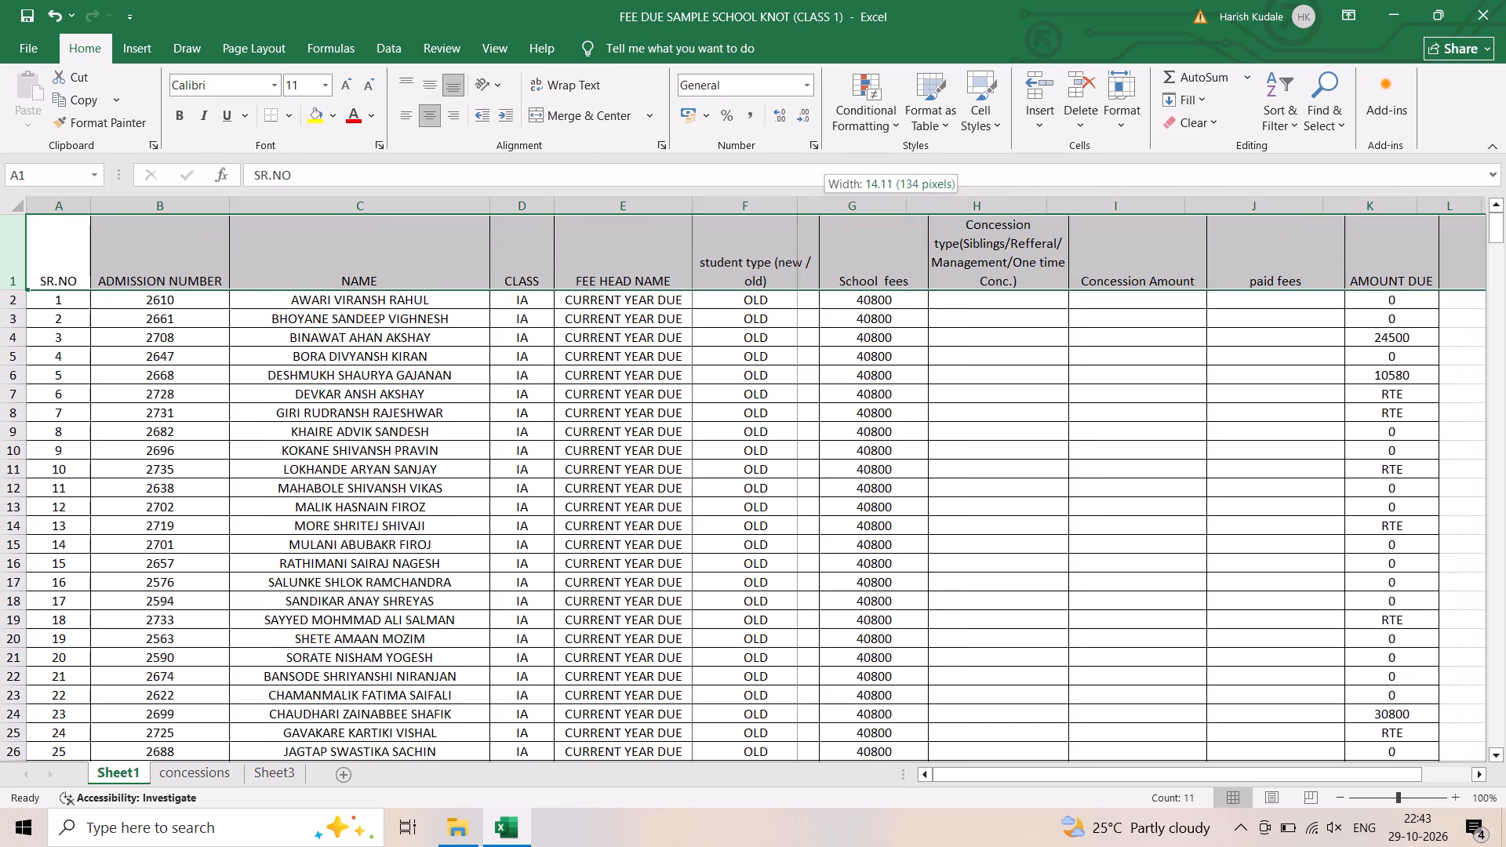
{"action": "left_click_drag", "start_coordinate": [802, 204], "coordinate": [787, 204]}
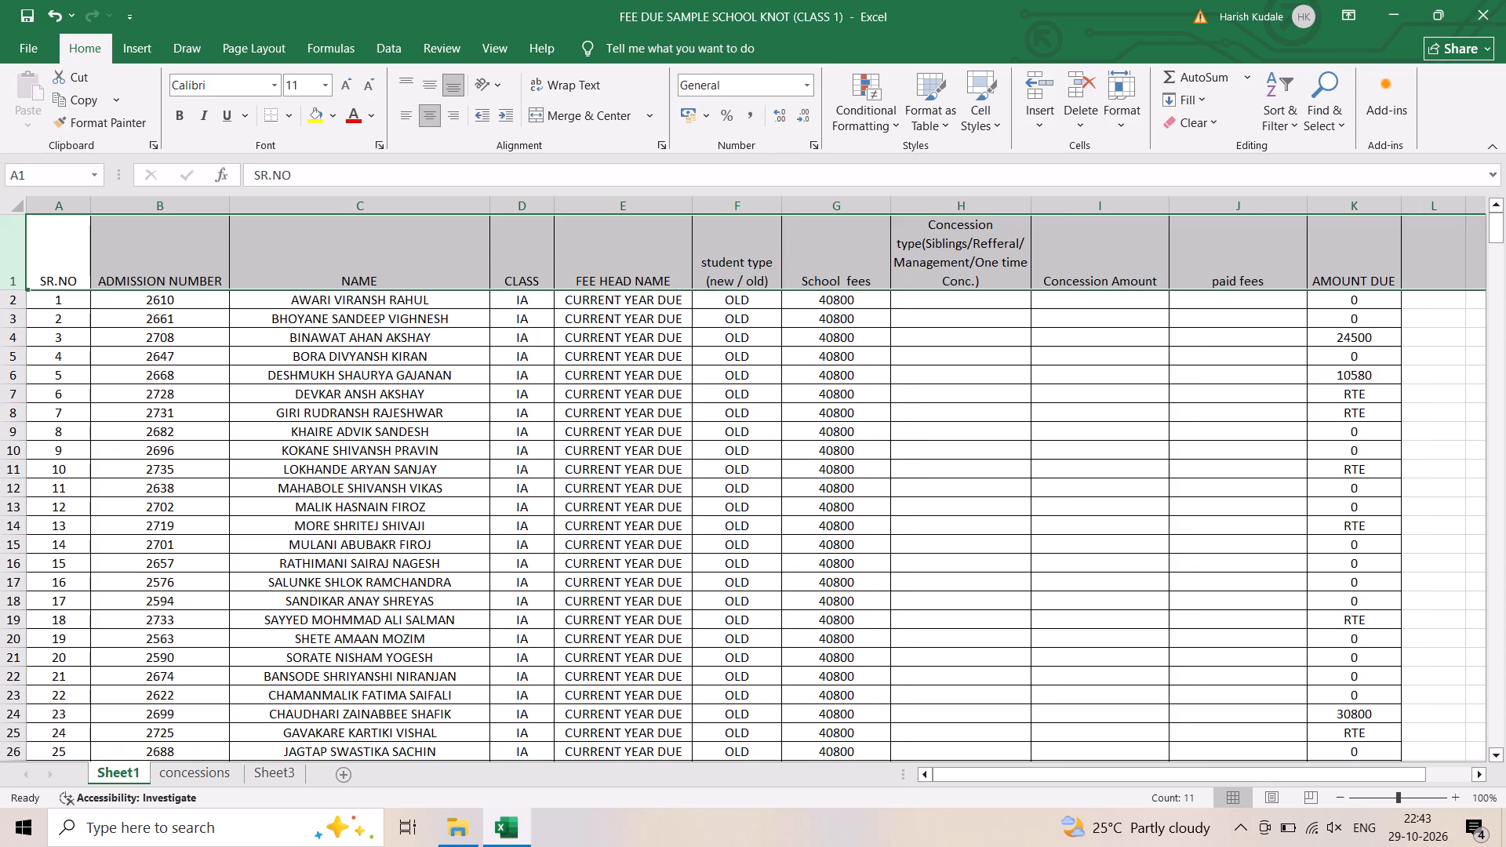
{"action": "left_click_drag", "start_coordinate": [891, 204], "coordinate": [864, 212]}
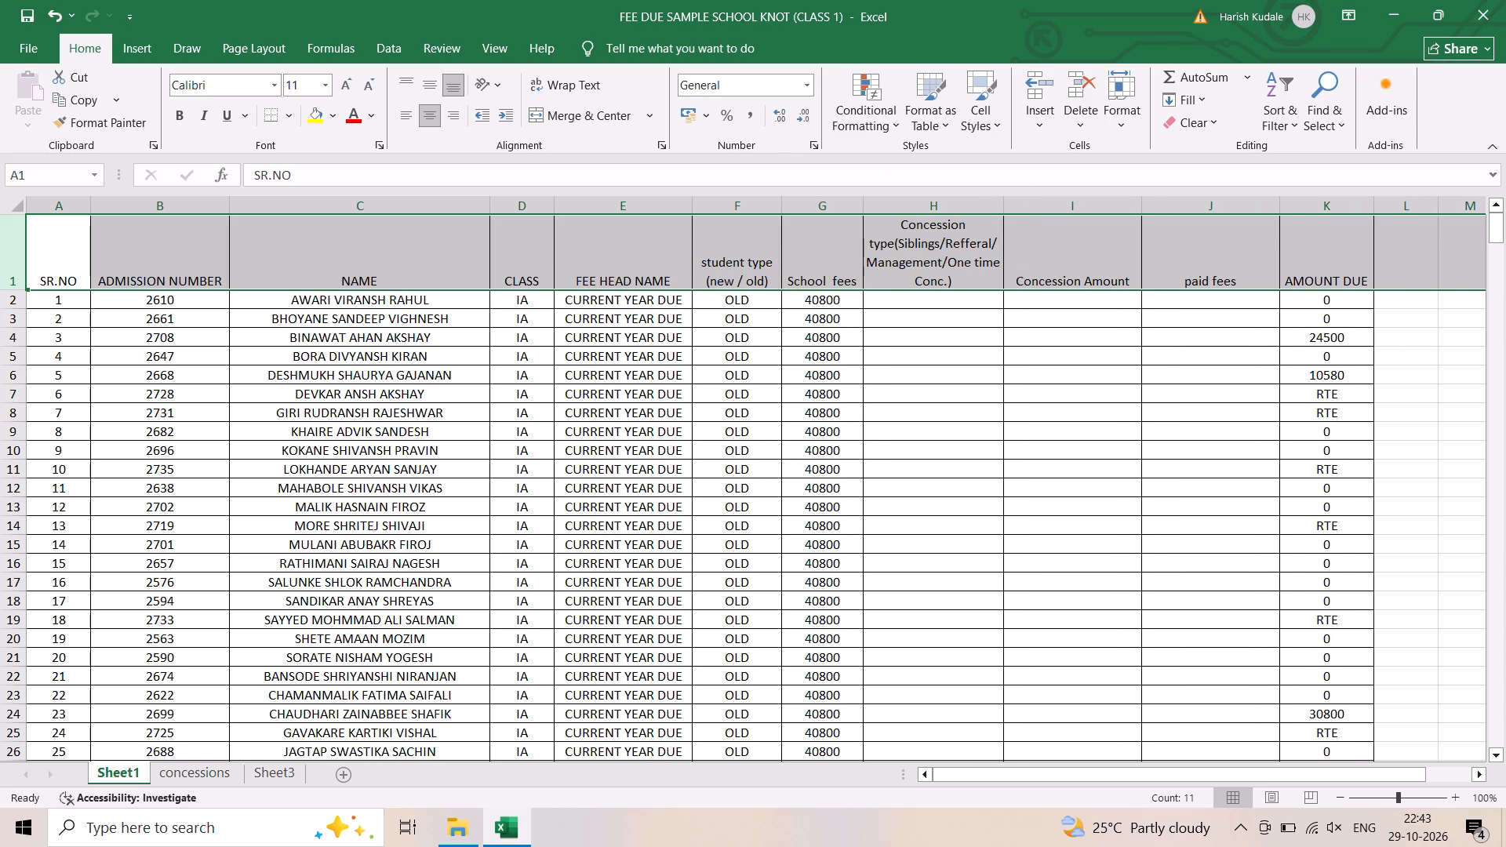
{"action": "left_click_drag", "start_coordinate": [490, 202], "coordinate": [434, 203]}
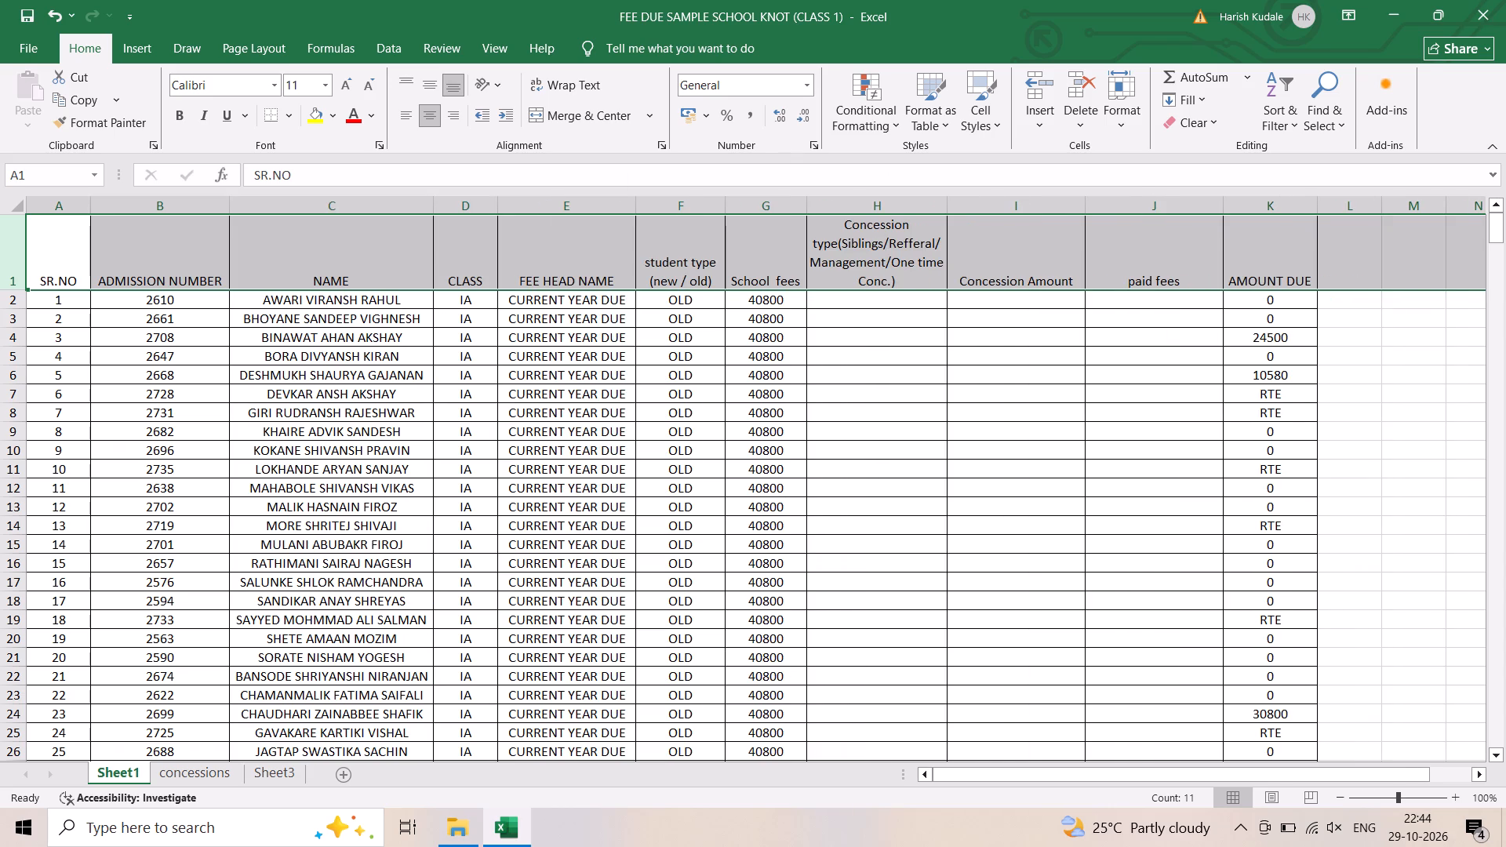
{"action": "left_click_drag", "start_coordinate": [231, 203], "coordinate": [179, 197]}
{"action": "left_click_drag", "start_coordinate": [88, 210], "coordinate": [68, 212]}
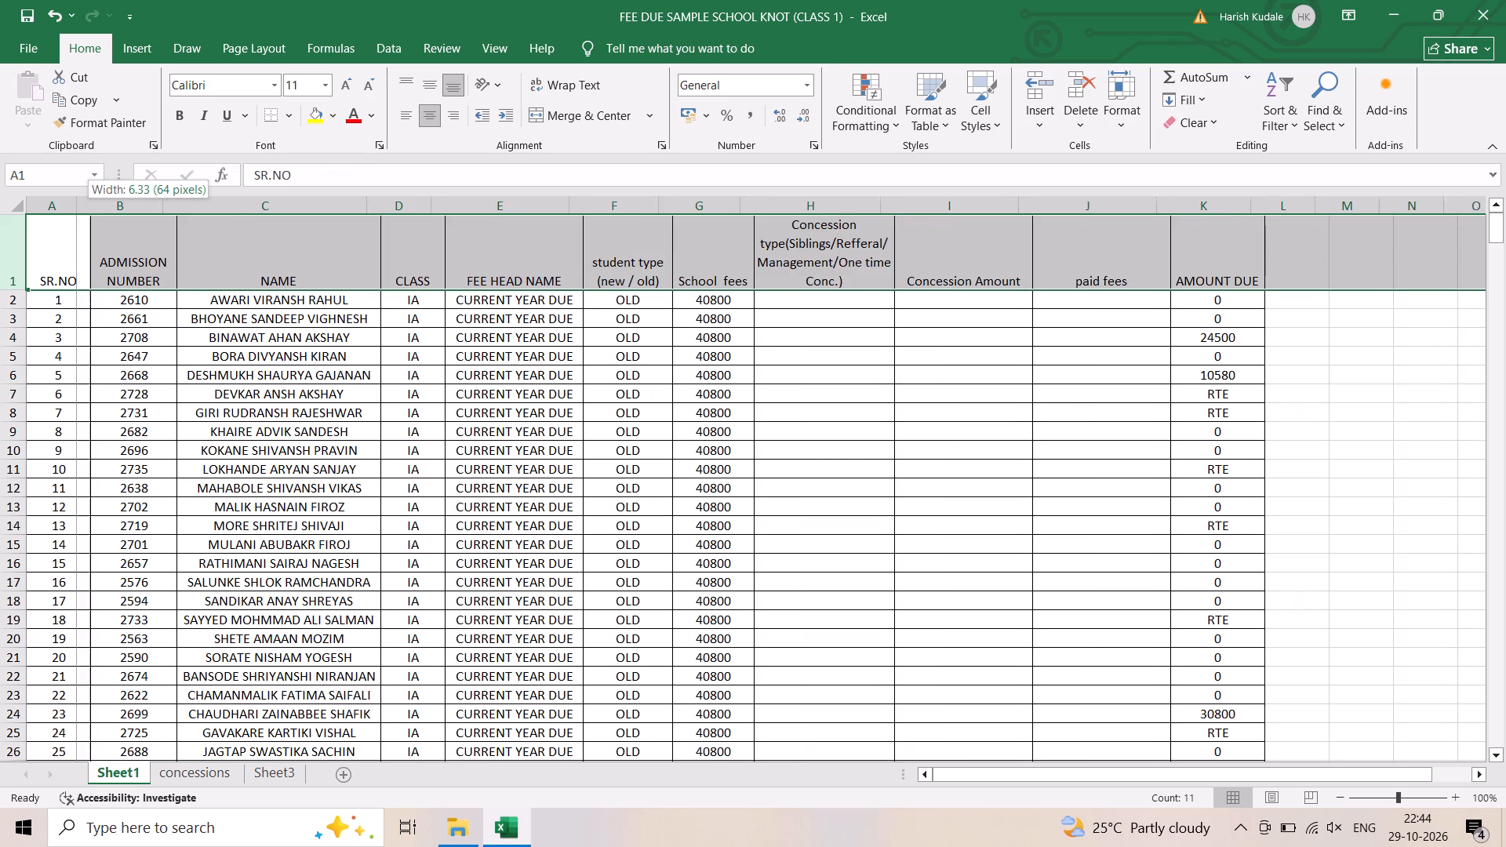
{"action": "left_click_drag", "start_coordinate": [68, 212], "coordinate": [71, 207]}
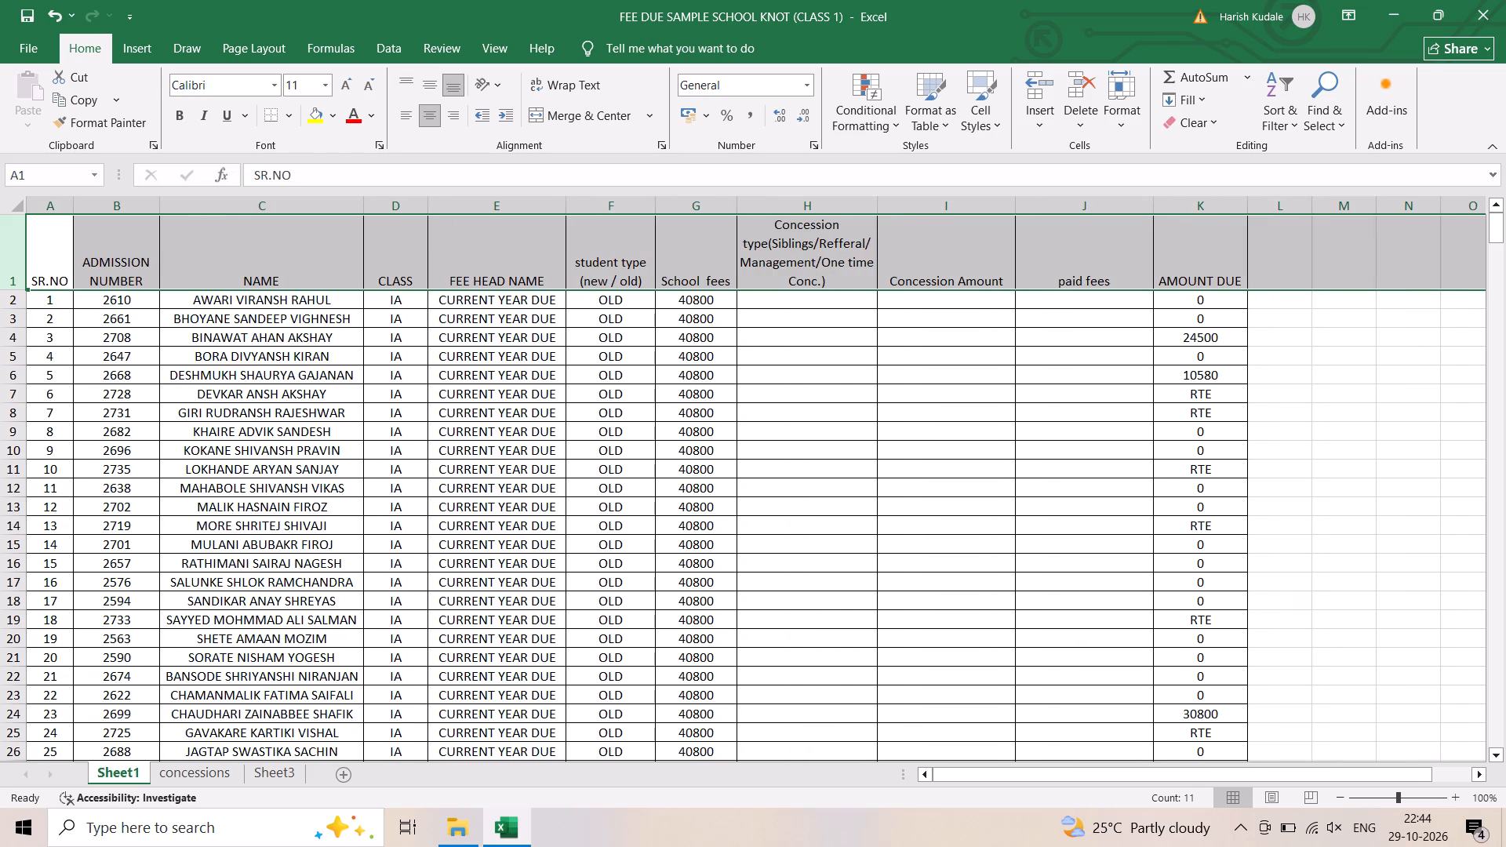
Narrow the Concession Amount, paid fees and AMOUNT DUE columns, wrapping the Concession Amount and AMOUNT DUE headers onto two lines.
{"action": "left_click_drag", "start_coordinate": [1022, 204], "coordinate": [983, 202]}
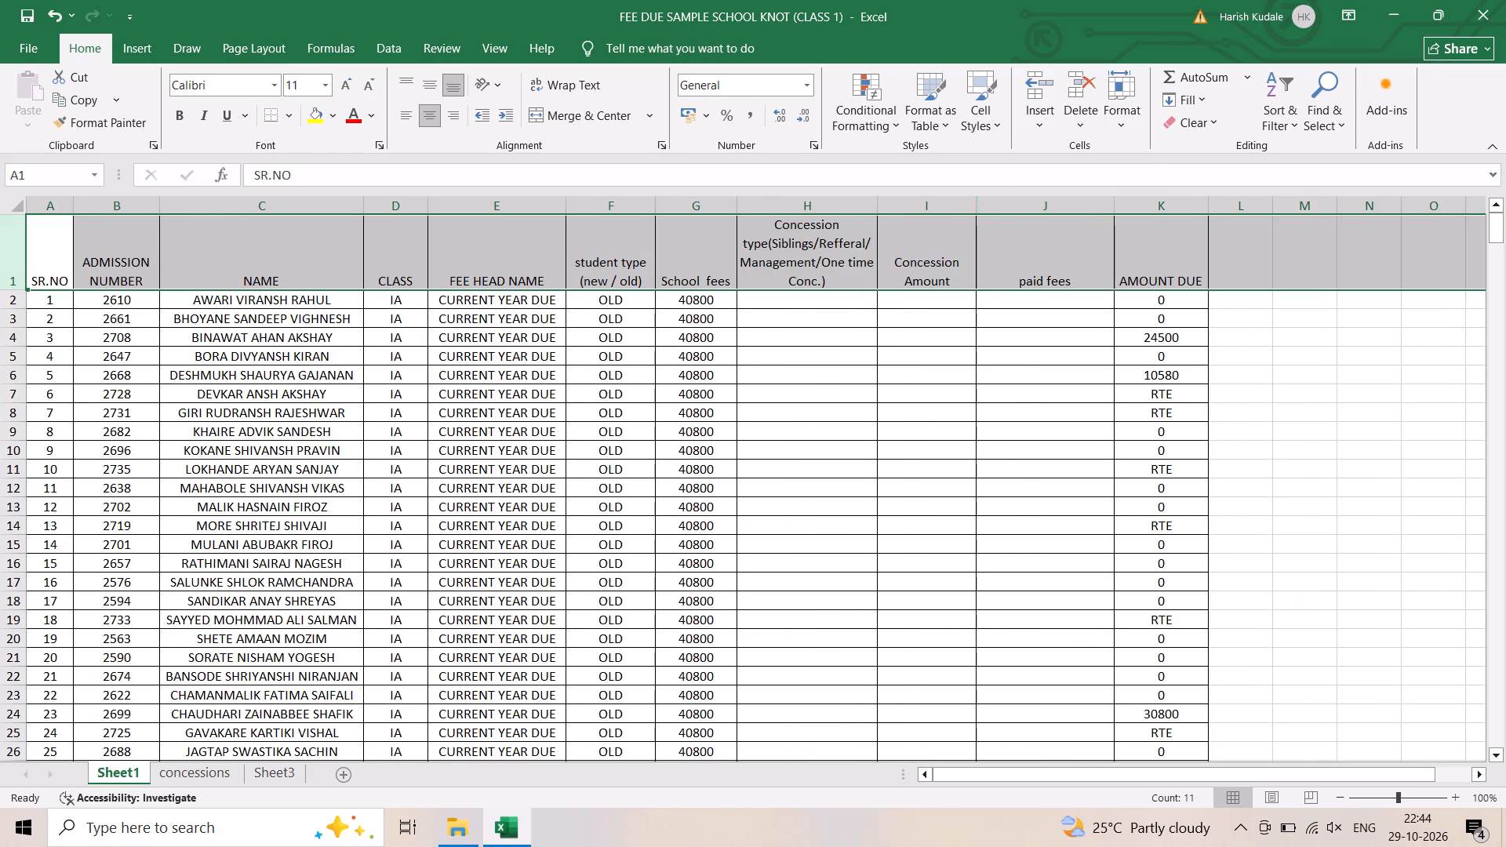
{"action": "left_click_drag", "start_coordinate": [1116, 206], "coordinate": [1053, 216]}
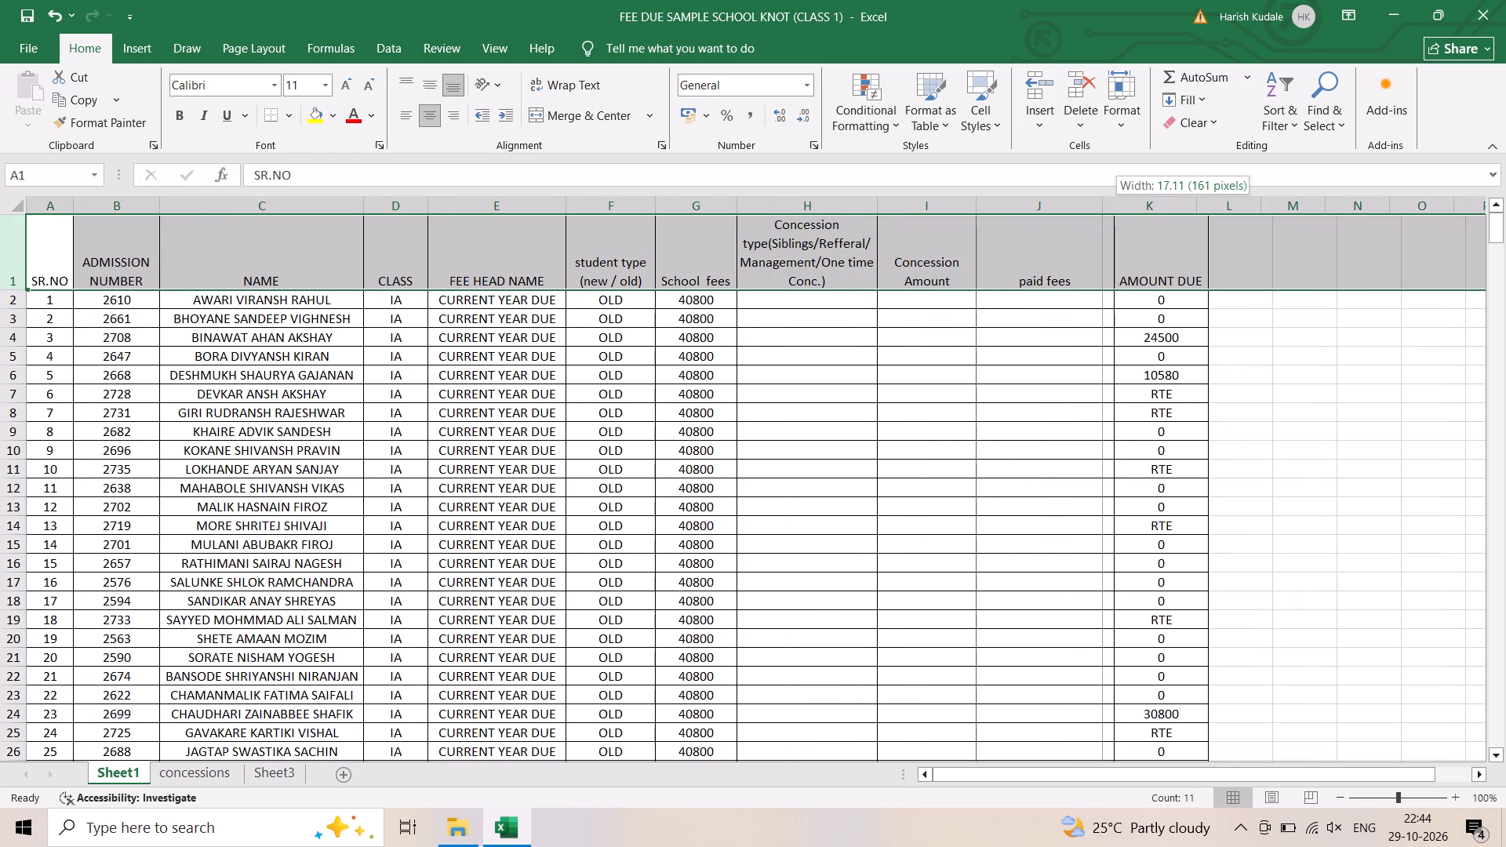
{"action": "left_click_drag", "start_coordinate": [1053, 216], "coordinate": [1057, 227]}
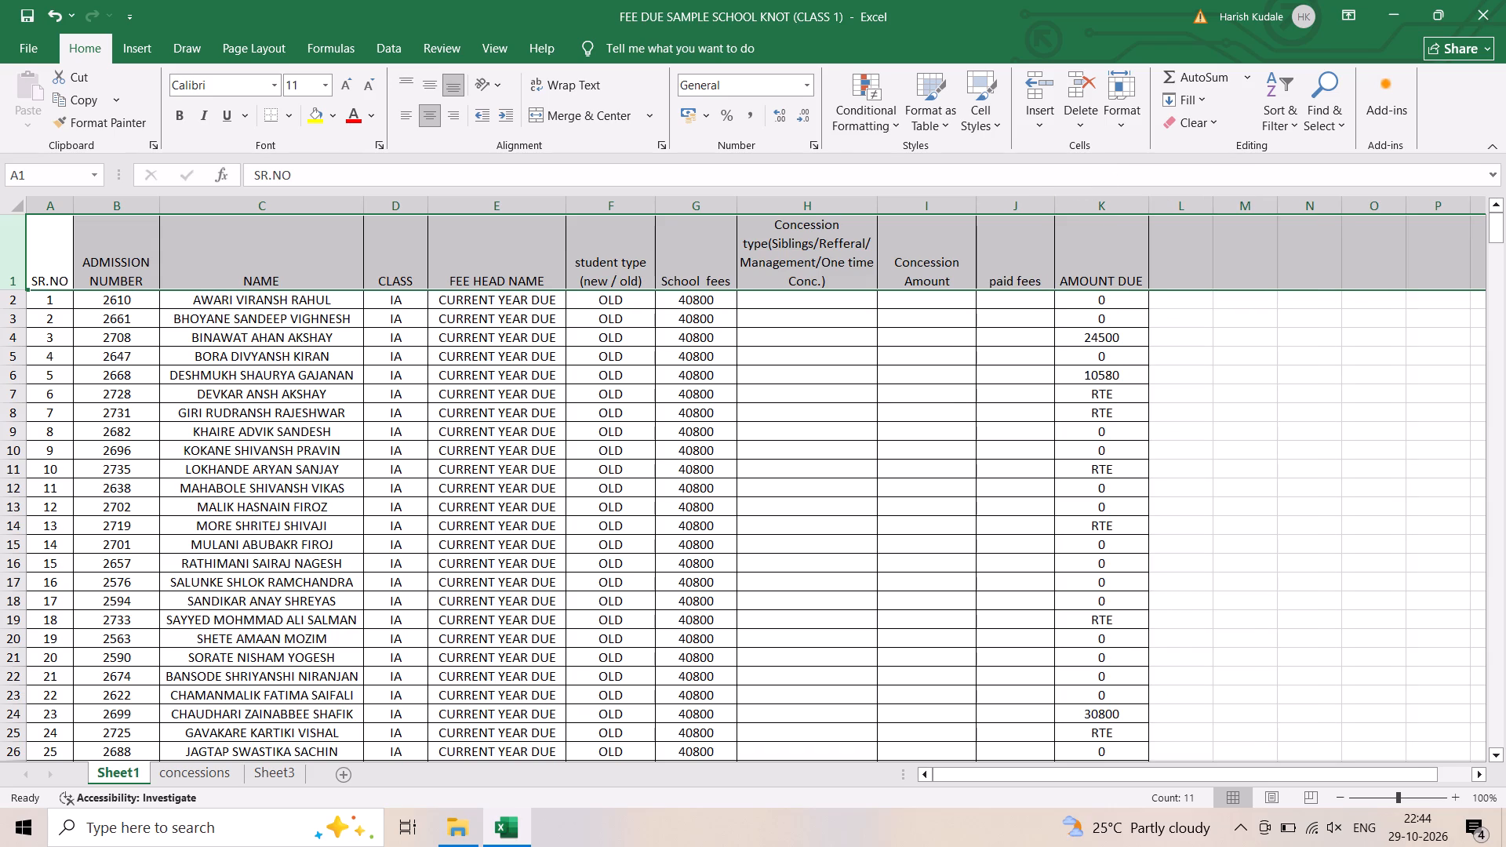
{"action": "left_click_drag", "start_coordinate": [1150, 207], "coordinate": [1128, 207]}
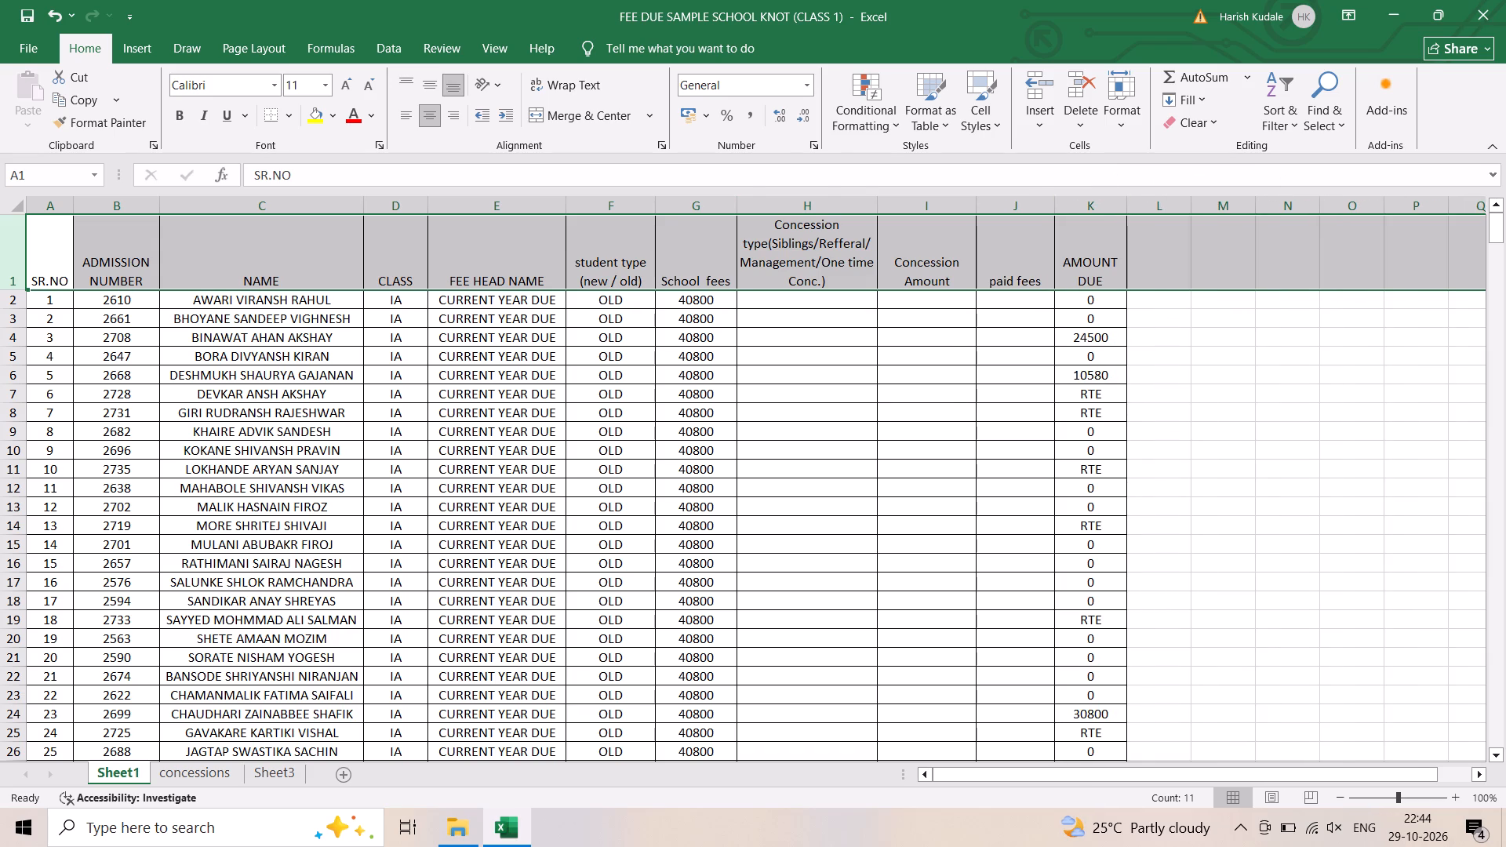
Tighten the School fees, student type, CLASS and Concession type columns further, wrapping the School fees header onto two lines.
{"action": "left_click_drag", "start_coordinate": [733, 204], "coordinate": [714, 206]}
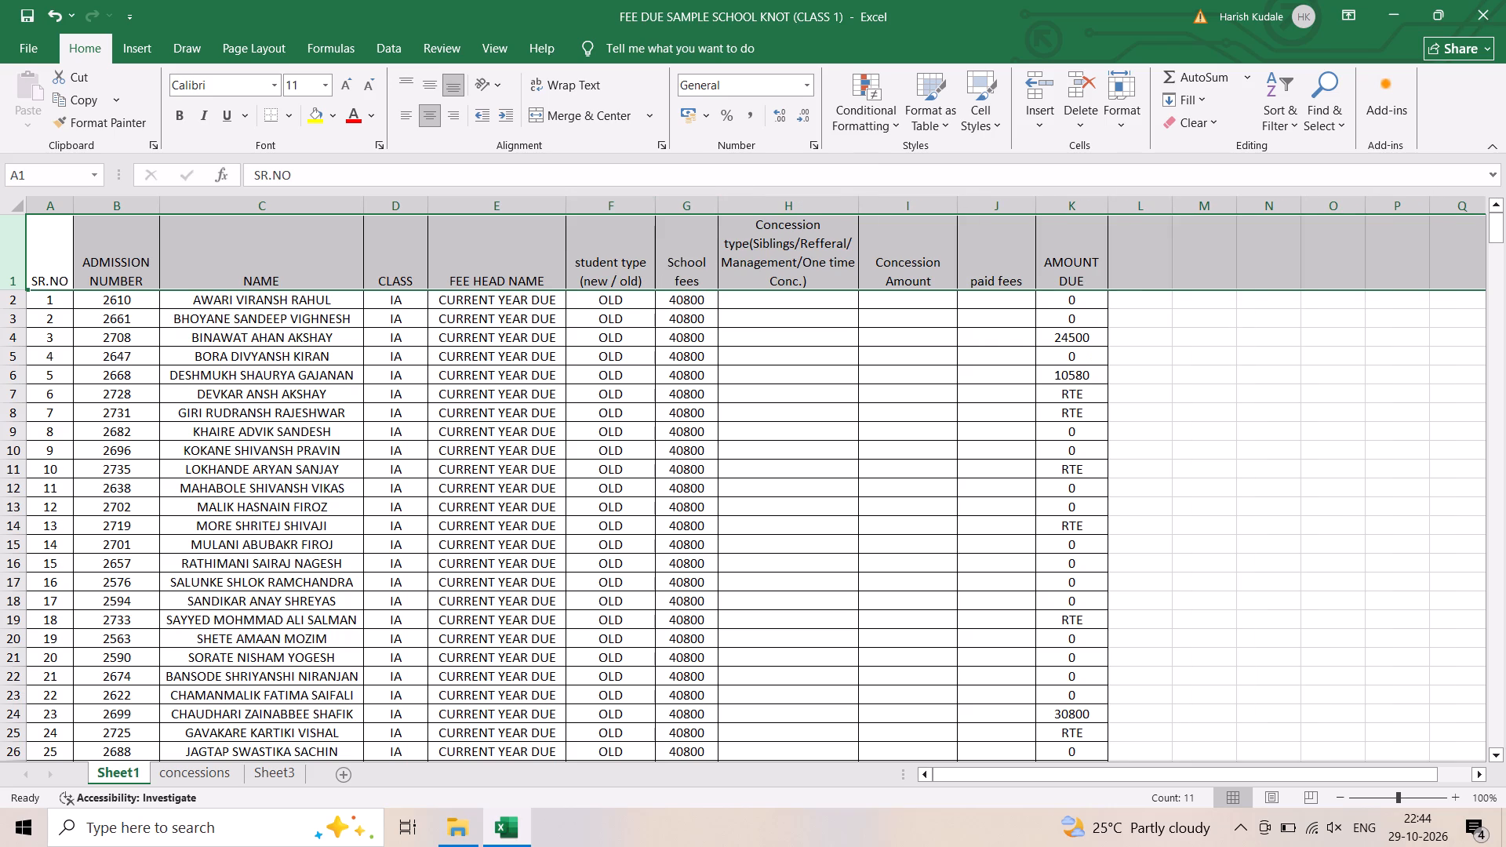
{"action": "left_click_drag", "start_coordinate": [653, 203], "coordinate": [643, 203]}
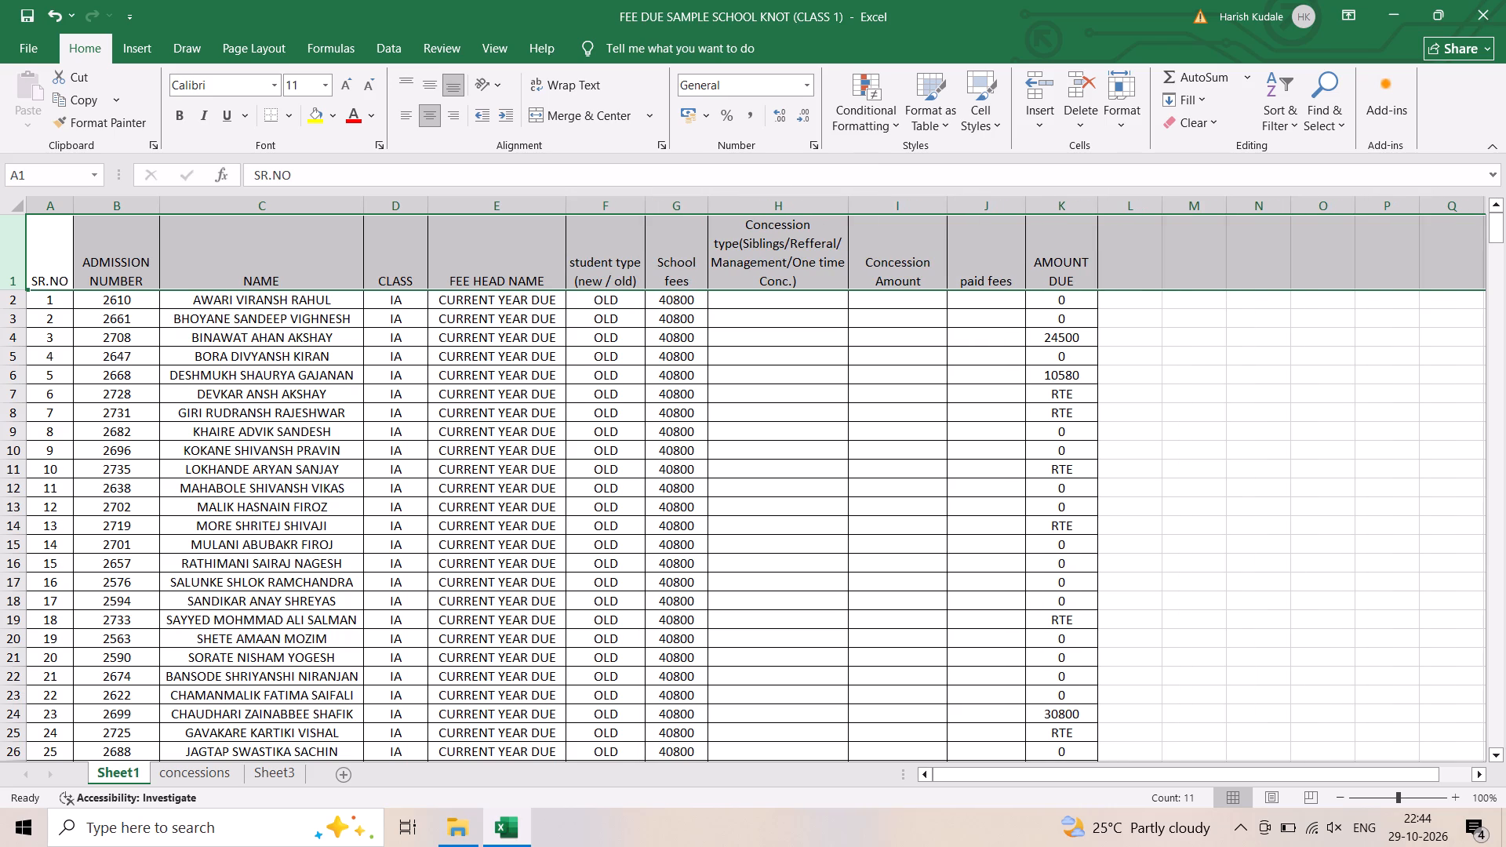
{"action": "left_click_drag", "start_coordinate": [427, 203], "coordinate": [409, 205]}
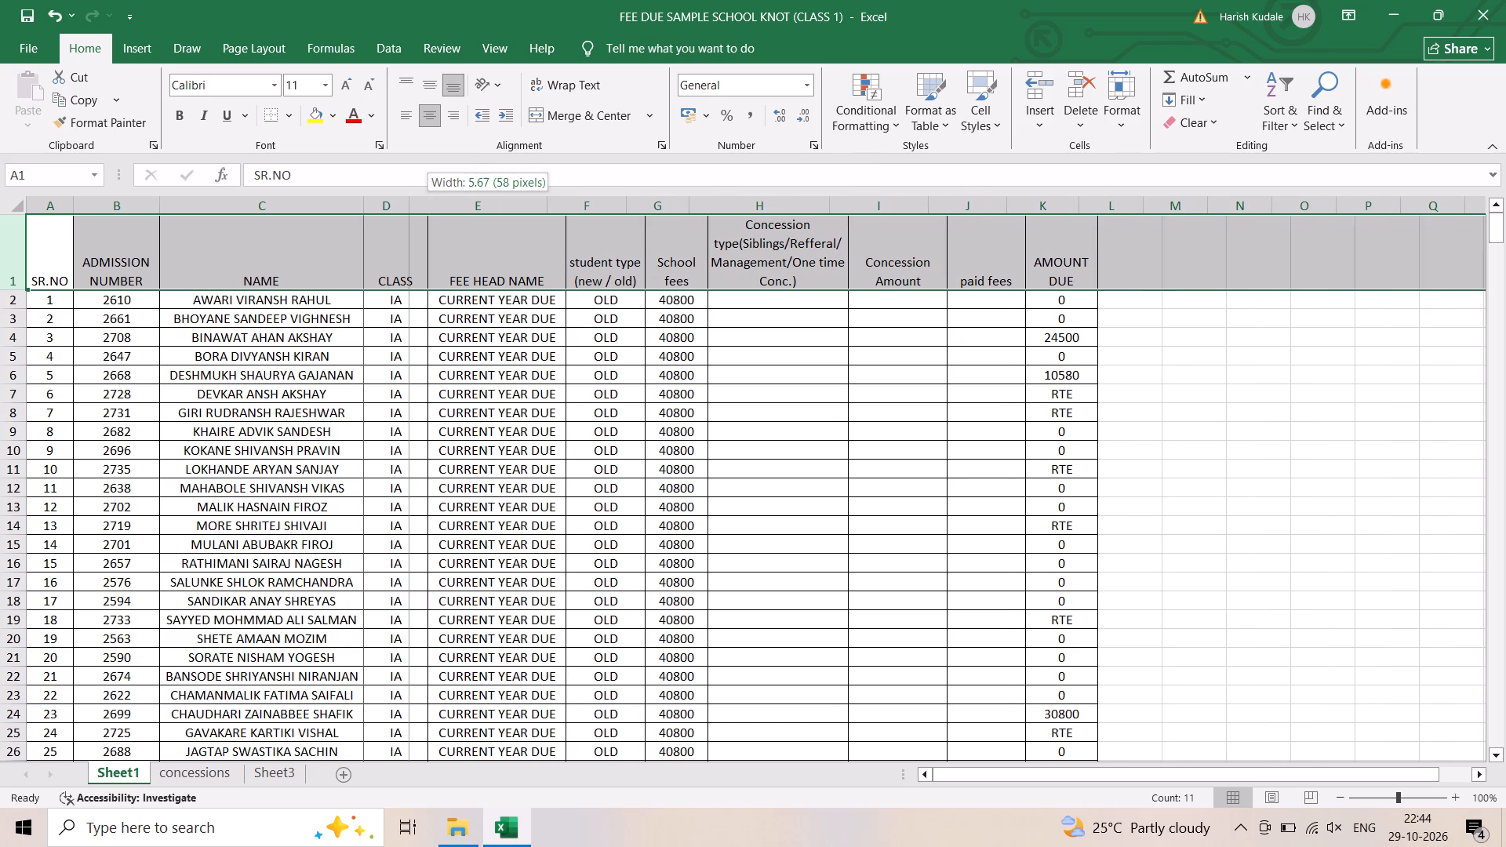
{"action": "left_click_drag", "start_coordinate": [409, 205], "coordinate": [414, 207]}
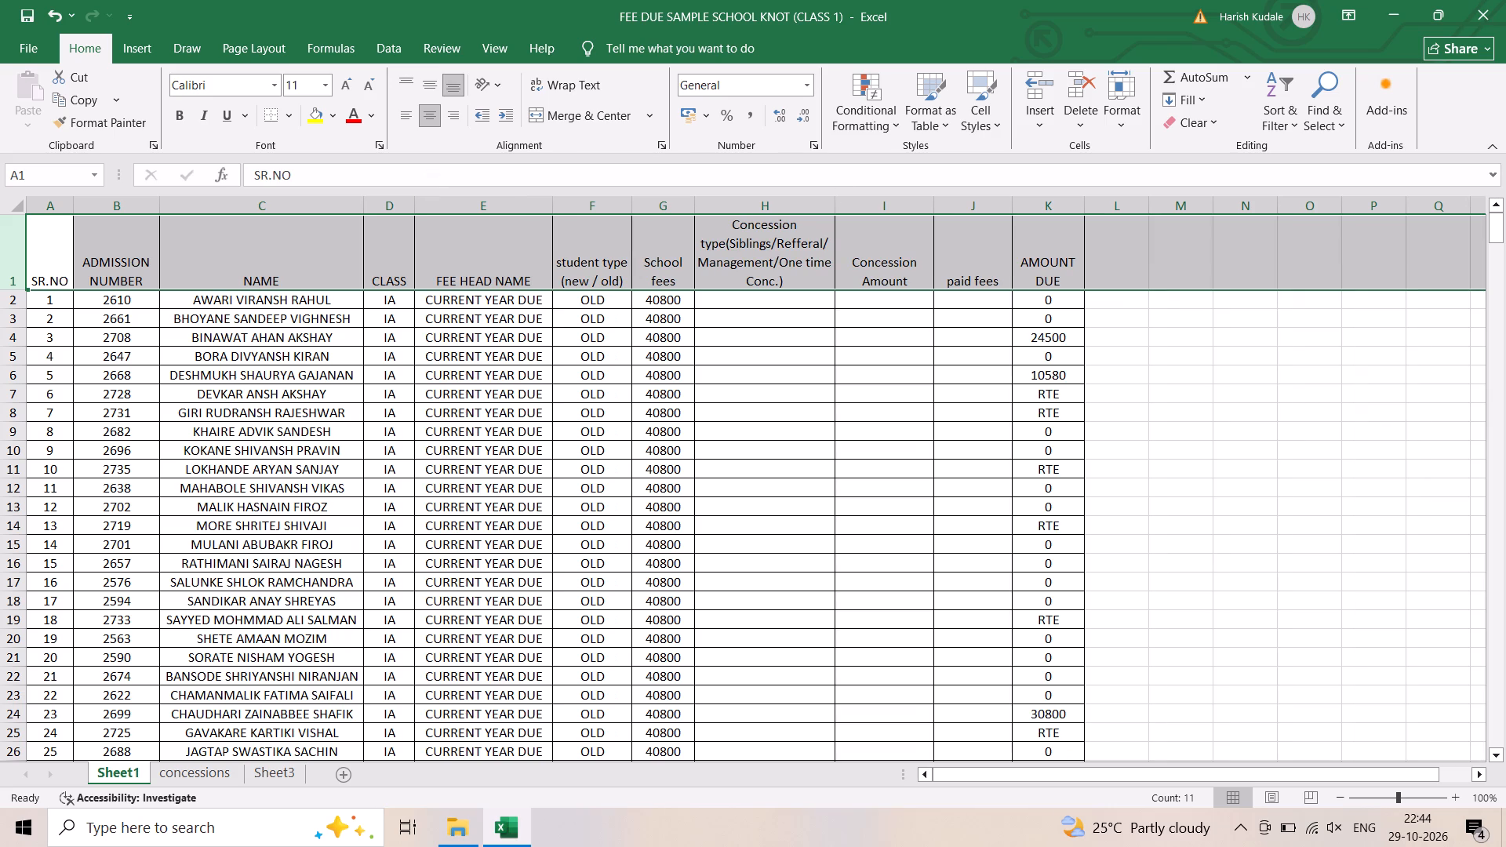
{"action": "left_click_drag", "start_coordinate": [834, 200], "coordinate": [802, 197]}
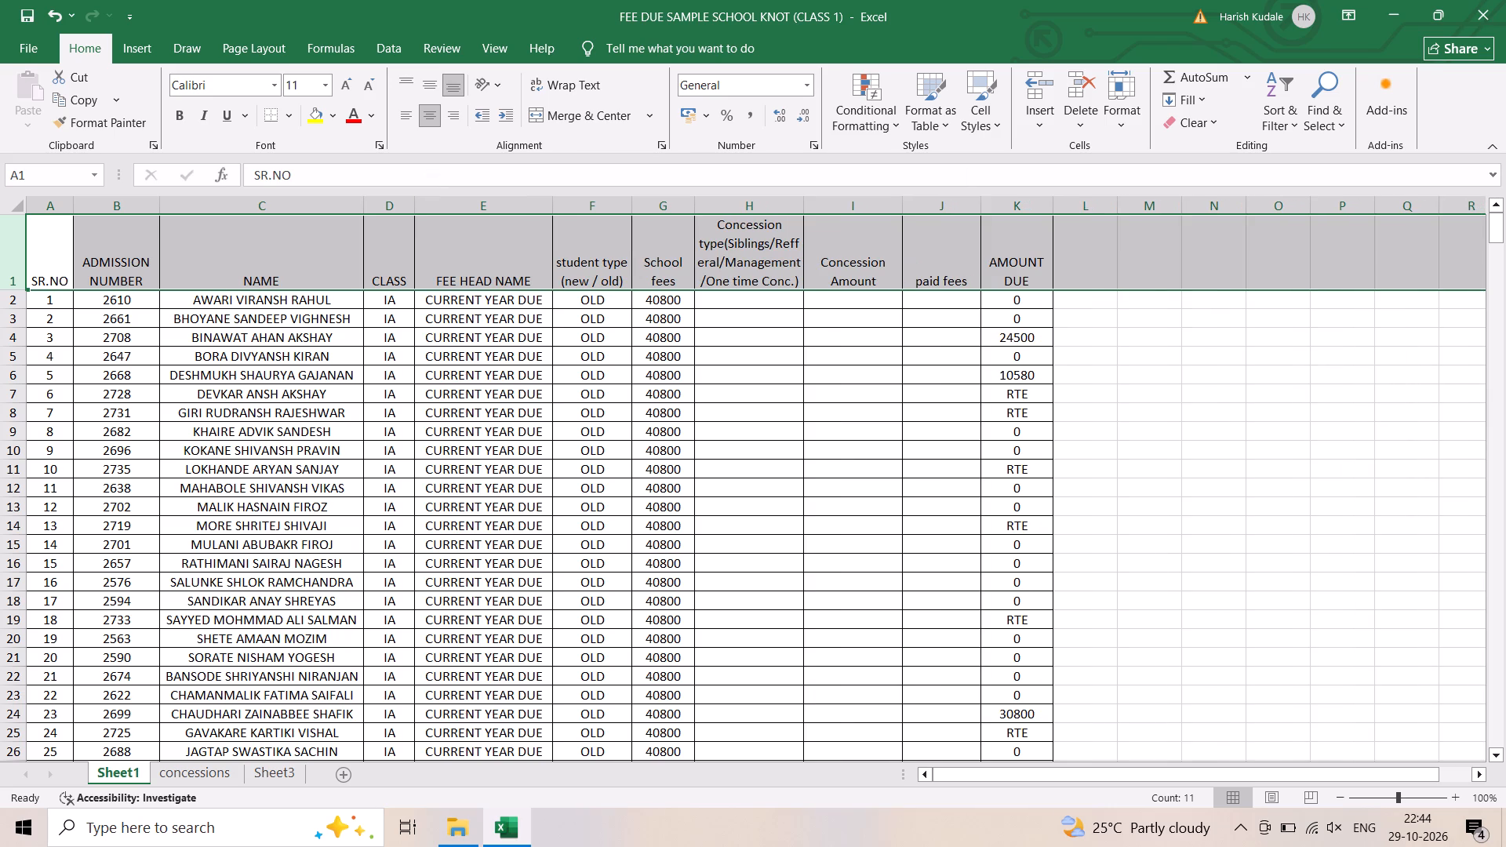
Increase the height of header row 1 slightly.
{"action": "left_click_drag", "start_coordinate": [15, 289], "coordinate": [15, 302]}
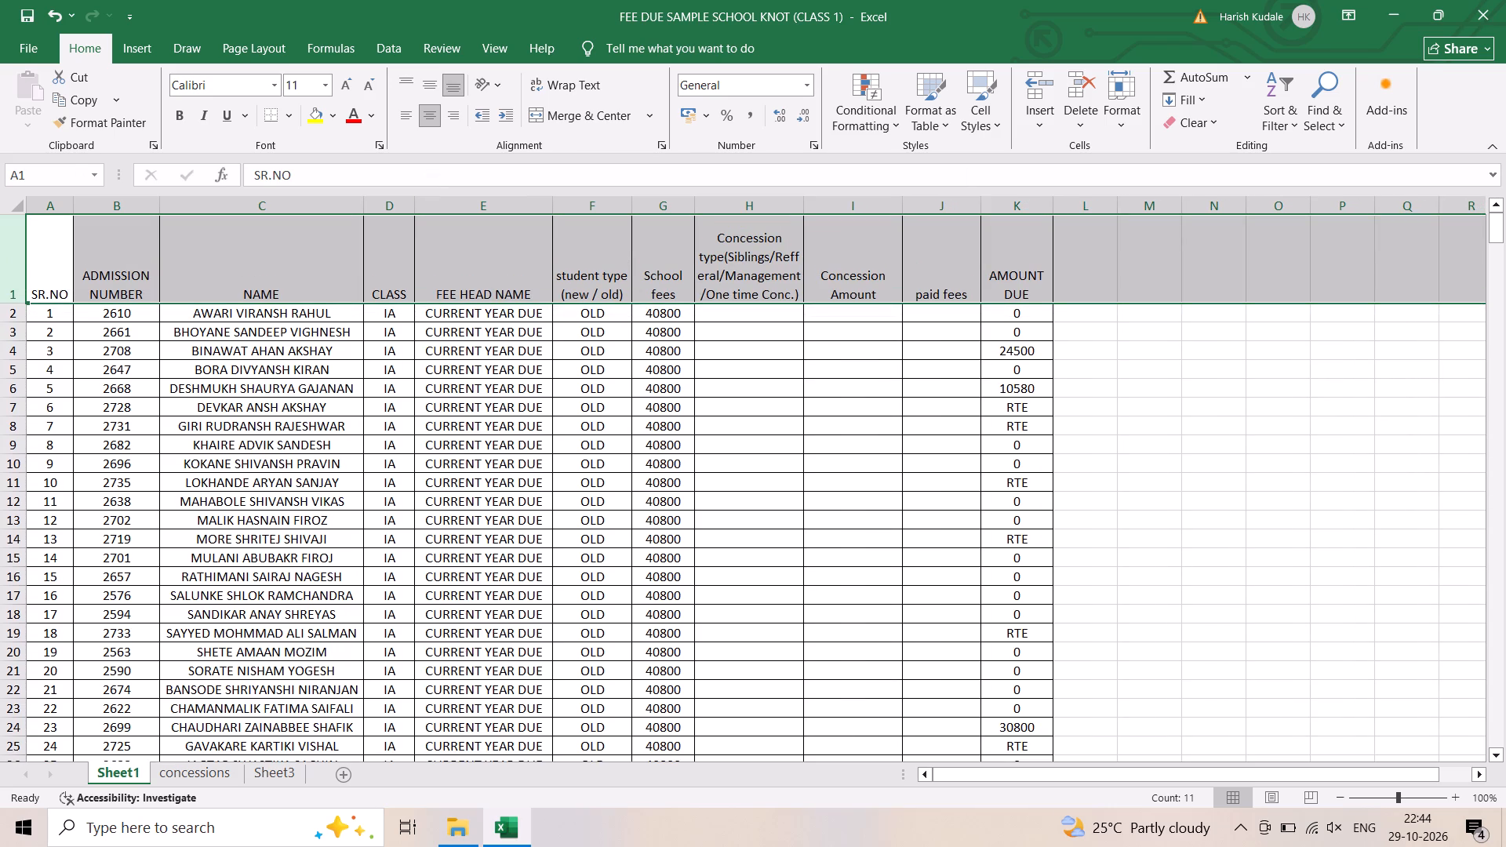
Trim the Concession Amount, paid fees, AMOUNT DUE and NAME columns a little narrower.
{"action": "left_click_drag", "start_coordinate": [904, 204], "coordinate": [883, 204]}
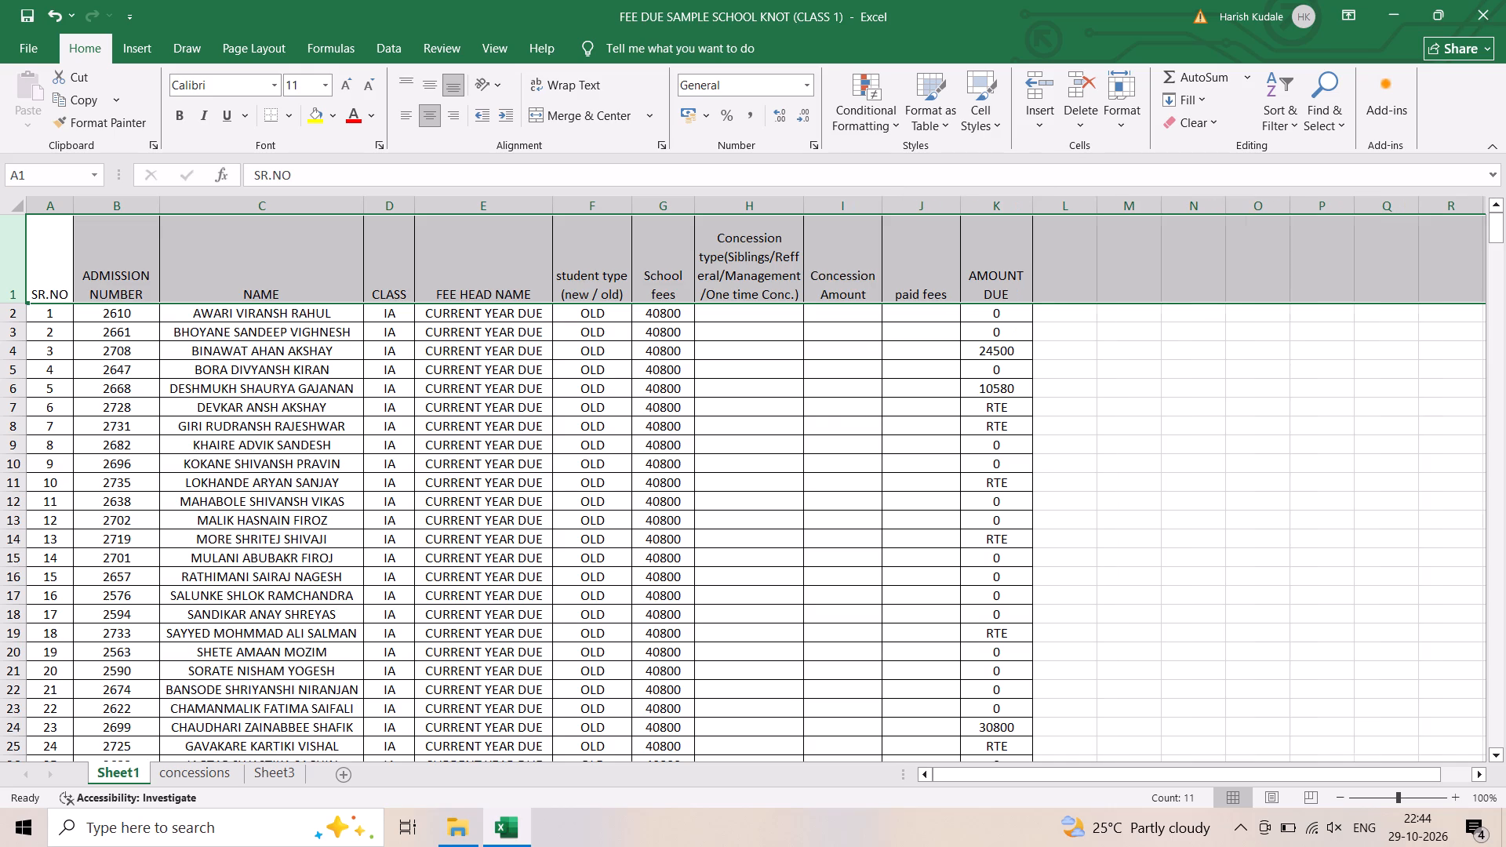
{"action": "left_click_drag", "start_coordinate": [957, 207], "coordinate": [944, 210]}
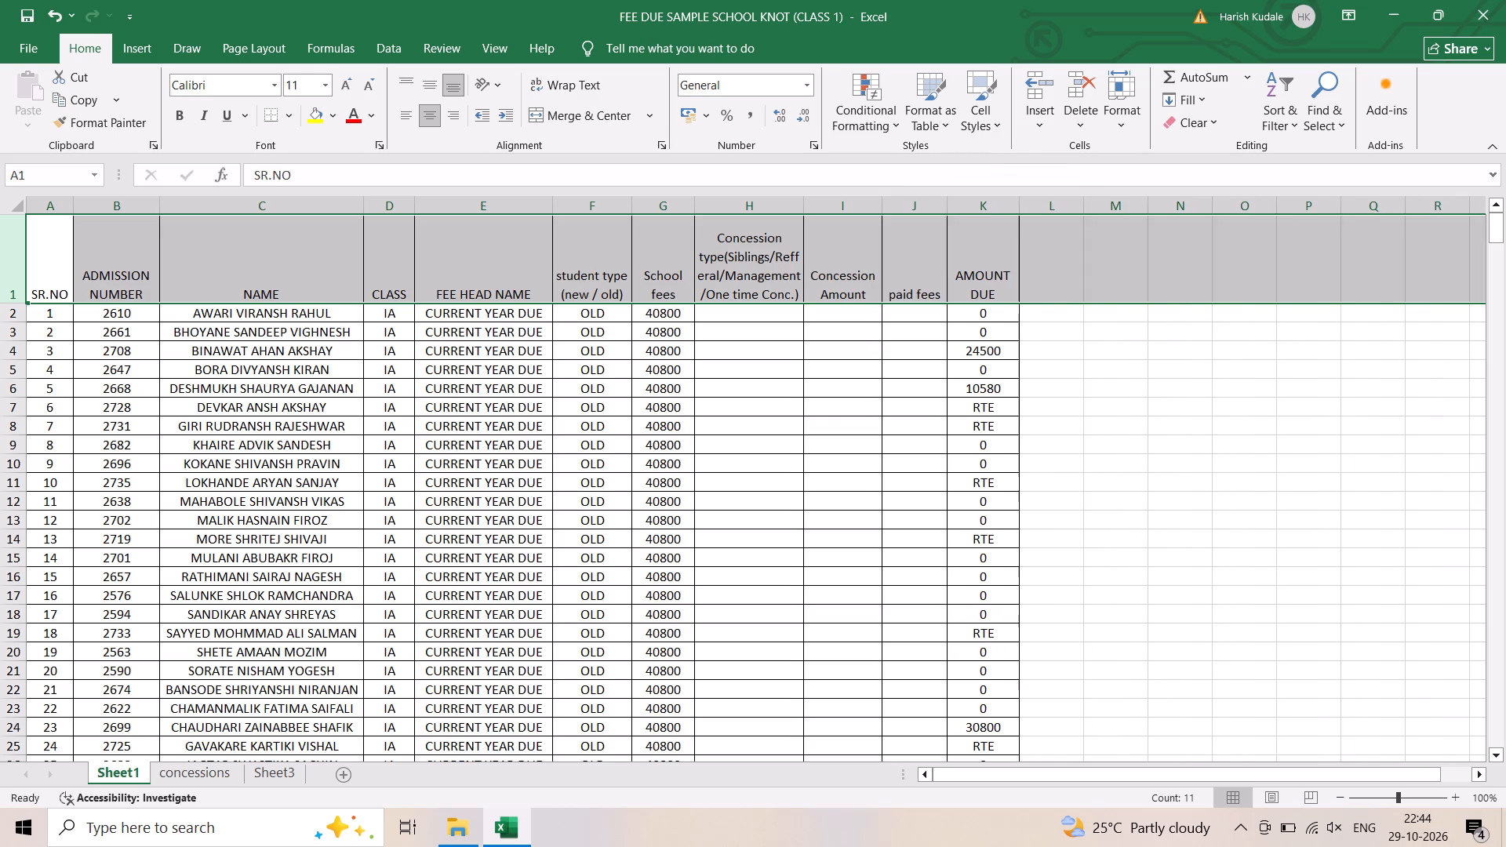
{"action": "left_click", "coordinate": [1022, 207]}
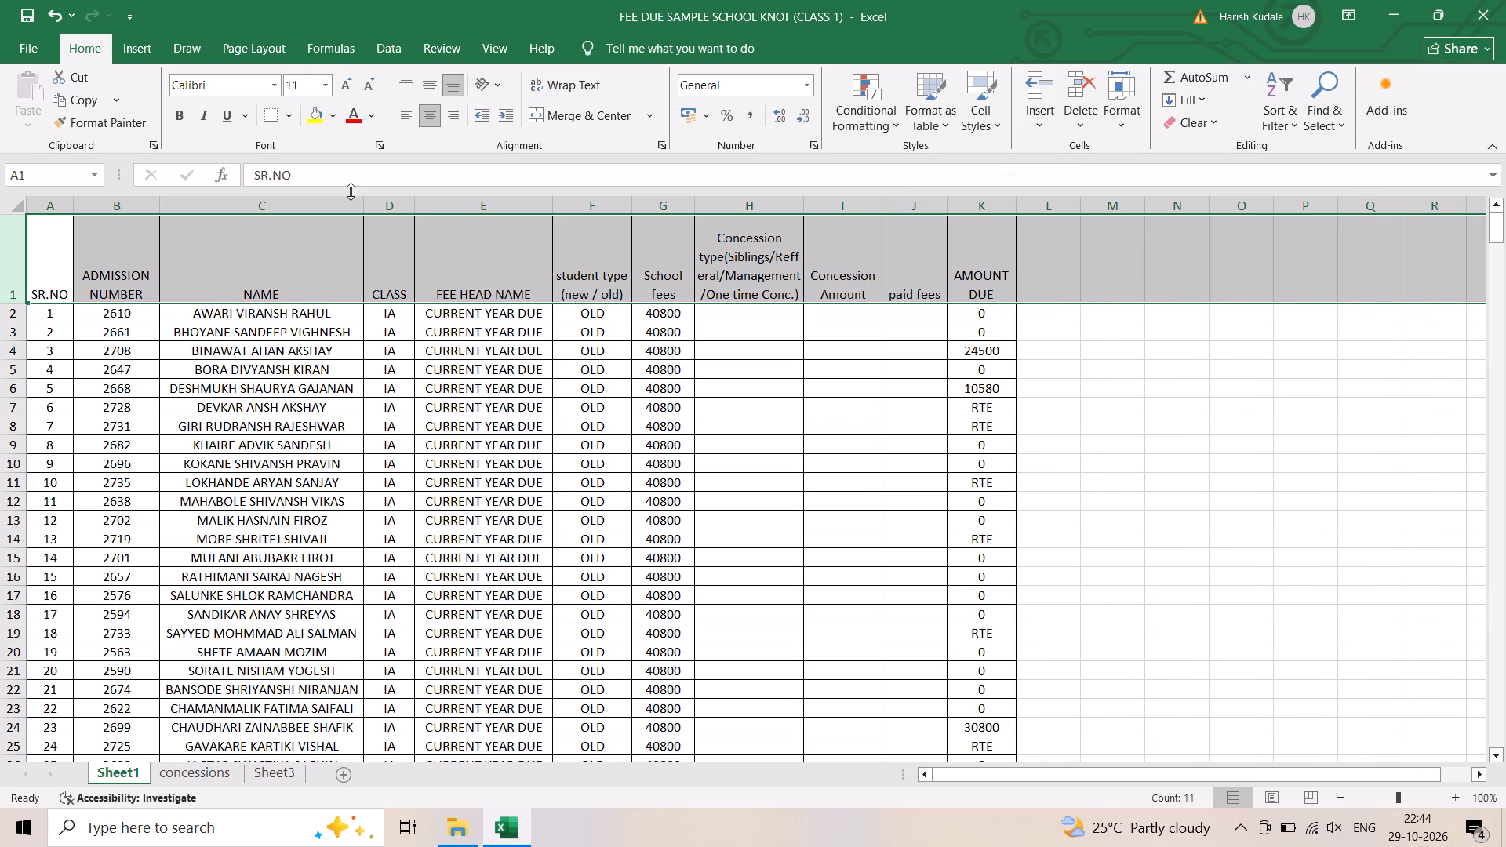
{"action": "left_click_drag", "start_coordinate": [361, 201], "coordinate": [354, 202]}
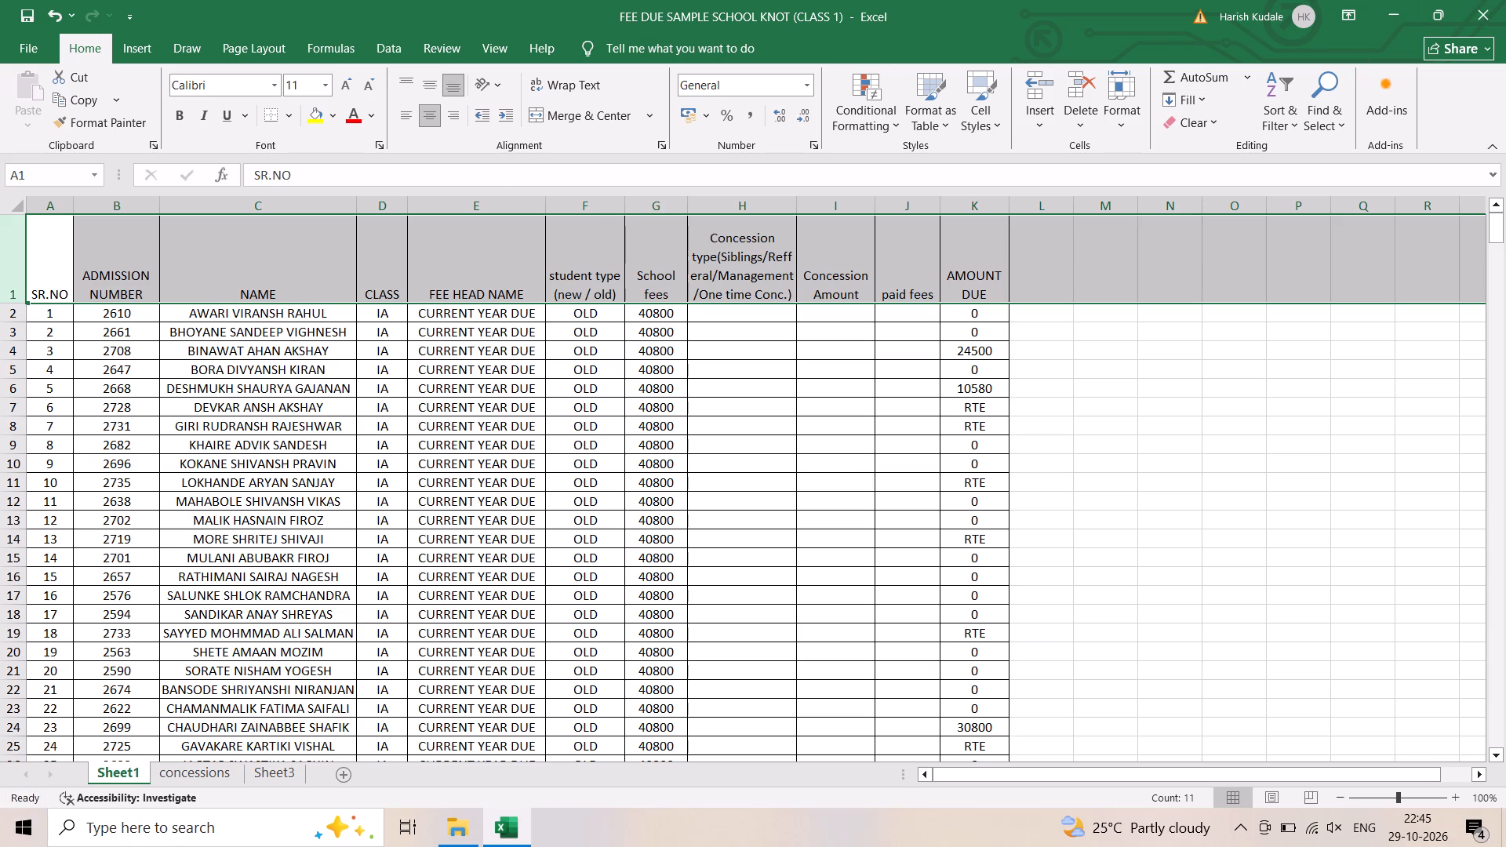
Enter 1200 in H9 for the student in row 9 and move it to the Concession Amount cell I9.
{"action": "scroll", "coordinate": [683, 454], "scroll_direction": "up", "scroll_amount": 5}
{"action": "scroll", "coordinate": [753, 409], "scroll_direction": "up", "scroll_amount": 3}
{"action": "left_click", "coordinate": [12, 445]}
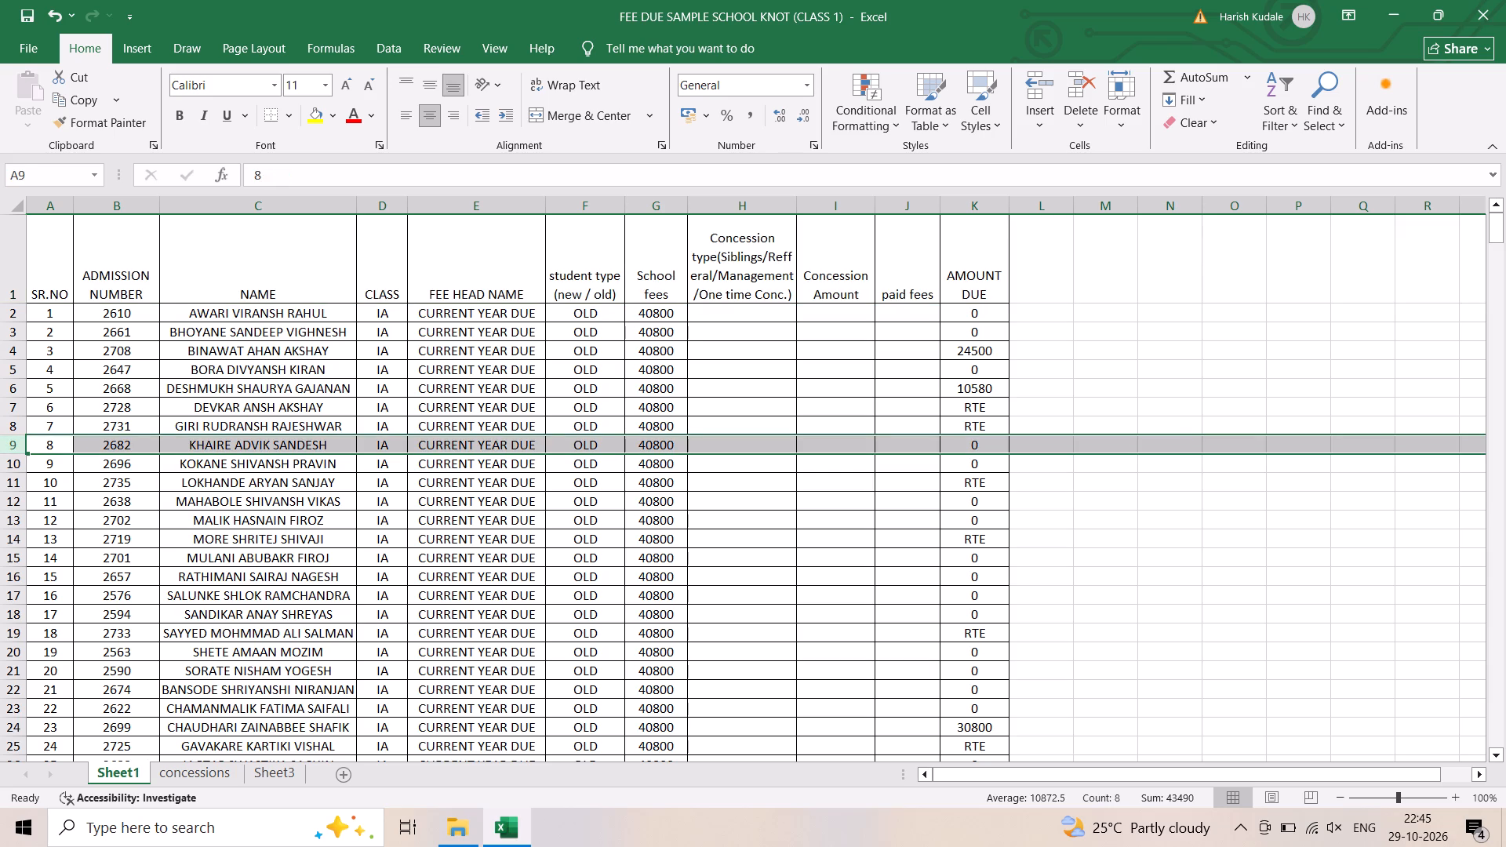
{"action": "left_click", "coordinate": [739, 442]}
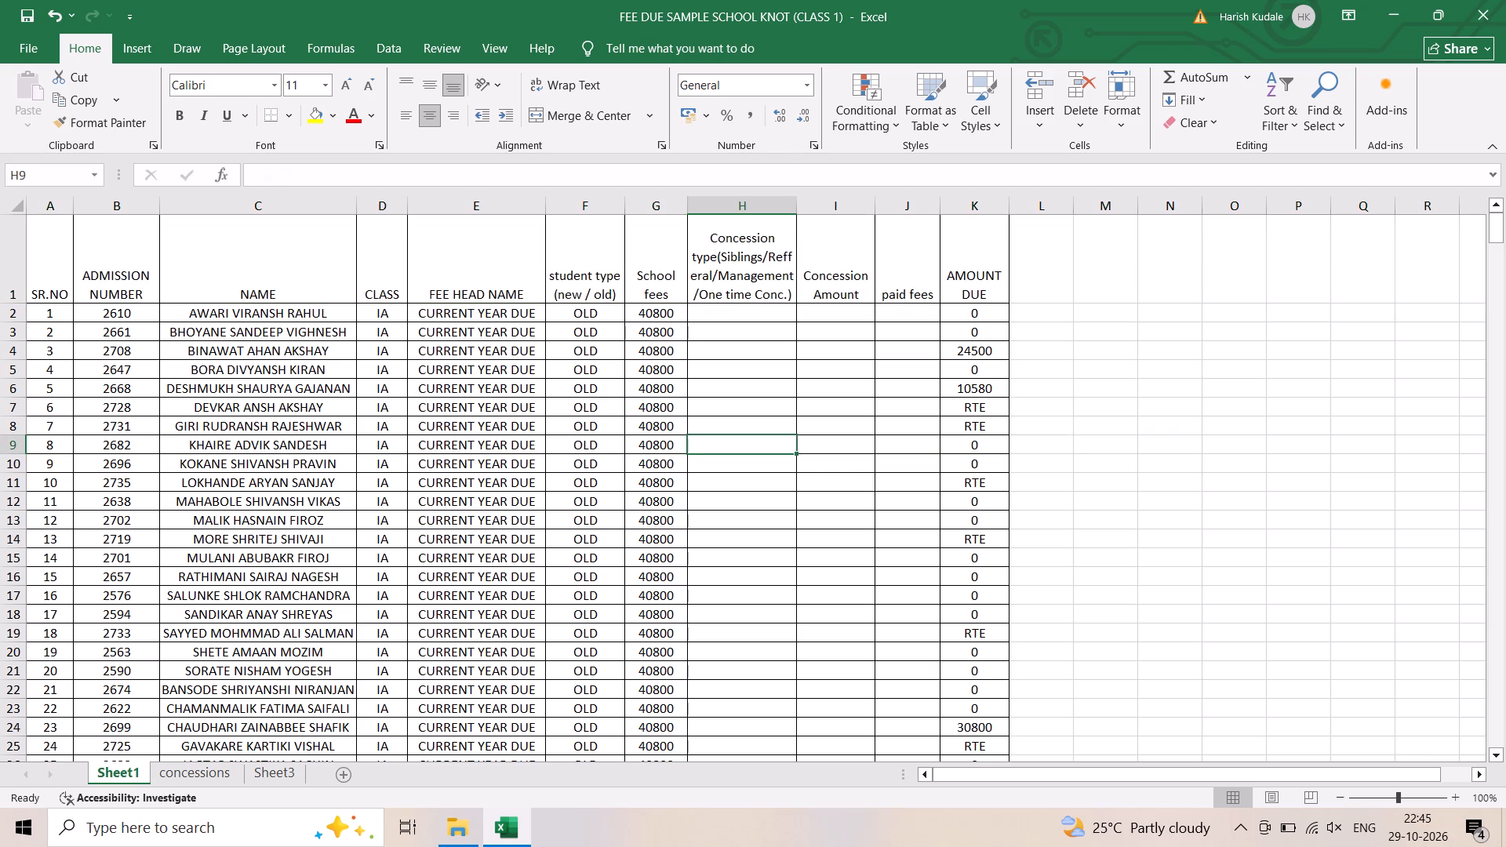
{"action": "type", "text": "1200"}
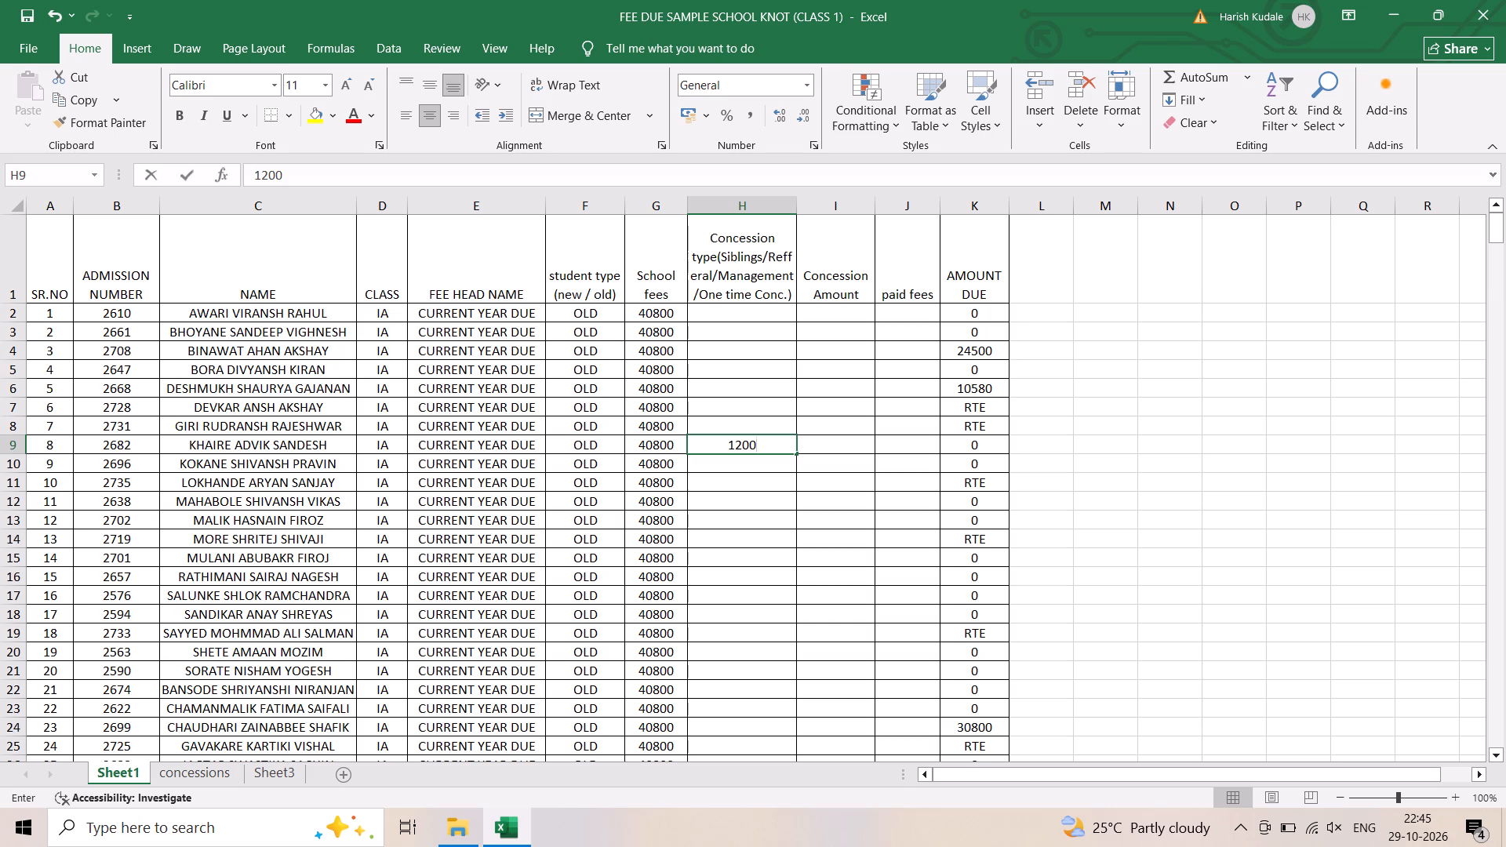
{"action": "left_click_drag", "start_coordinate": [762, 446], "coordinate": [721, 446]}
{"action": "right_click", "coordinate": [748, 442]}
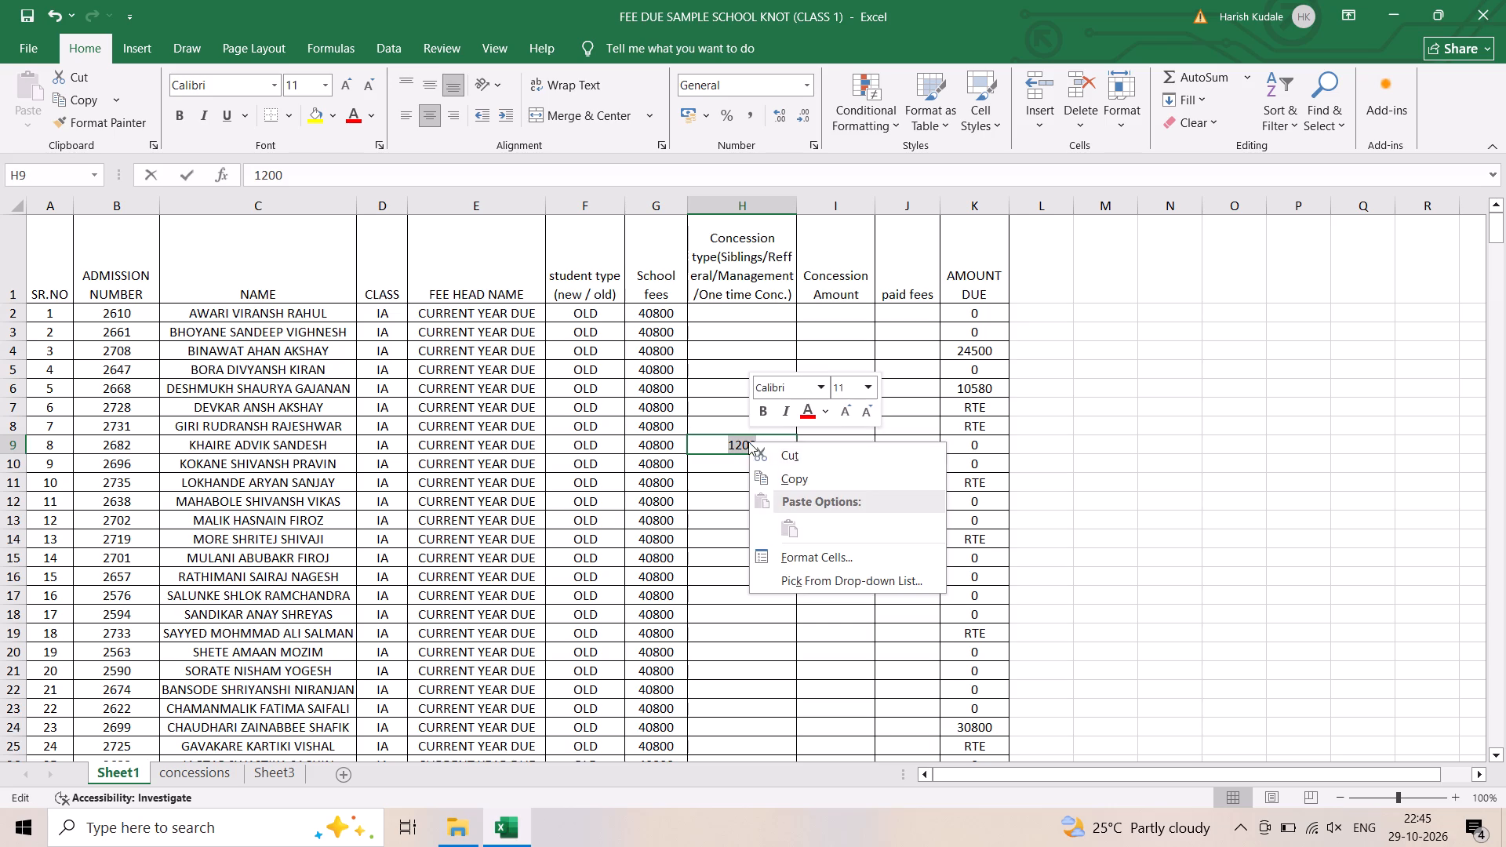
{"action": "left_click", "coordinate": [793, 455]}
{"action": "left_click", "coordinate": [831, 445]}
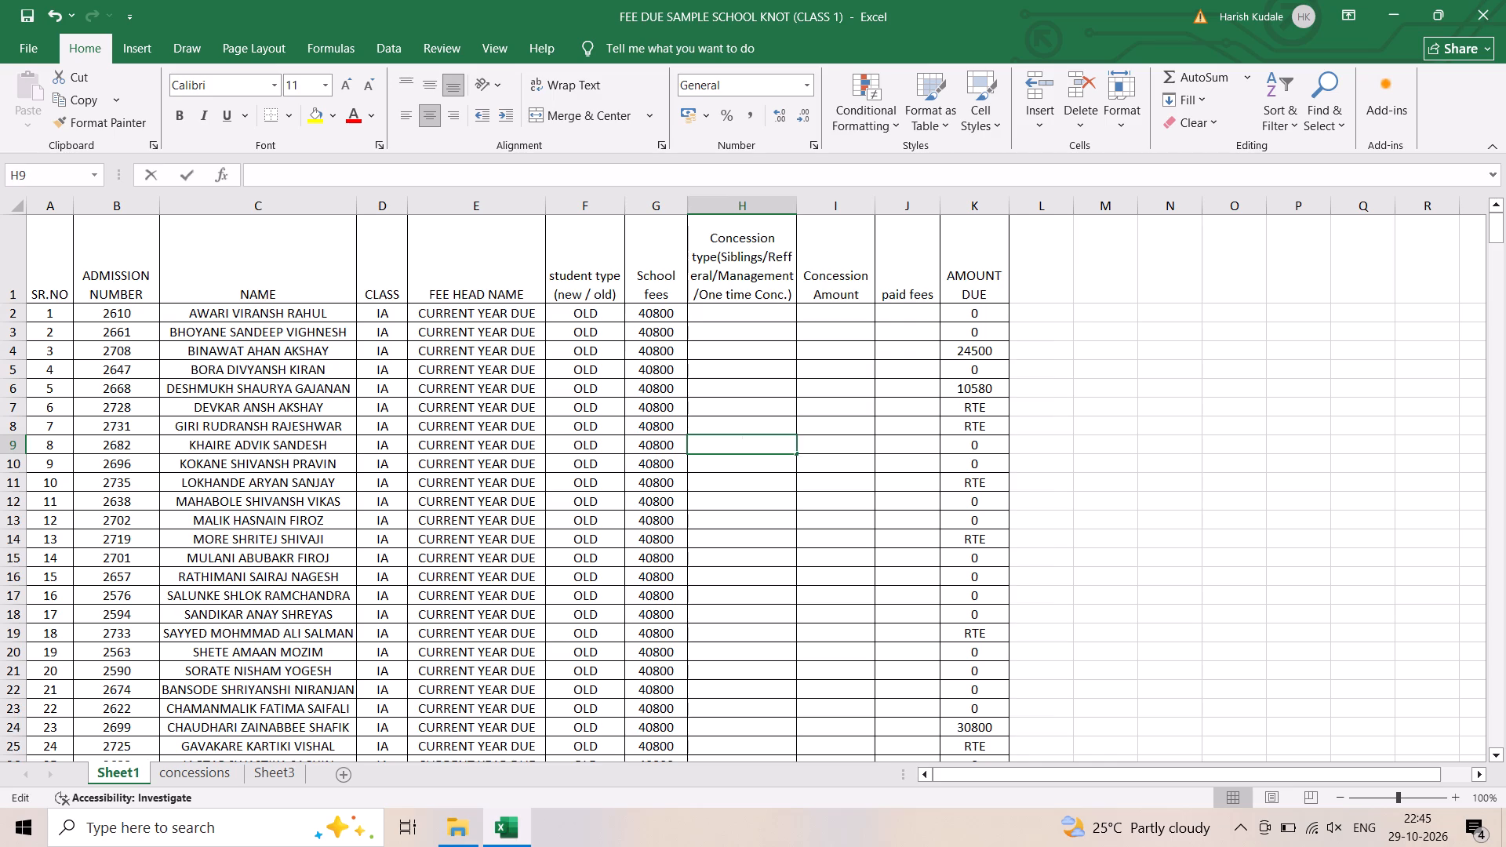
{"action": "right_click", "coordinate": [831, 445]}
{"action": "left_click", "coordinate": [872, 442]}
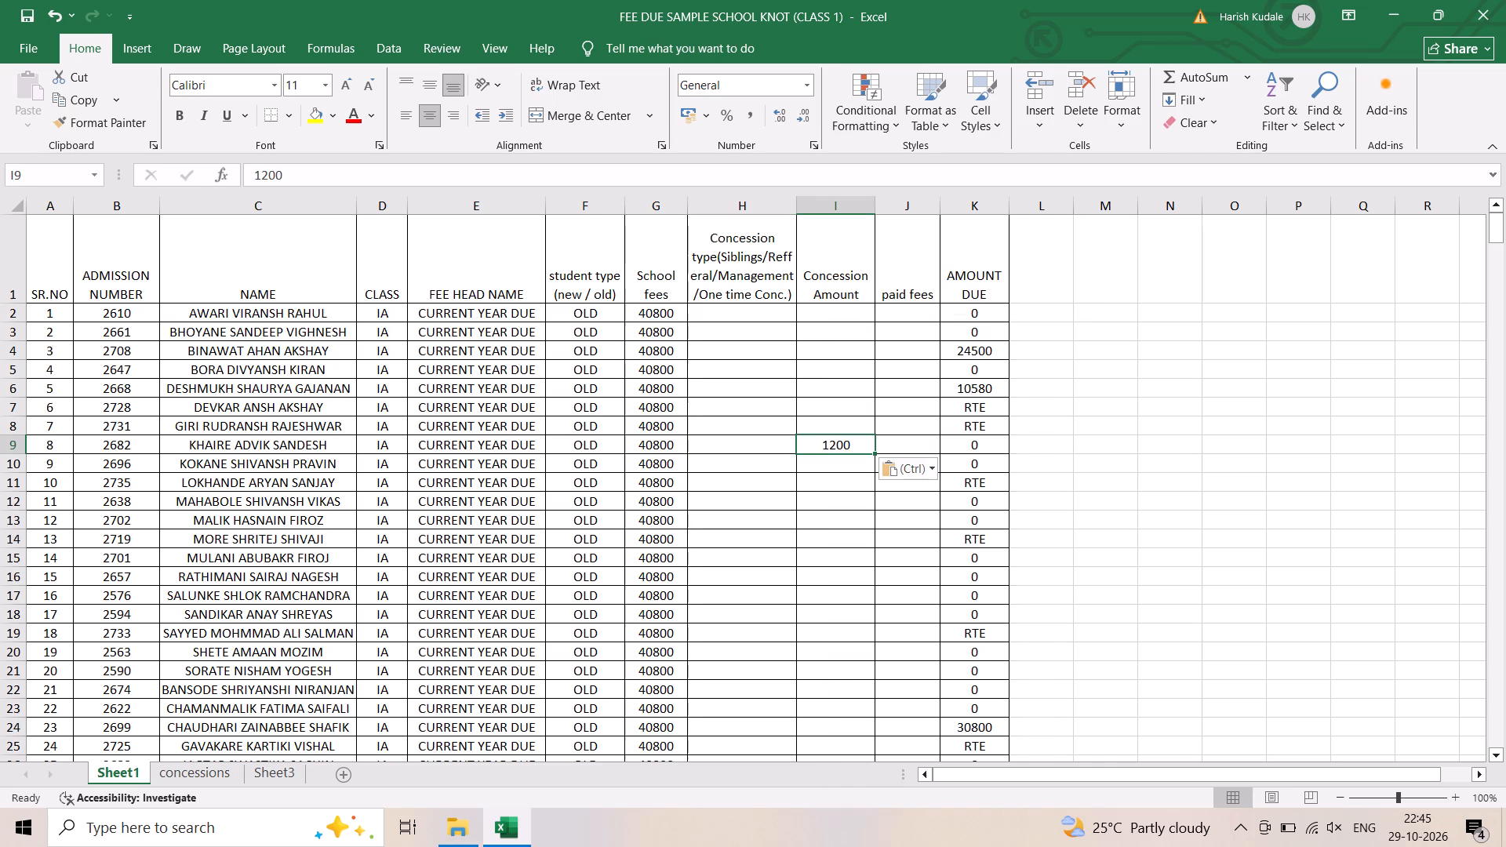
Copy the word Siblings from the Concession type header in H1 into H9 as the row 9 student's concession type.
{"action": "left_click", "coordinate": [744, 258]}
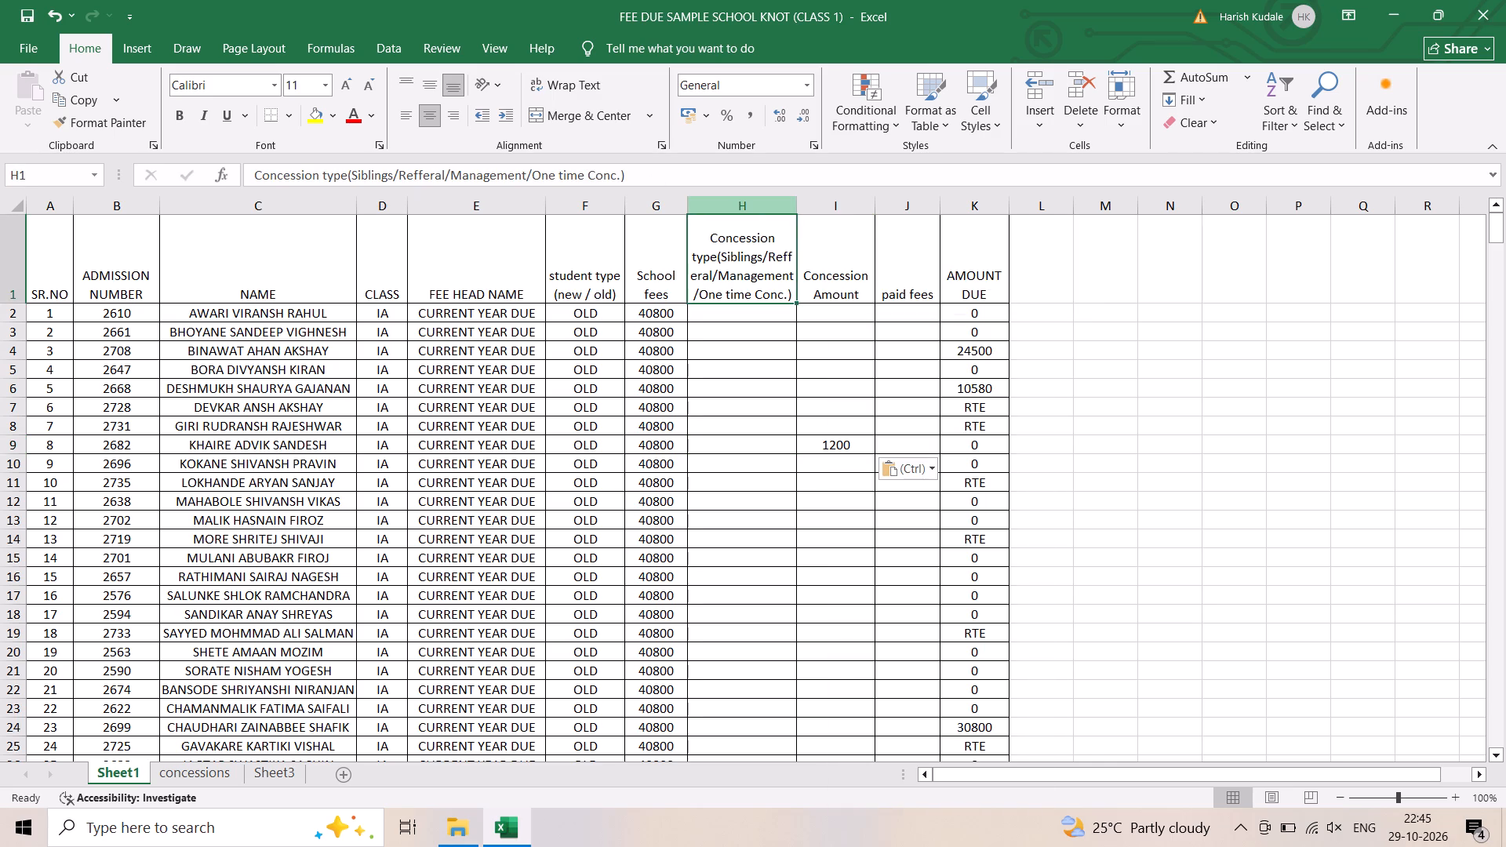
{"action": "left_click_drag", "start_coordinate": [355, 175], "coordinate": [394, 173]}
{"action": "right_click", "coordinate": [380, 173]}
{"action": "left_click", "coordinate": [416, 208]}
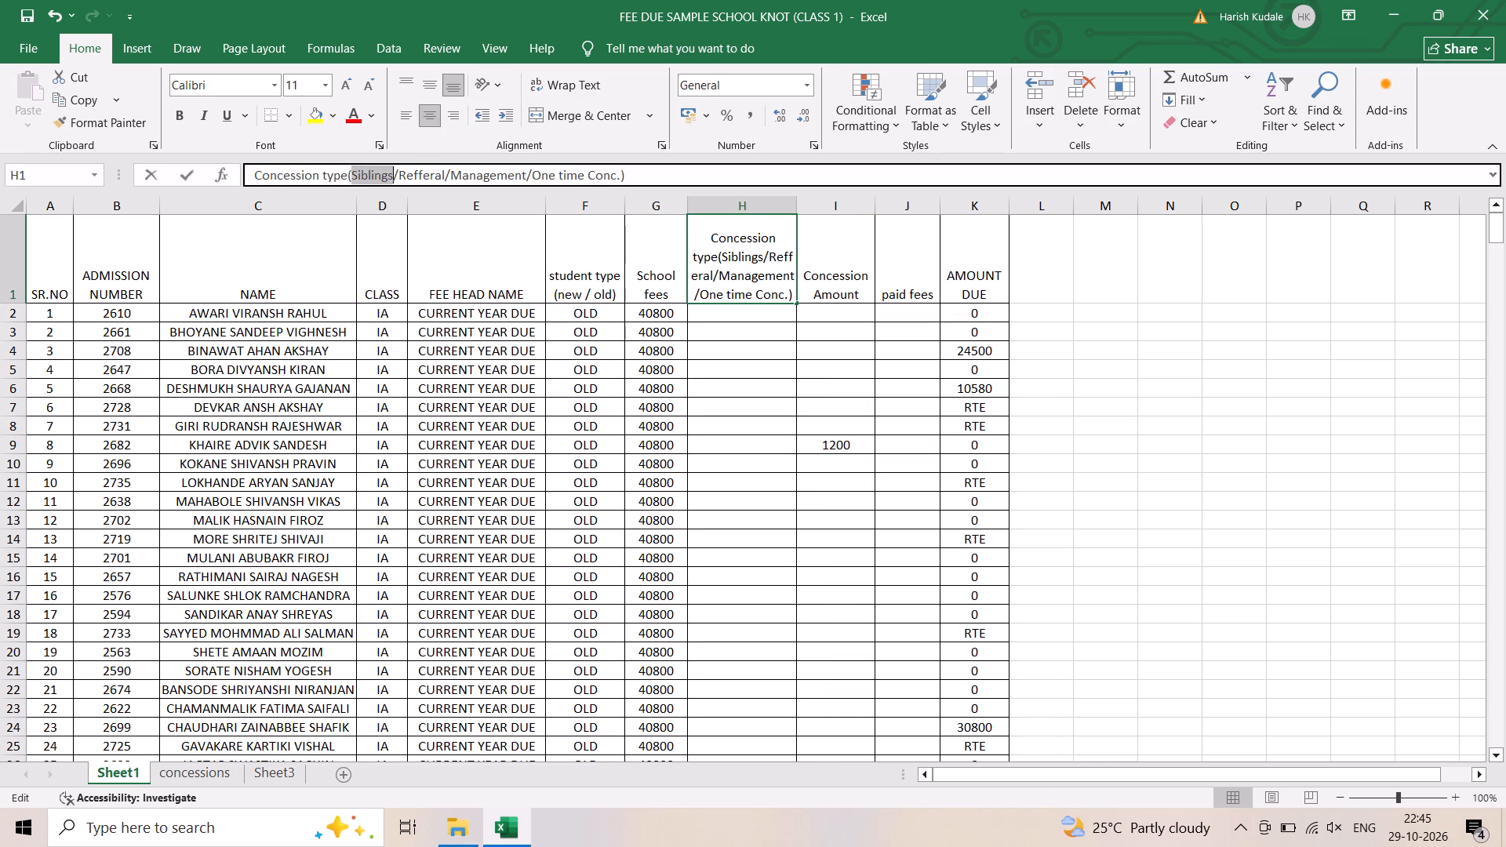
{"action": "left_click", "coordinate": [719, 449]}
{"action": "right_click", "coordinate": [719, 449]}
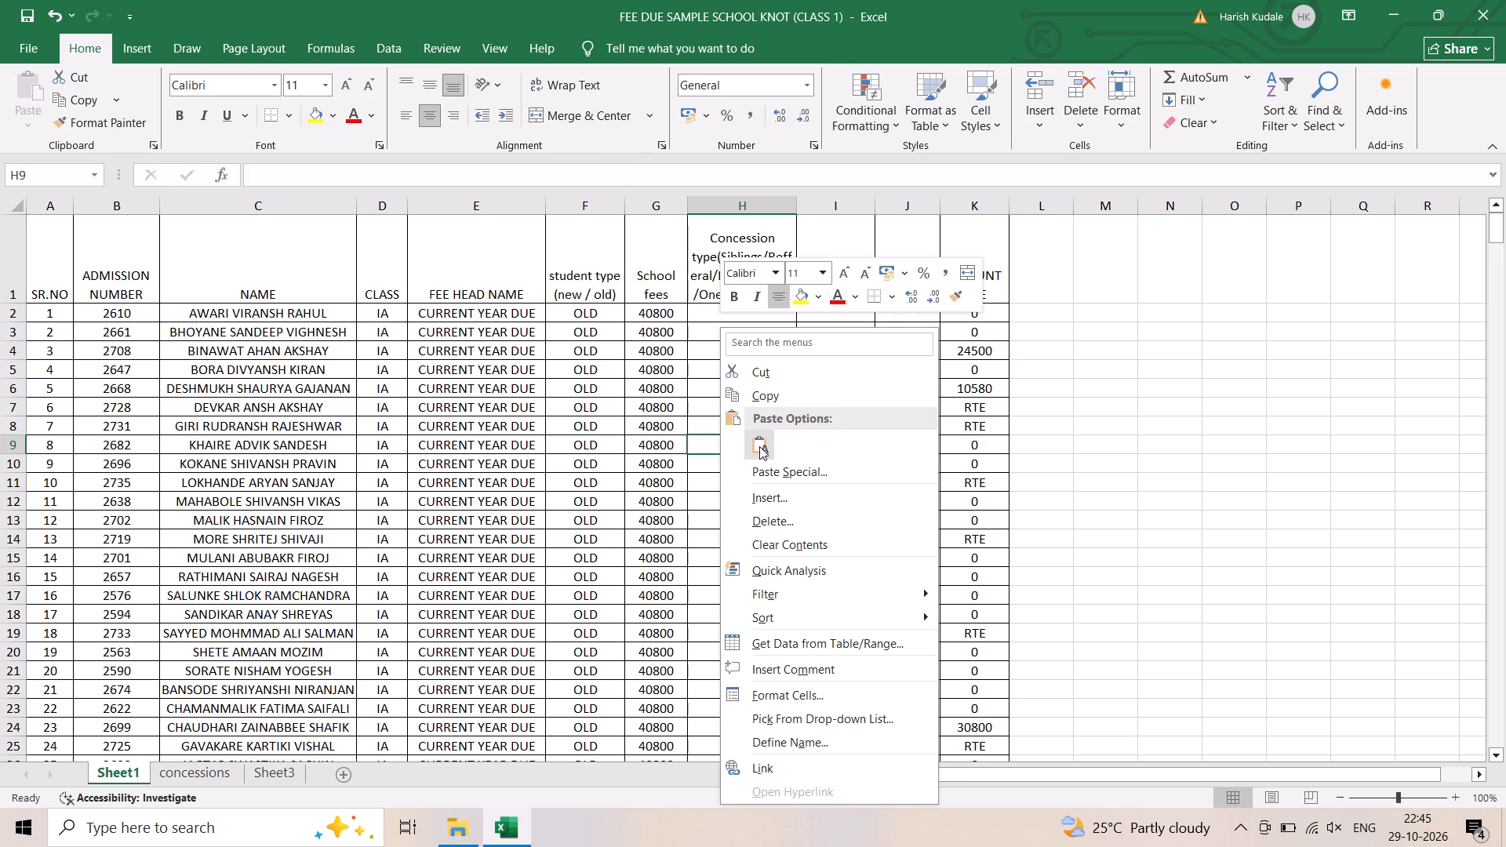
{"action": "left_click", "coordinate": [759, 446]}
Enter the formula =G9-I9 in the paid fees cell J9 to subtract the concession from the school fees.
{"action": "left_click", "coordinate": [908, 450]}
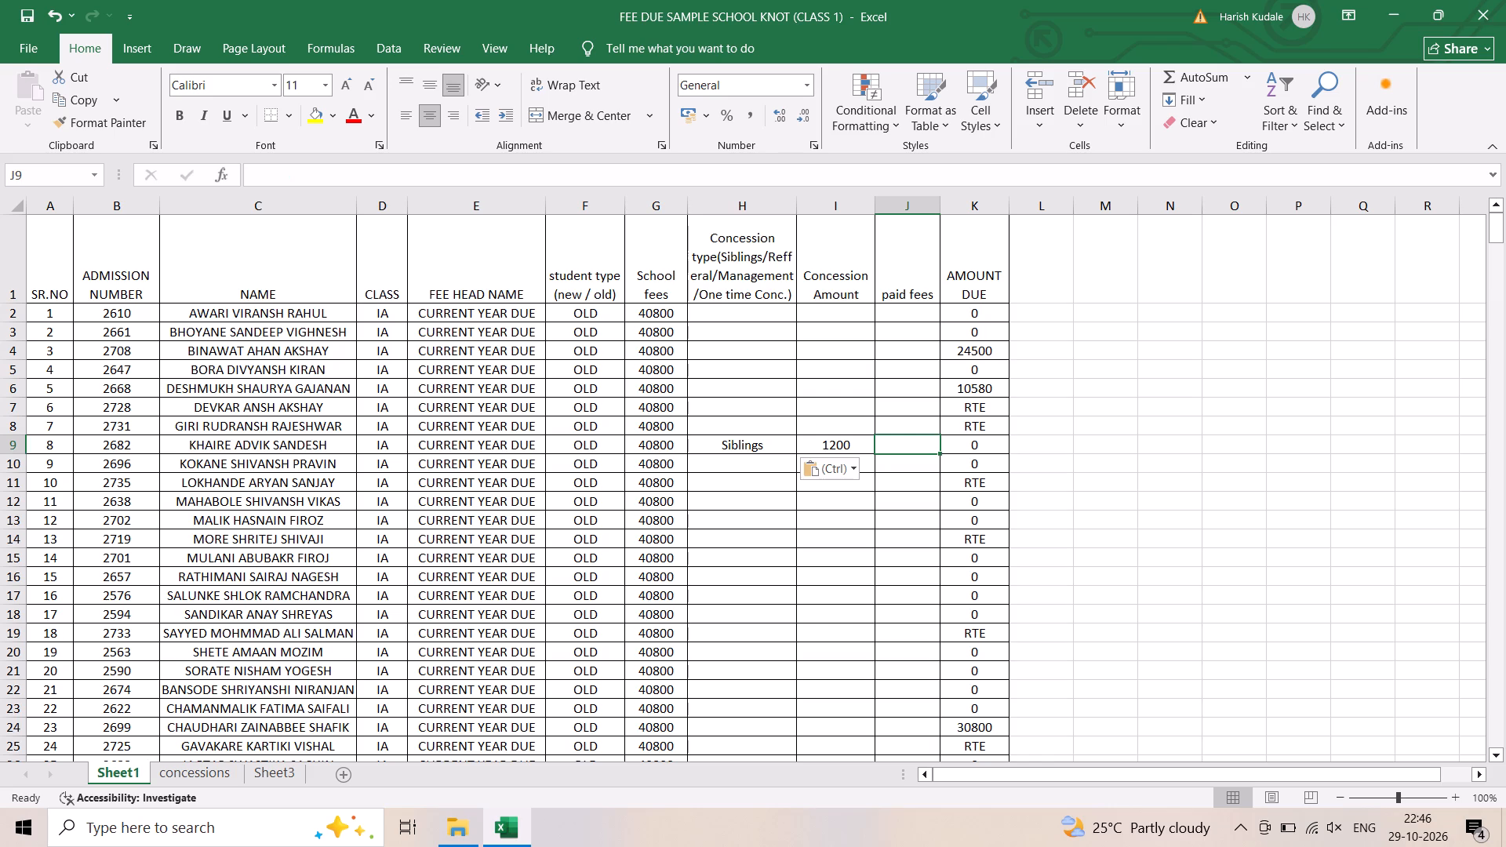
{"action": "key", "text": "equal"}
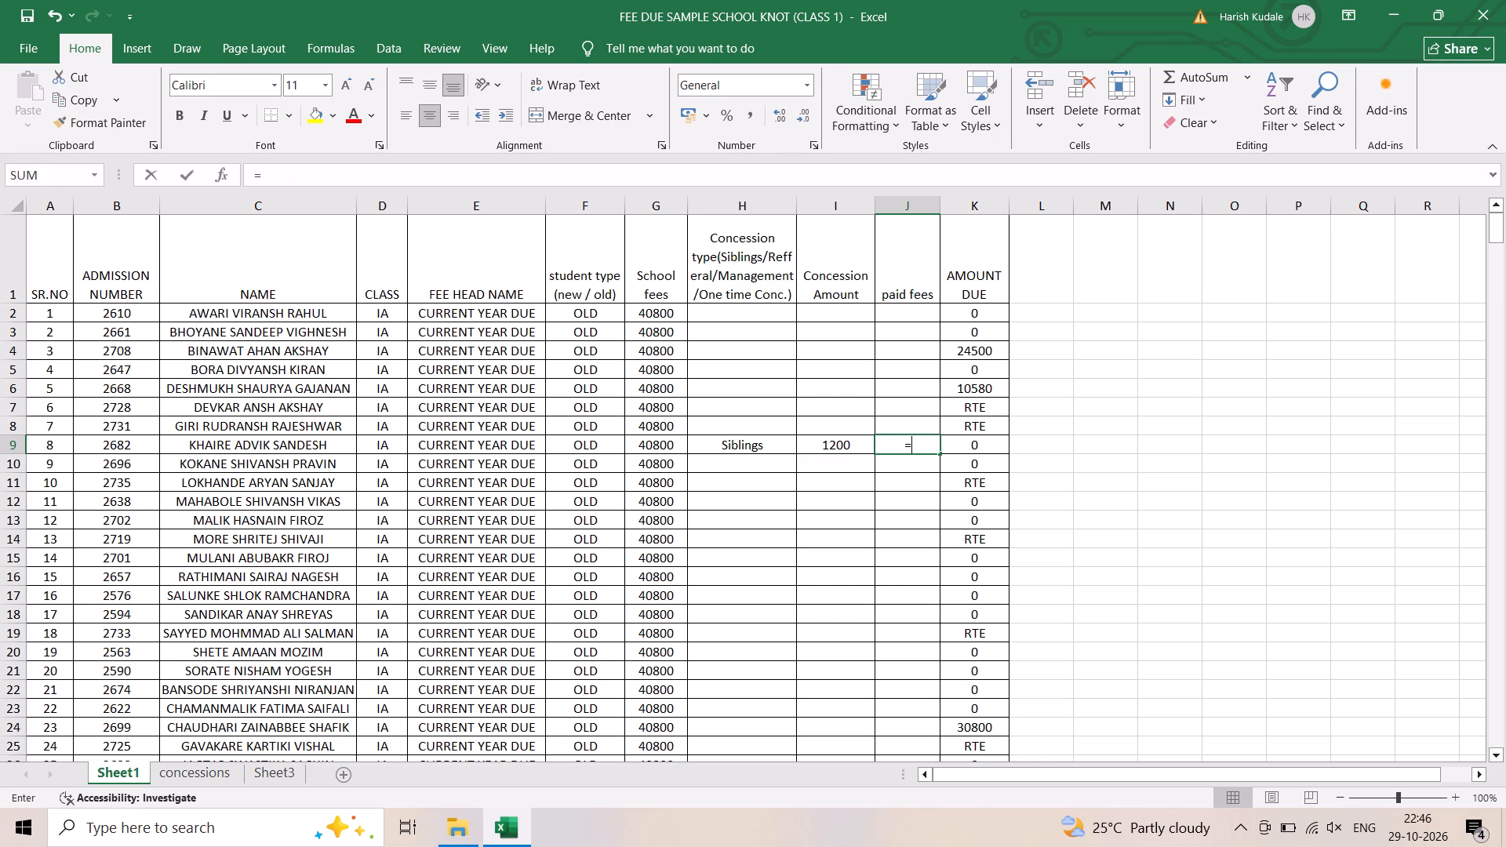
{"action": "left_click", "coordinate": [652, 445]}
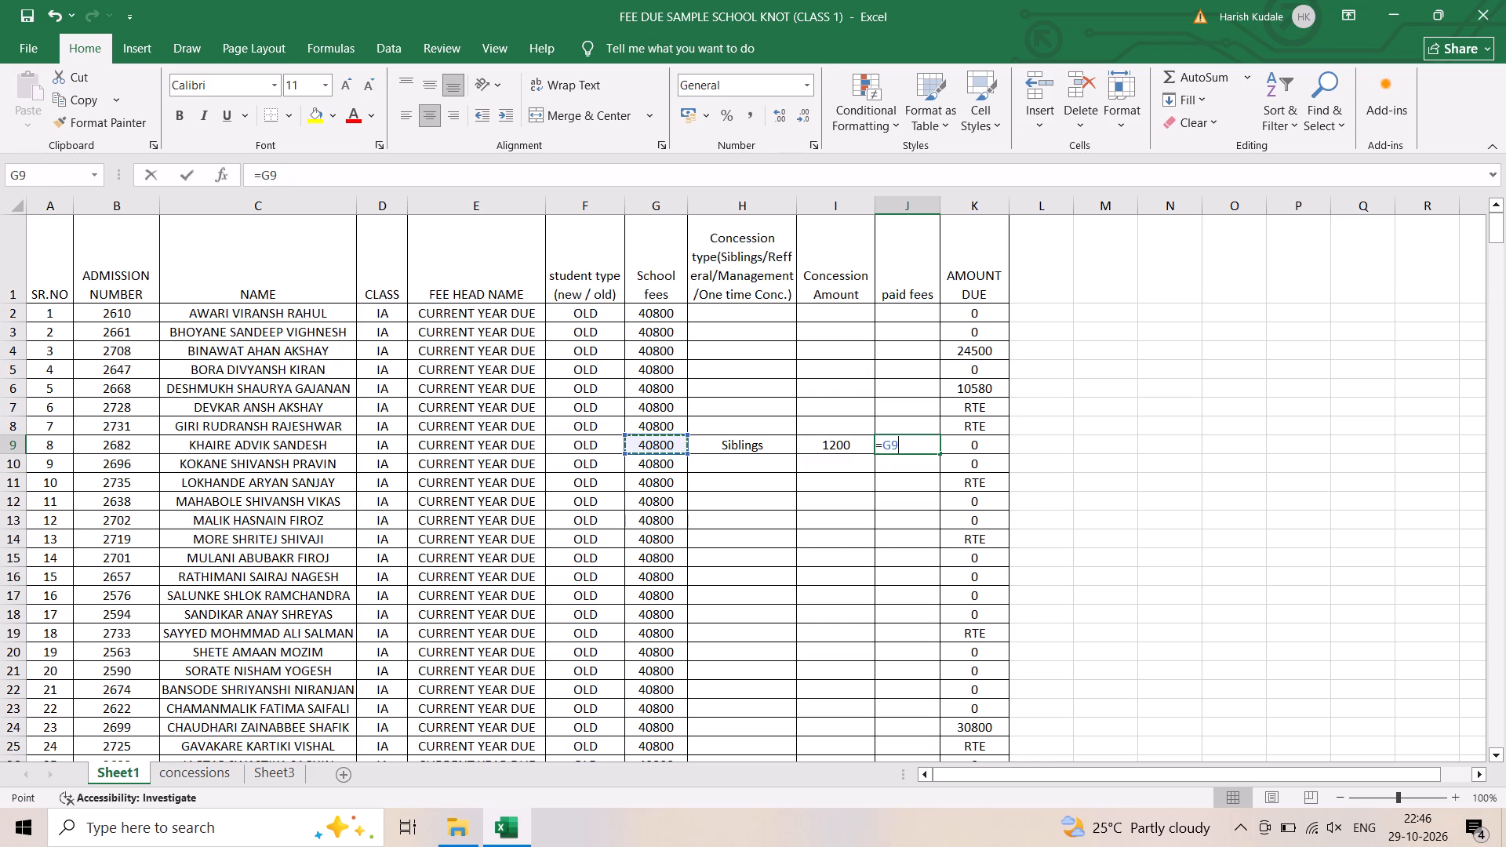
{"action": "key", "text": "minus"}
{"action": "left_click", "coordinate": [839, 445]}
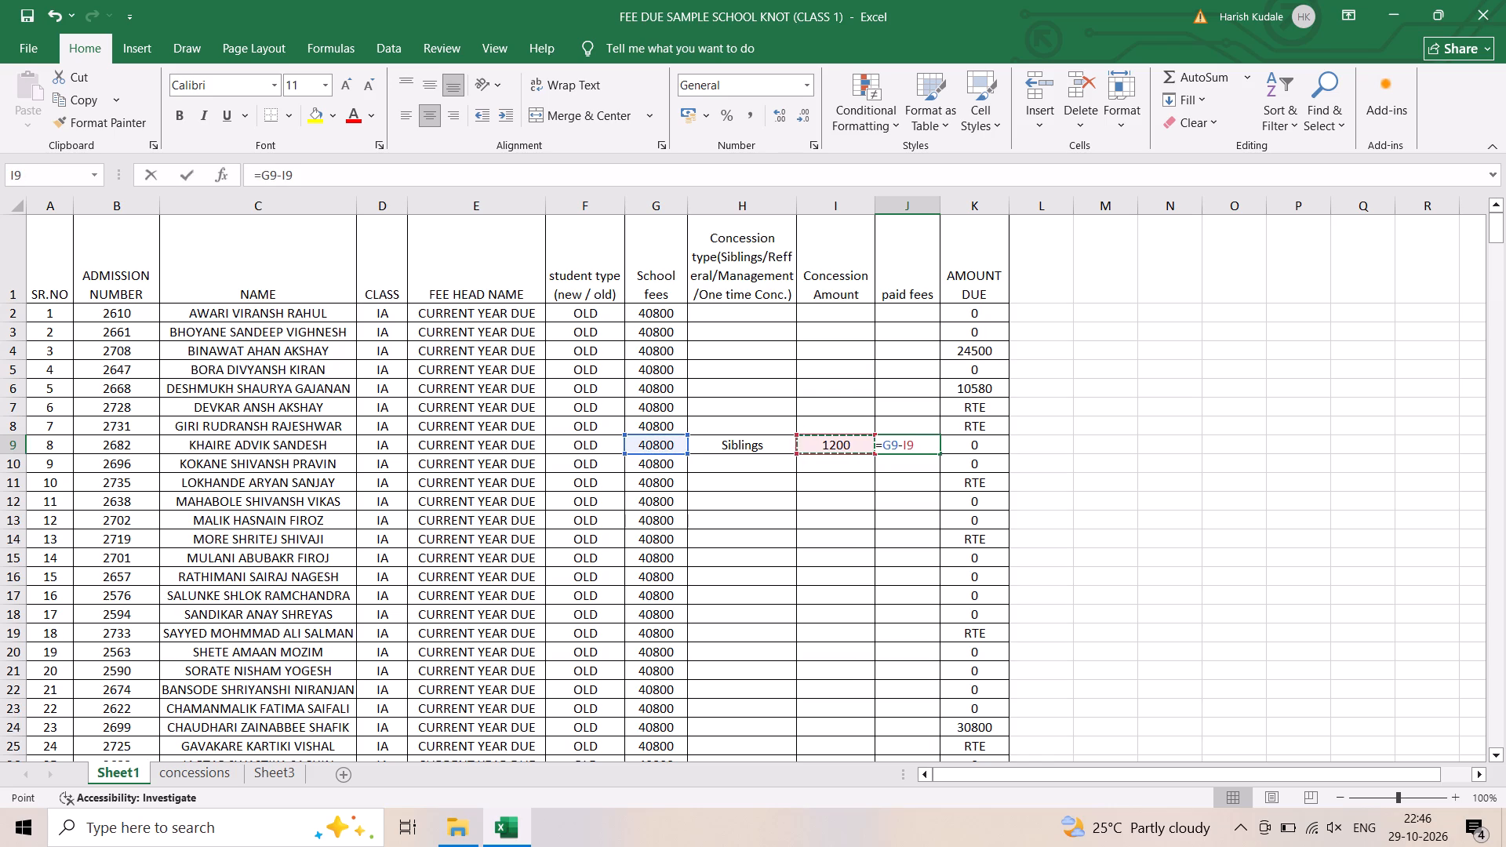
{"action": "key", "text": "Return"}
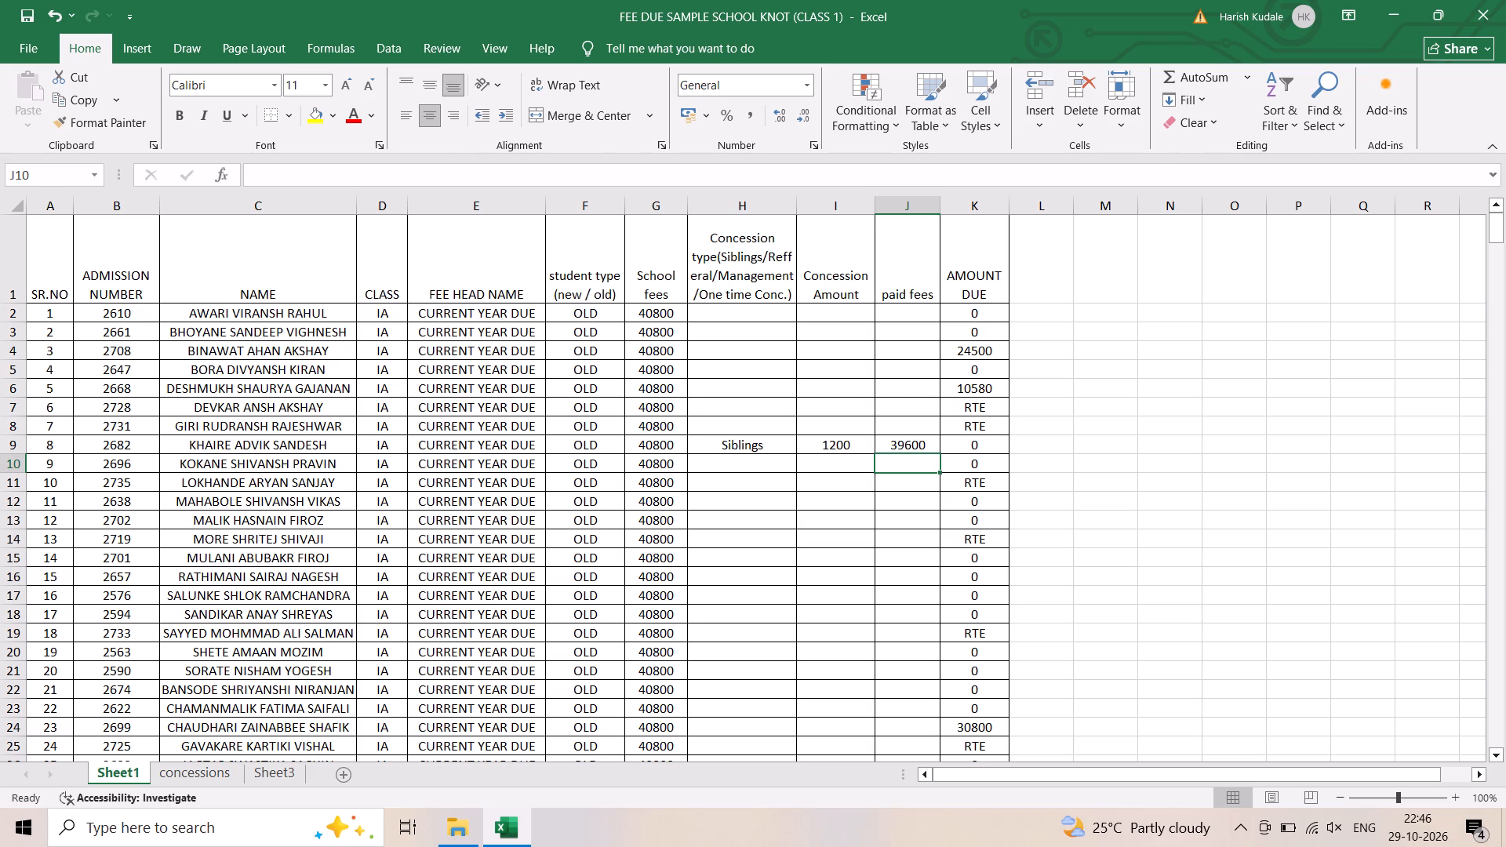
Fill in row 17 with concession type NO, student type NEW, school fees 42800, concession amount 0 and paid fees 42800.
{"action": "scroll", "coordinate": [217, 416], "scroll_direction": "down", "scroll_amount": 1}
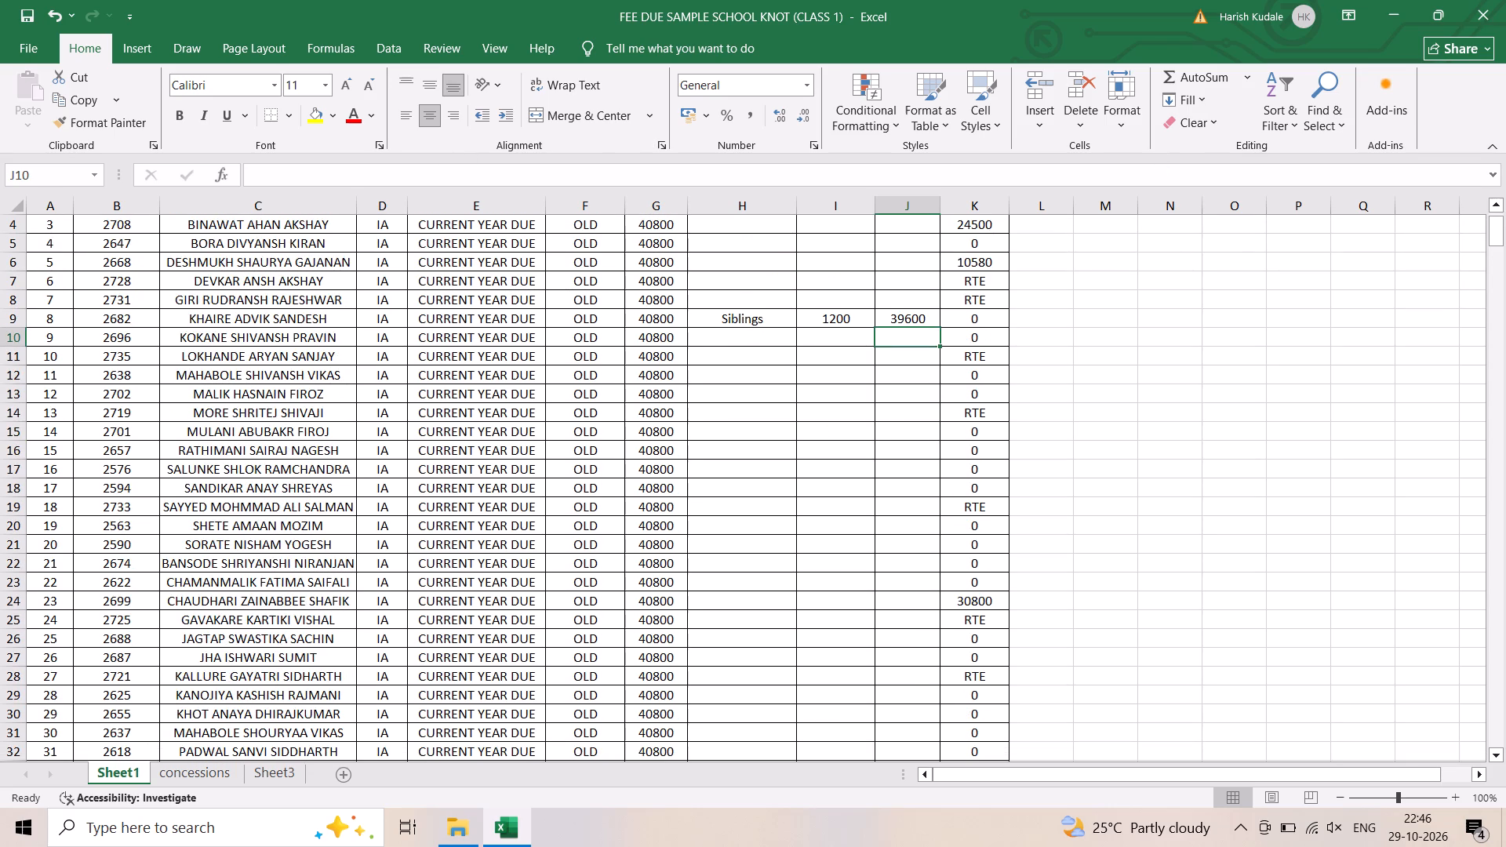
{"action": "left_click", "coordinate": [5, 468]}
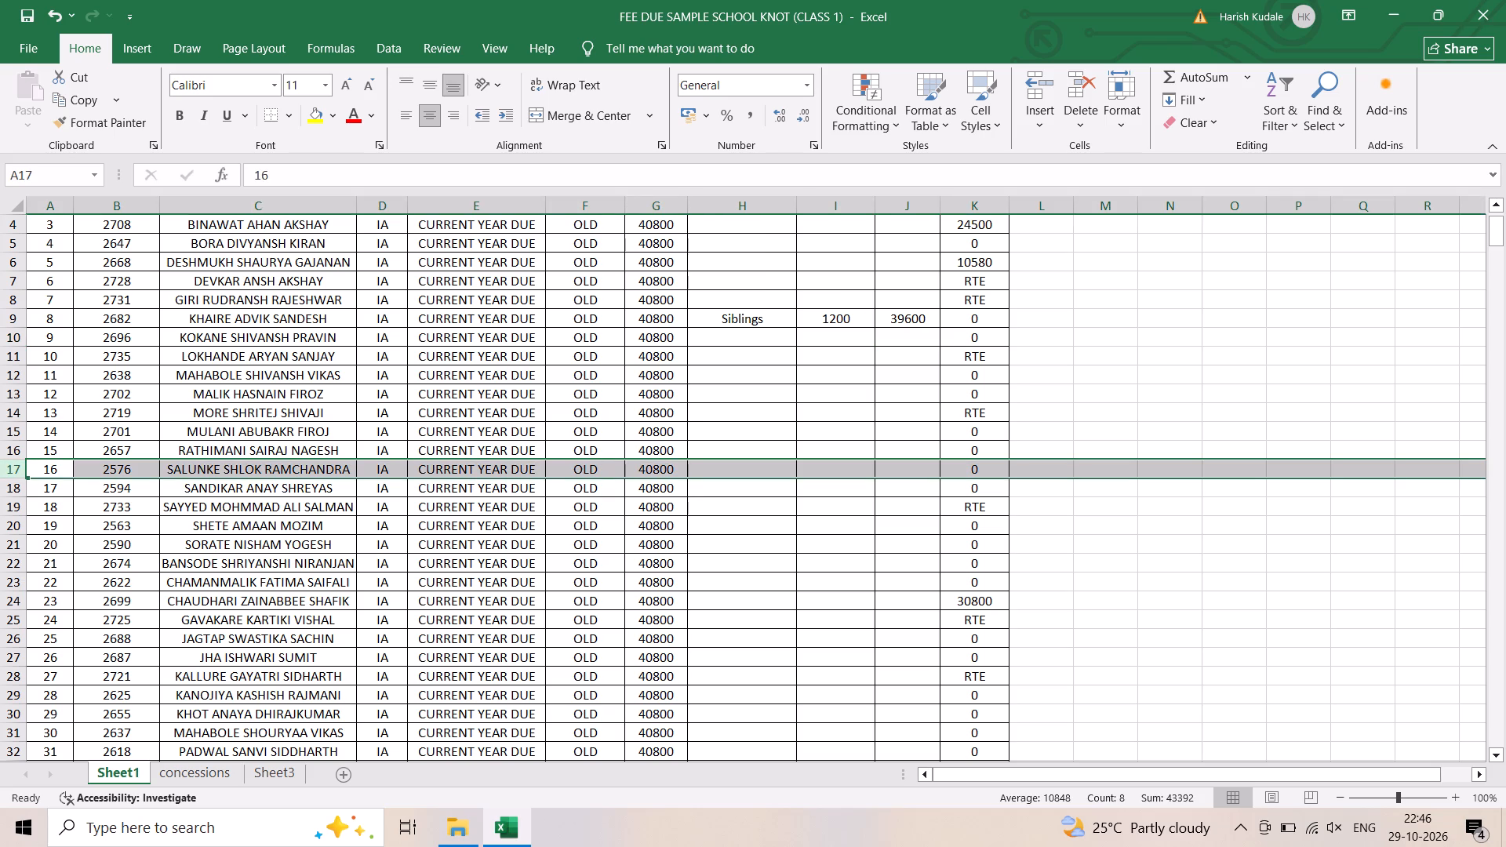
{"action": "left_click", "coordinate": [767, 472]}
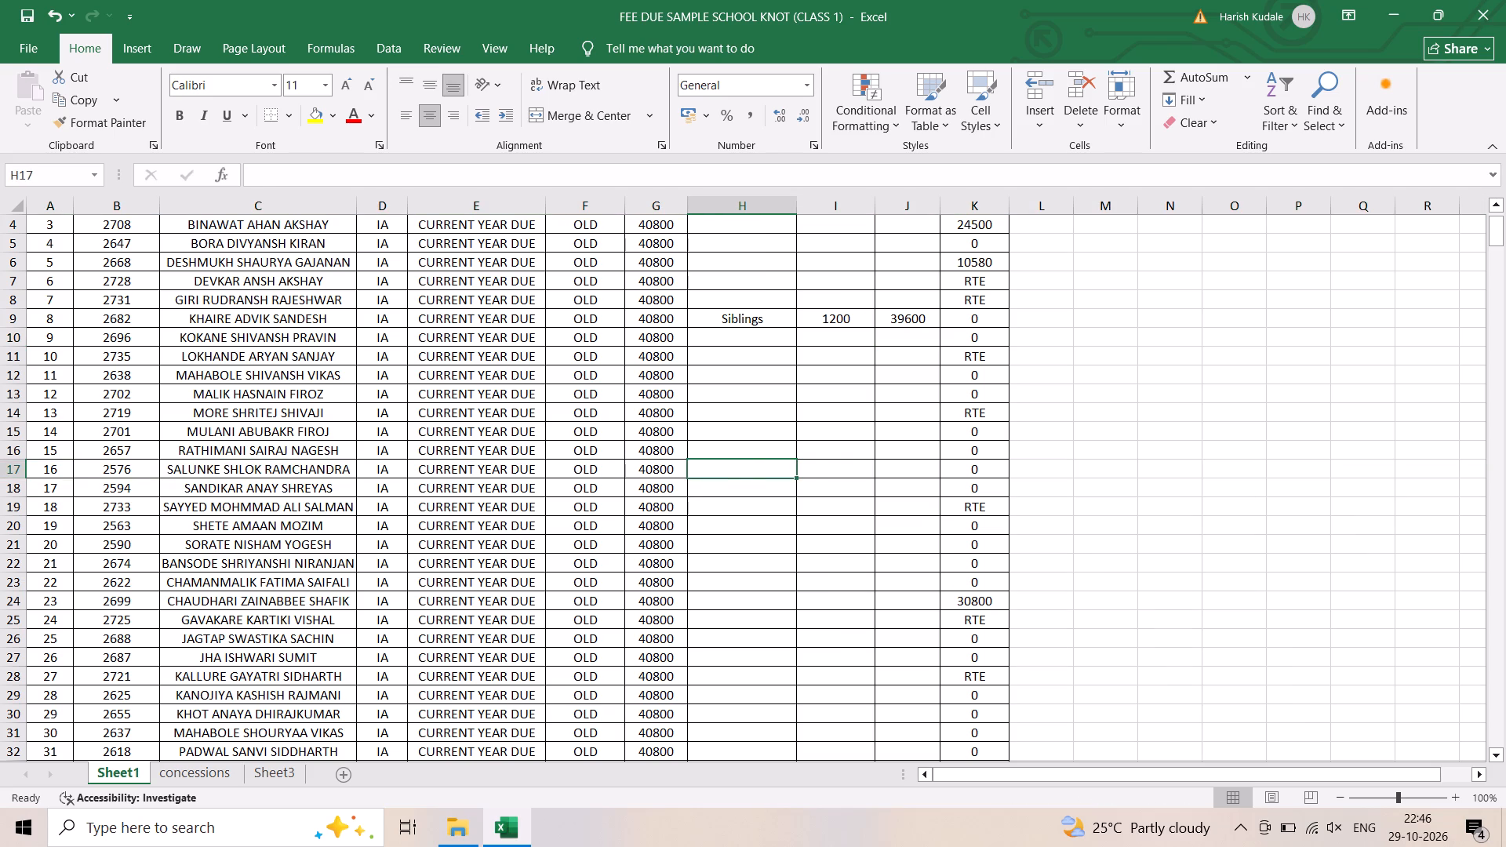
{"action": "type", "text": "NO"}
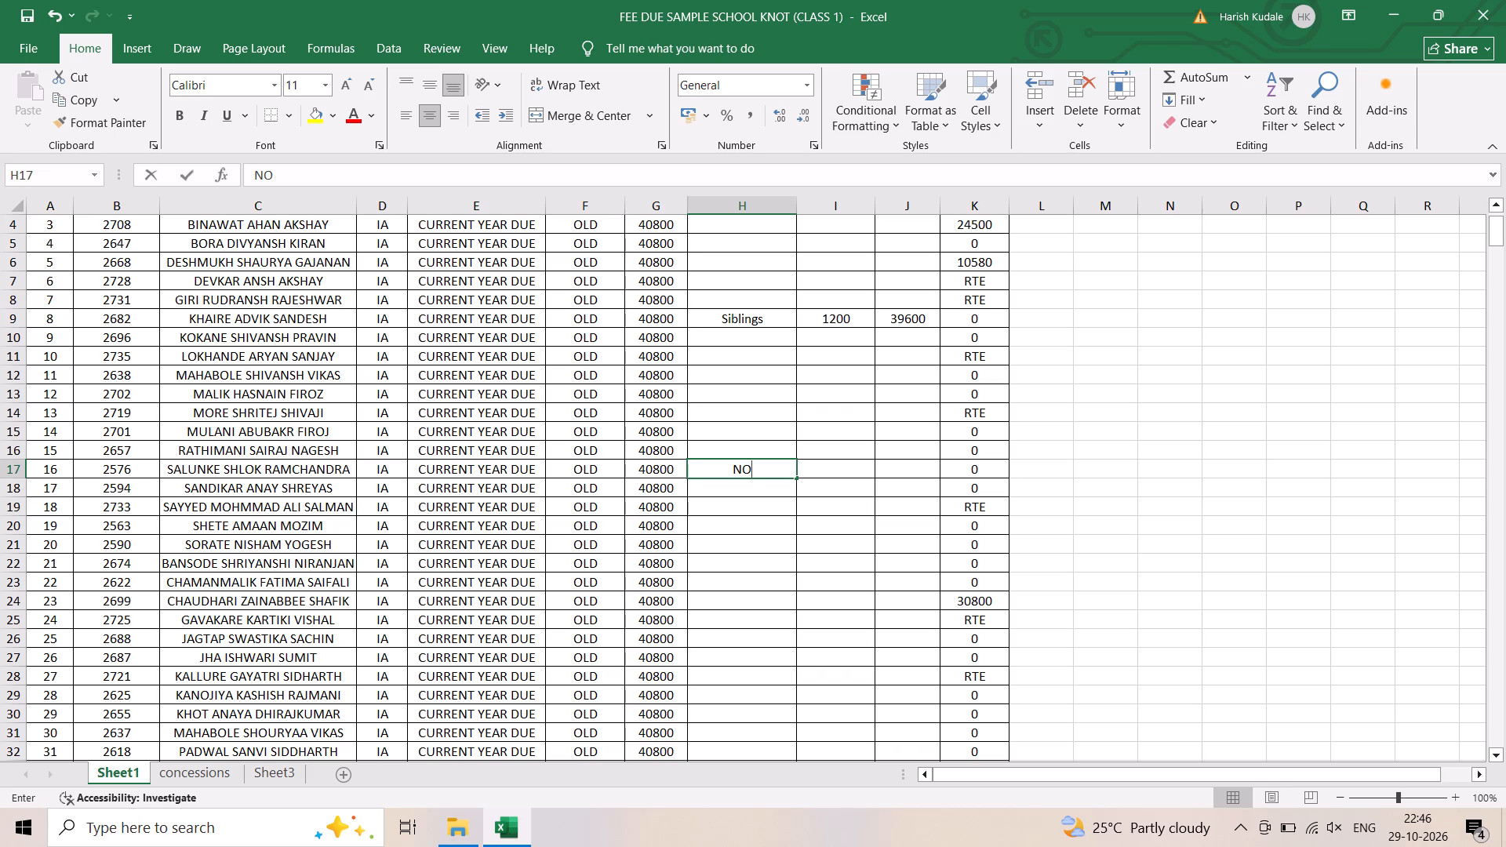
{"action": "left_click", "coordinate": [602, 472]}
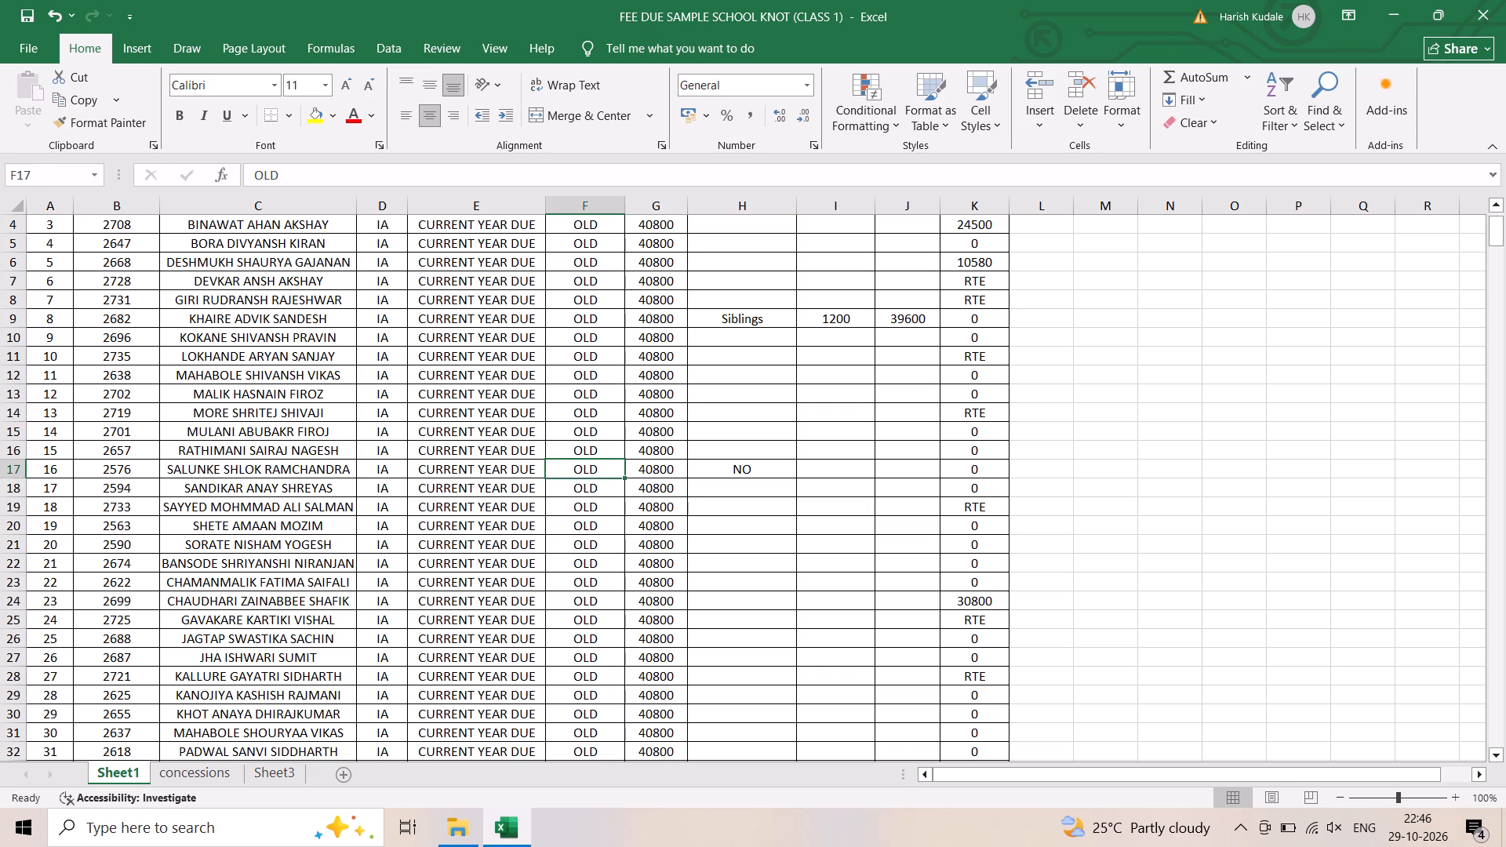
{"action": "type", "text": "NEW"}
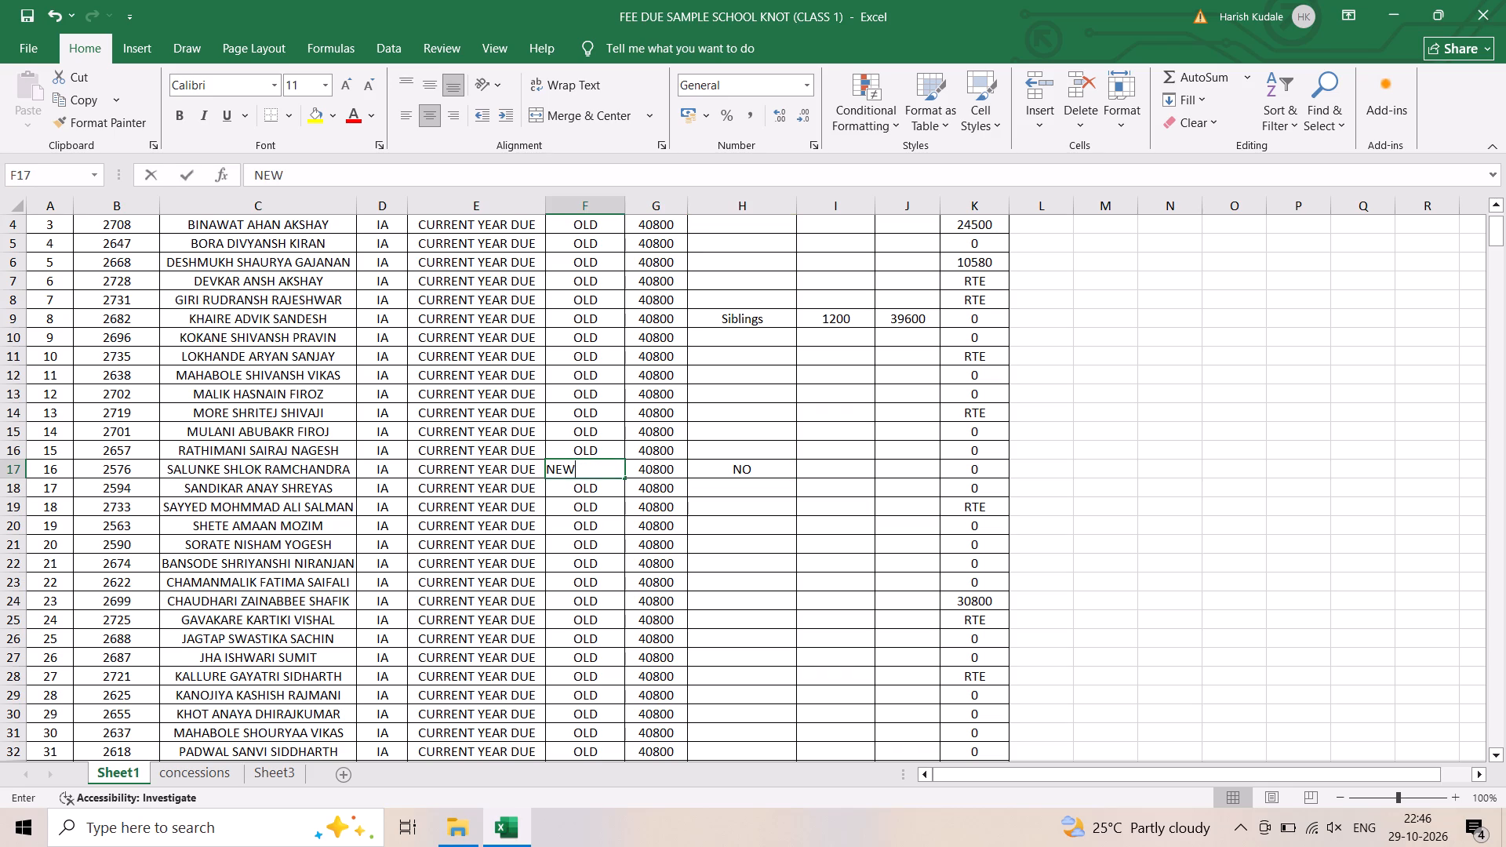
{"action": "left_click", "coordinate": [660, 465]}
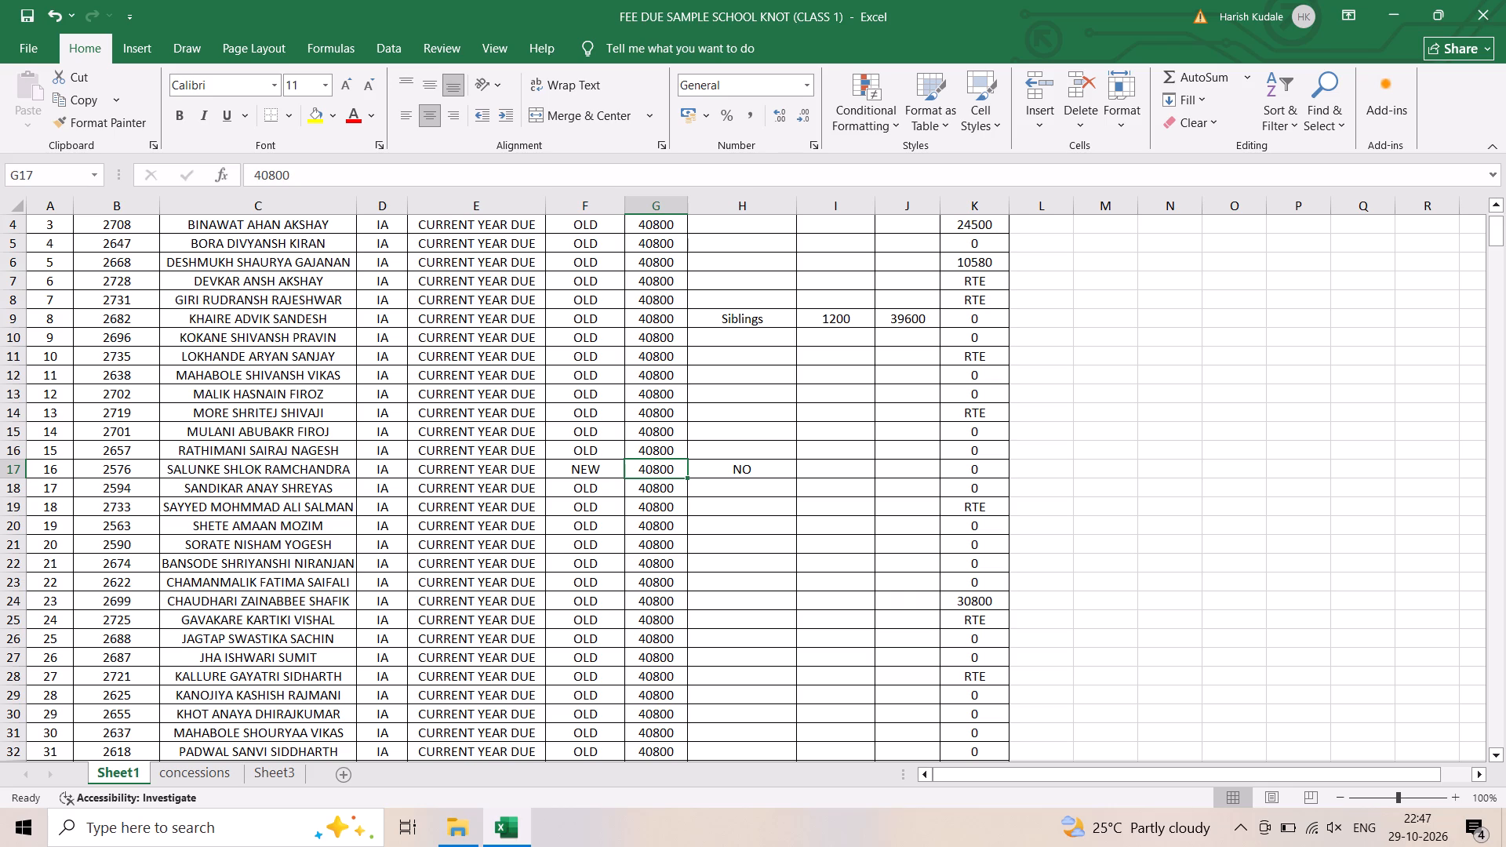
{"action": "type", "text": "42800"}
{"action": "left_click", "coordinate": [838, 471]}
{"action": "key", "text": "0"}
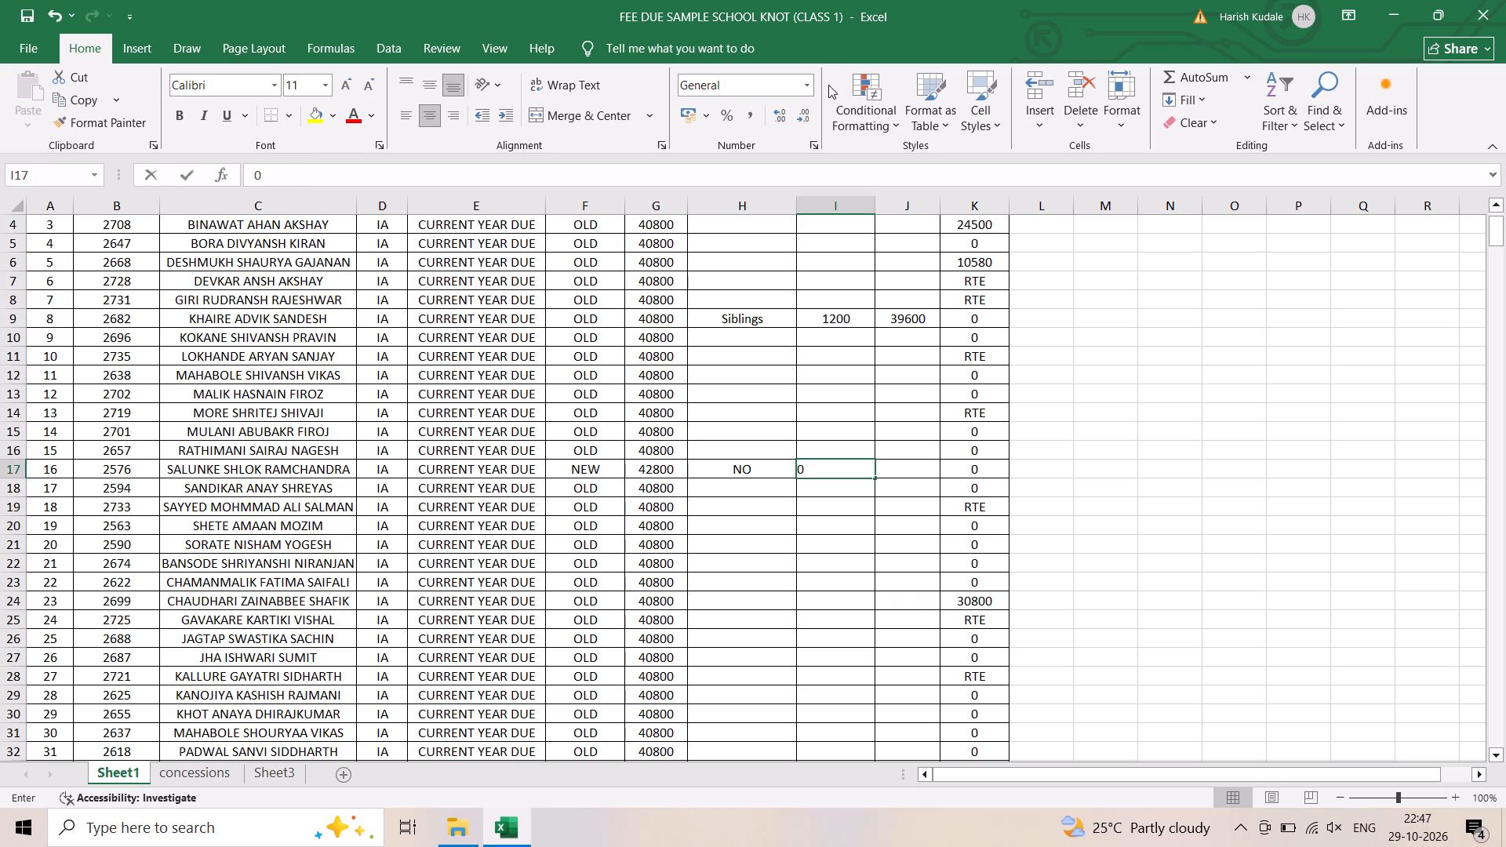
{"action": "left_click", "coordinate": [903, 475]}
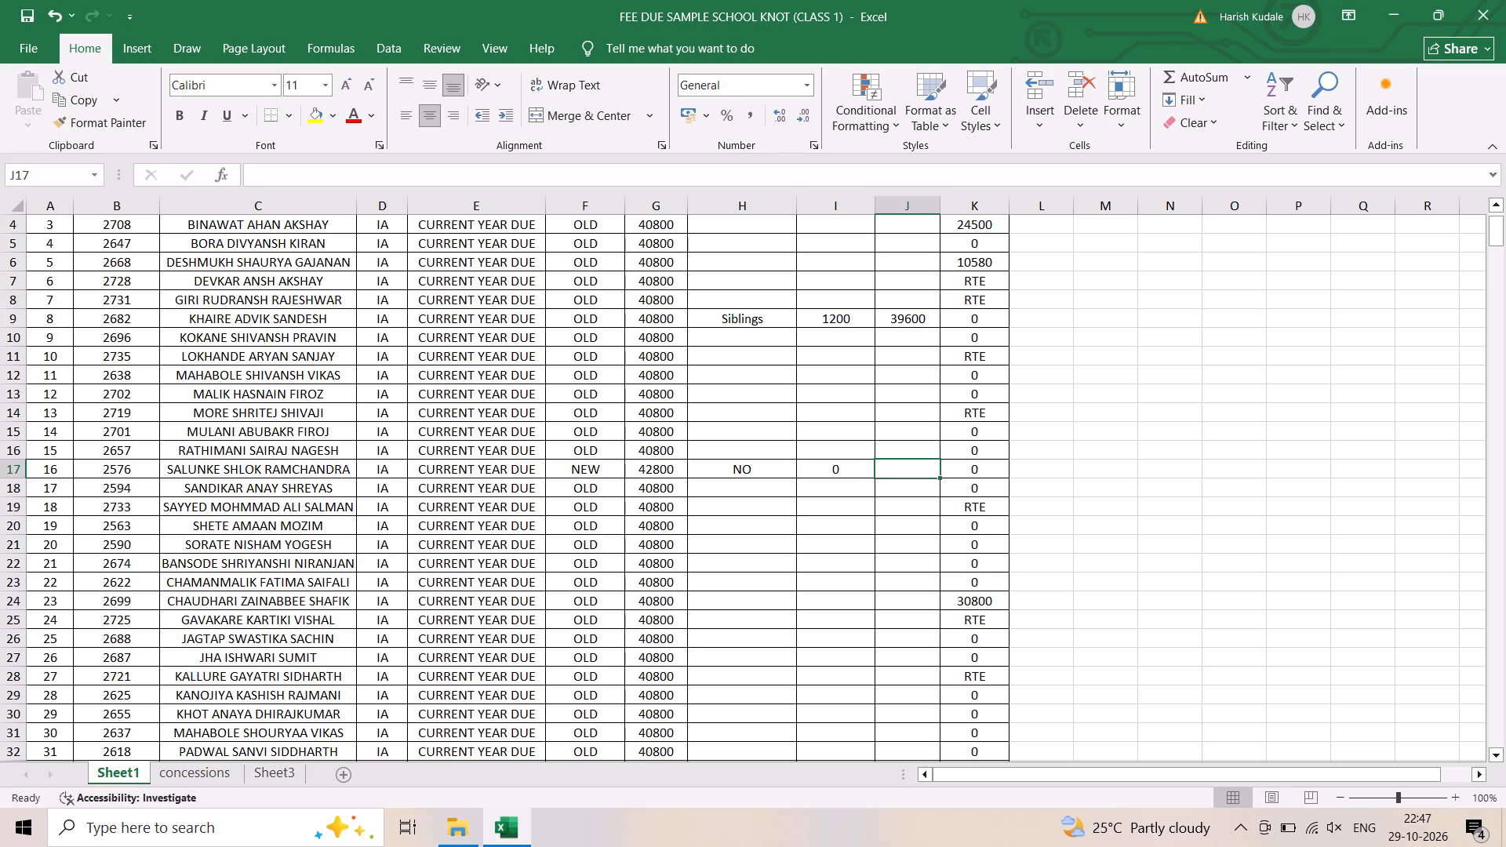
{"action": "type", "text": "42800"}
Copy the RTE entries from the AMOUNT DUE cells K7:K8 into the student type cells F7:F8.
{"action": "scroll", "coordinate": [385, 450], "scroll_direction": "up", "scroll_amount": 1}
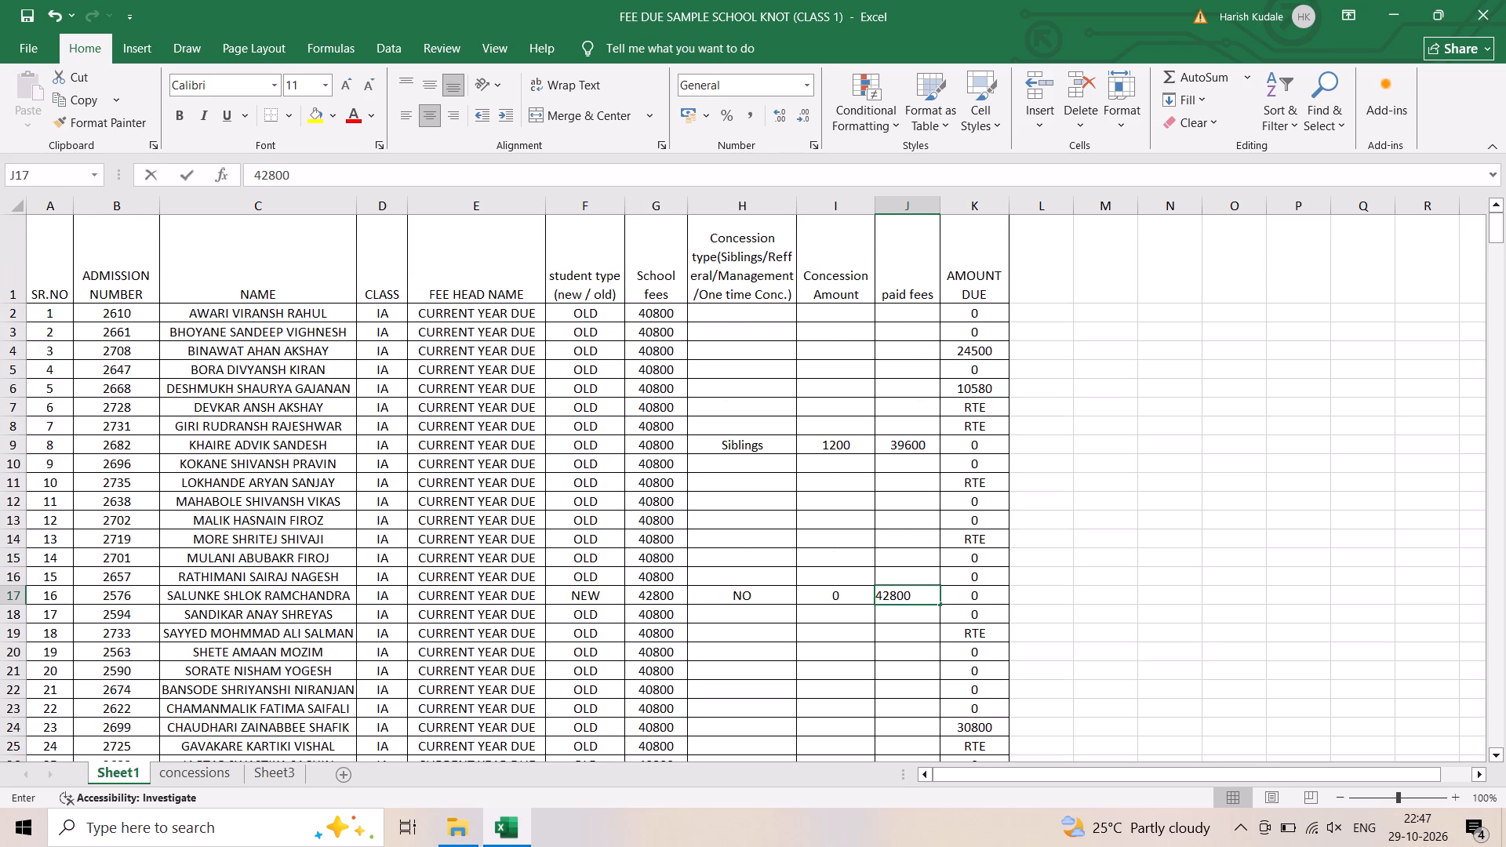
{"action": "left_click_drag", "start_coordinate": [977, 405], "coordinate": [984, 421]}
{"action": "right_click", "coordinate": [984, 421]}
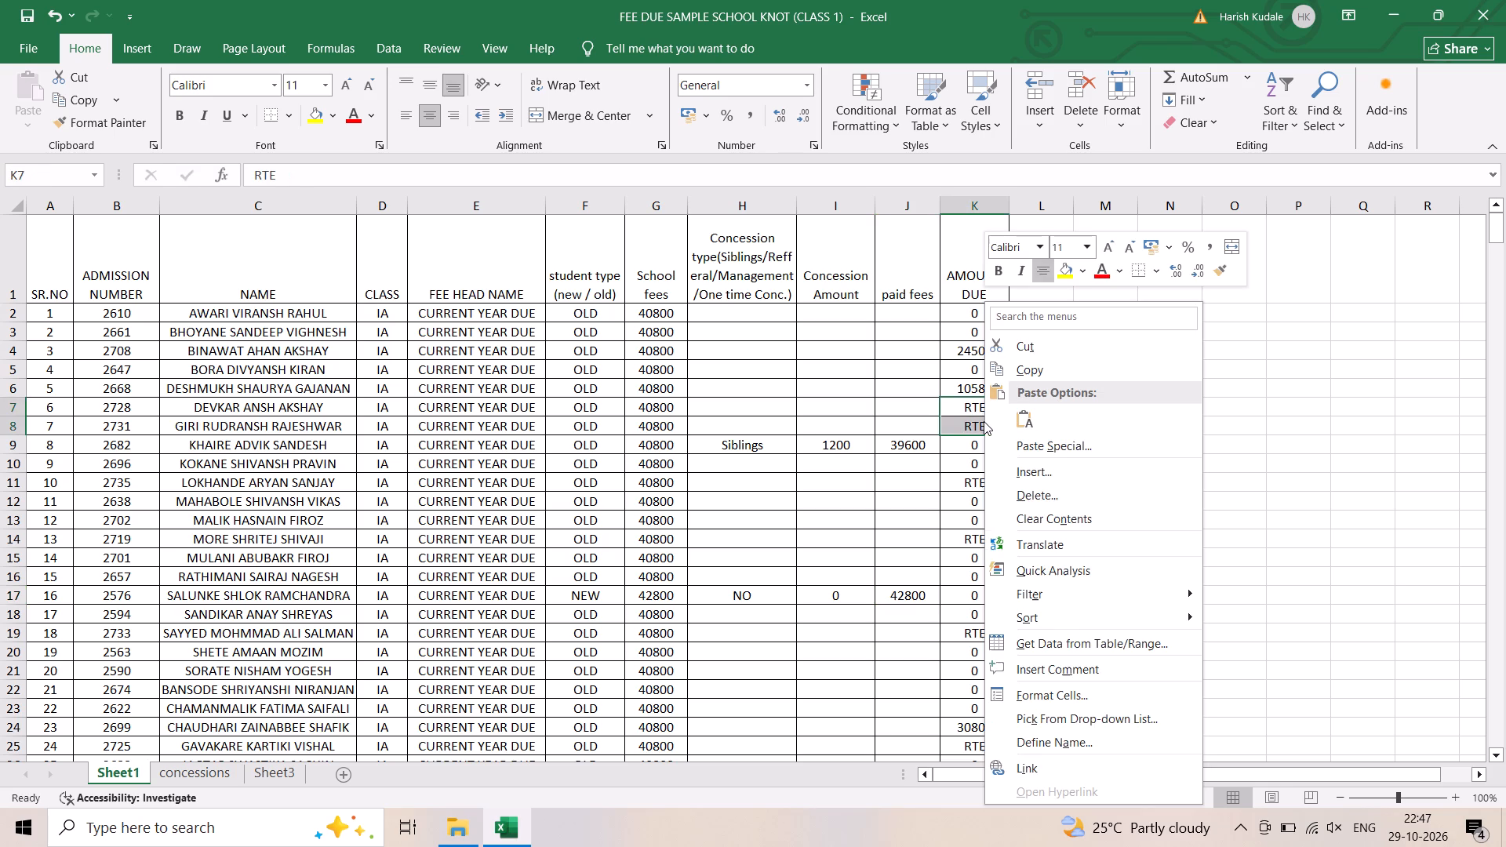
{"action": "left_click", "coordinate": [1028, 369]}
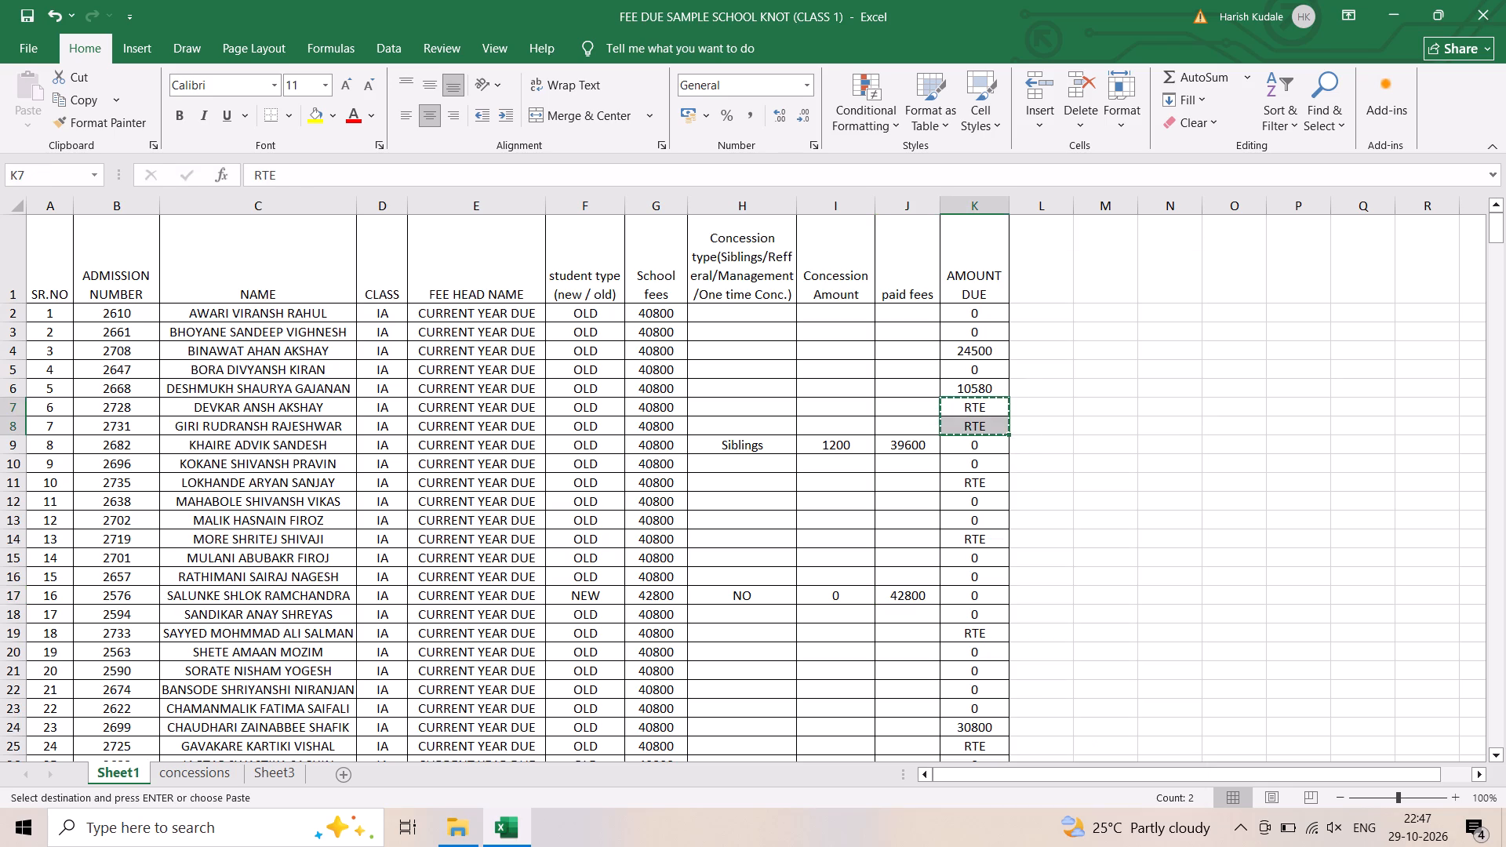
{"action": "left_click_drag", "start_coordinate": [599, 409], "coordinate": [599, 427]}
{"action": "right_click", "coordinate": [599, 427]}
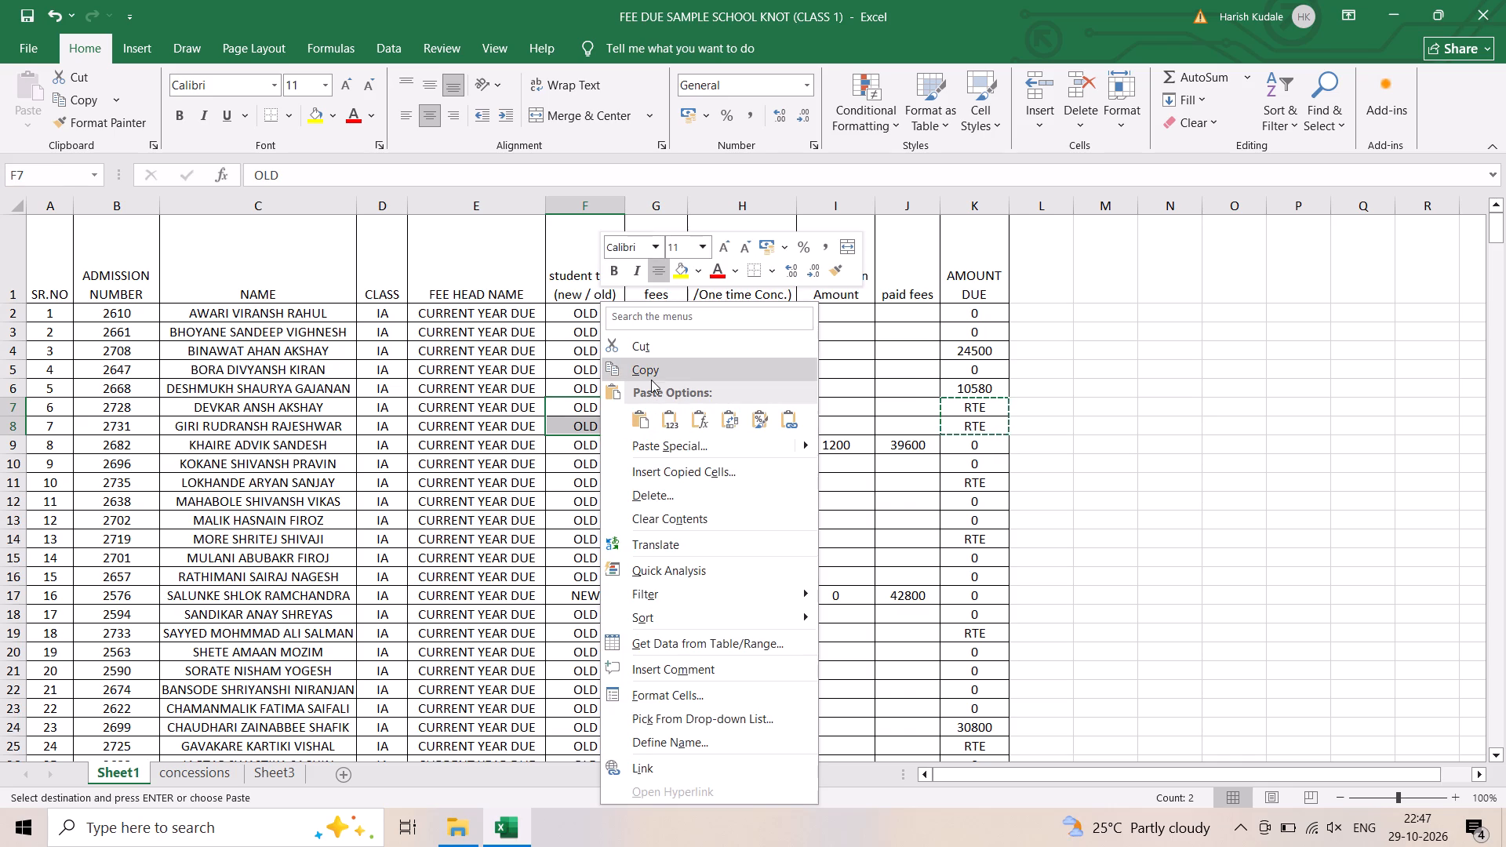
{"action": "left_click", "coordinate": [641, 415]}
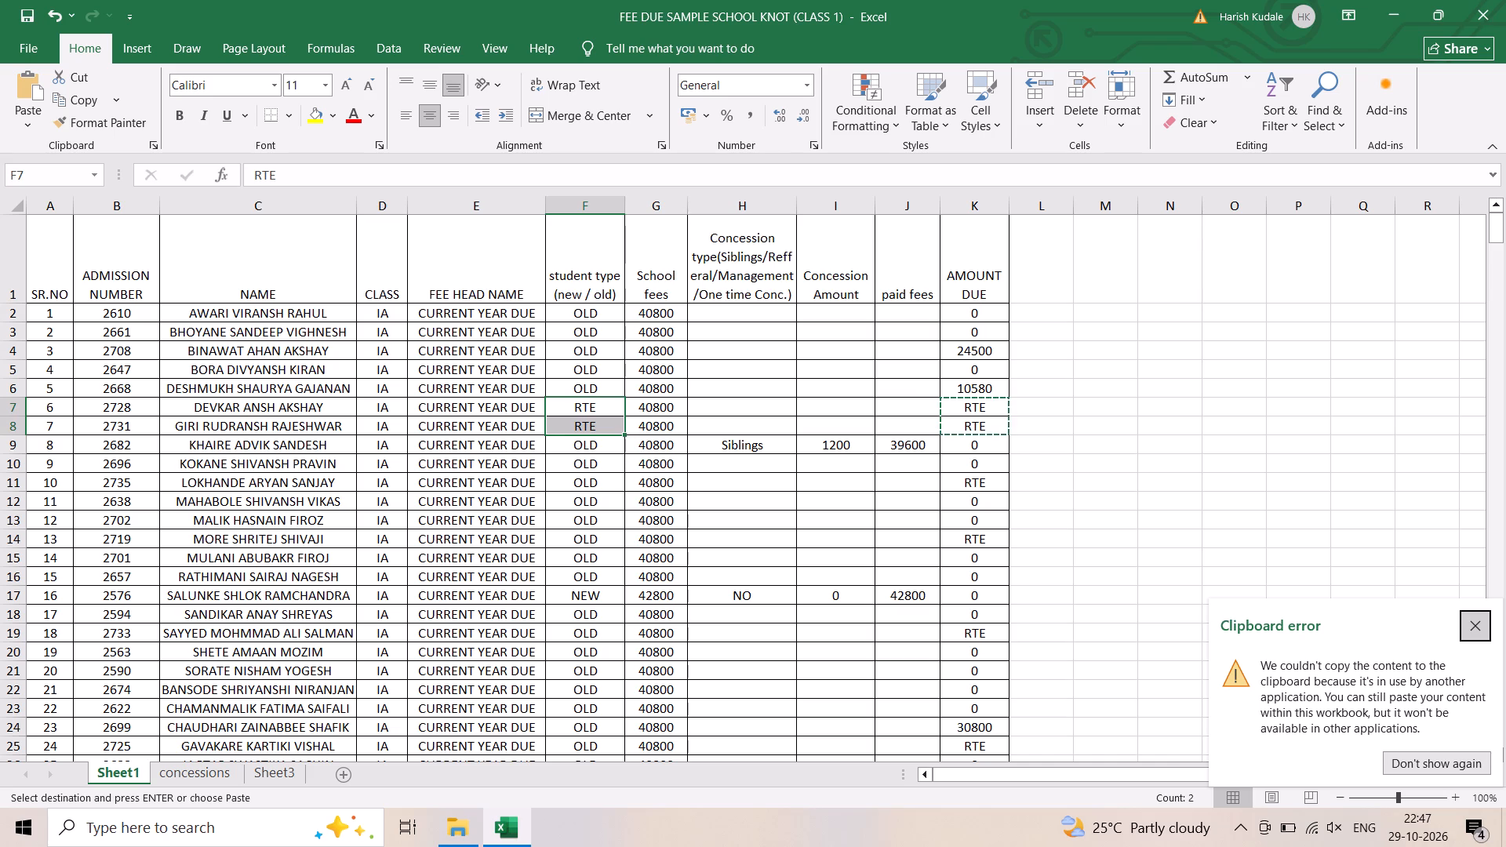
Enter 5000 as the Concession Amount in I12 for the student in row 12.
{"action": "left_click", "coordinate": [13, 503]}
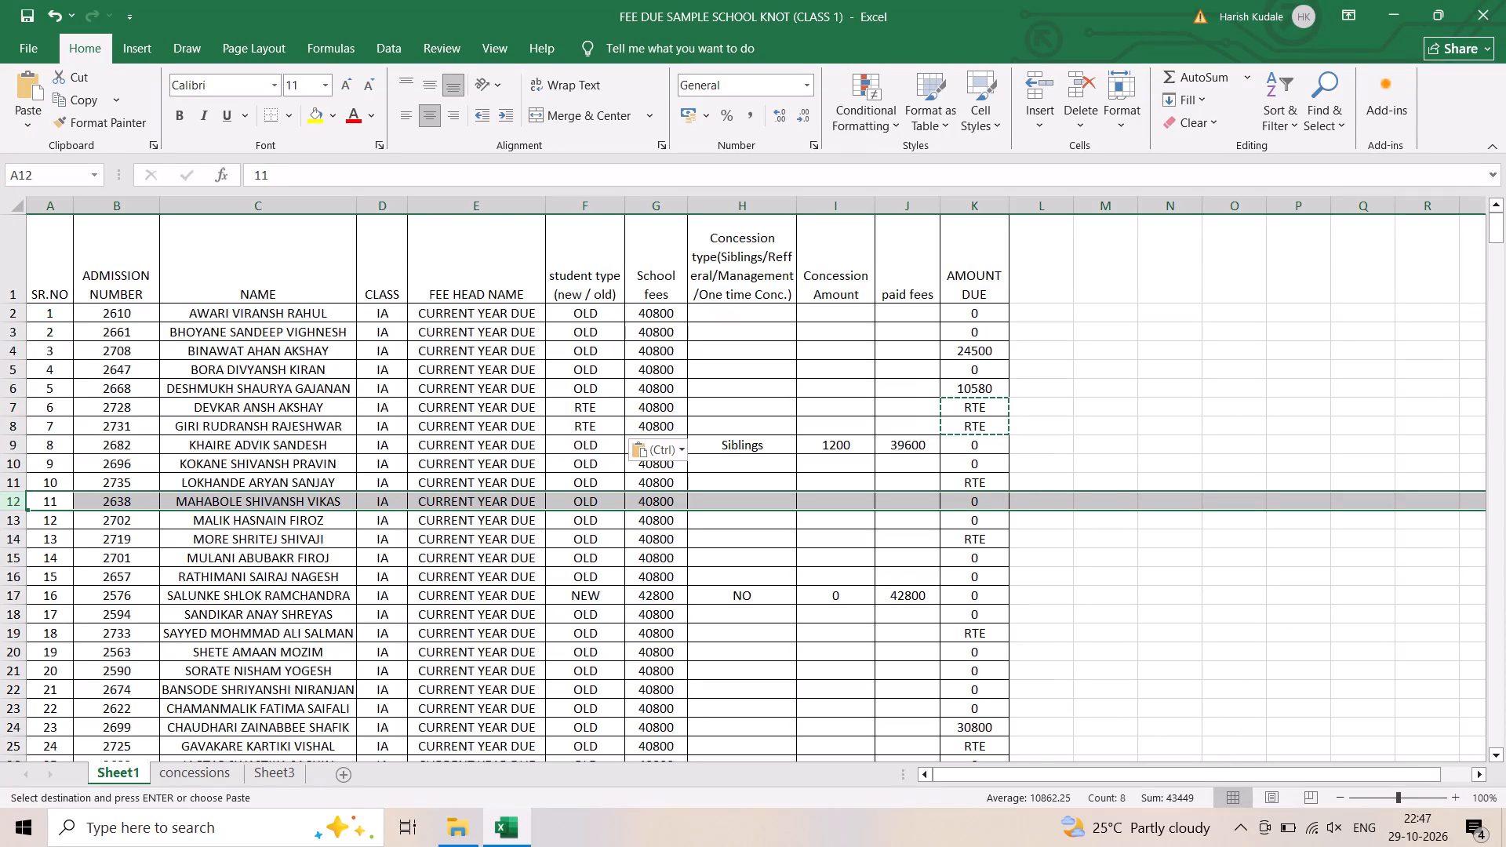
{"action": "left_click", "coordinate": [856, 501]}
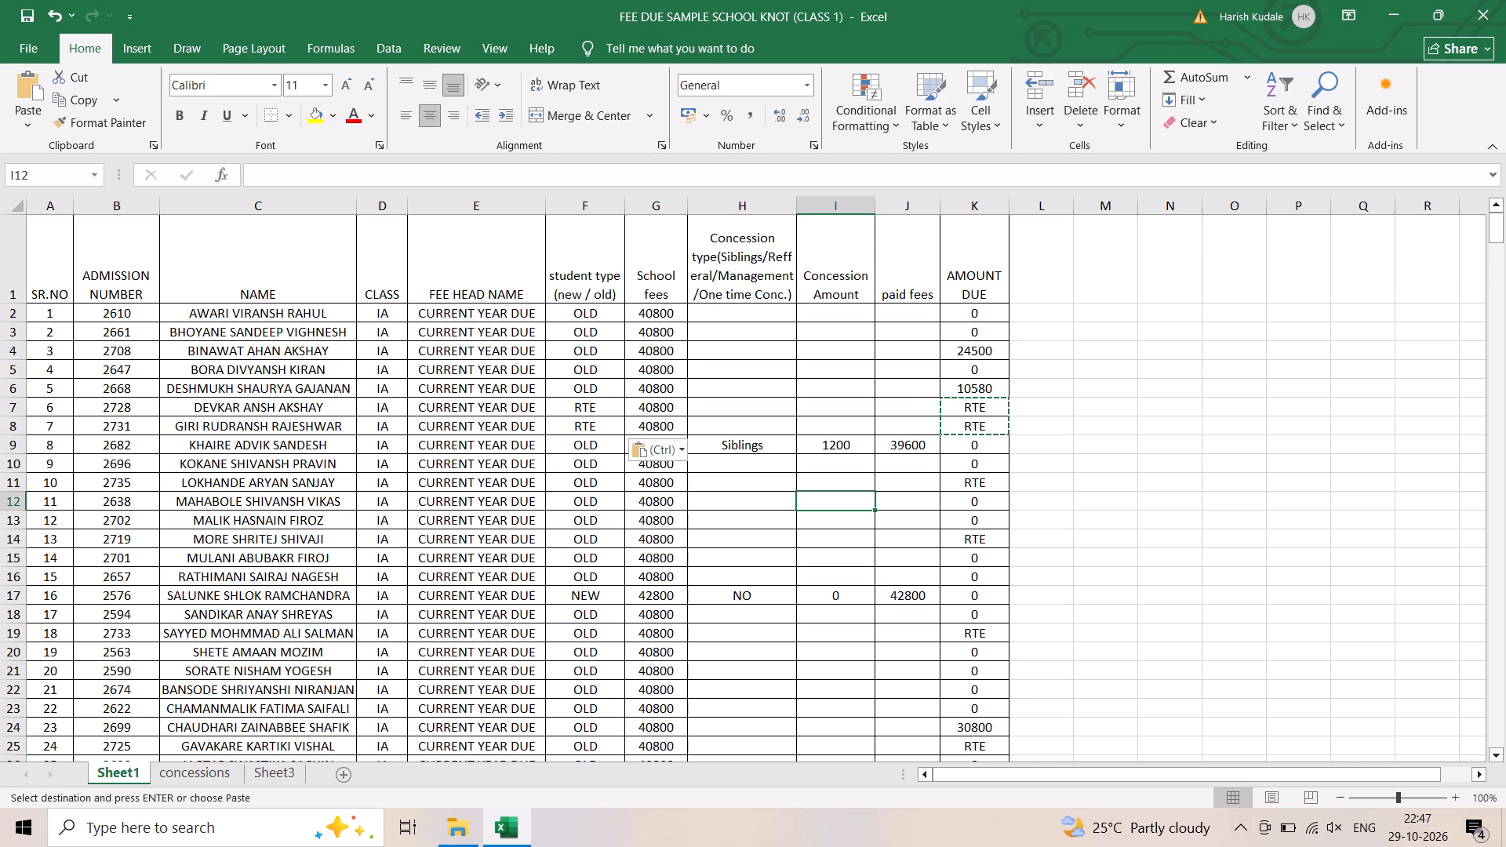
{"action": "type", "text": "5000"}
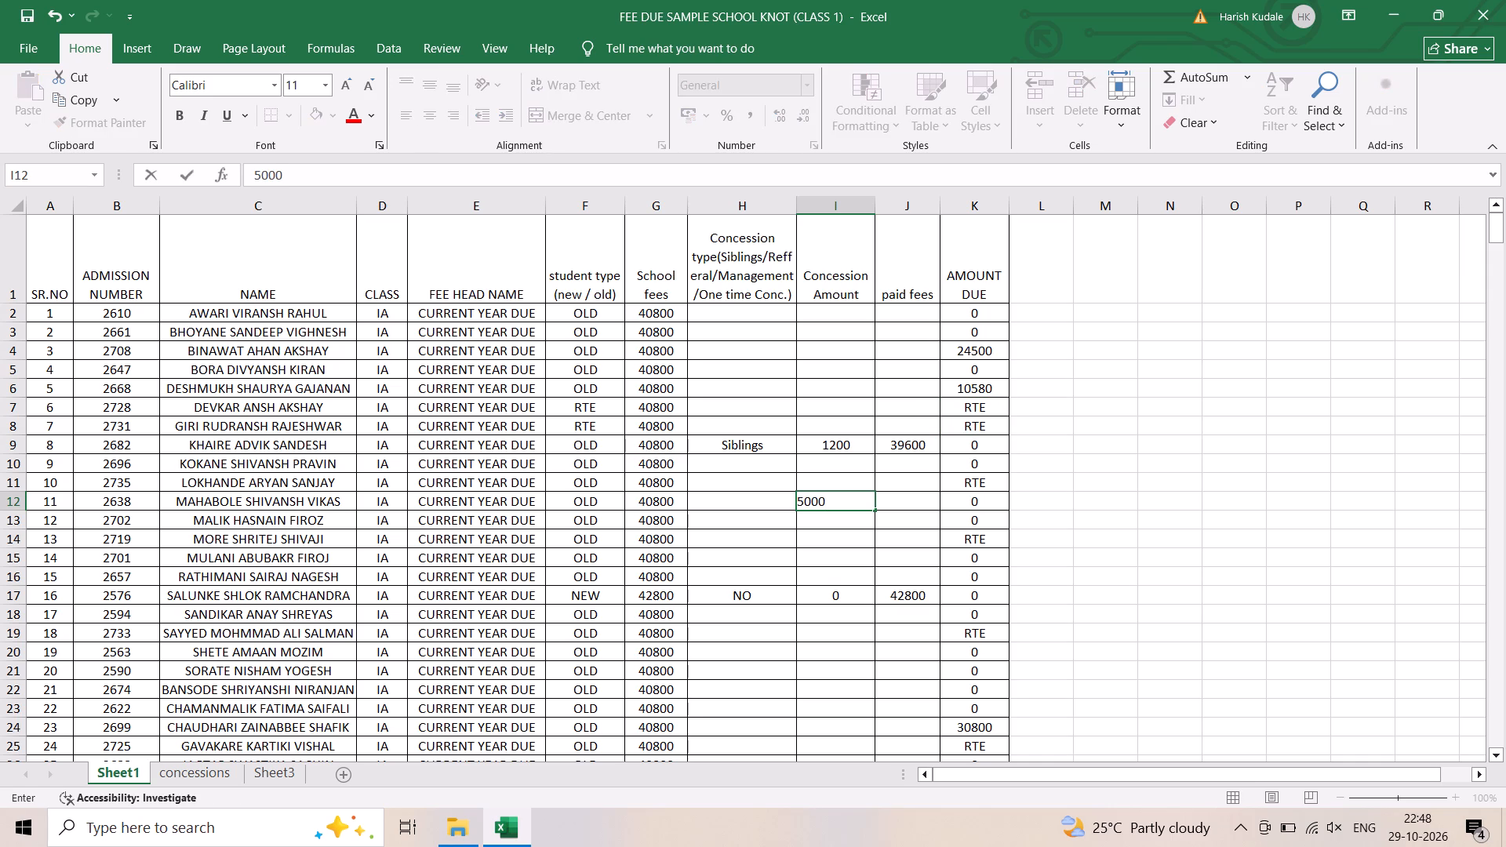
Copy the word Management from the Concession type header in H1 into H12 as the row 12 student's concession type.
{"action": "left_click", "coordinate": [756, 278]}
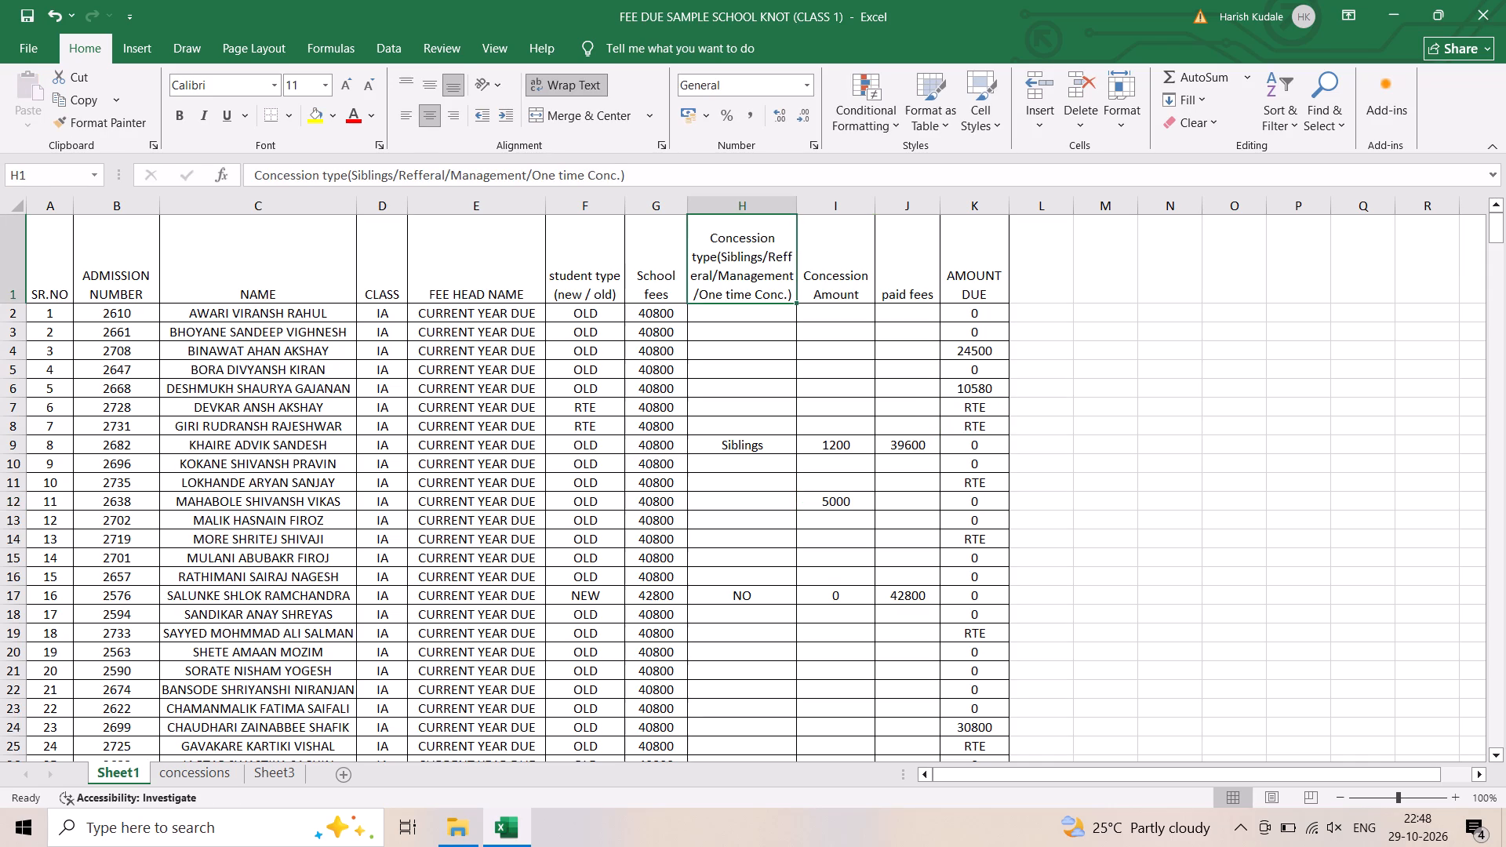
{"action": "left_click_drag", "start_coordinate": [449, 174], "coordinate": [532, 177]}
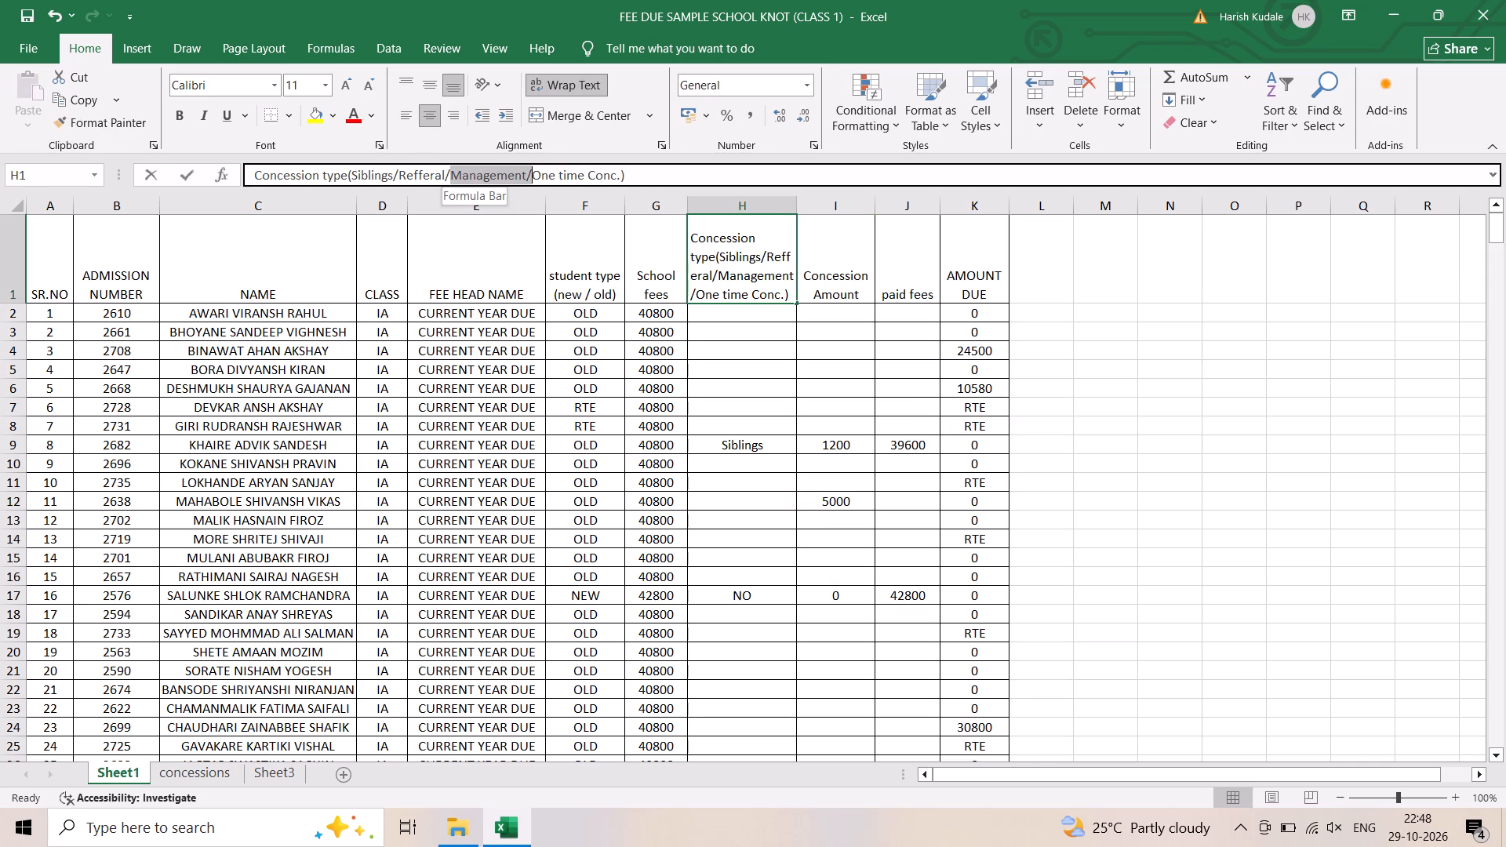
{"action": "left_click_drag", "start_coordinate": [532, 177], "coordinate": [526, 180]}
{"action": "right_click", "coordinate": [506, 176]}
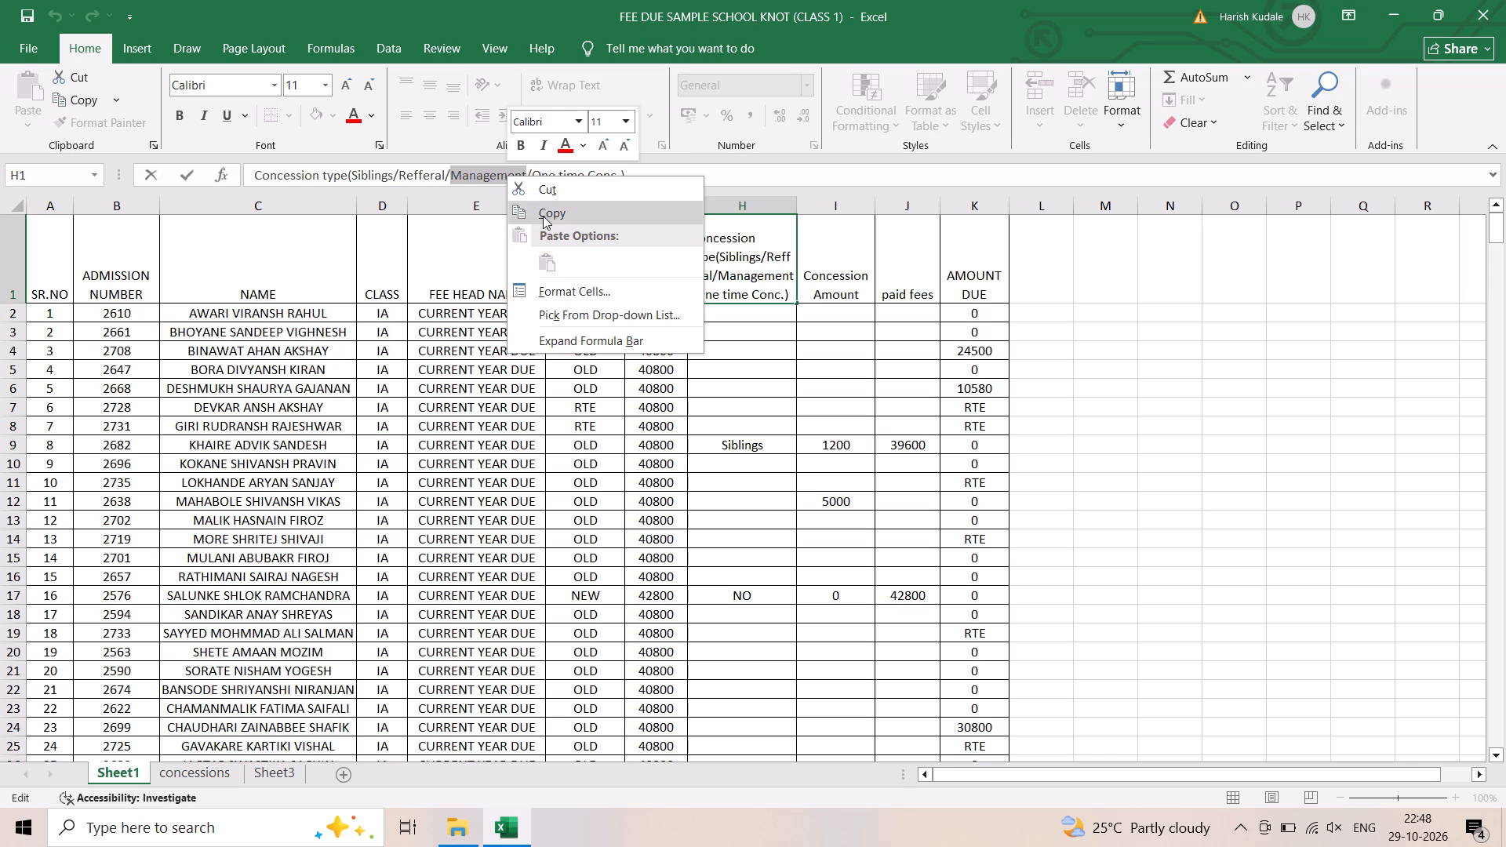
{"action": "left_click", "coordinate": [543, 216]}
{"action": "left_click", "coordinate": [728, 503]}
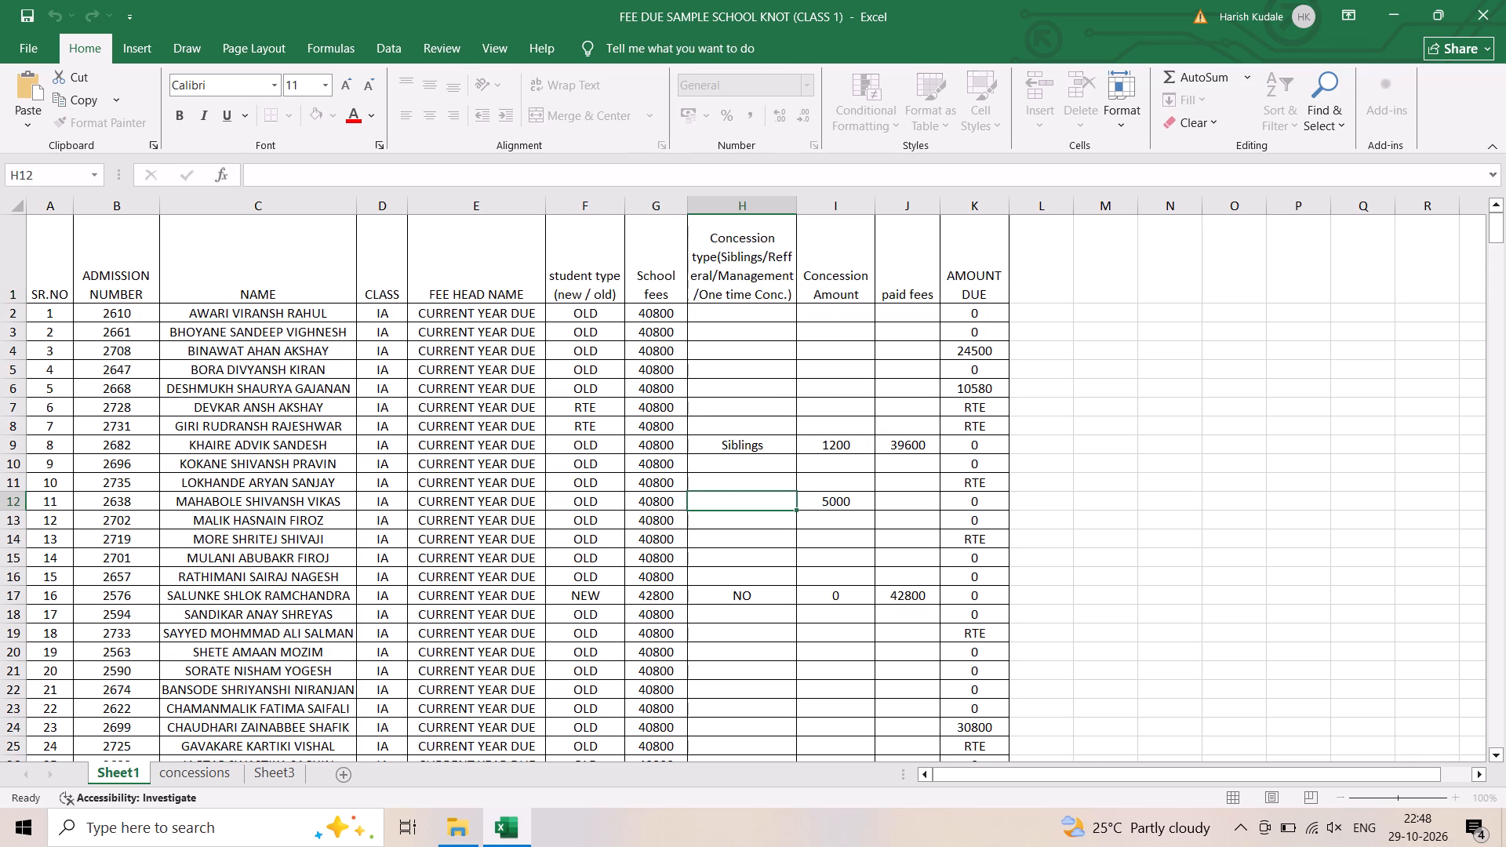
{"action": "right_click", "coordinate": [729, 501]}
{"action": "left_click", "coordinate": [762, 144]}
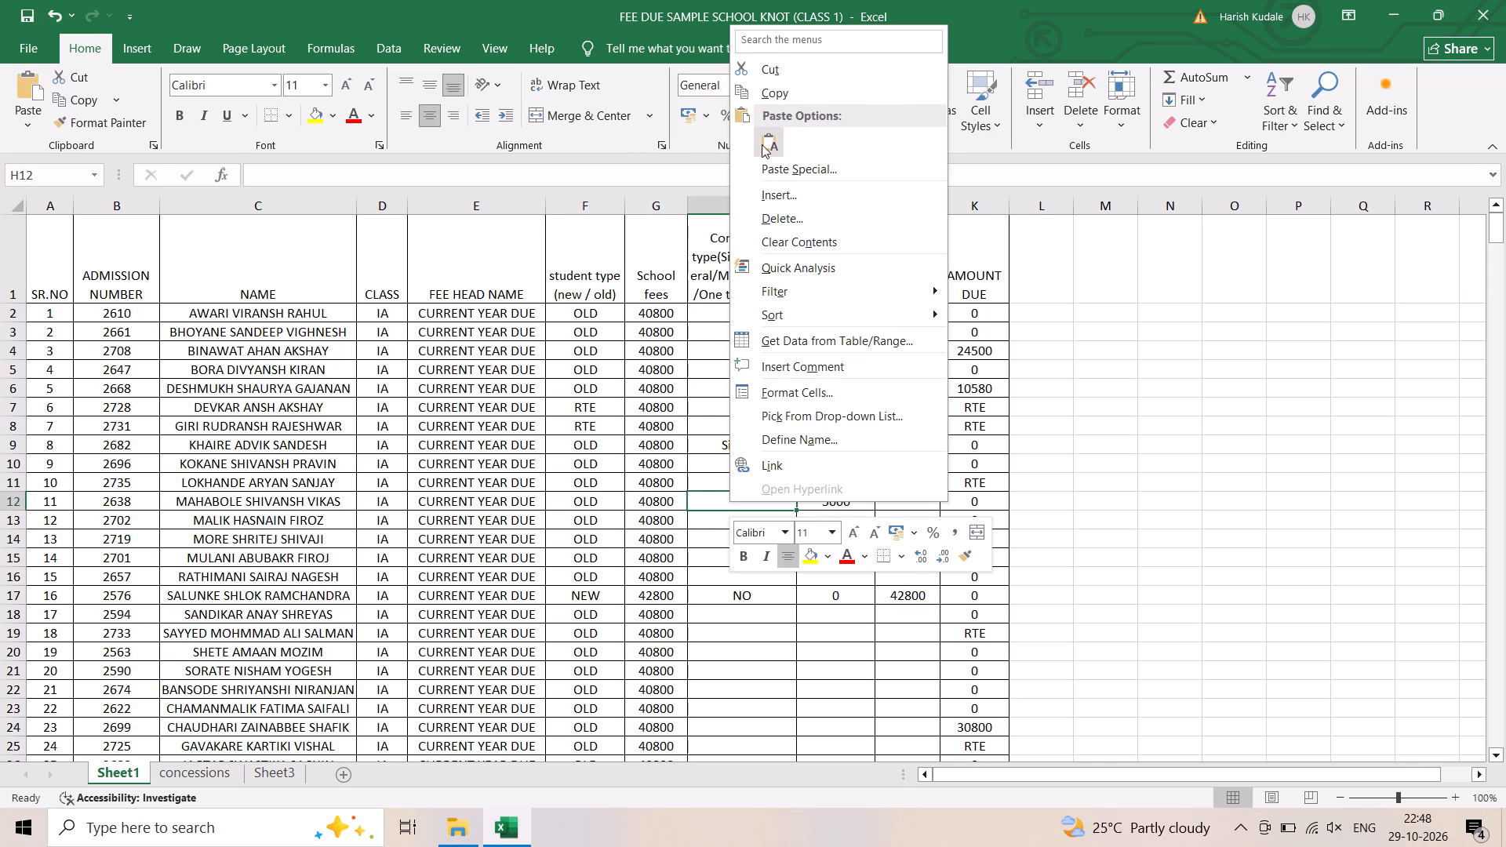
Fill the paid fees formula from J9 down through J12.
{"action": "left_click", "coordinate": [908, 499]}
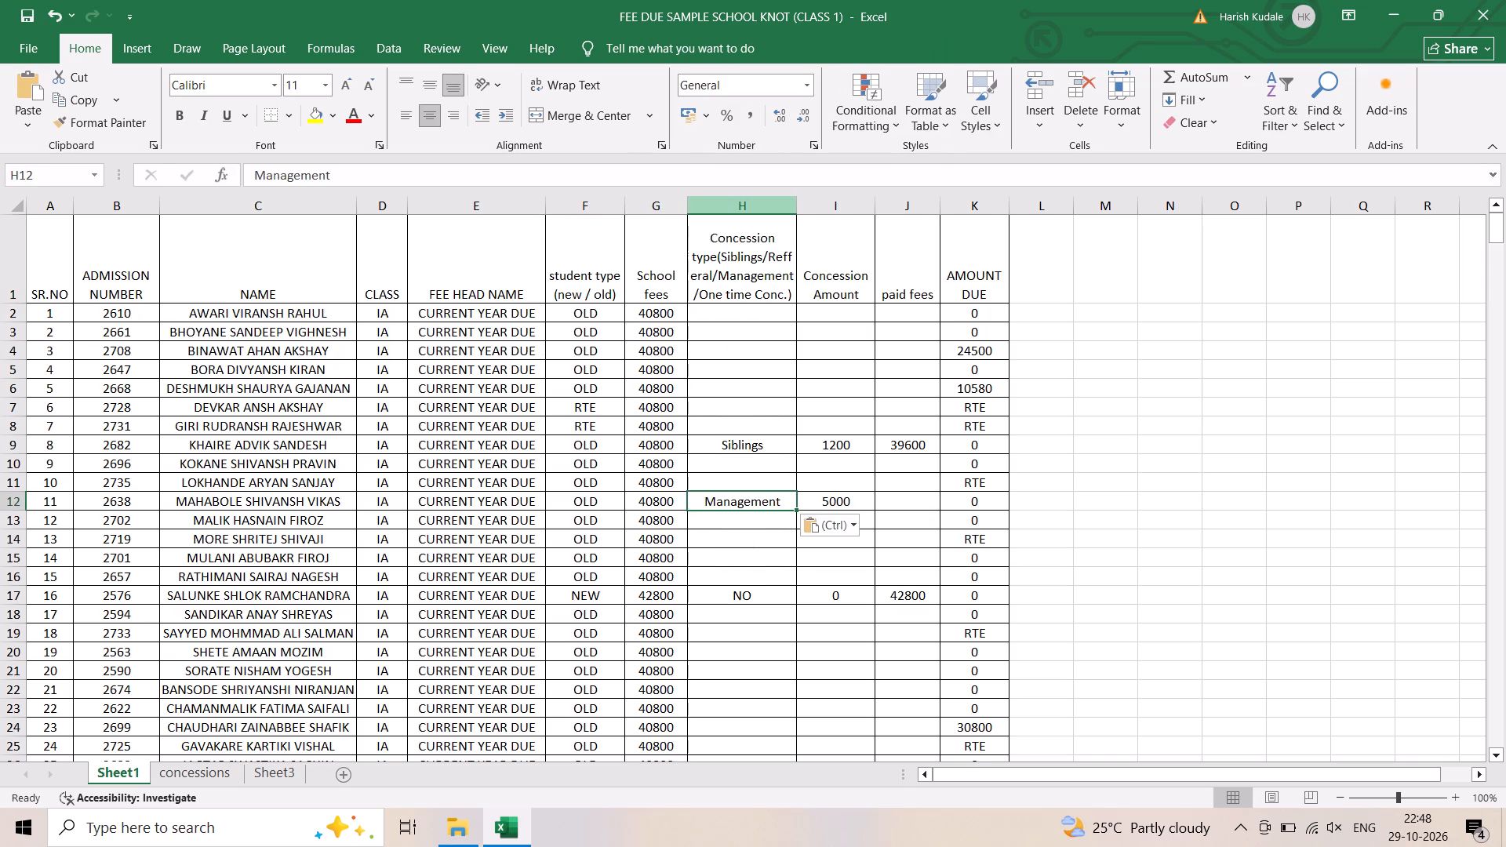
{"action": "left_click", "coordinate": [925, 442]}
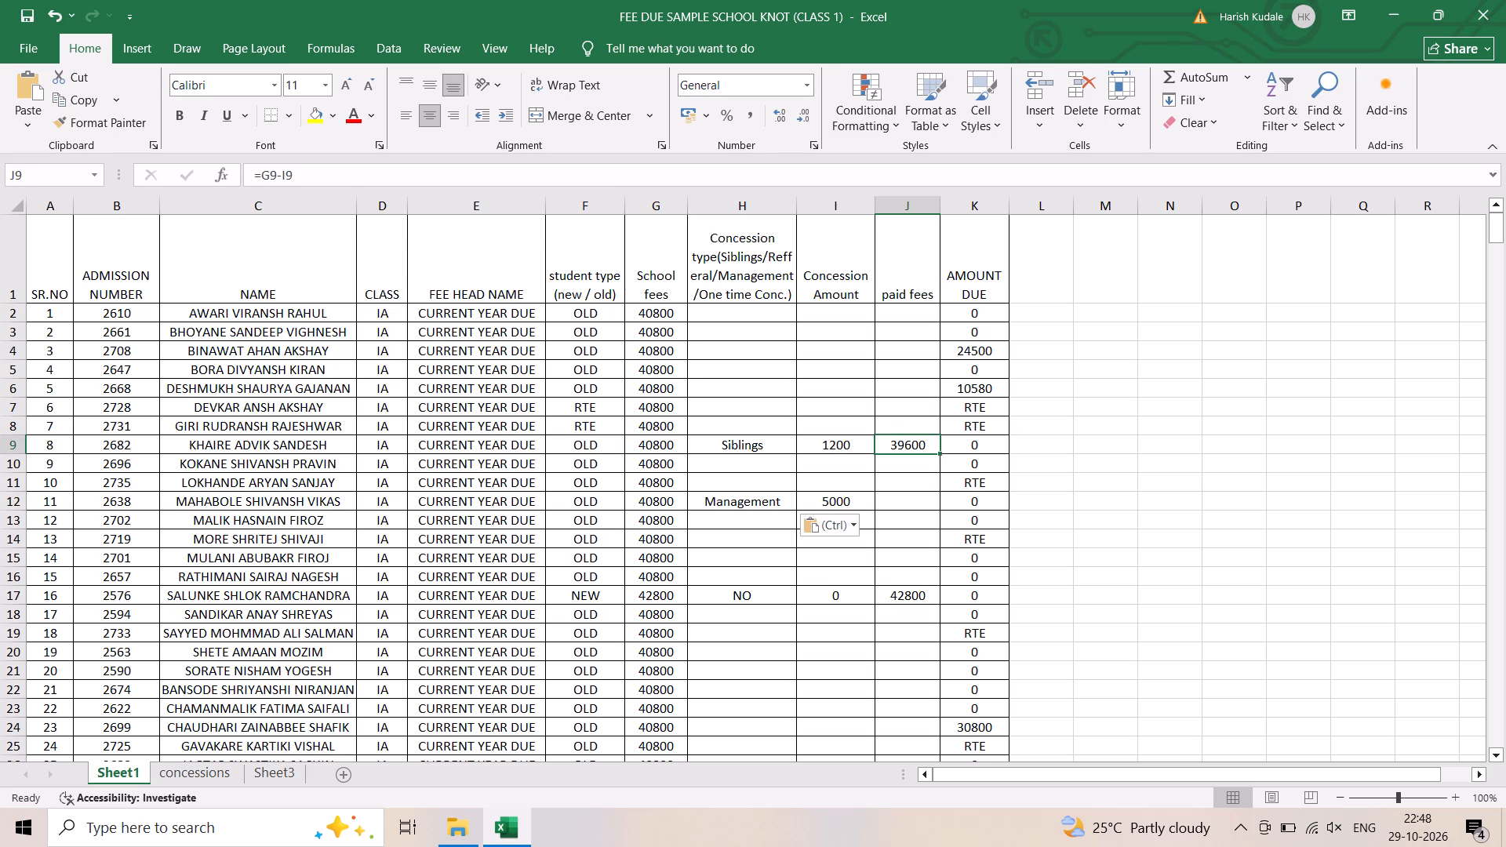
{"action": "left_click_drag", "start_coordinate": [942, 452], "coordinate": [931, 508]}
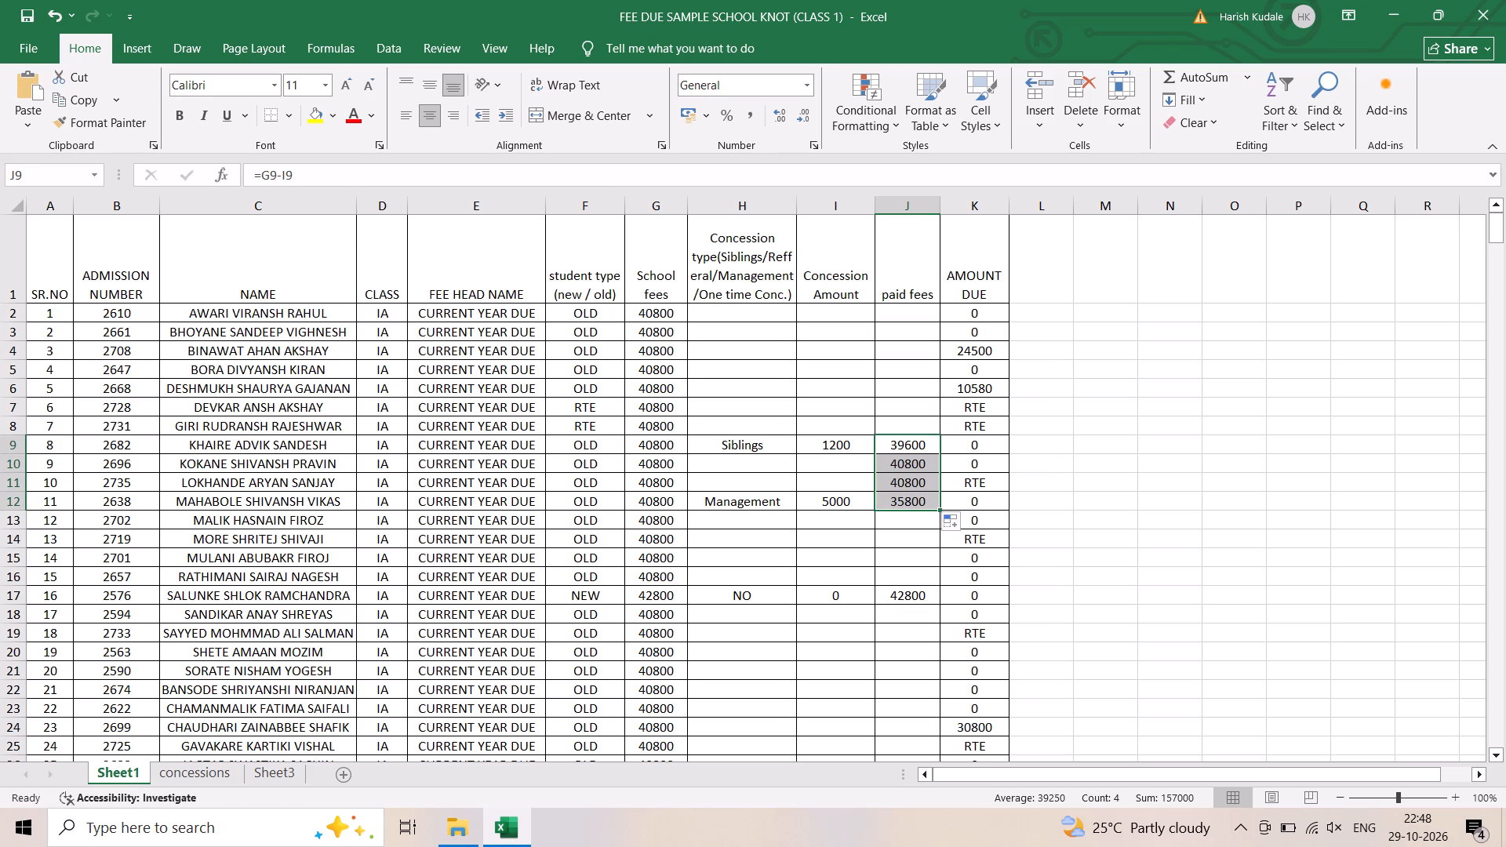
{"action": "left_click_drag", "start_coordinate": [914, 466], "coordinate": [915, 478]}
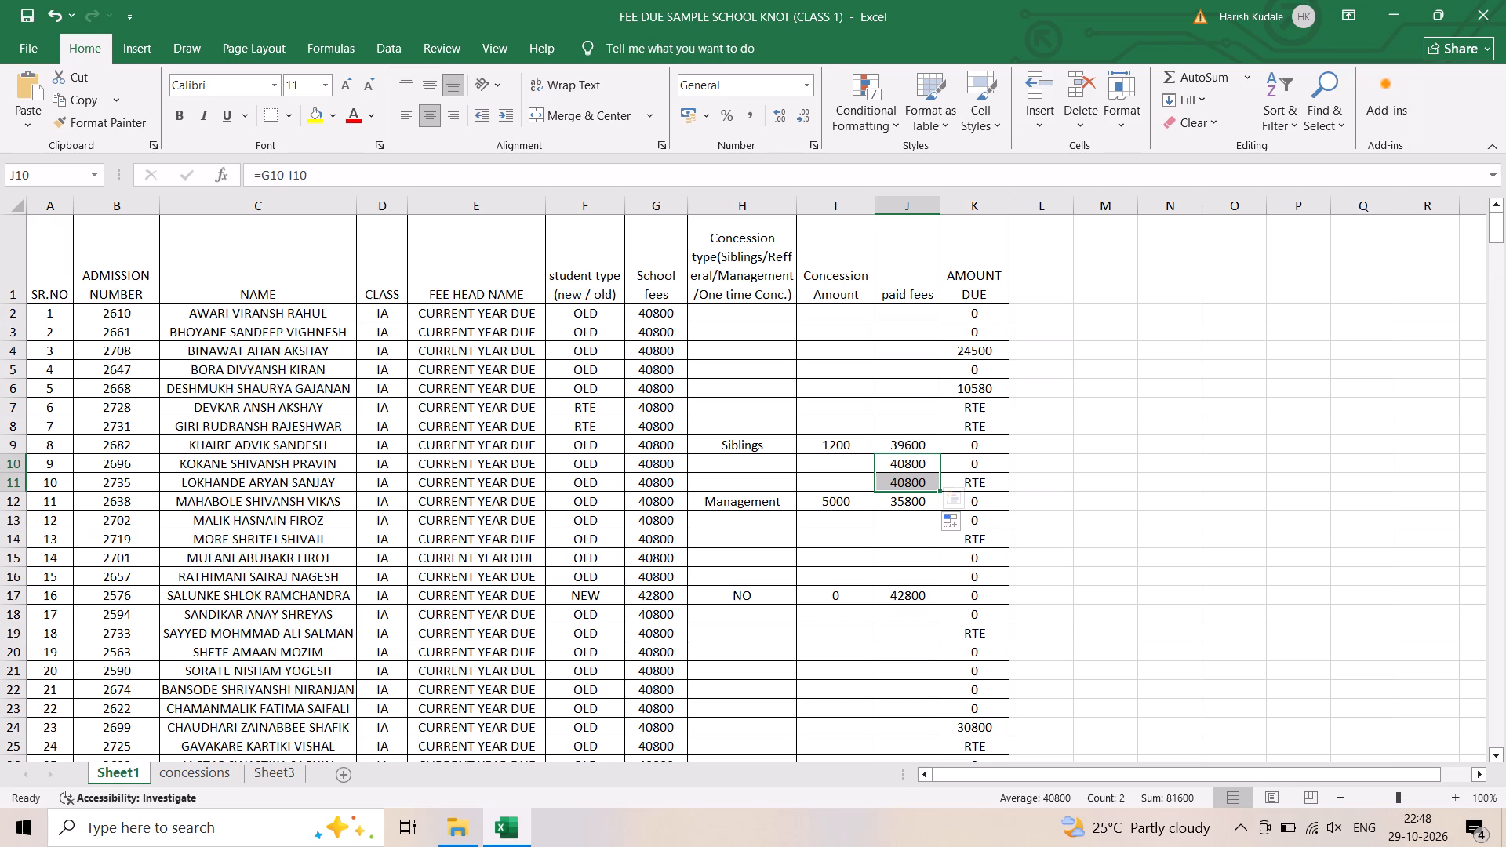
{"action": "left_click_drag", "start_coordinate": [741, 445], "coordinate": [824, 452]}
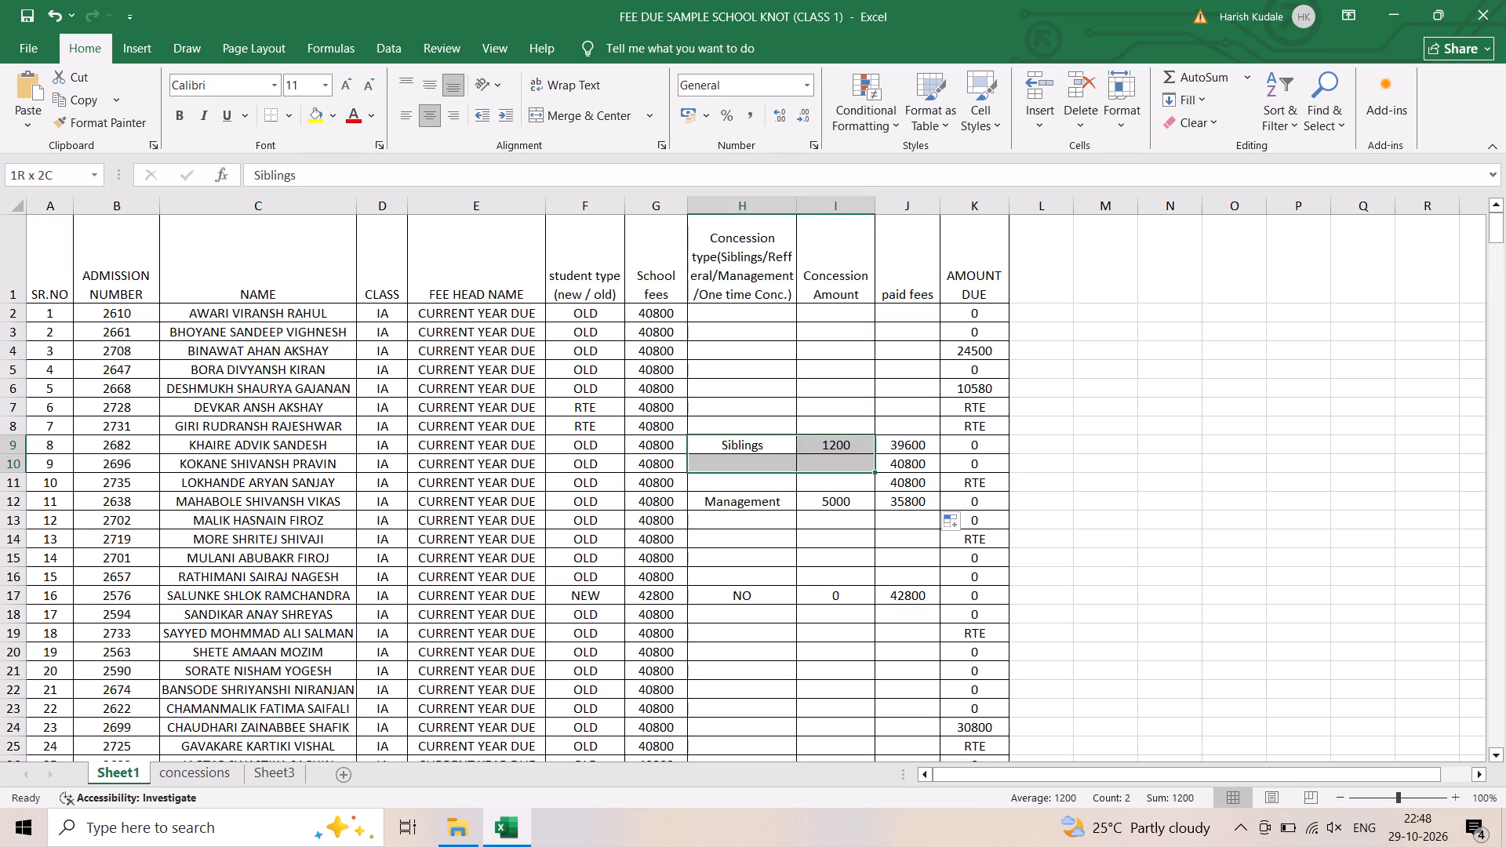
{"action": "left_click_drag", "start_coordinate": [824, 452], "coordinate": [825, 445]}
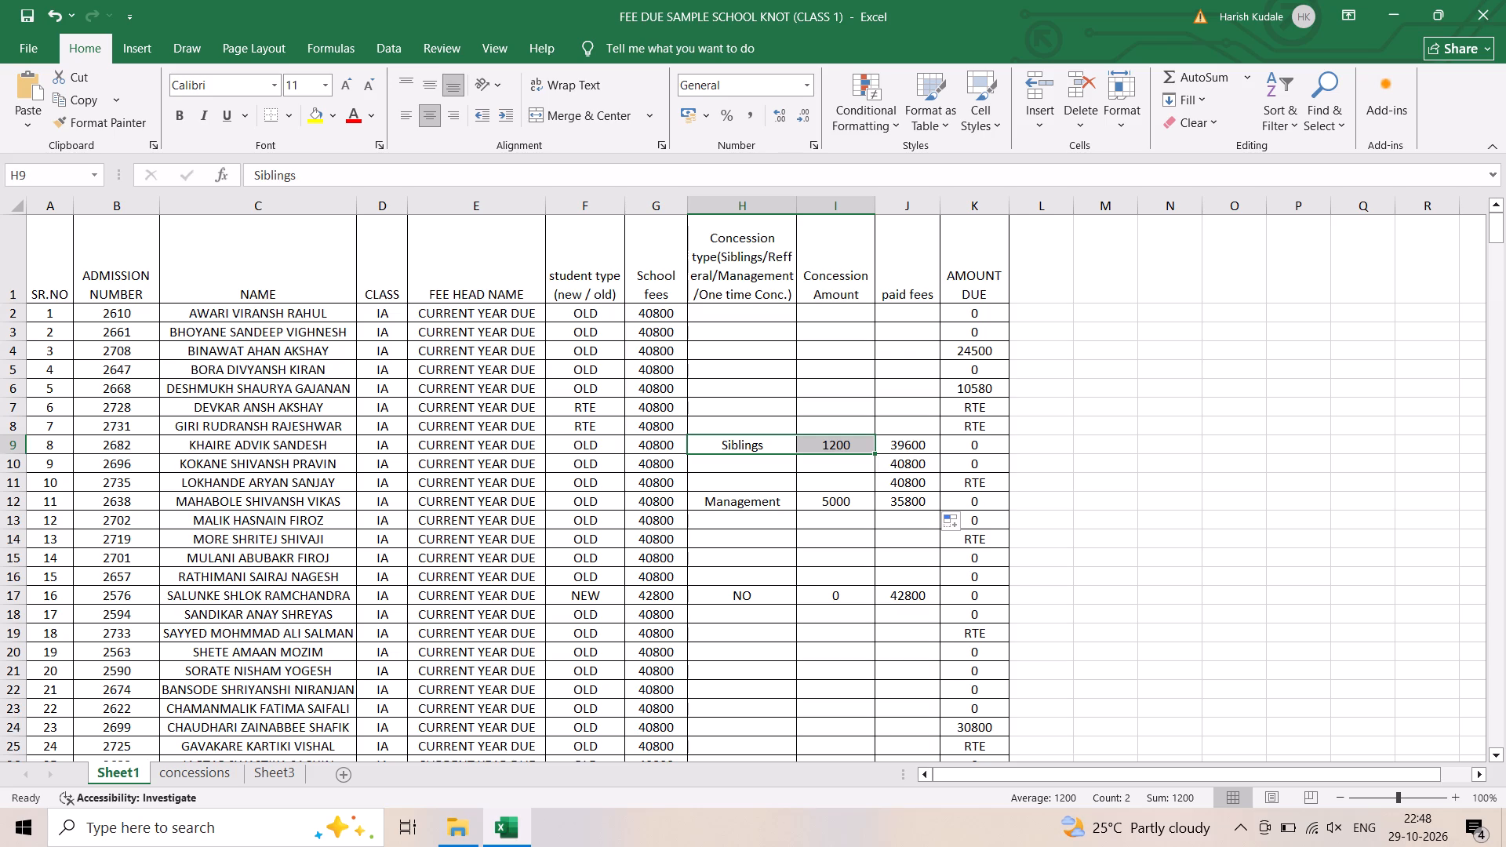
Set the school fees in G2 to 42800 for the student in row 2.
{"action": "left_click", "coordinate": [675, 313]}
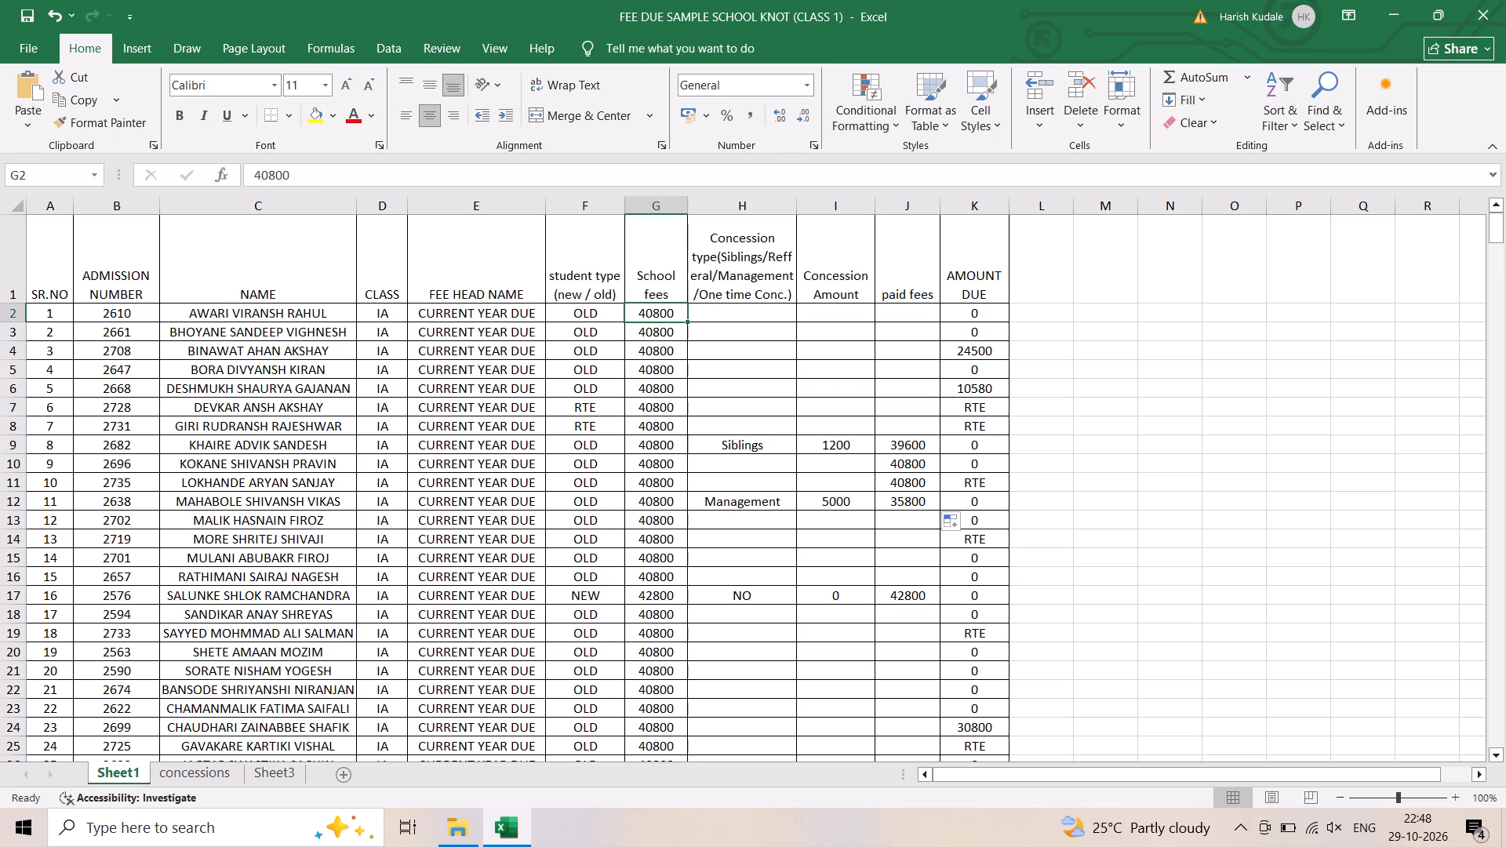
{"action": "type", "text": "42800"}
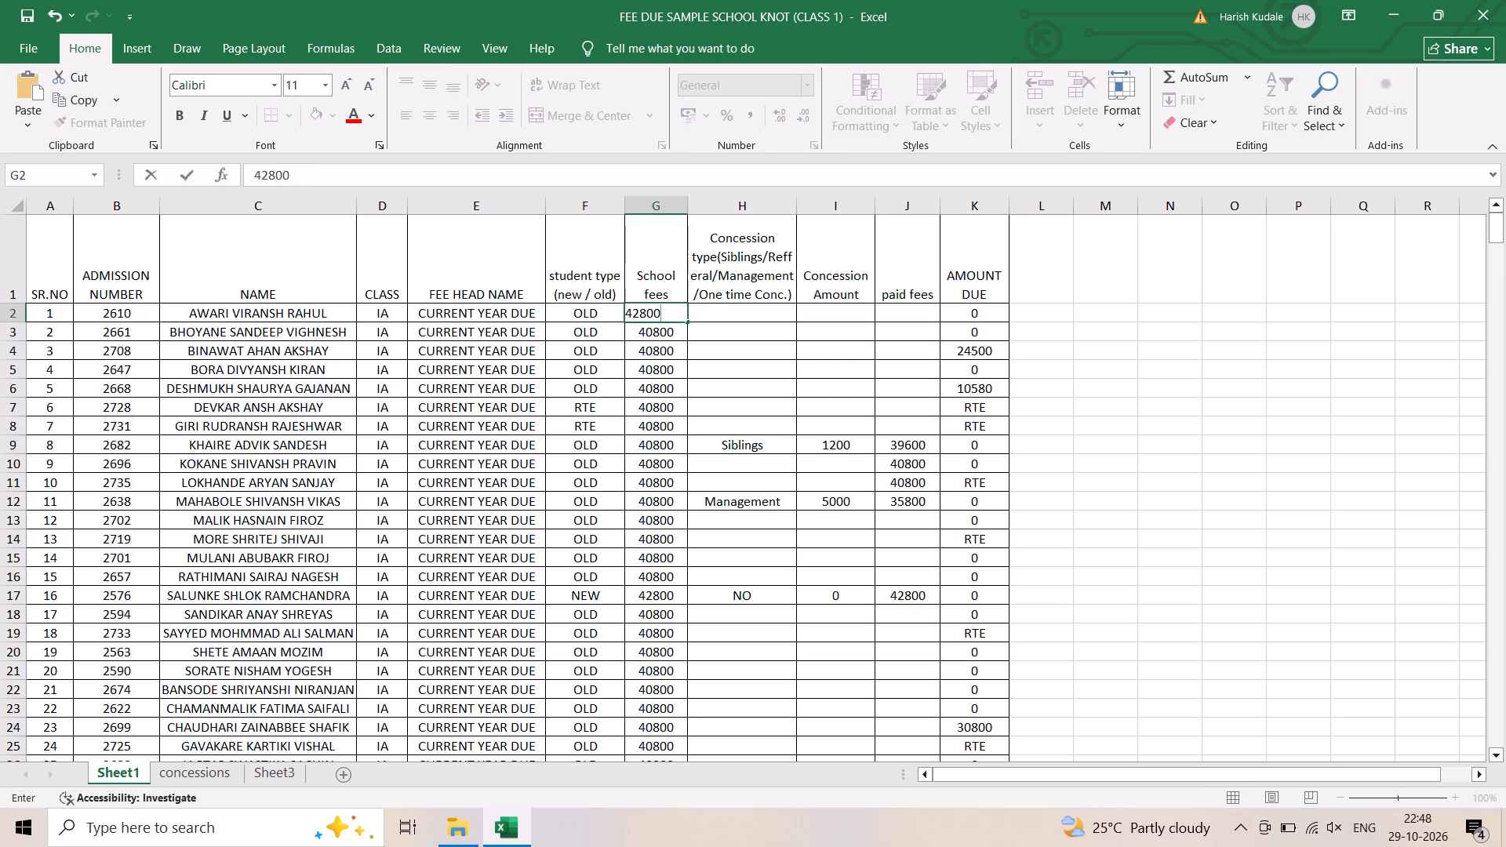
{"action": "left_click", "coordinate": [709, 349]}
Copy the 42800 school fees from G2 and paste it down the School fees column through G103.
{"action": "left_click", "coordinate": [670, 313]}
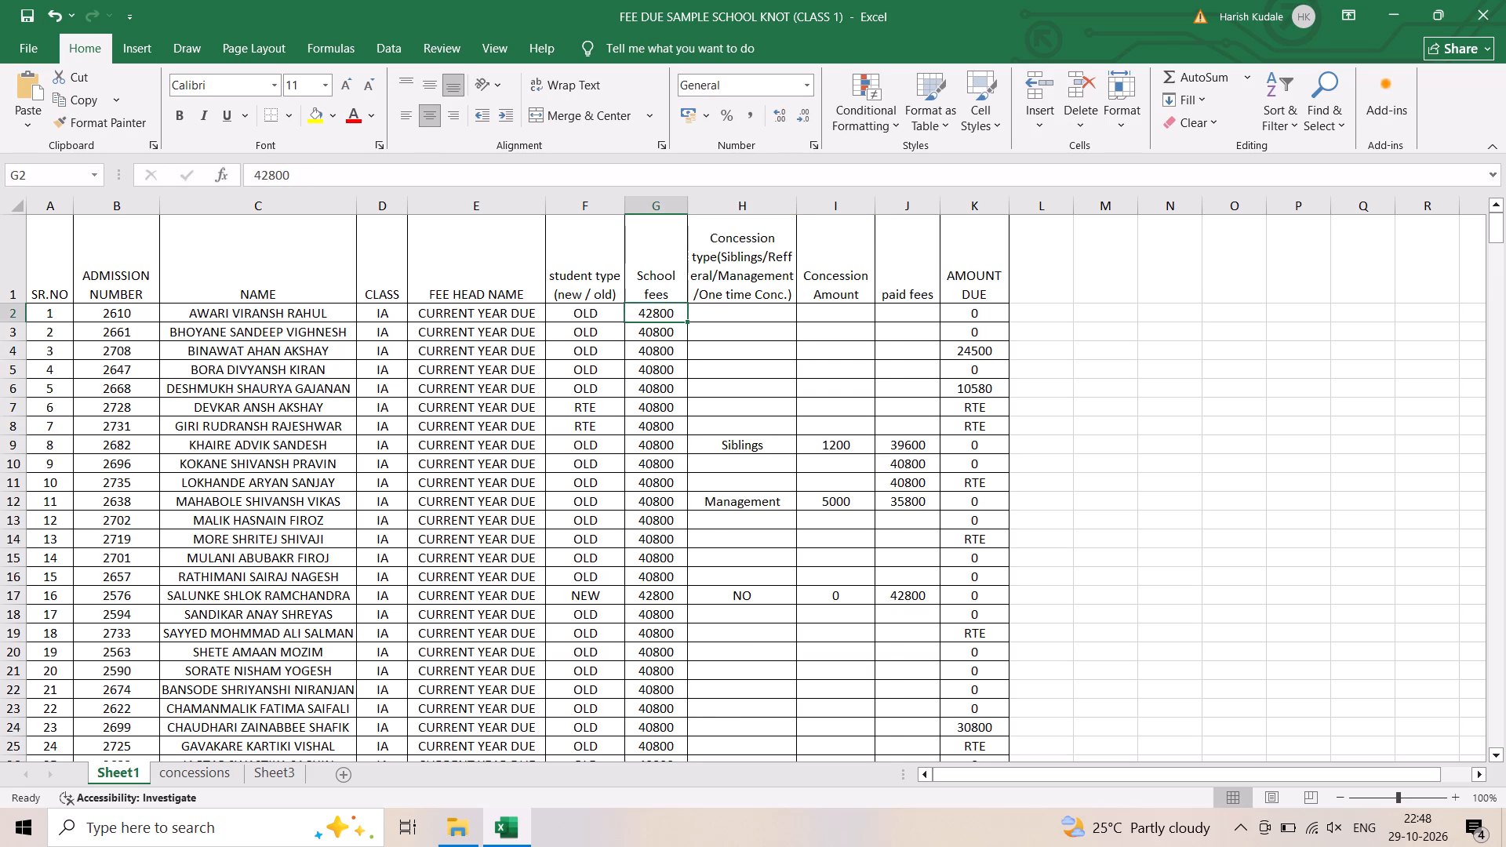
{"action": "right_click", "coordinate": [675, 313]}
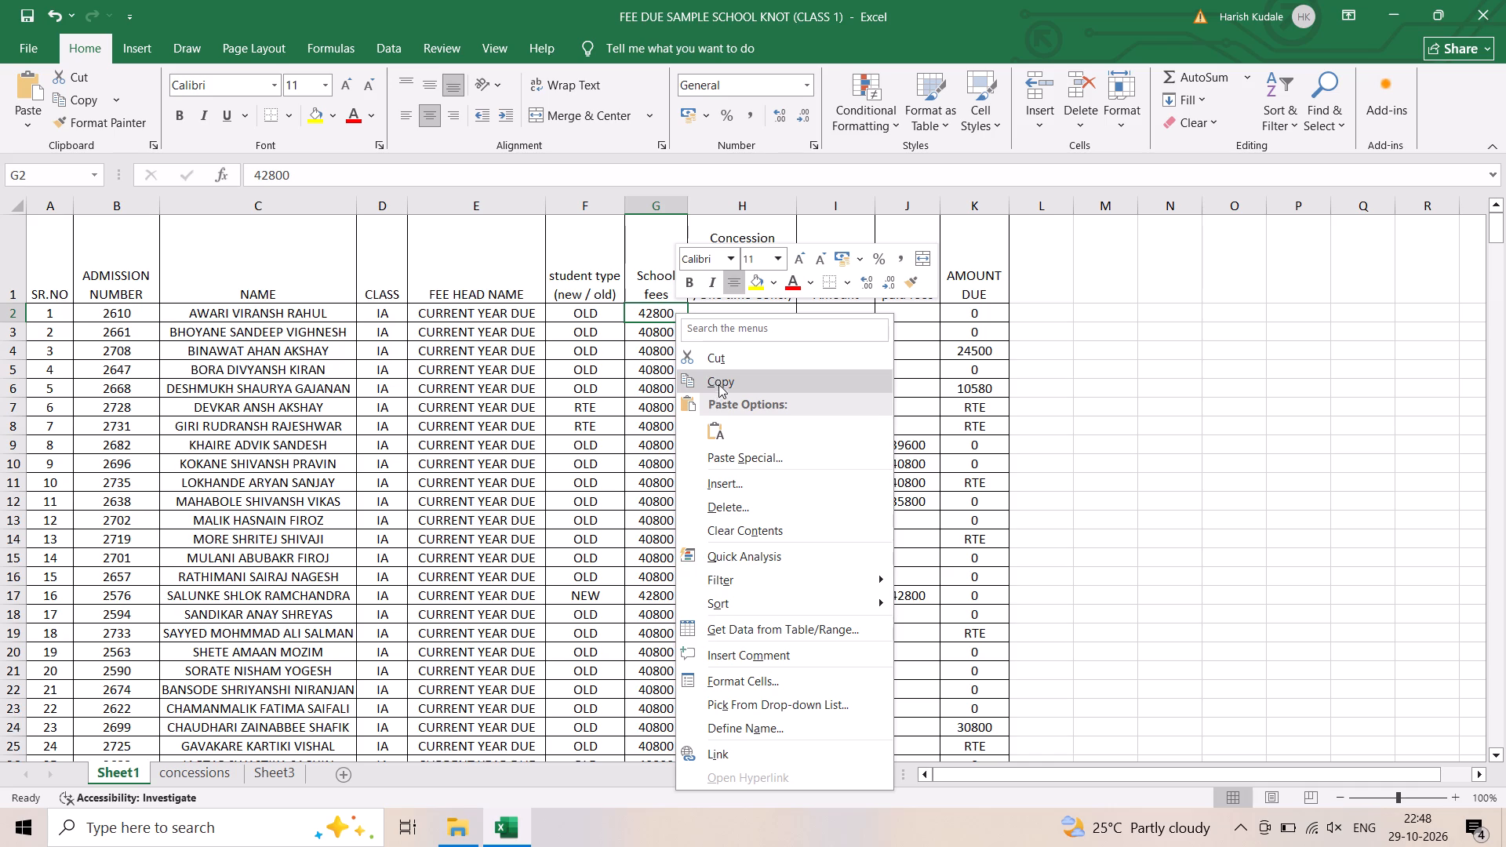
{"action": "left_click", "coordinate": [721, 376]}
{"action": "left_click_drag", "start_coordinate": [670, 330], "coordinate": [635, 539]}
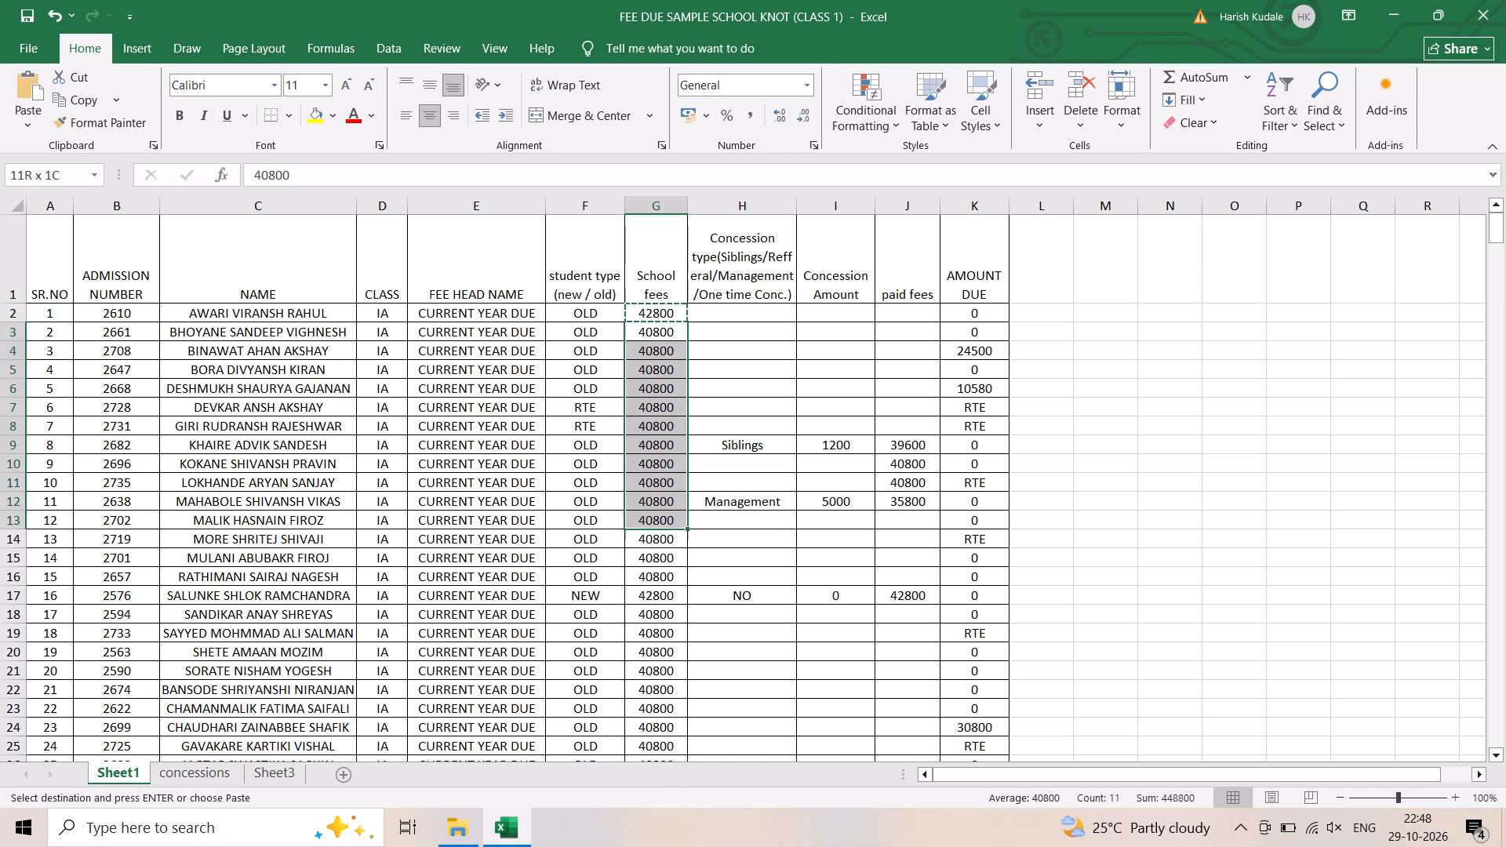
{"action": "left_click_drag", "start_coordinate": [635, 539], "coordinate": [627, 773]}
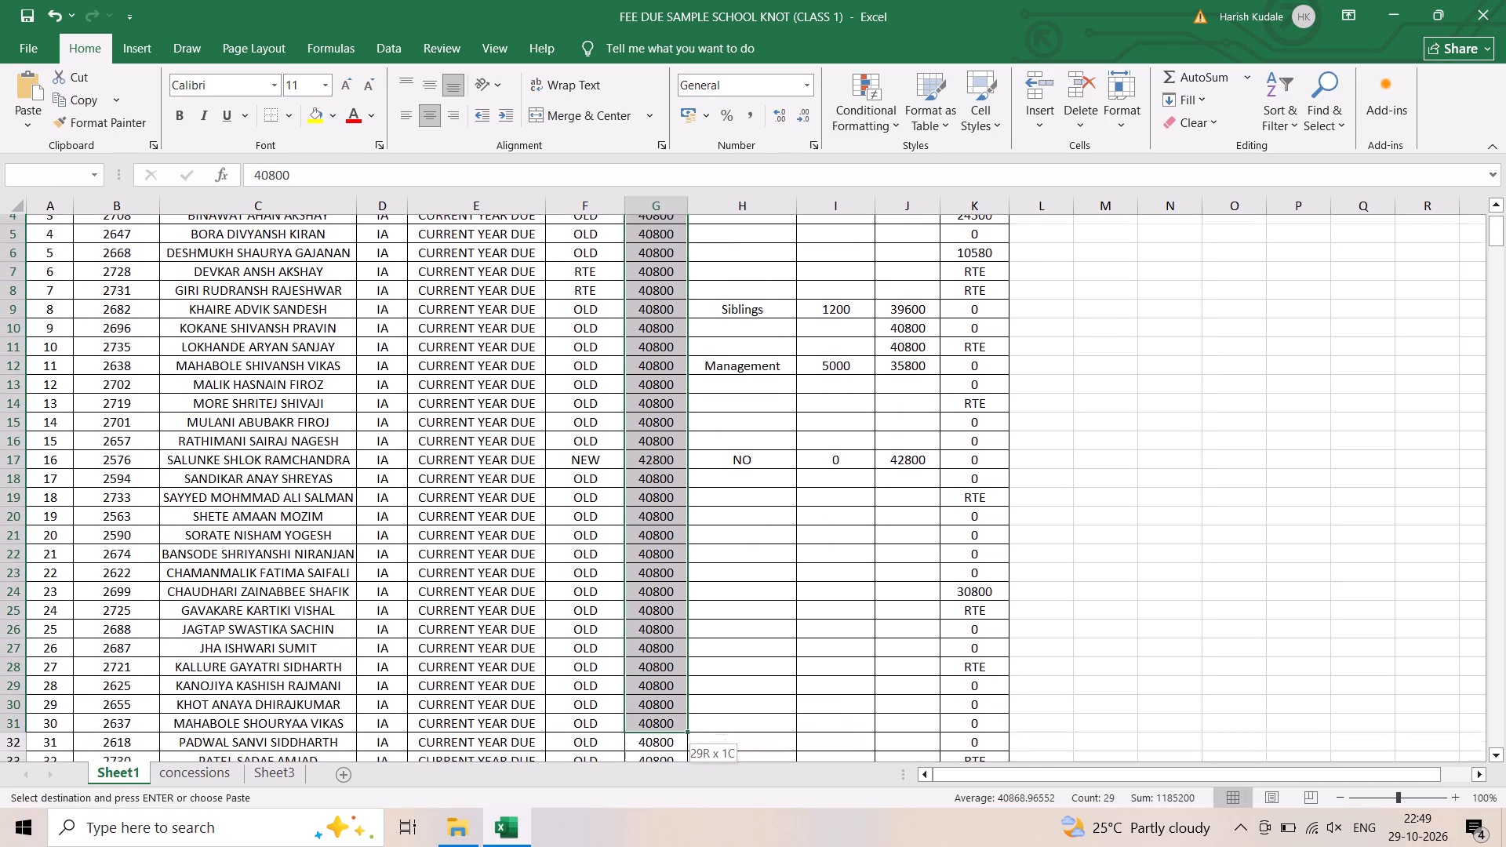
{"action": "left_click_drag", "start_coordinate": [627, 773], "coordinate": [633, 789]}
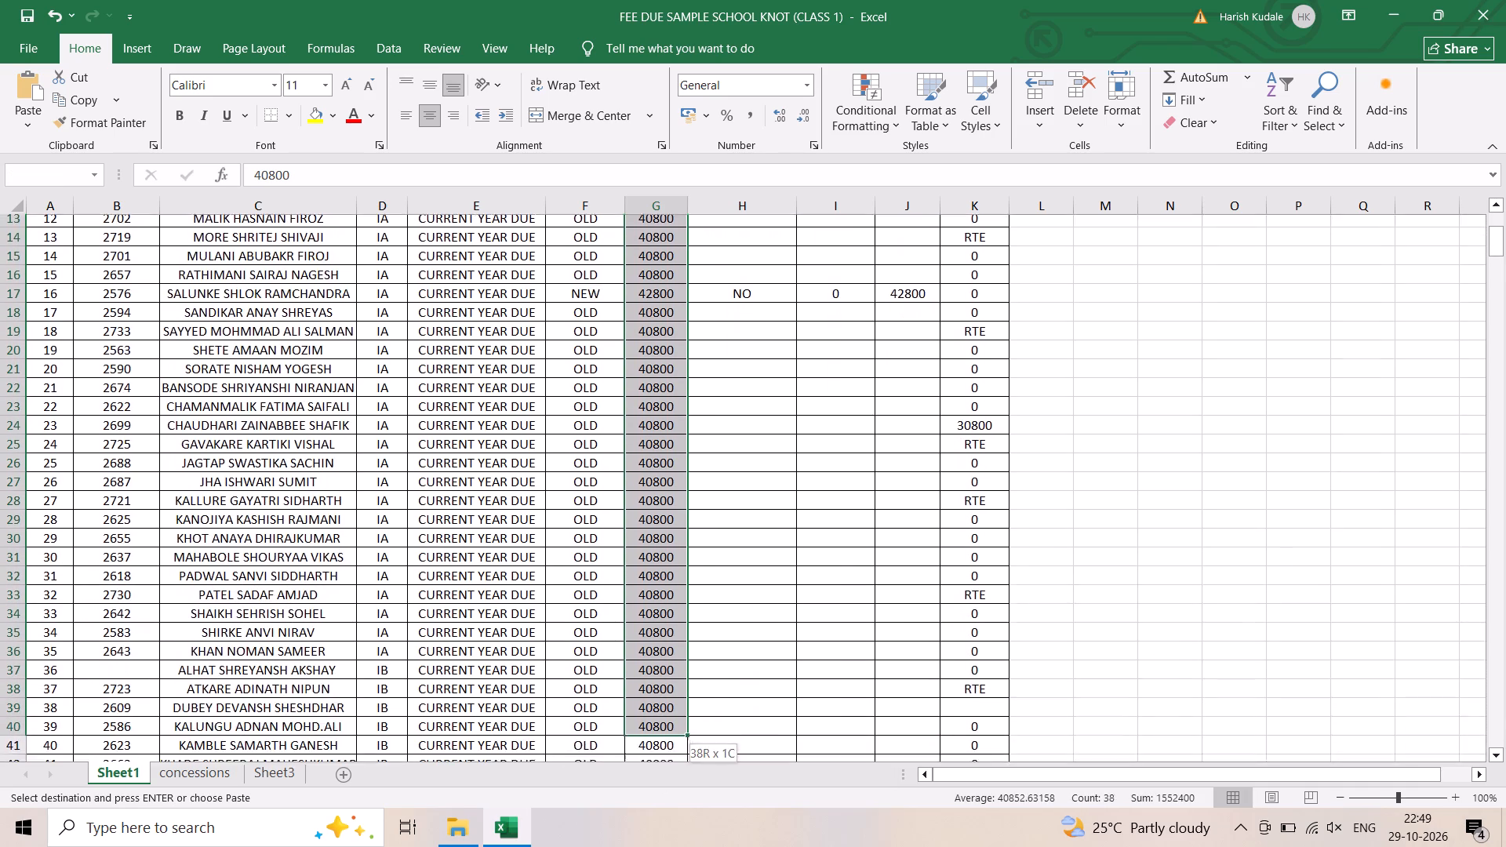
{"action": "left_click_drag", "start_coordinate": [633, 789], "coordinate": [681, 818]}
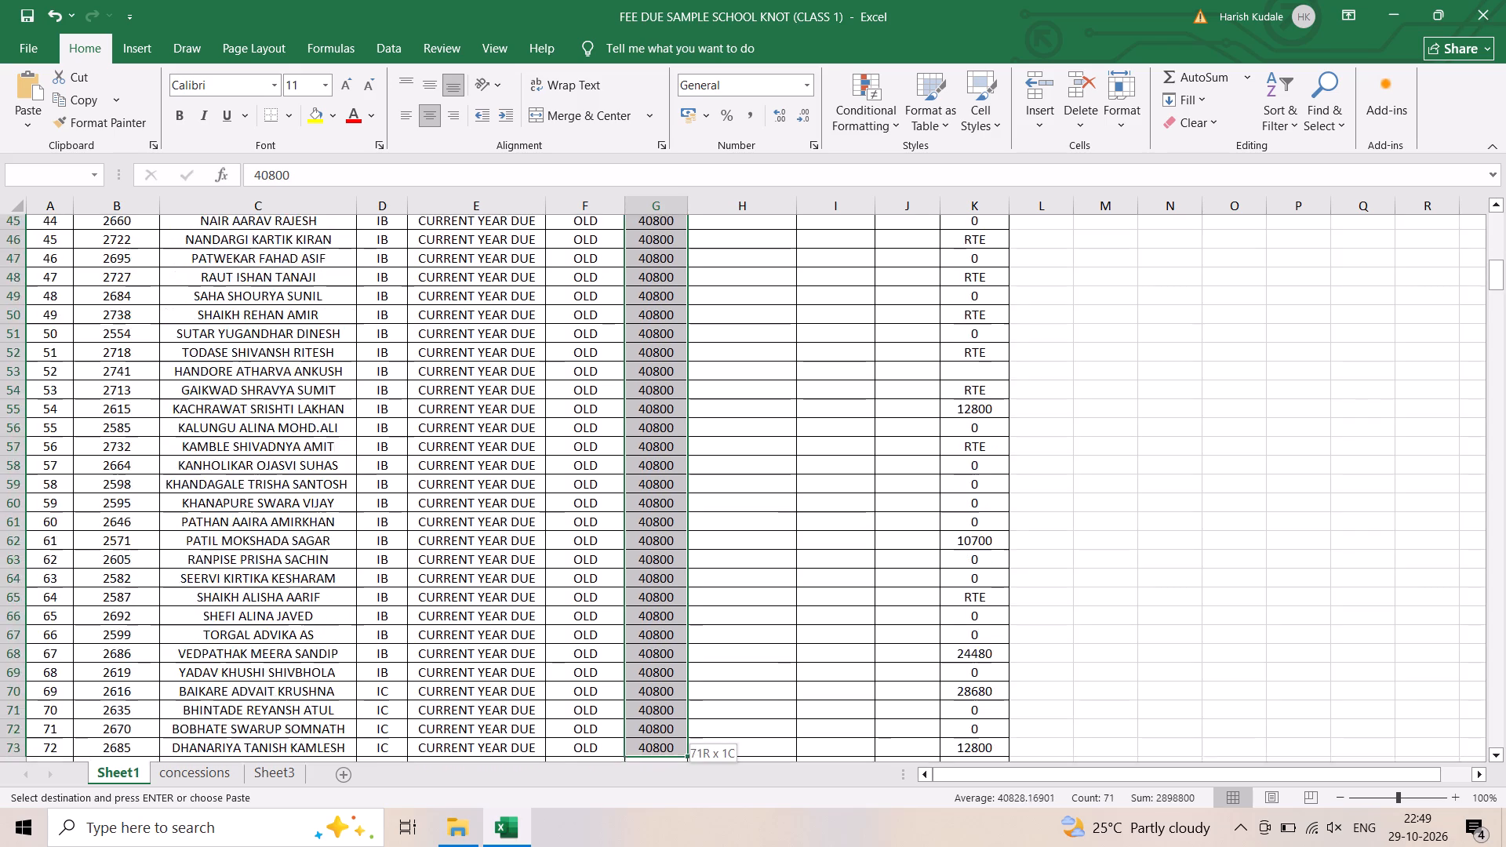
{"action": "left_click_drag", "start_coordinate": [681, 818], "coordinate": [670, 776]}
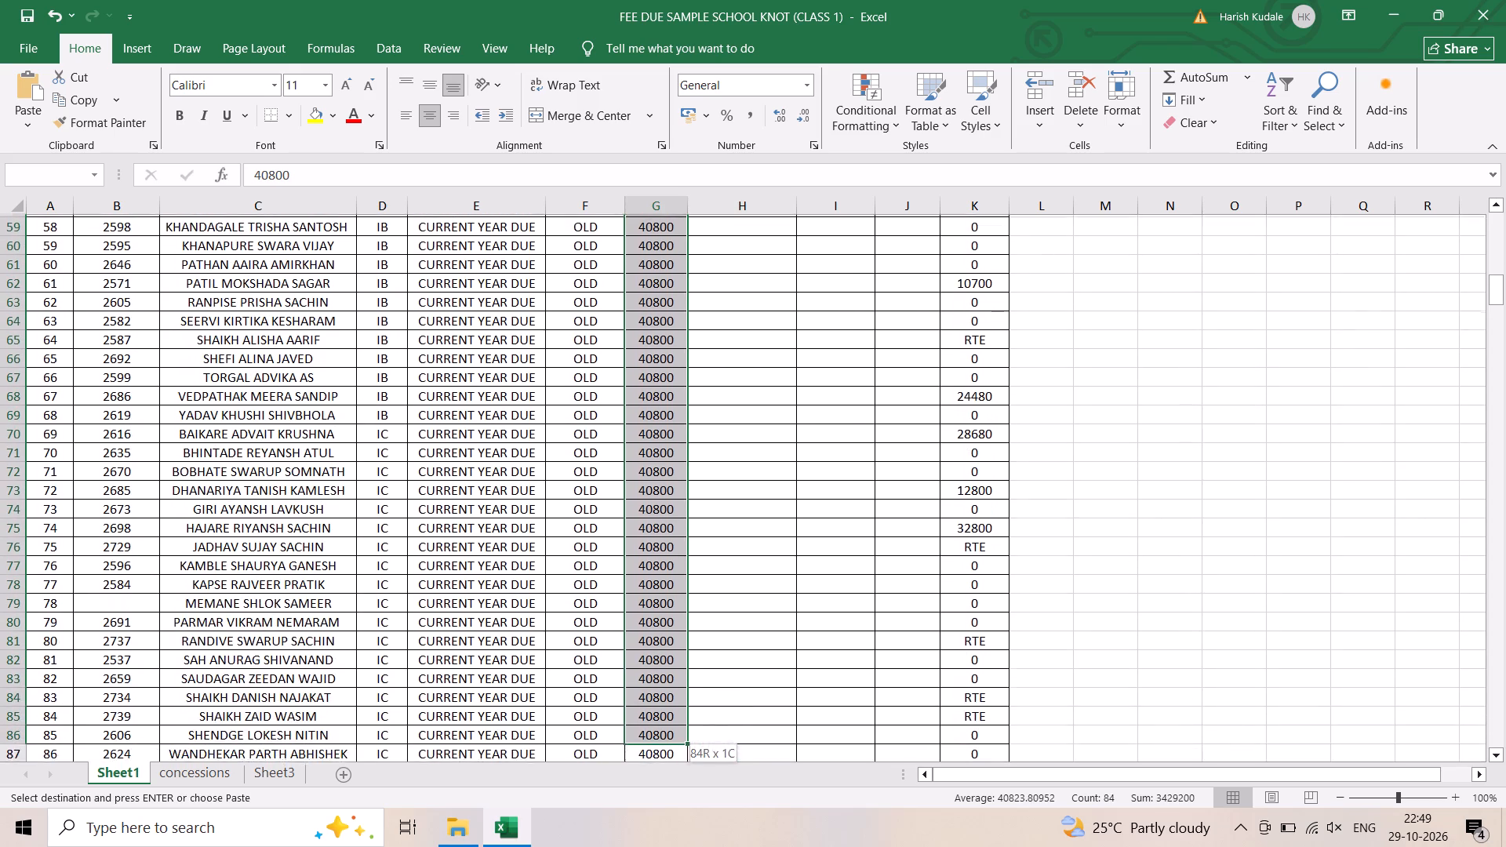
{"action": "left_click_drag", "start_coordinate": [670, 776], "coordinate": [667, 769]}
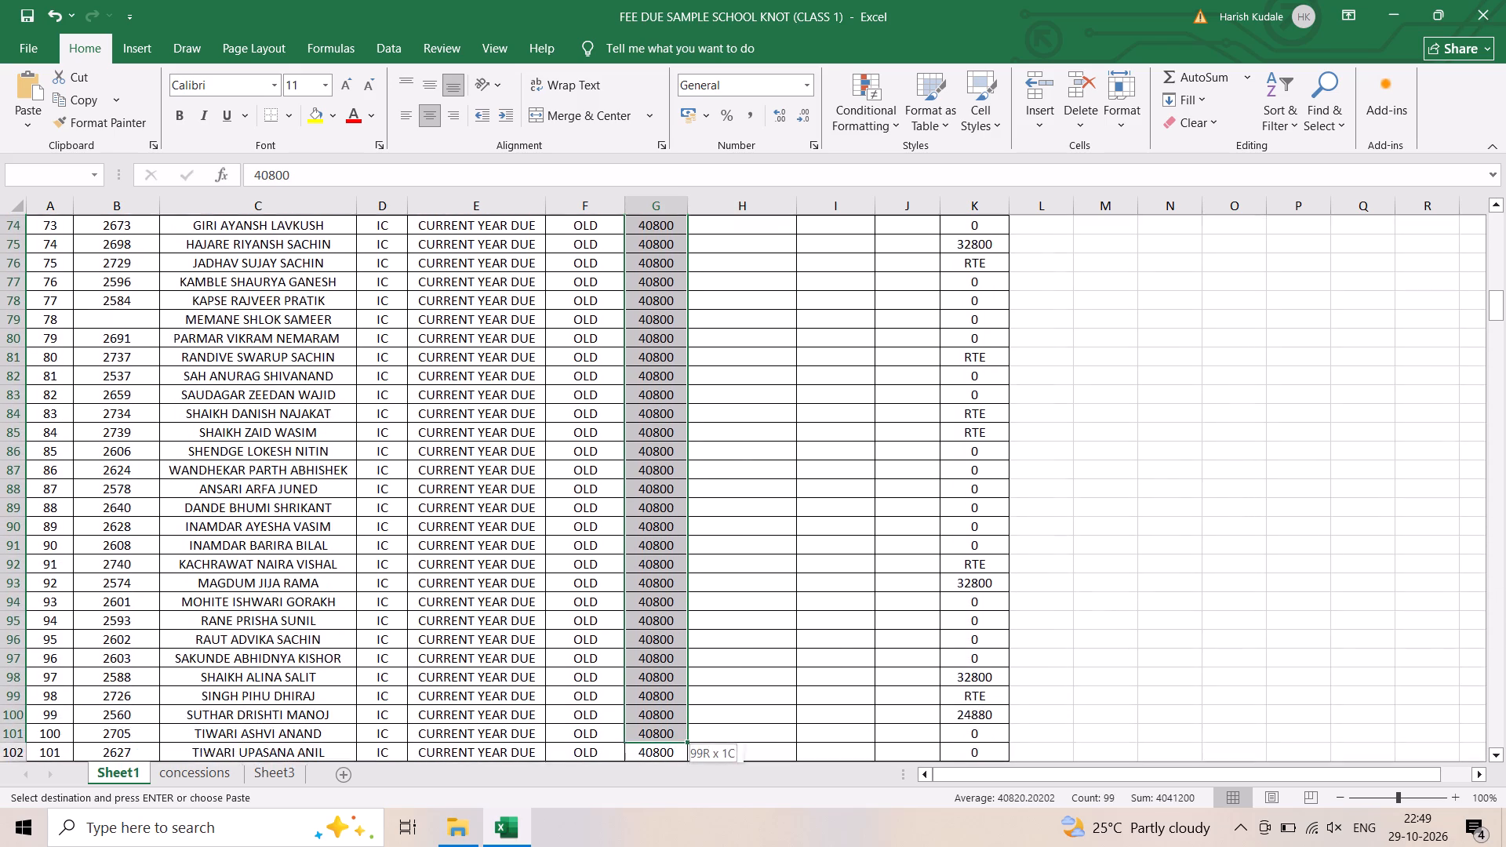
{"action": "left_click_drag", "start_coordinate": [667, 769], "coordinate": [669, 703]}
{"action": "right_click", "coordinate": [654, 576]}
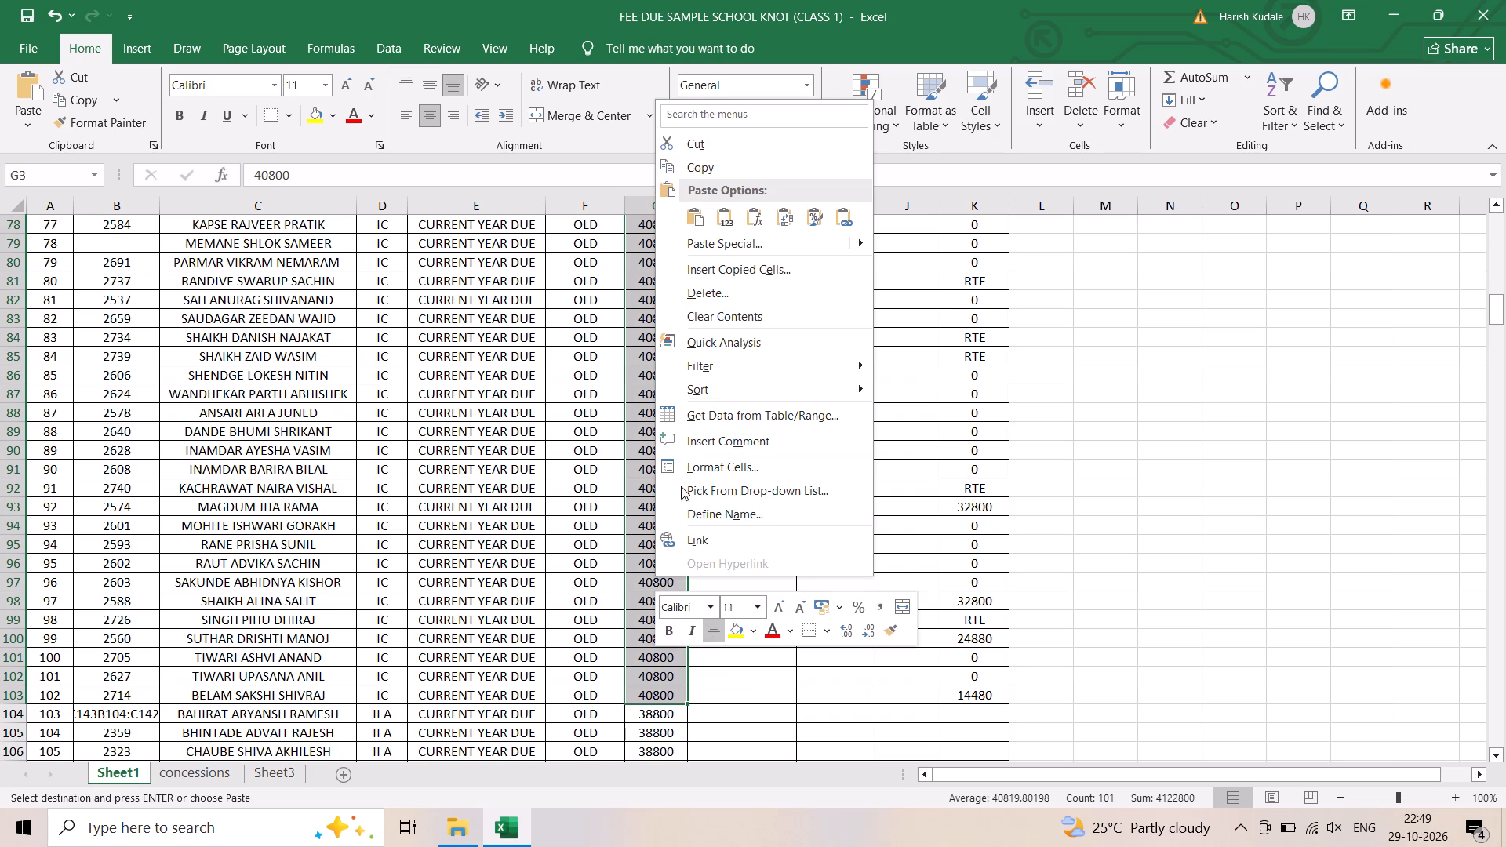
{"action": "left_click", "coordinate": [697, 216]}
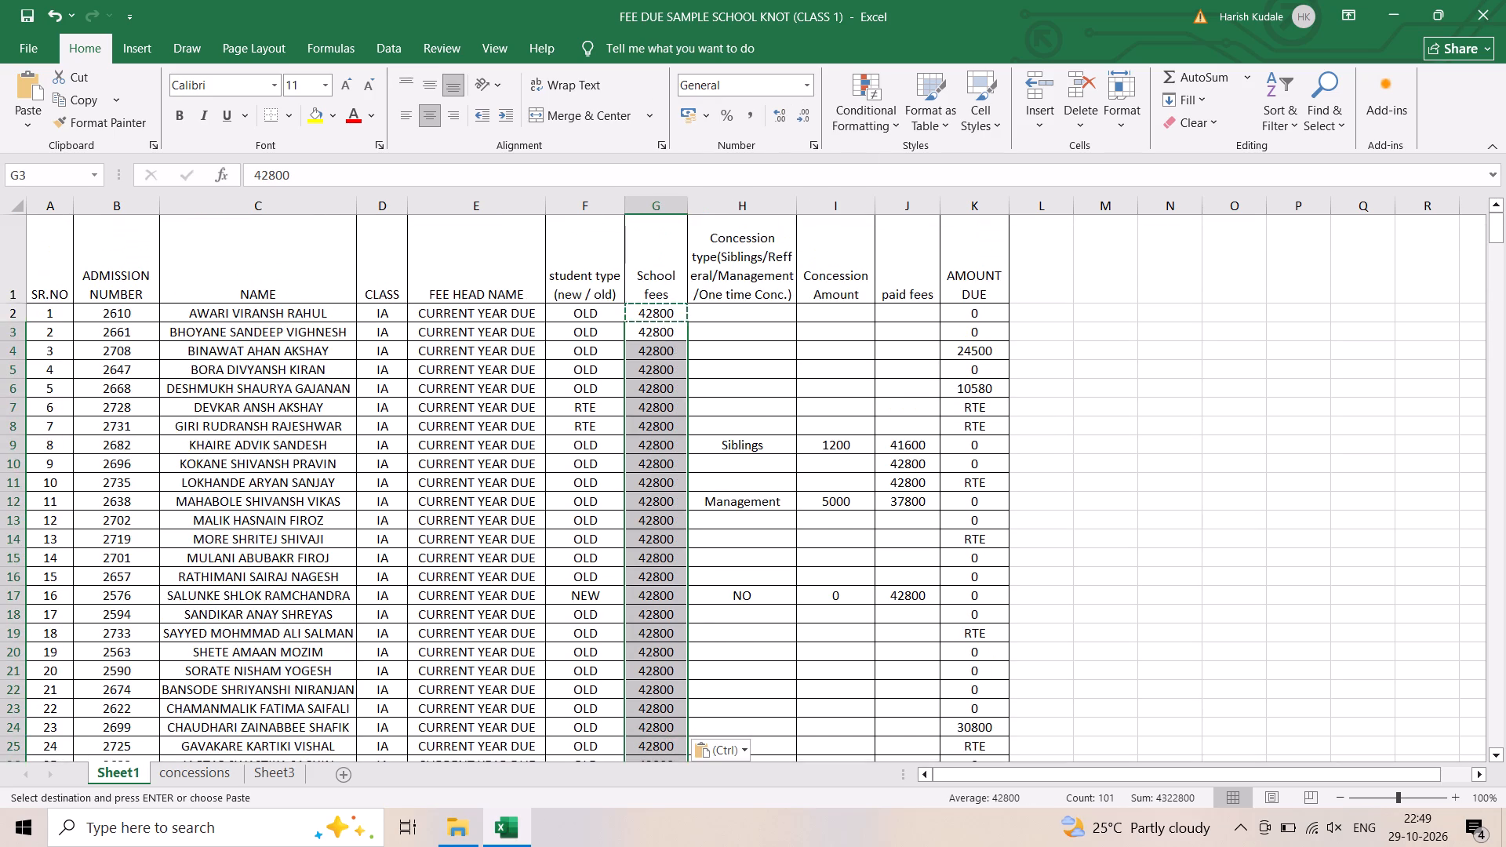
Set the student type in F2 to NEW and fill it down through F103.
{"action": "left_click", "coordinate": [580, 315]}
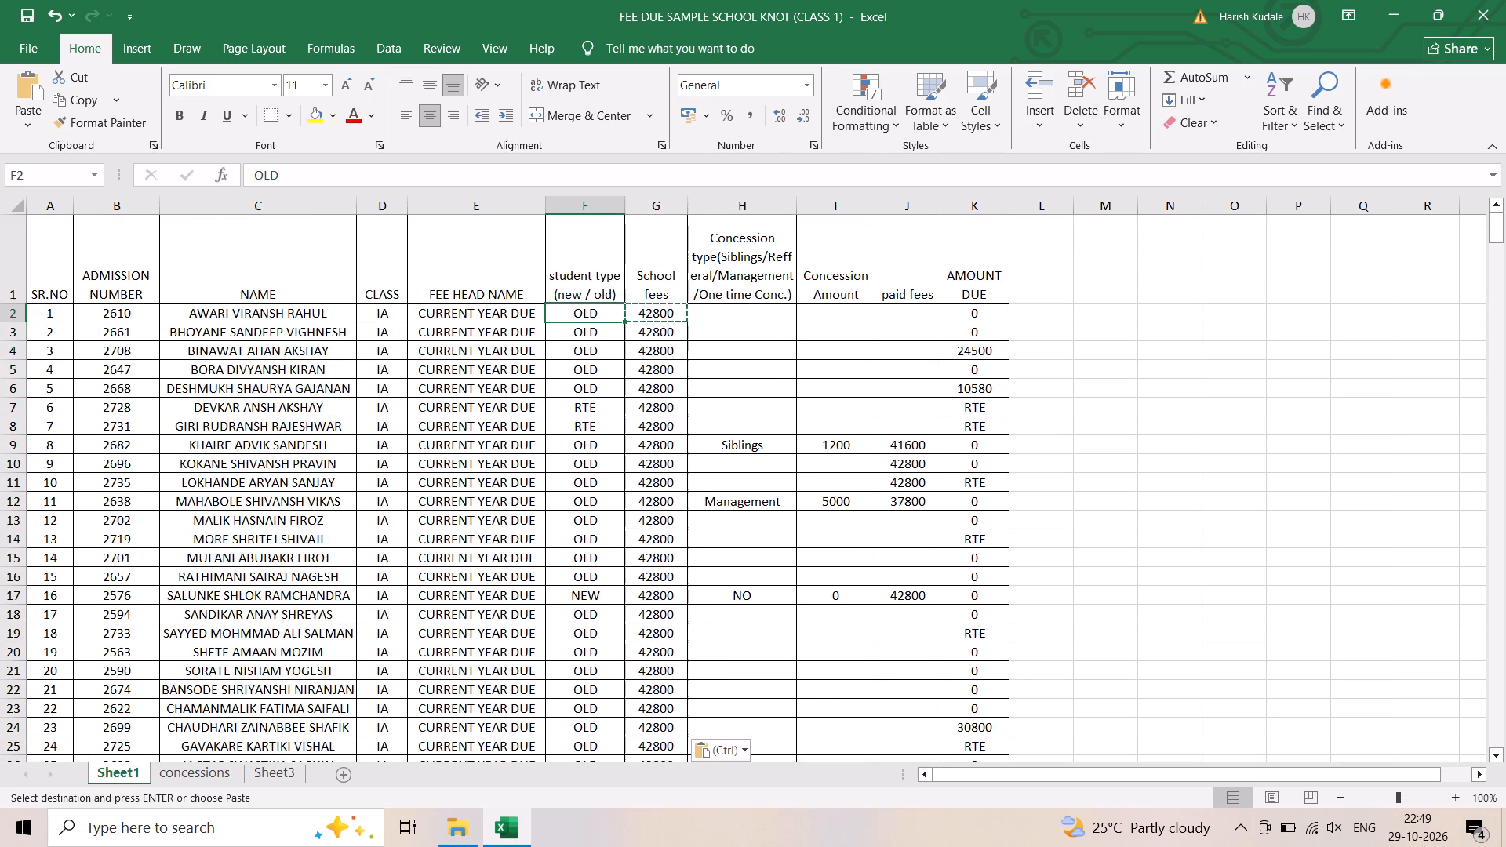
{"action": "type", "text": "NEW"}
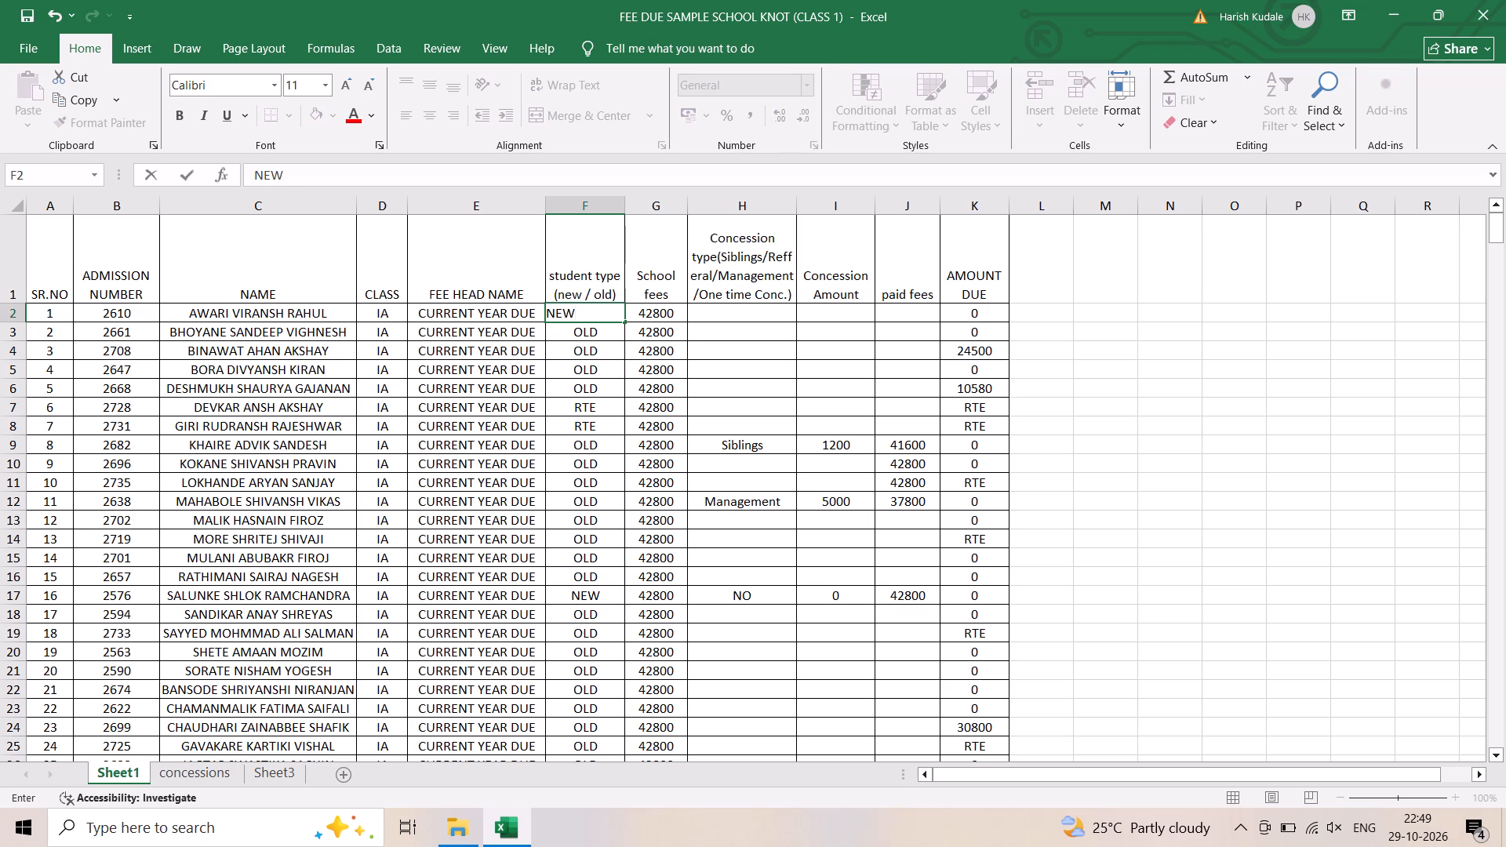
{"action": "left_click", "coordinate": [782, 366]}
{"action": "left_click", "coordinate": [602, 313]}
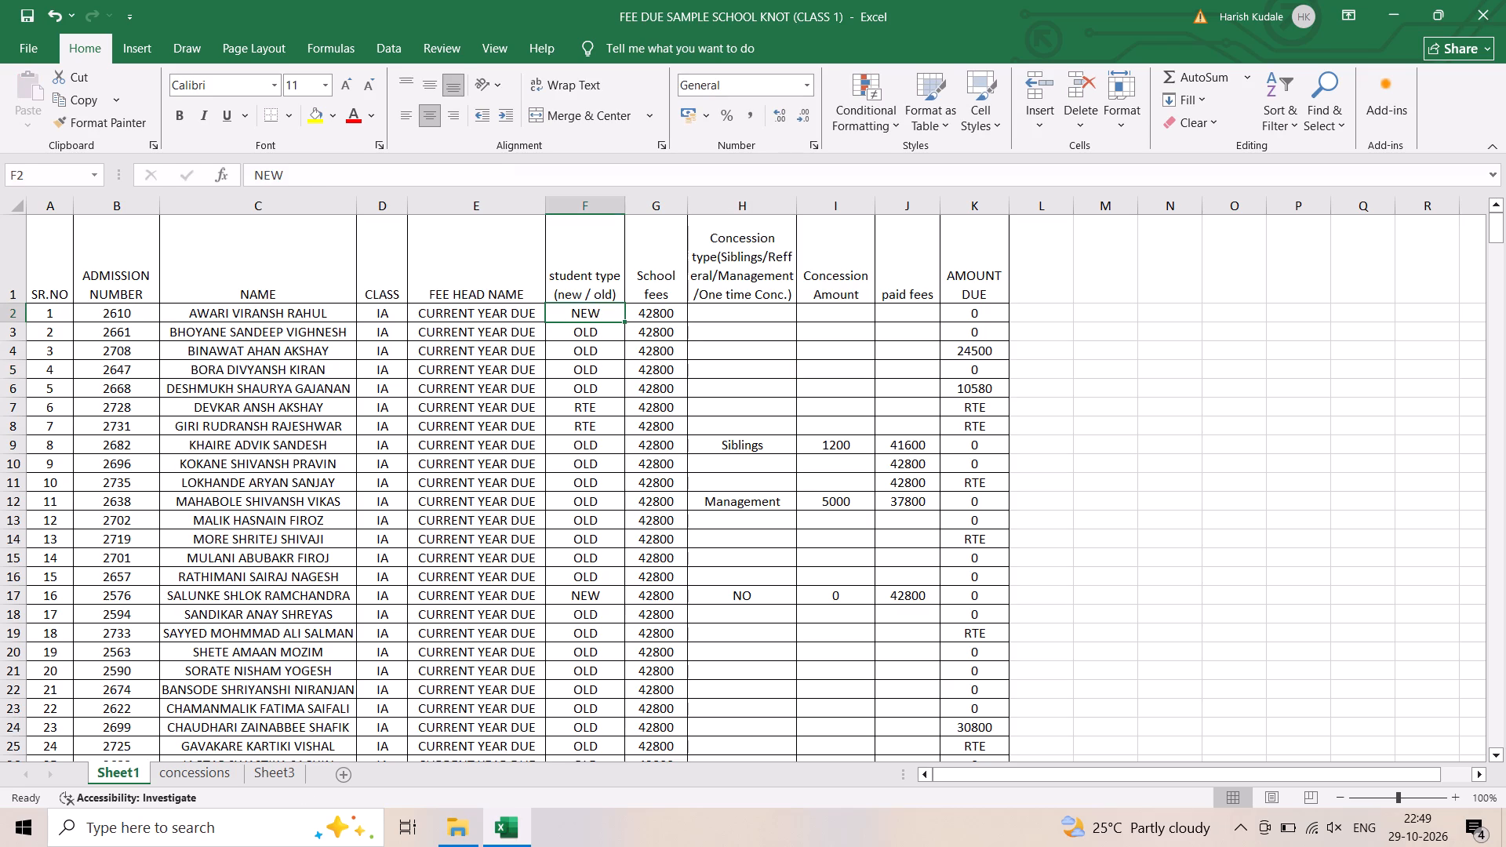
{"action": "left_click_drag", "start_coordinate": [624, 320], "coordinate": [583, 787]}
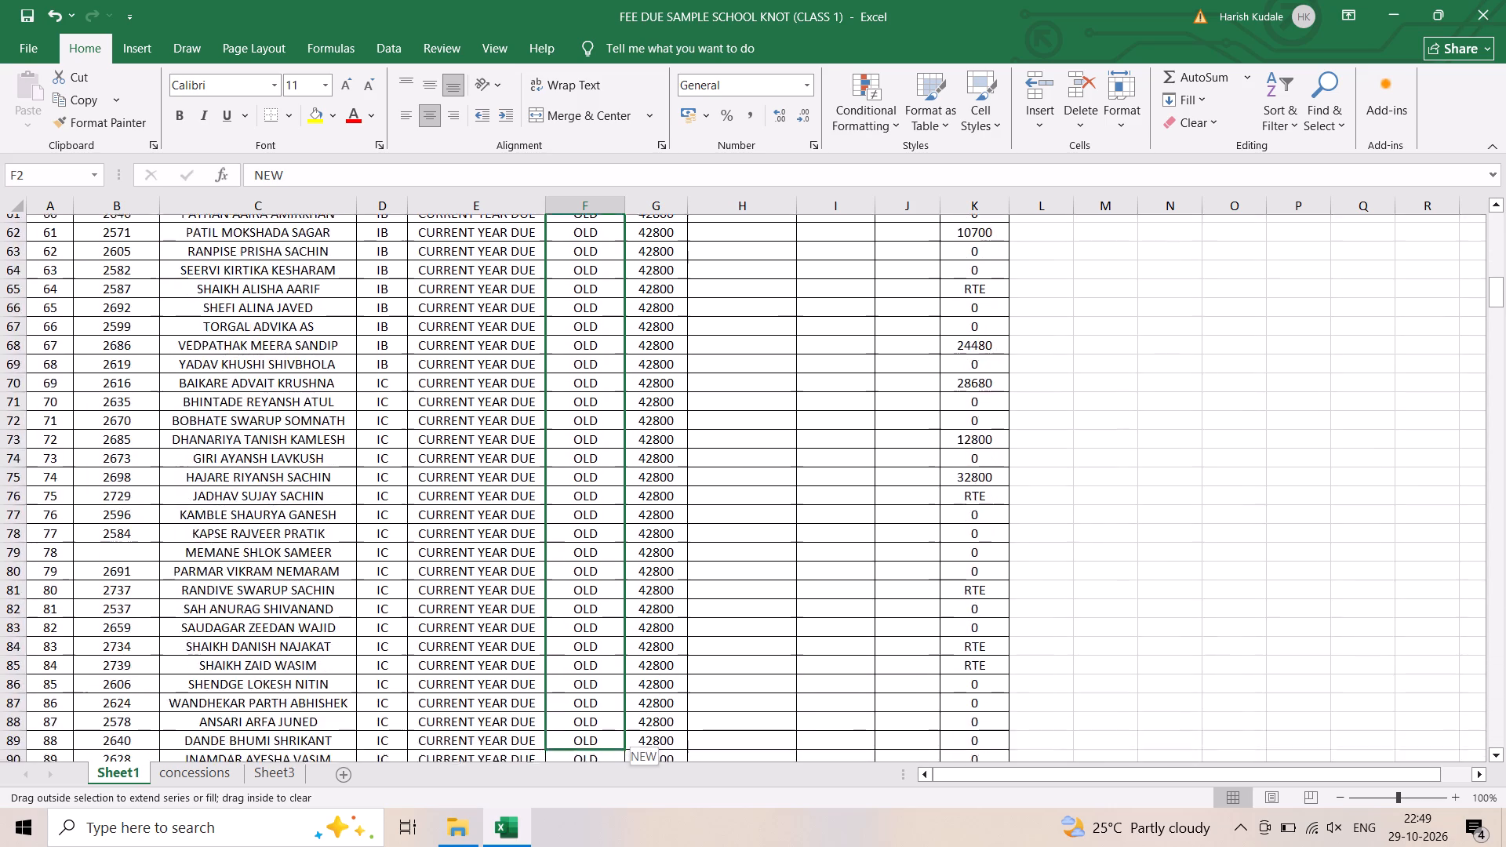
{"action": "left_click_drag", "start_coordinate": [583, 787], "coordinate": [591, 677]}
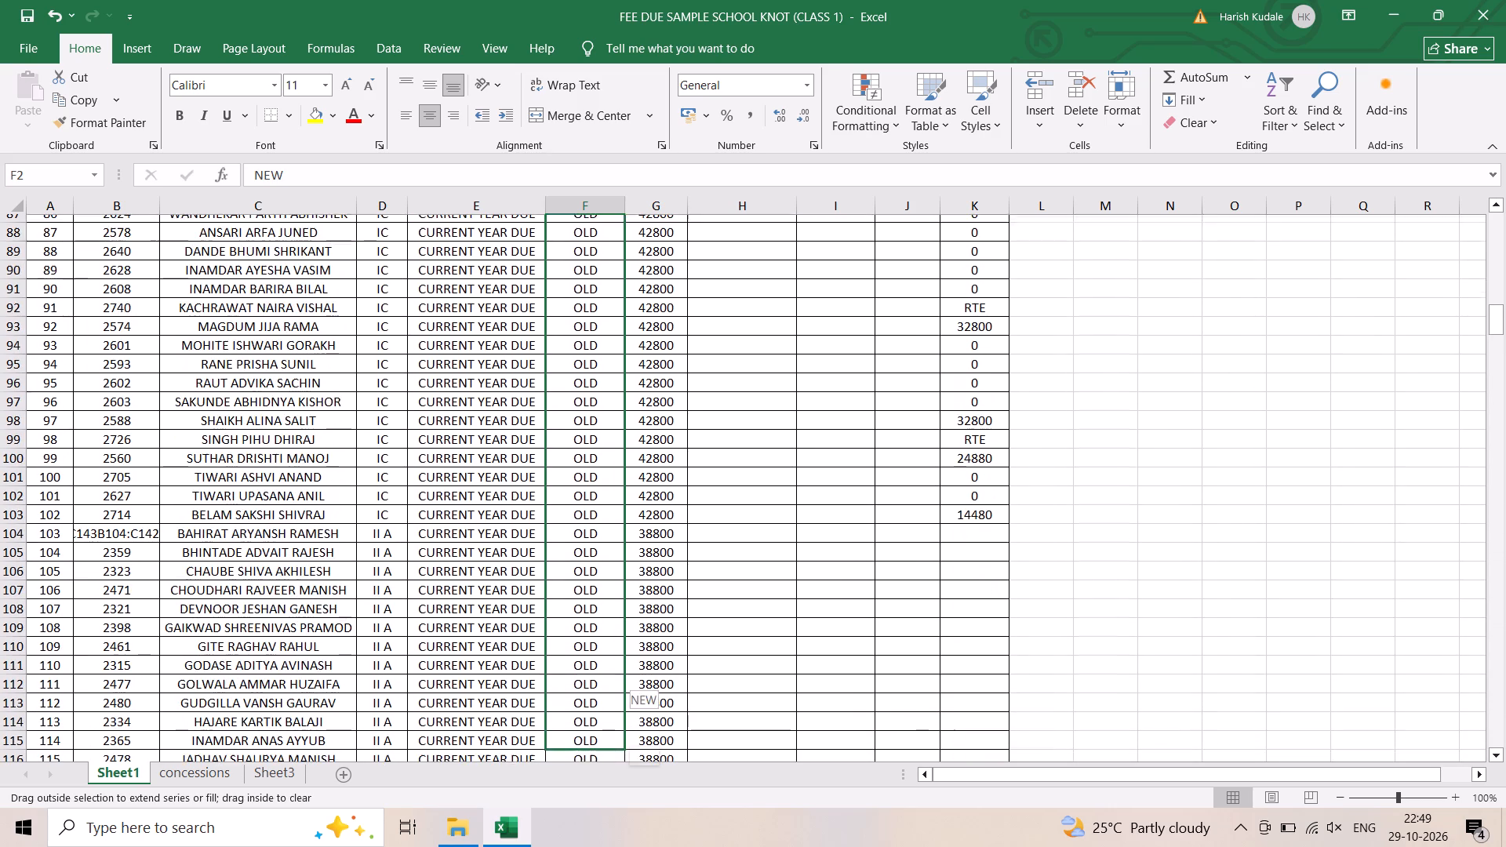
{"action": "left_click_drag", "start_coordinate": [591, 677], "coordinate": [629, 520]}
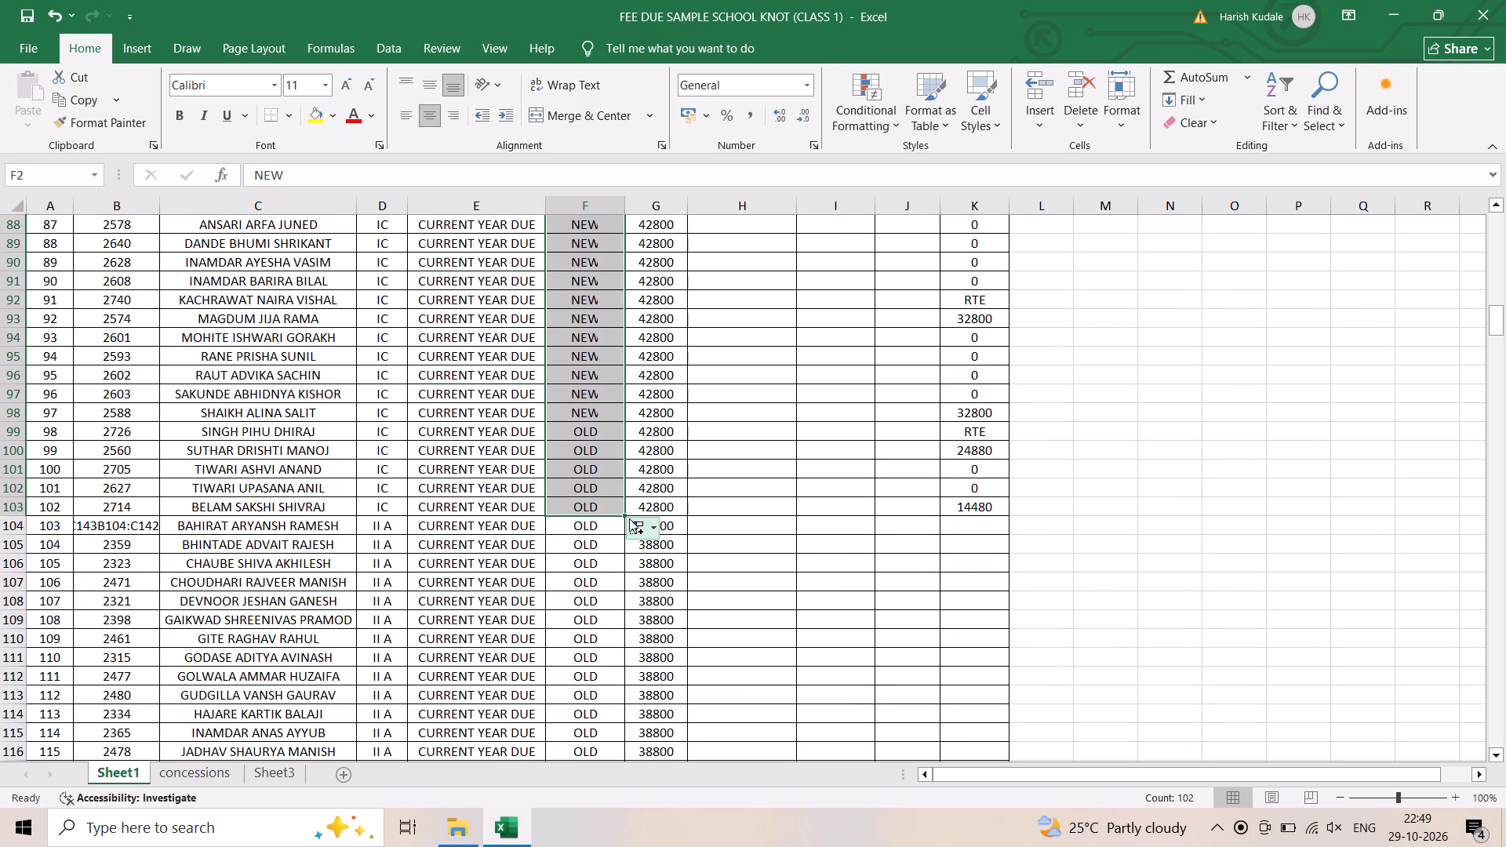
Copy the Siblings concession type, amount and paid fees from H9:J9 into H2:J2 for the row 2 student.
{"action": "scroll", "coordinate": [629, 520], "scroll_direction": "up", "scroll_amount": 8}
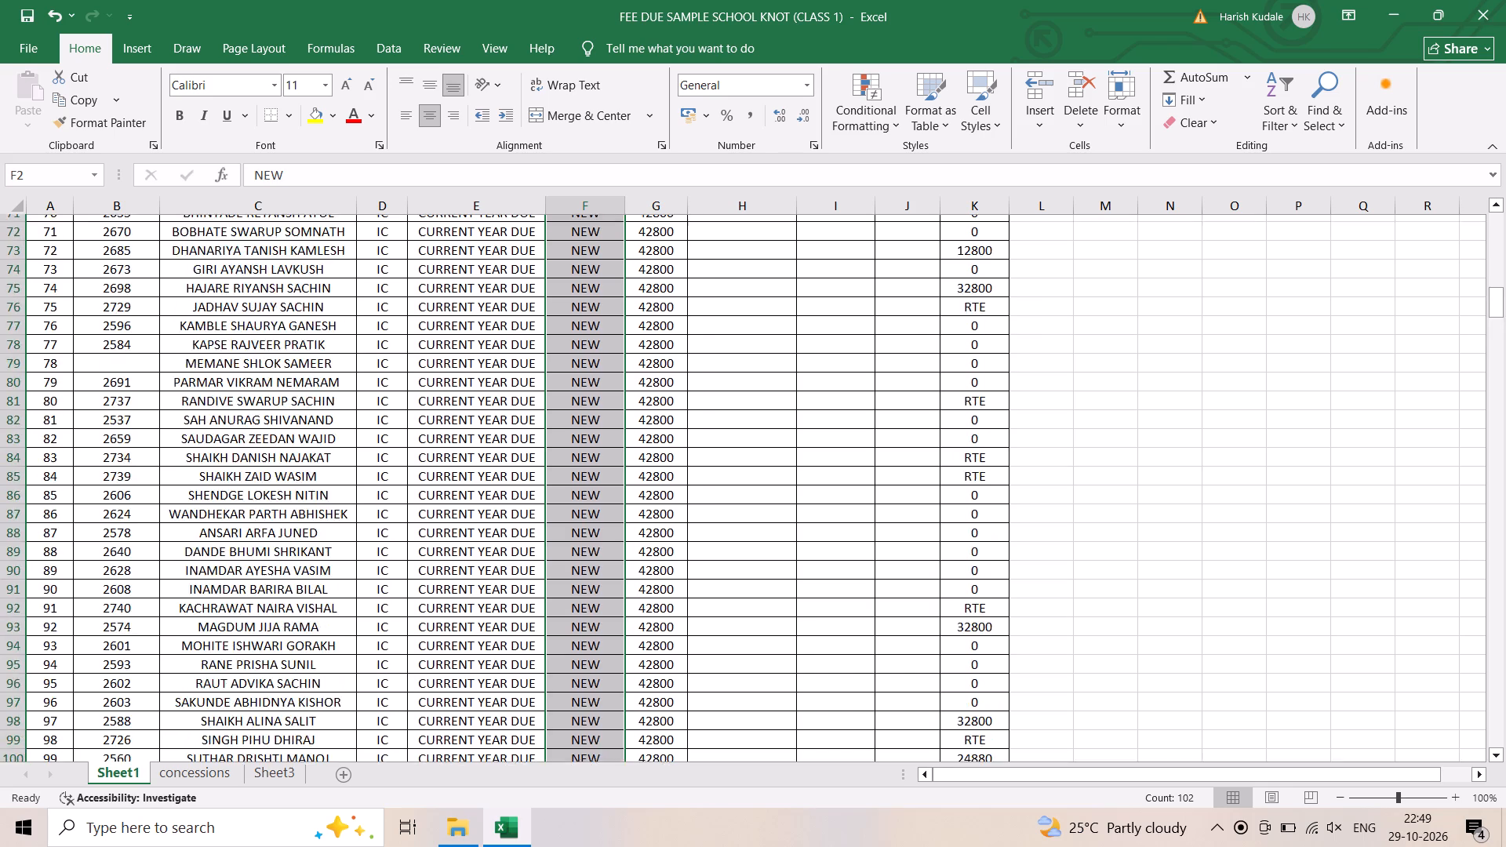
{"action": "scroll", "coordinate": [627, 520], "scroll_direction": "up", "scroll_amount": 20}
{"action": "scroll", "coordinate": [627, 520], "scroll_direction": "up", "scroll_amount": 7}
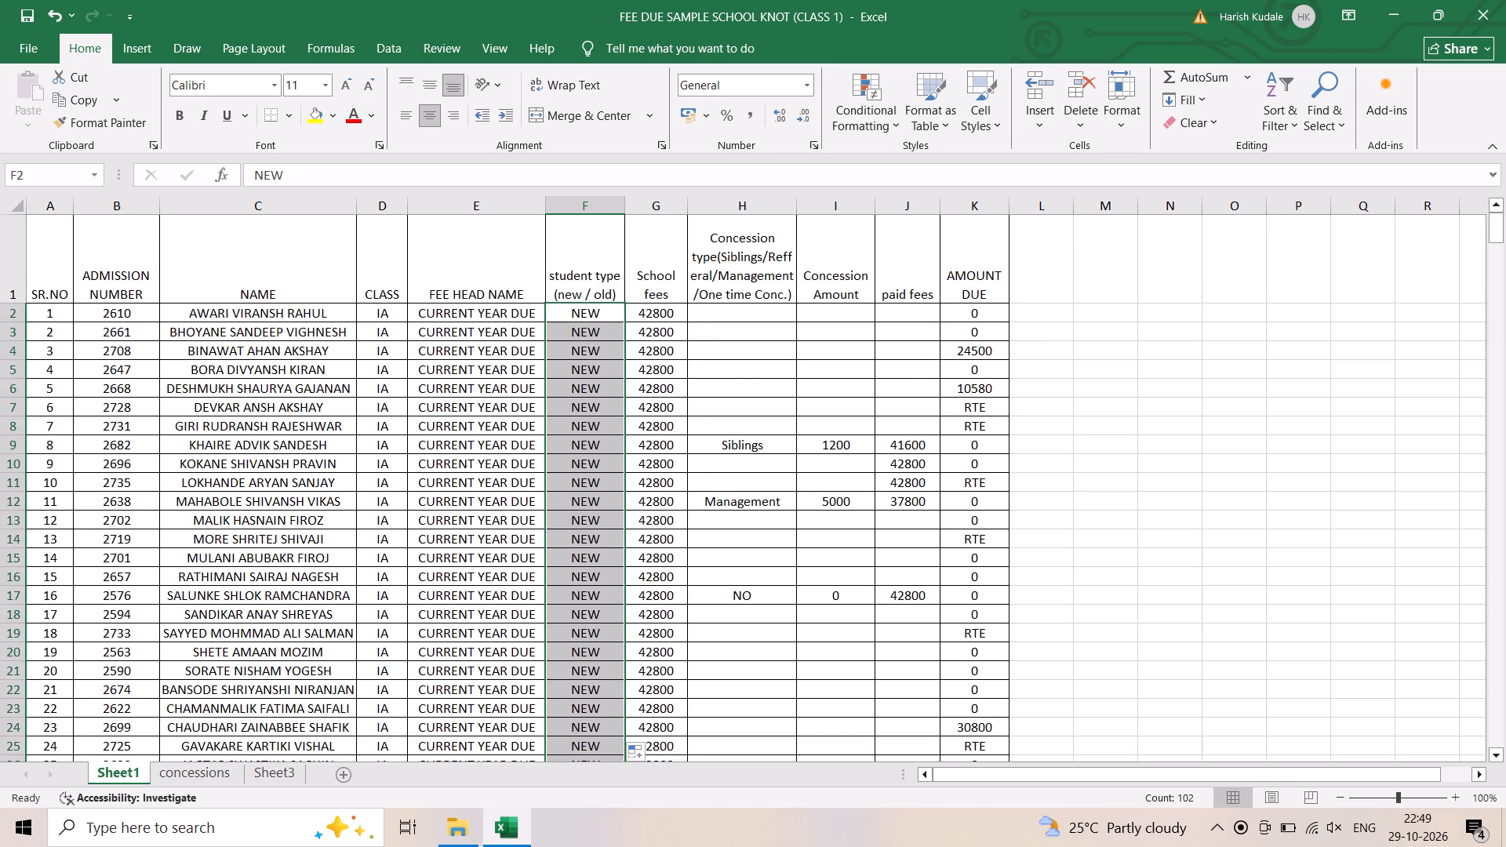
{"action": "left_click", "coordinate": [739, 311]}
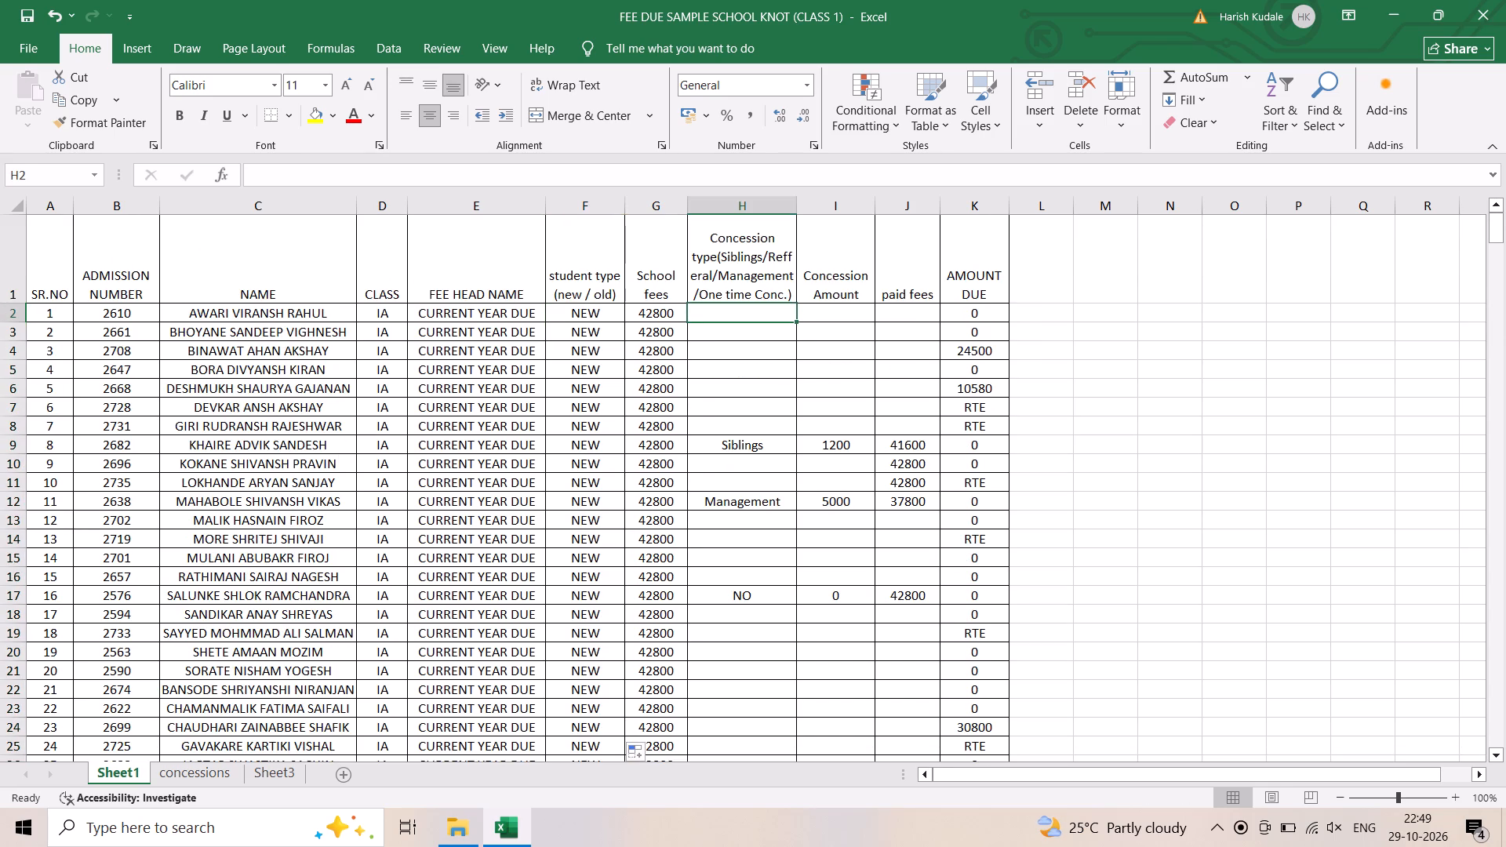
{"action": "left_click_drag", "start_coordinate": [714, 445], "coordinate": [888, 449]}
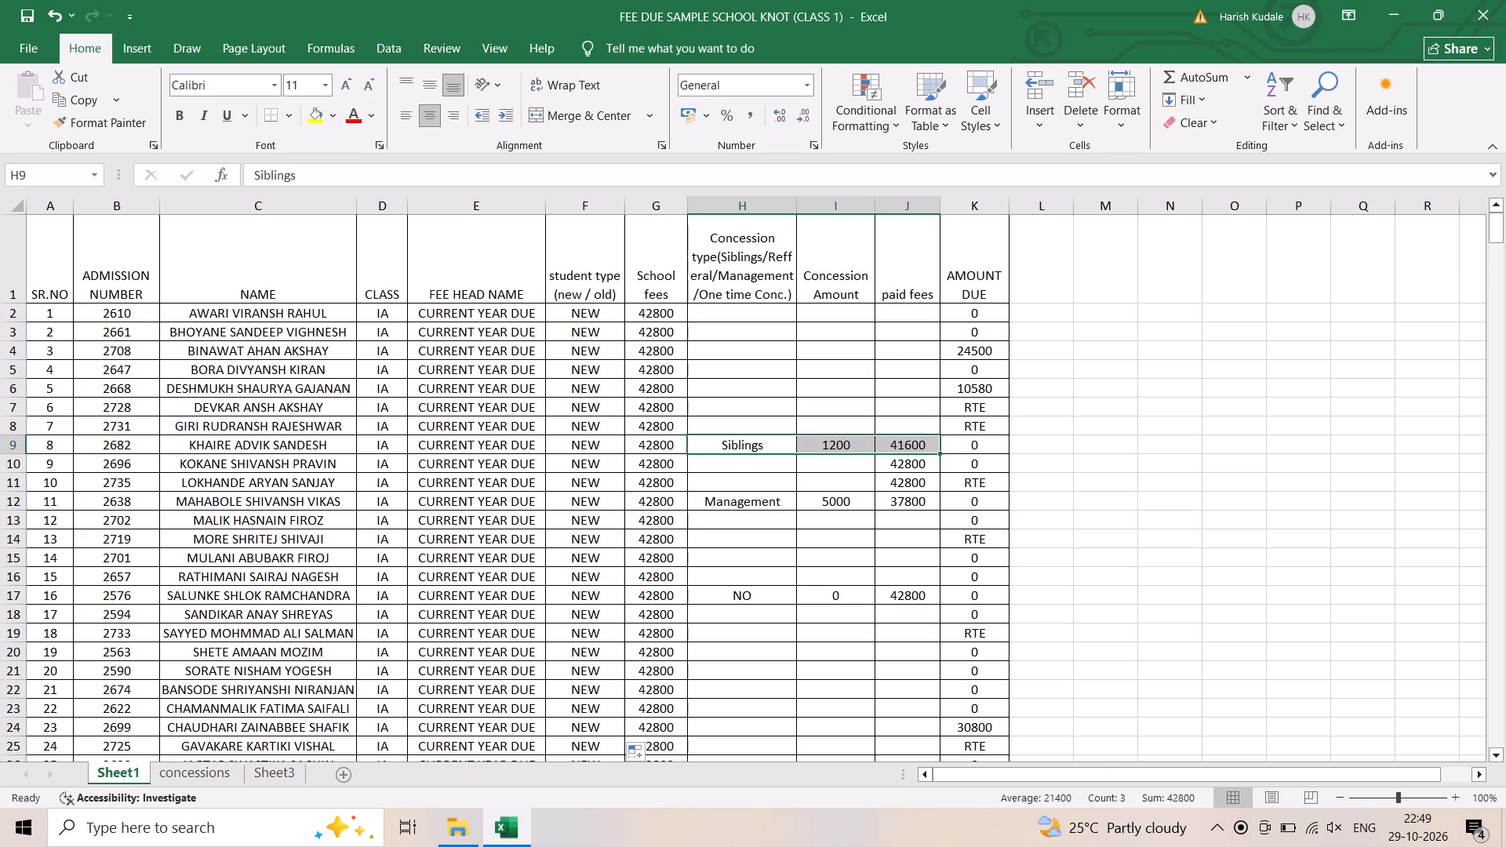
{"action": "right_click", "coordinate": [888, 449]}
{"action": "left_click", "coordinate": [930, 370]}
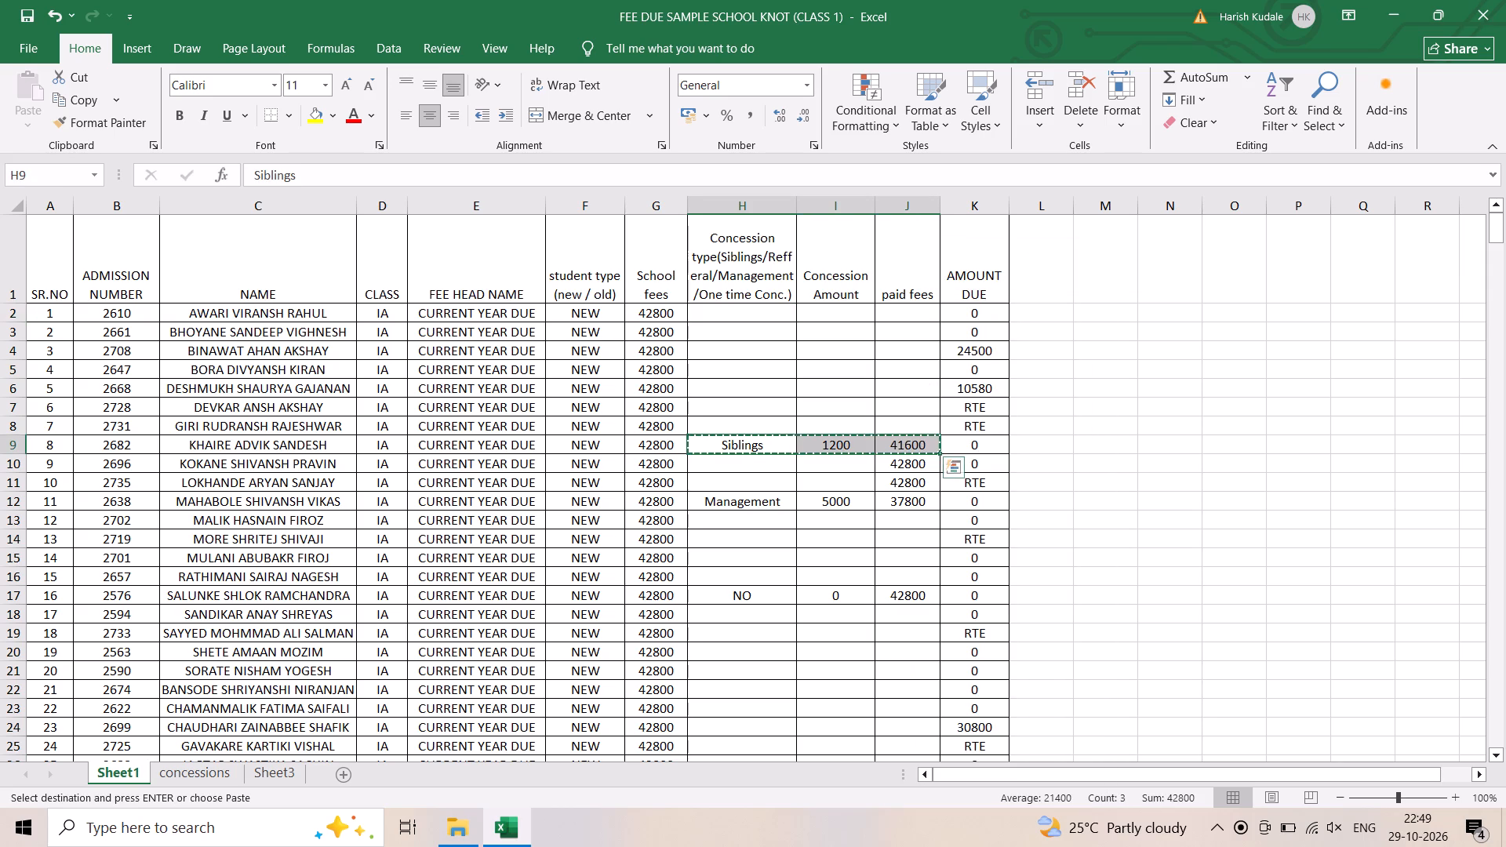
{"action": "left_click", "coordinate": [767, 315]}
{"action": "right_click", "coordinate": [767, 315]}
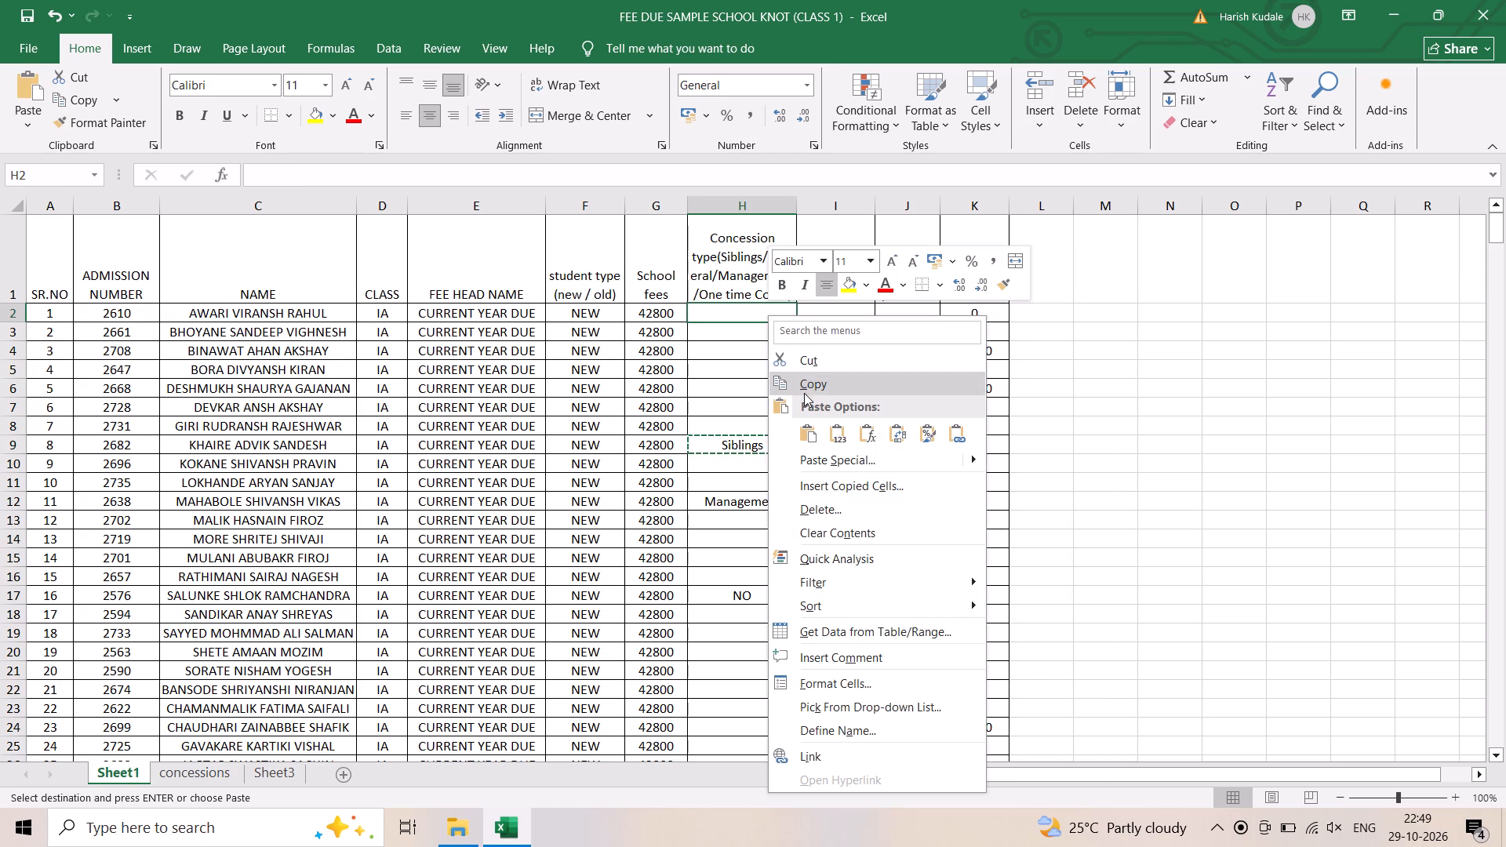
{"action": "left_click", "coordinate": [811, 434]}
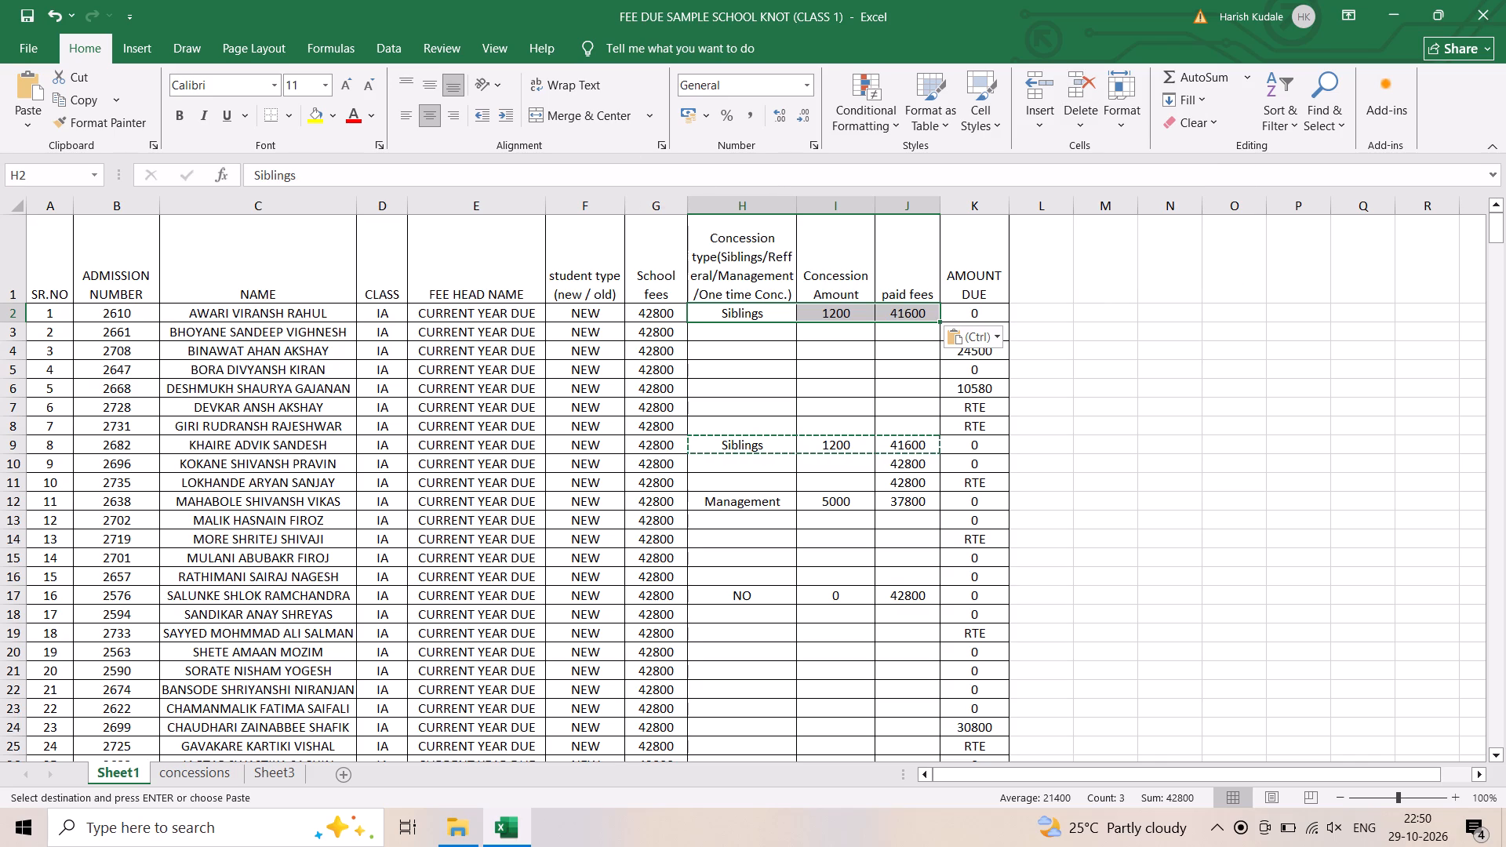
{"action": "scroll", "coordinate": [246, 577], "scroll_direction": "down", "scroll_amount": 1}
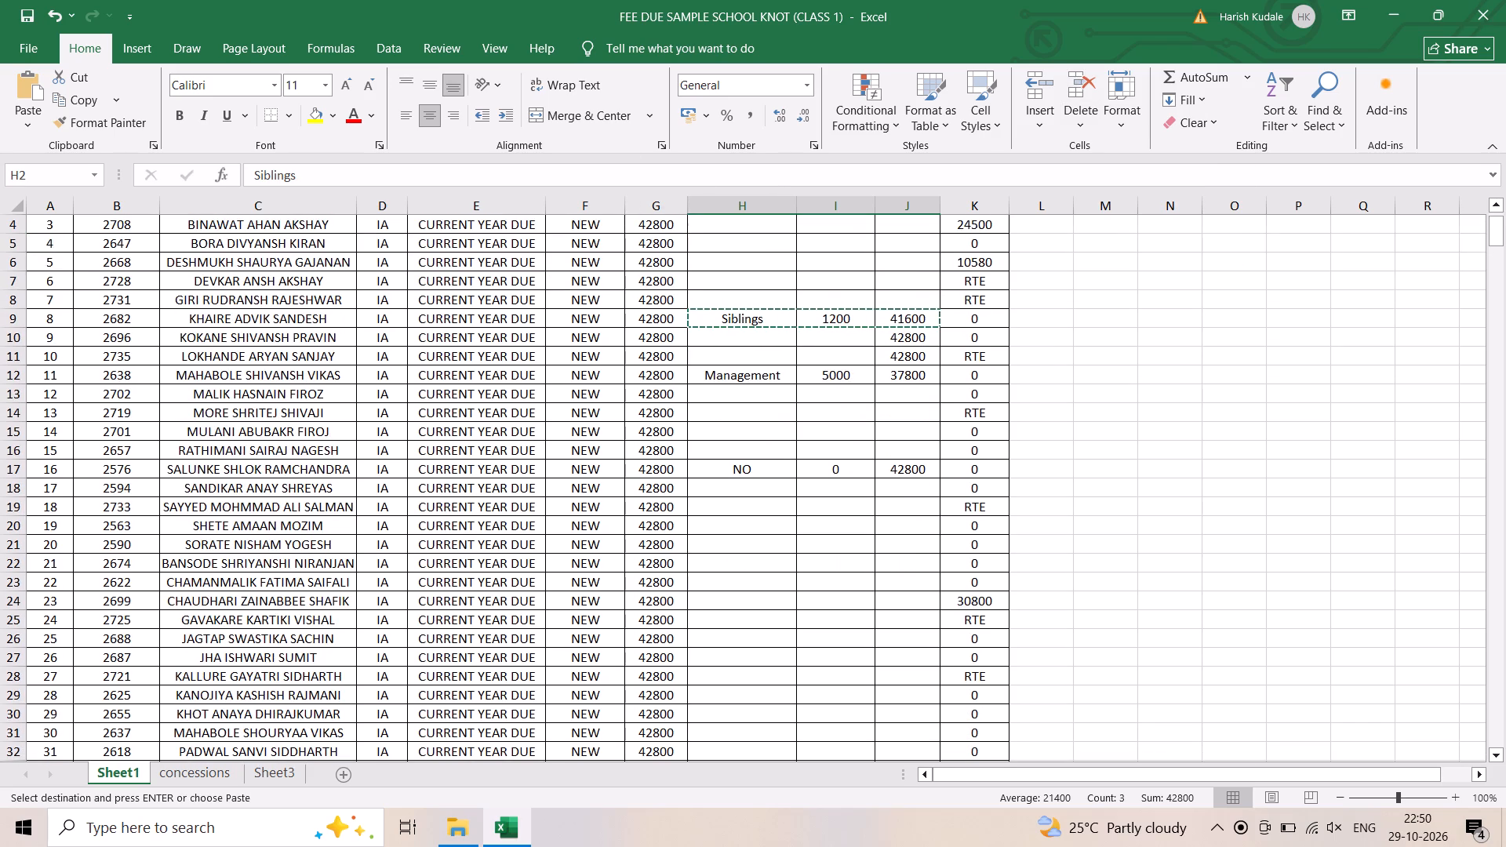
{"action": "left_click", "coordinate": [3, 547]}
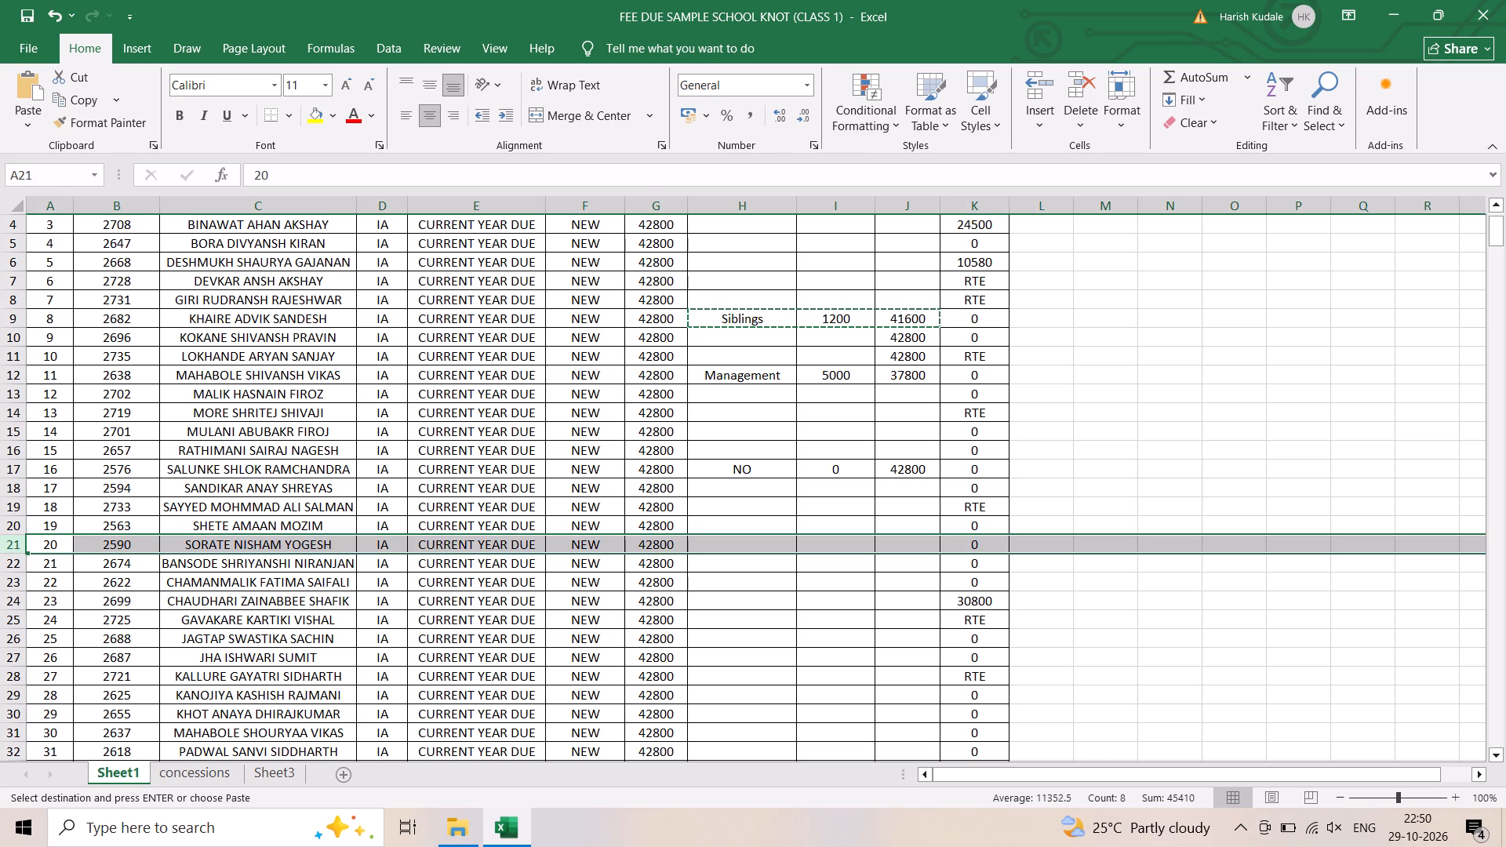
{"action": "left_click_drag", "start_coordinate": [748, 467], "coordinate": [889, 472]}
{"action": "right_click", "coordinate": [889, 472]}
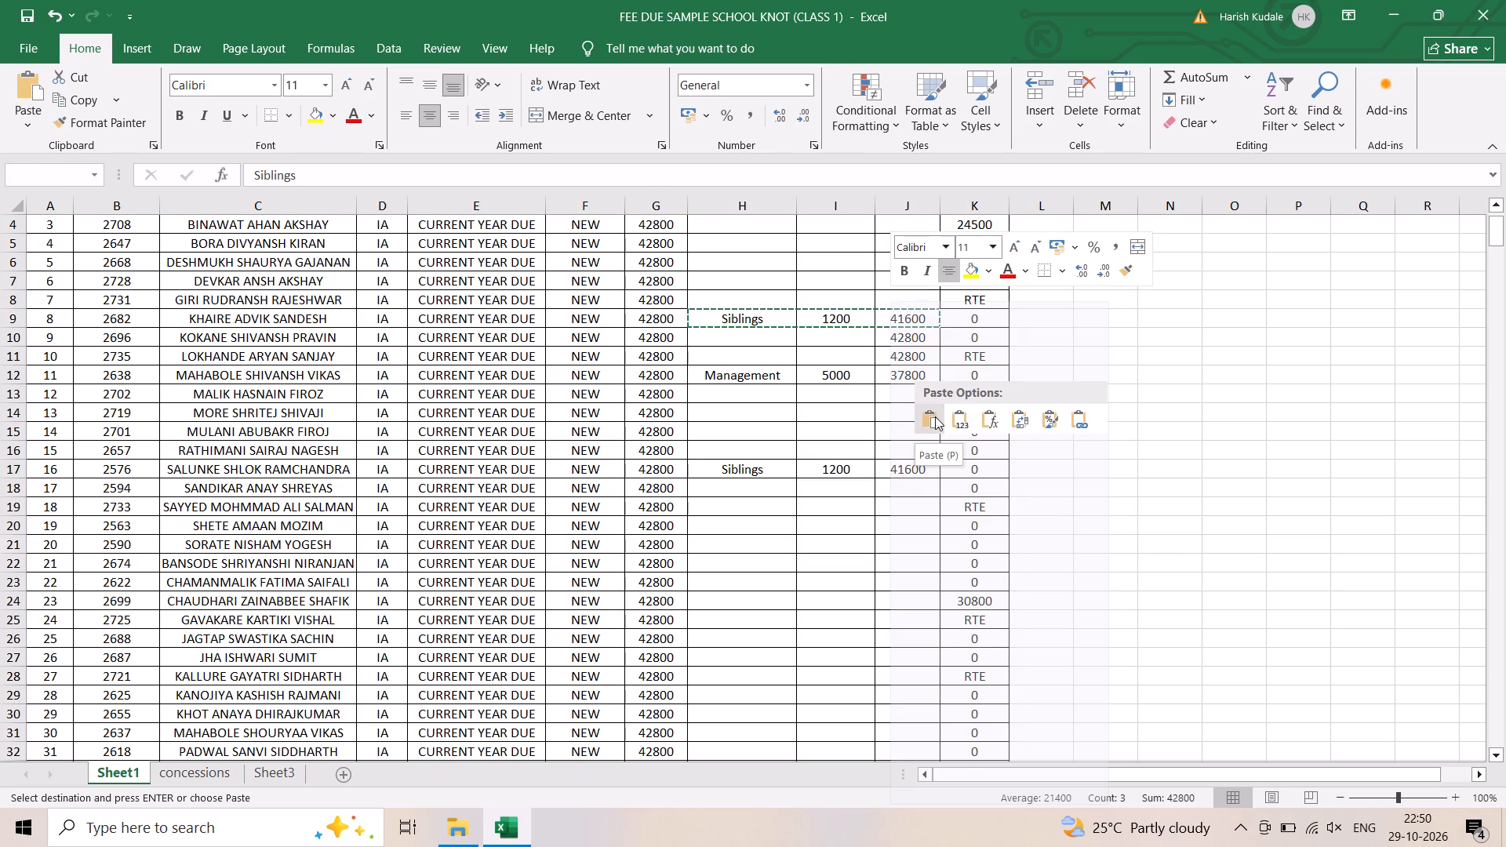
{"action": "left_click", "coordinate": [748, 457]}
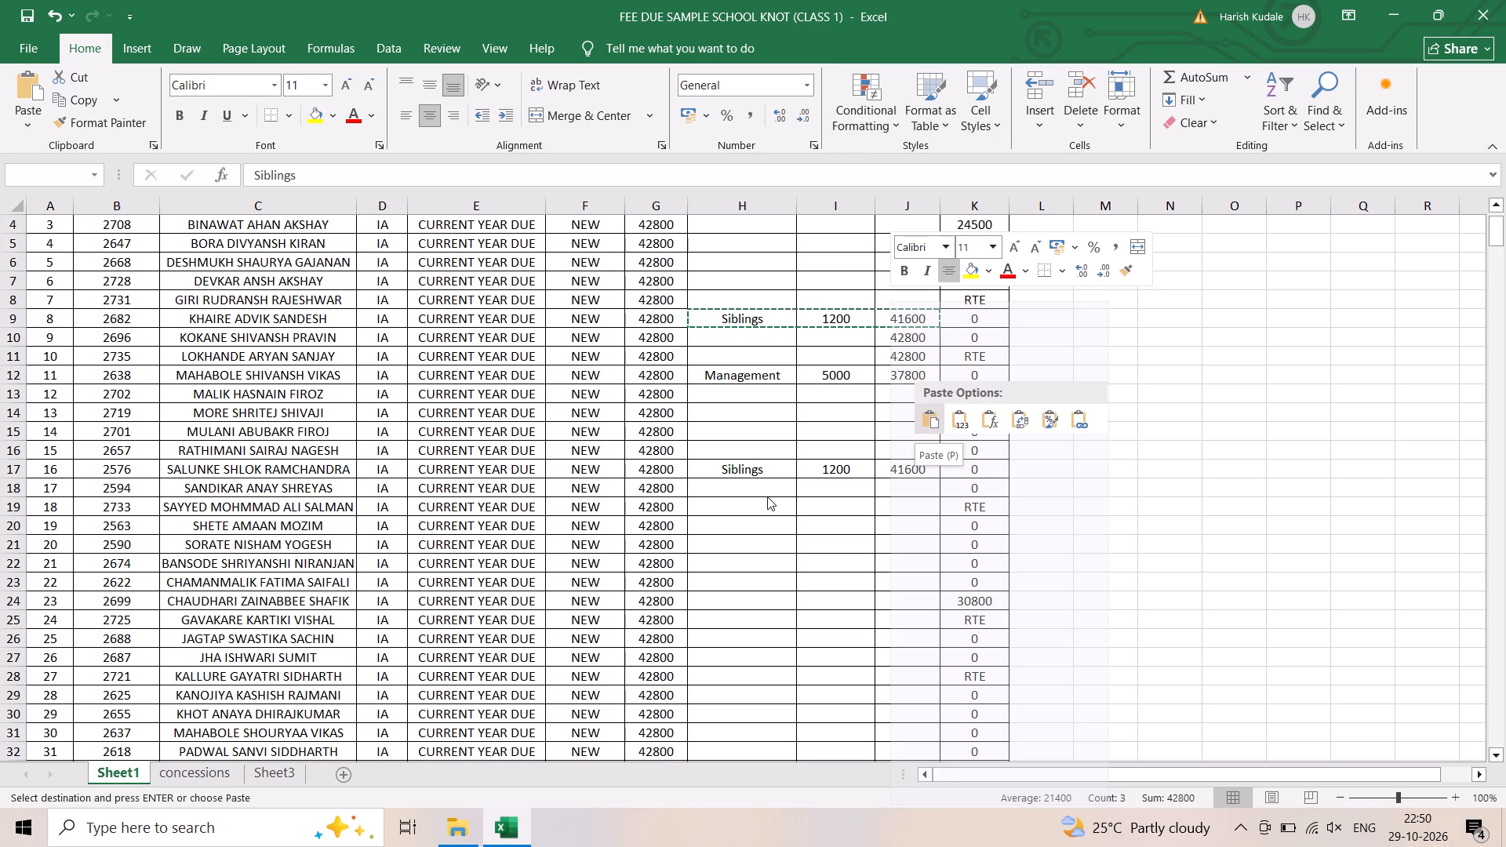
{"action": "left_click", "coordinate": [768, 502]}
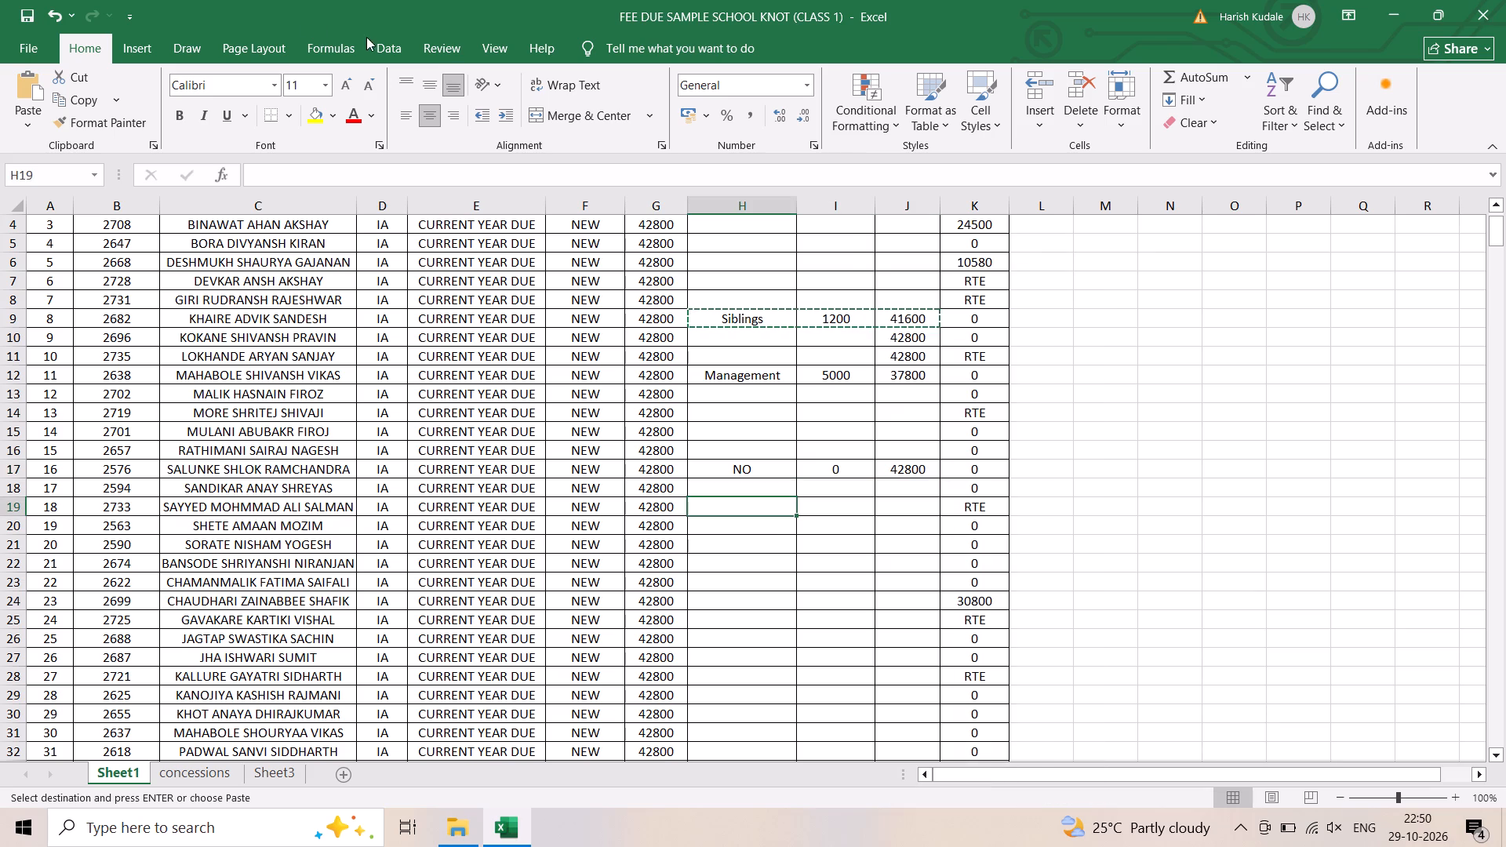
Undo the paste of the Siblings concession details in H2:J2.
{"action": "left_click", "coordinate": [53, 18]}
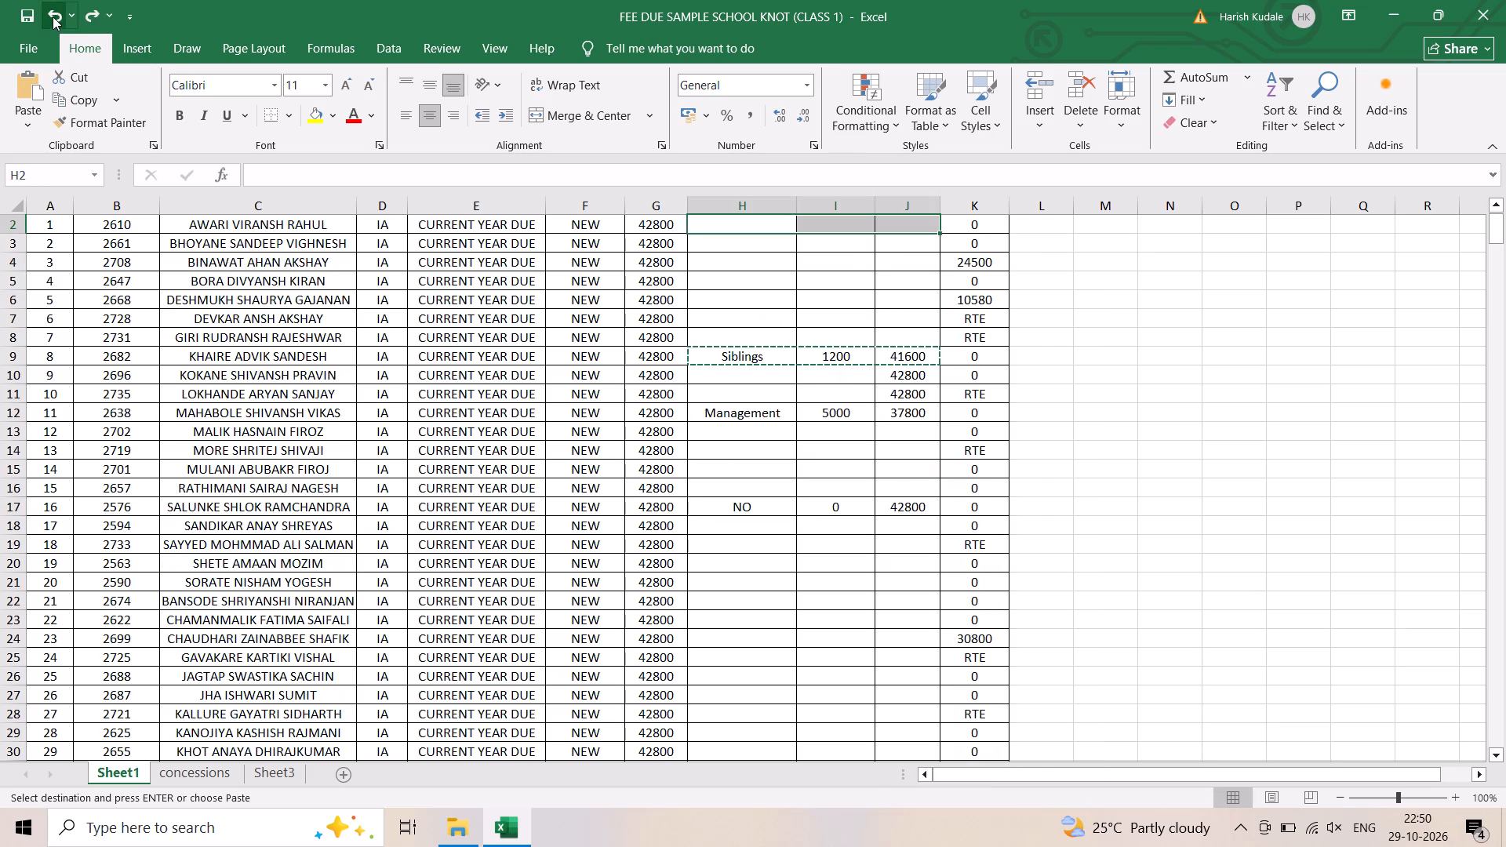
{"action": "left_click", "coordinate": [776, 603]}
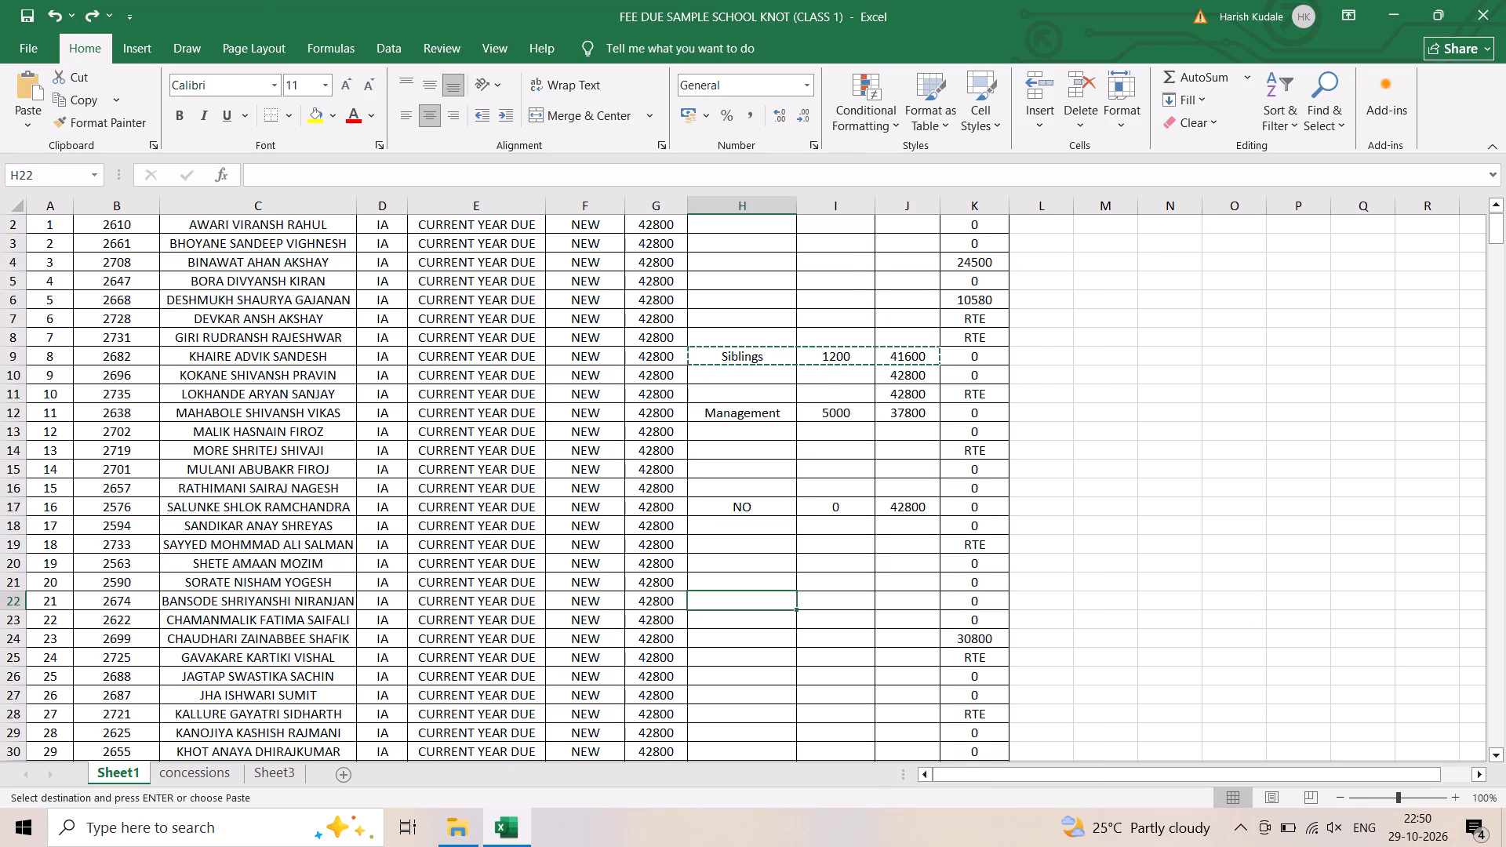
Copy the Siblings concession type, amount and paid fees from H9:J9 into H21:J21 for the row 21 student.
{"action": "left_click_drag", "start_coordinate": [729, 355], "coordinate": [897, 357]}
{"action": "right_click", "coordinate": [897, 357]}
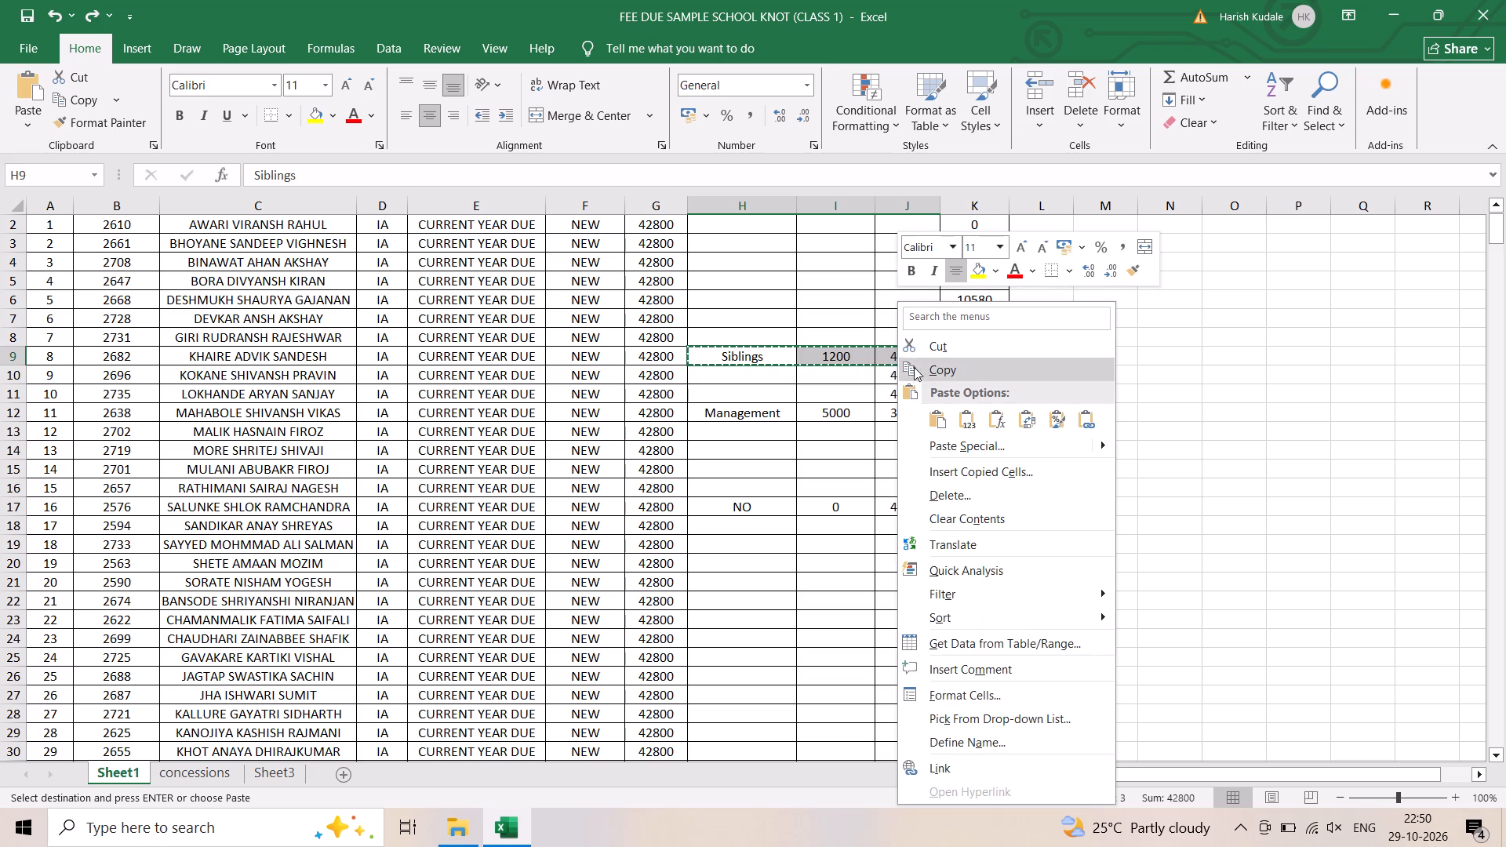
{"action": "left_click", "coordinate": [934, 372]}
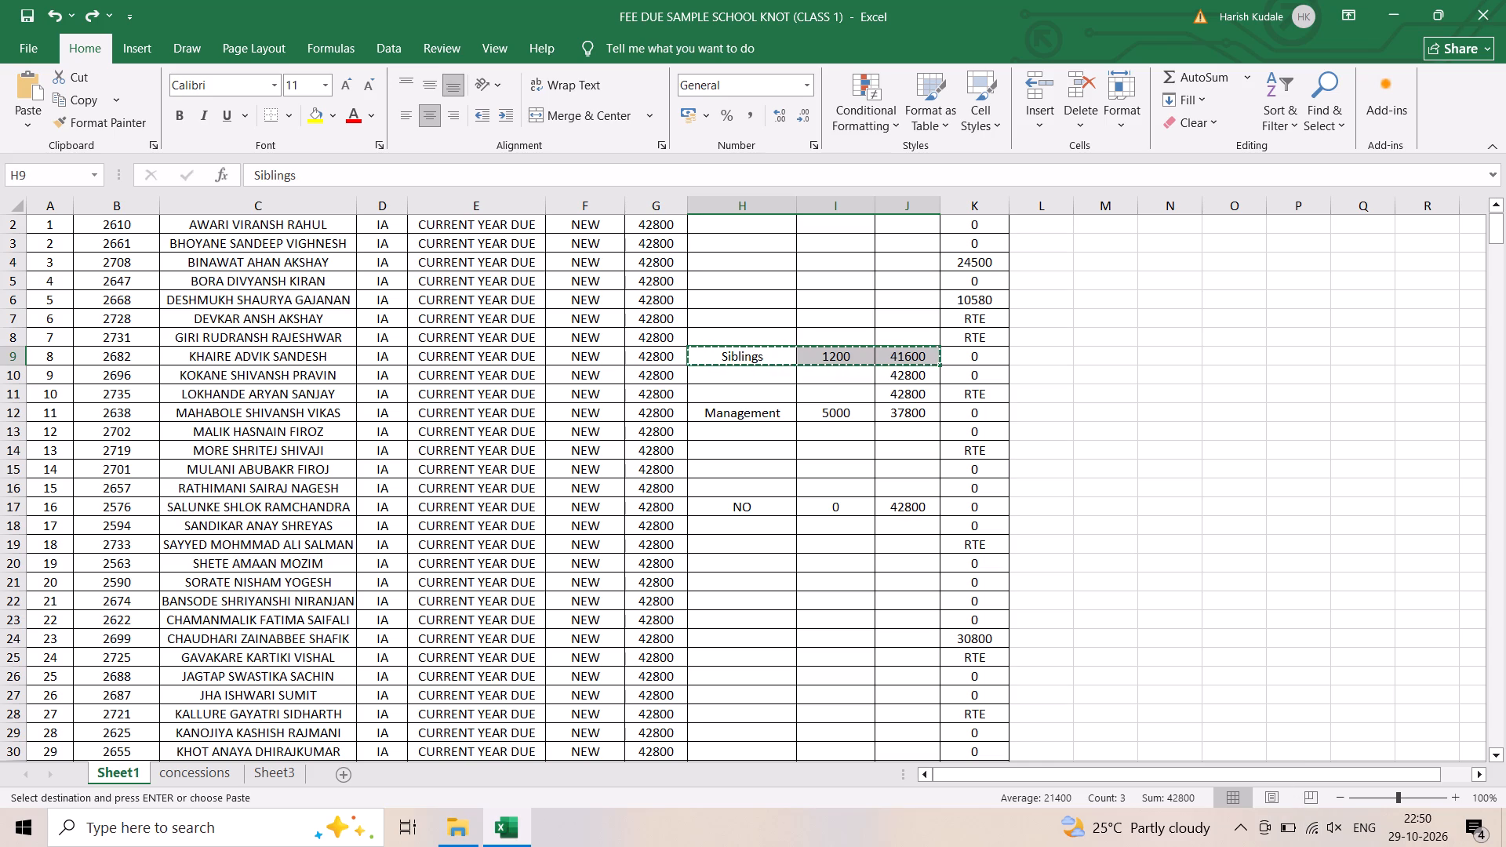
{"action": "left_click", "coordinate": [717, 580]}
{"action": "right_click", "coordinate": [718, 579]}
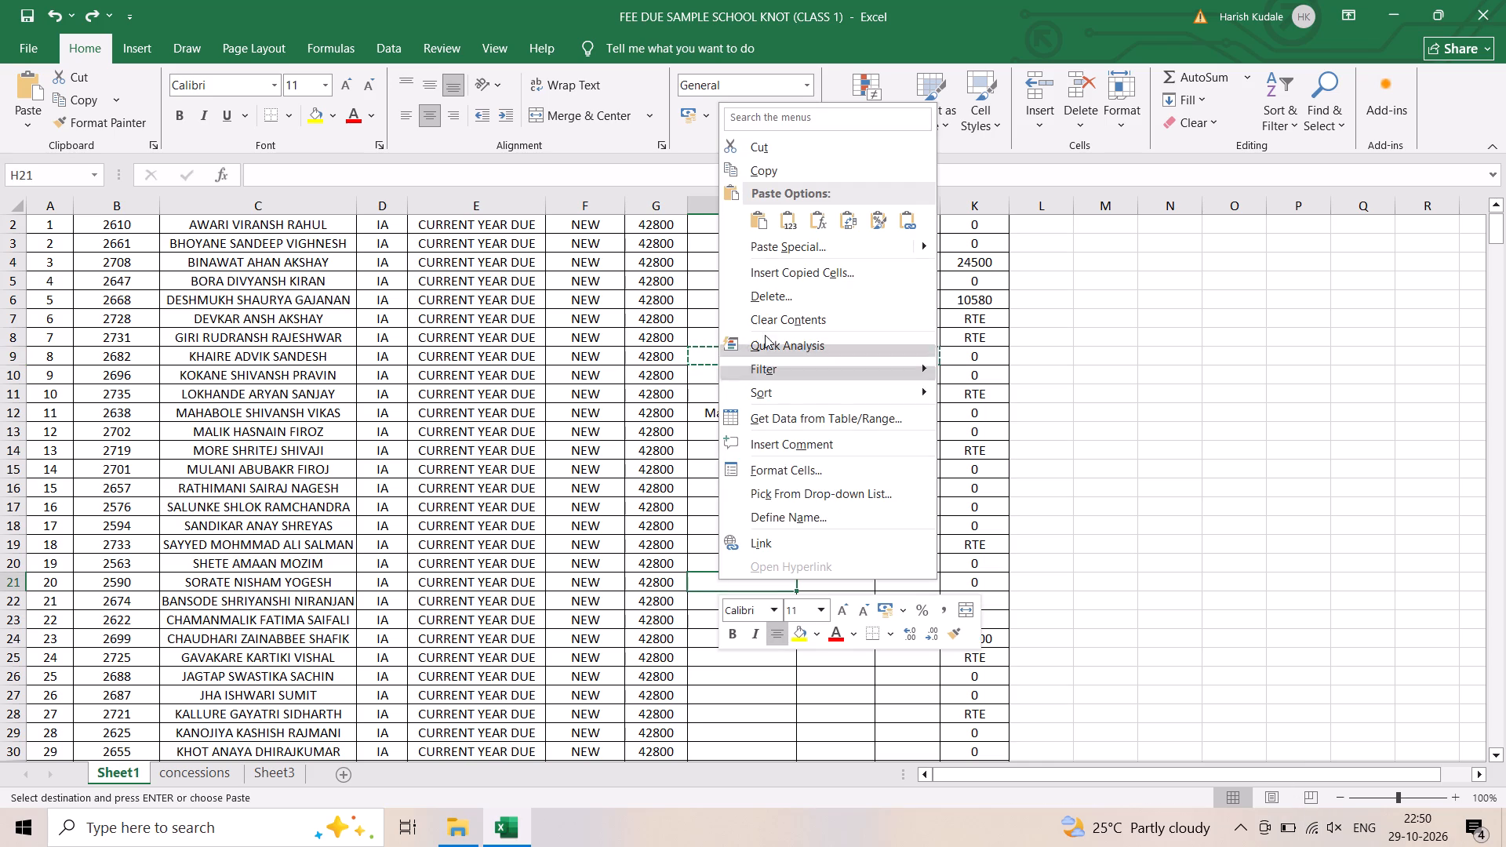
{"action": "left_click", "coordinate": [759, 220]}
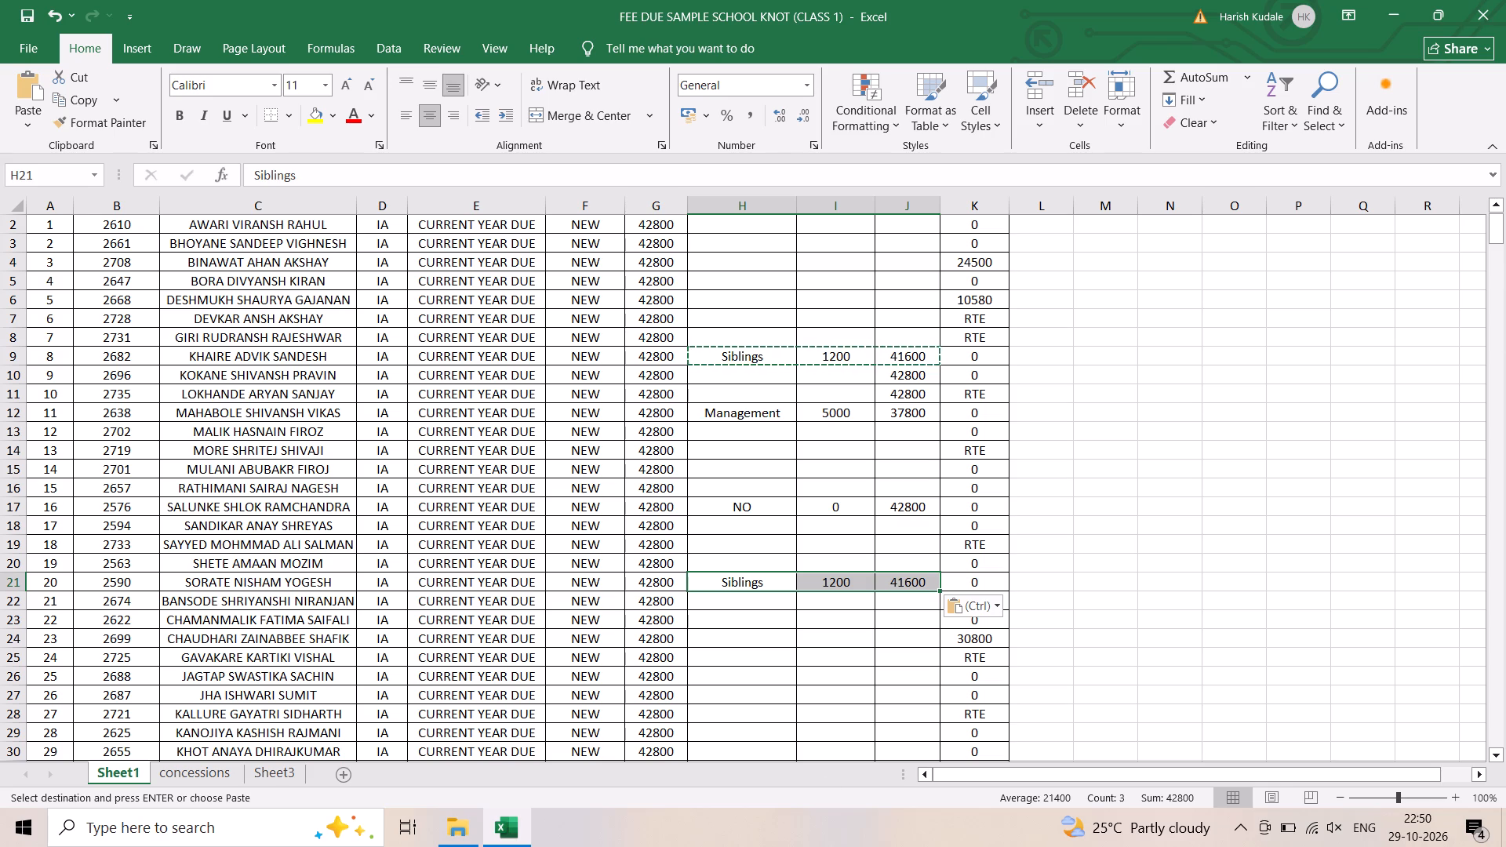
Copy the RTE entry from K19 into F19 as the student type for the row 19 student.
{"action": "left_click", "coordinate": [984, 546]}
{"action": "right_click", "coordinate": [984, 546]}
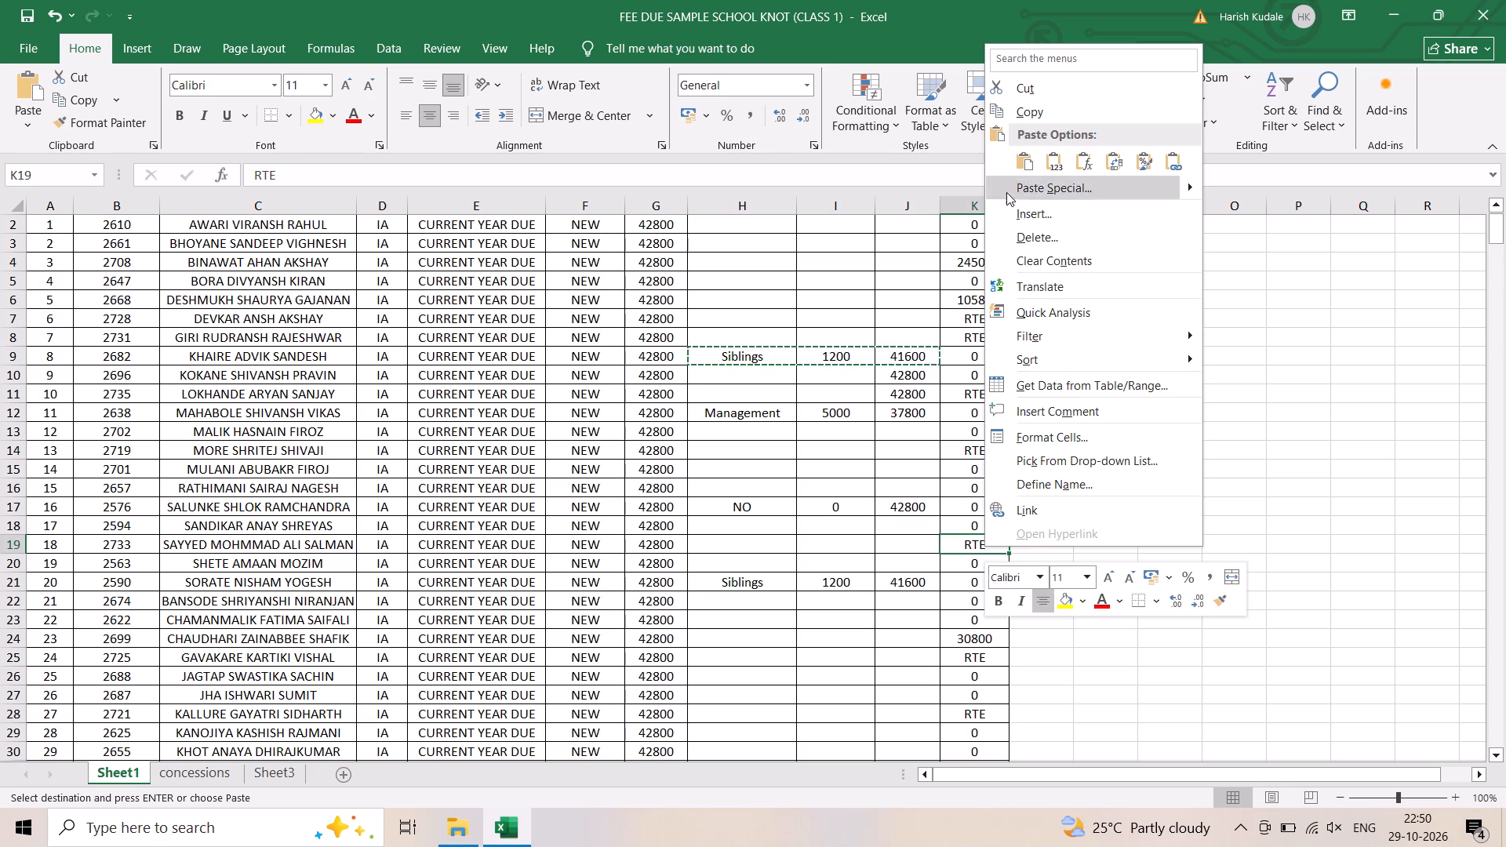
{"action": "left_click", "coordinate": [1020, 104]}
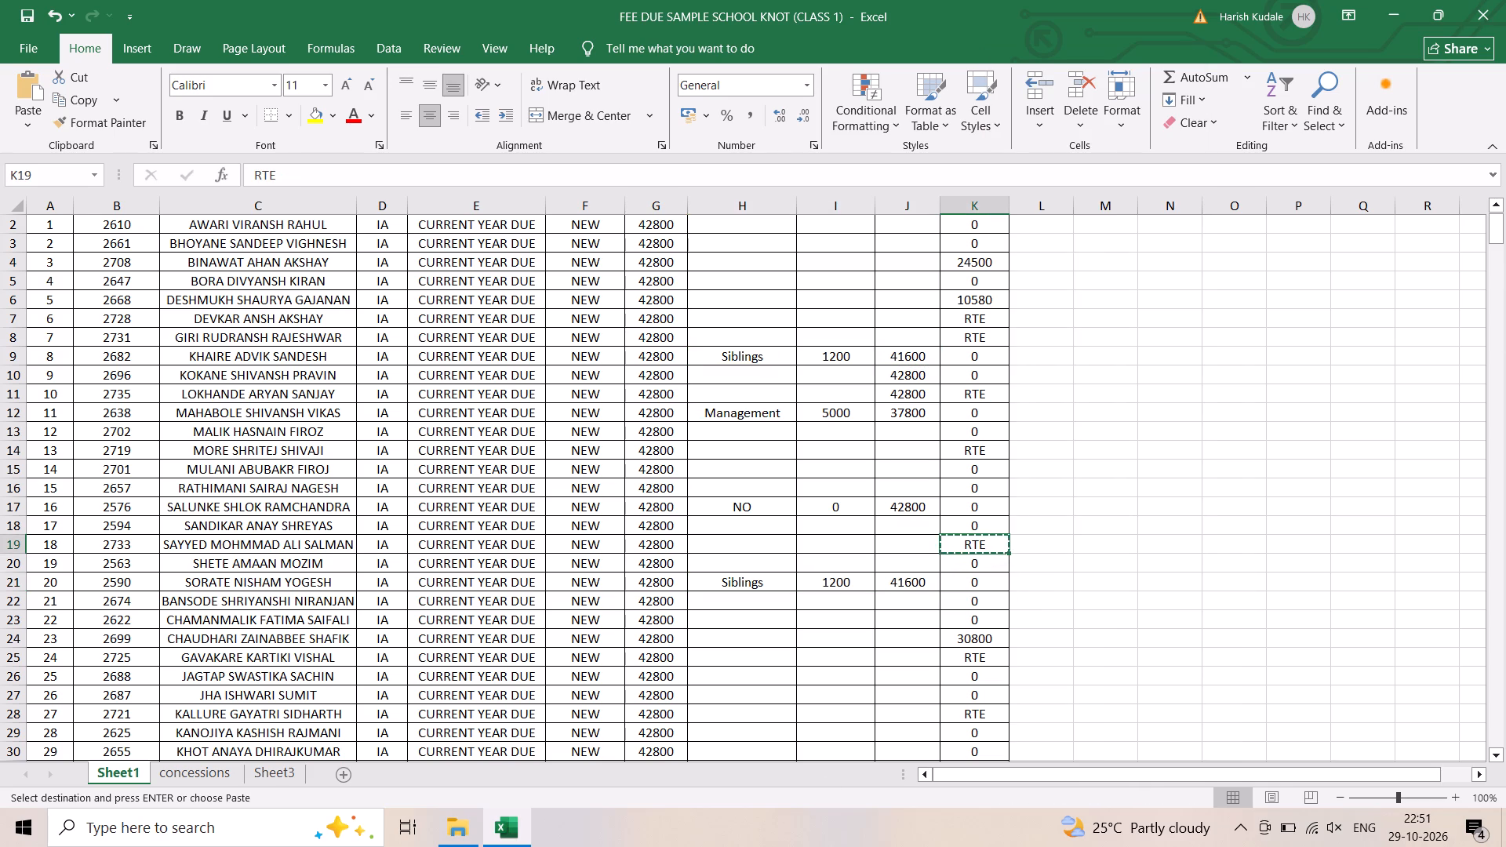
{"action": "left_click", "coordinate": [579, 542]}
{"action": "right_click", "coordinate": [580, 542]}
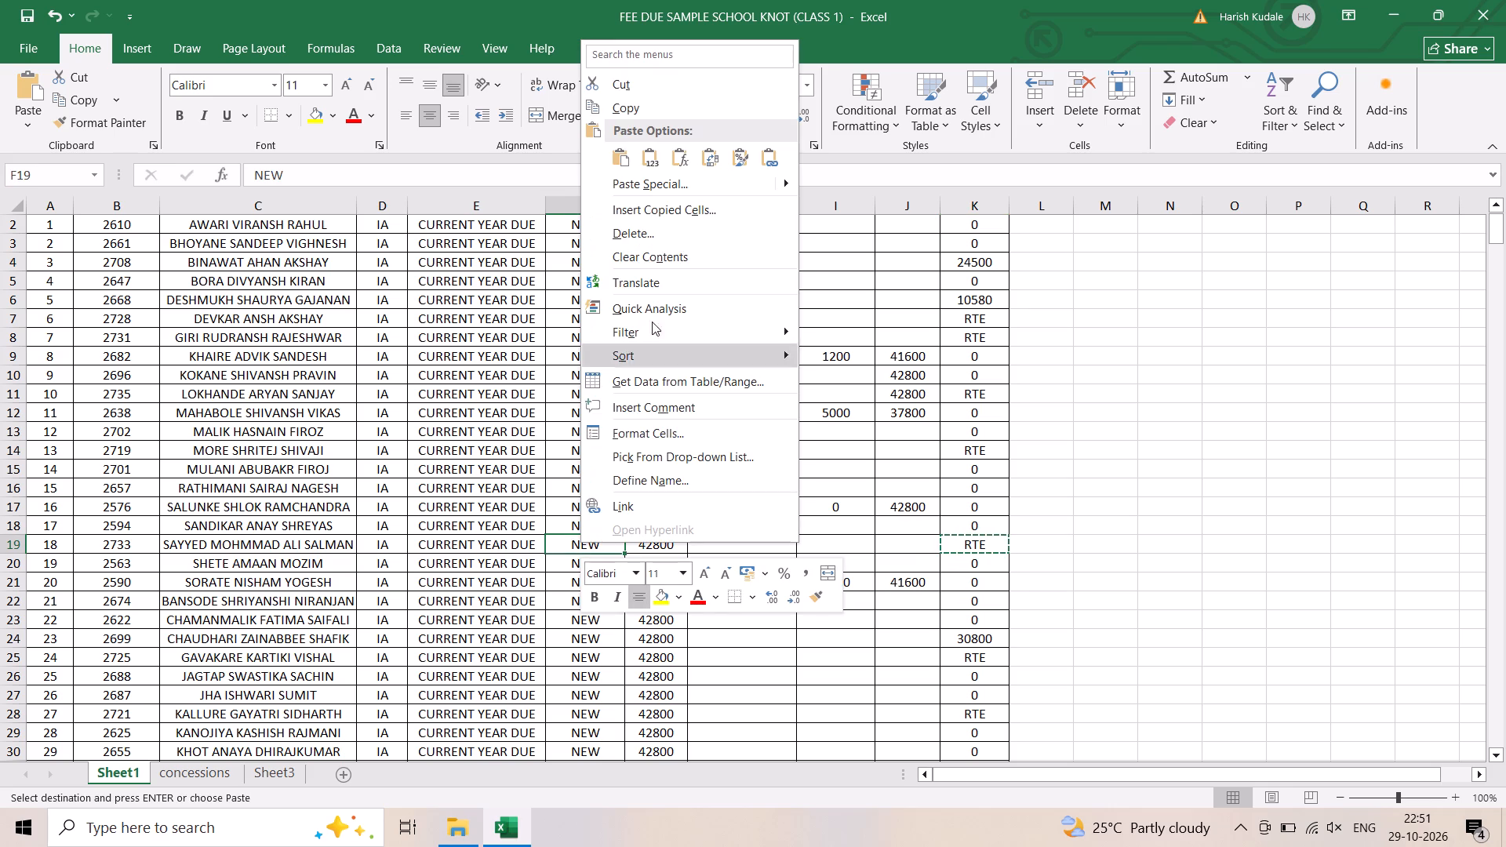
{"action": "left_click", "coordinate": [616, 163]}
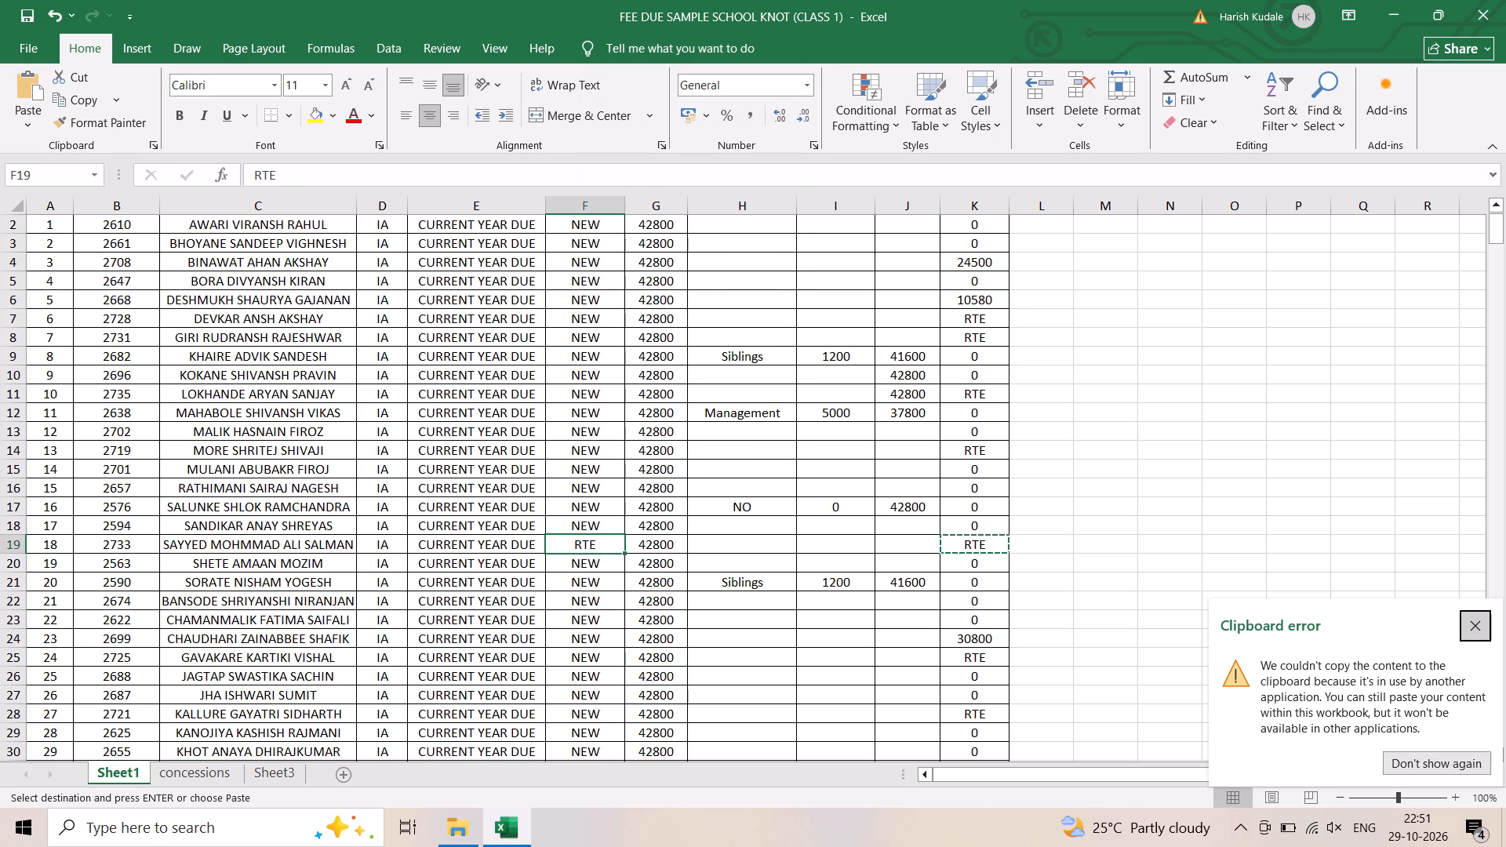
{"action": "left_click", "coordinate": [1472, 625]}
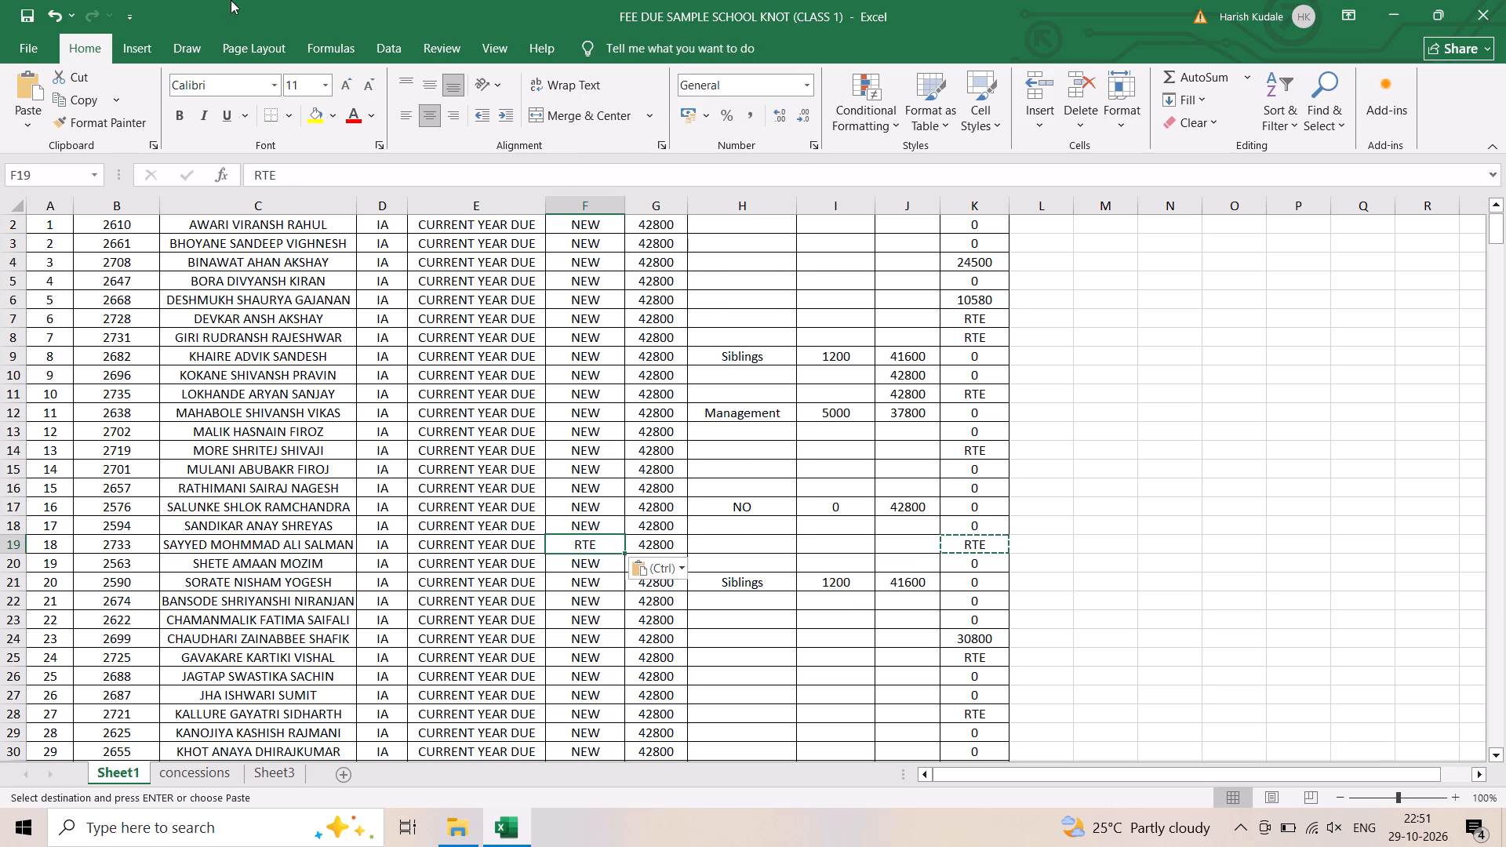
Save the fee due workbook.
{"action": "left_click", "coordinate": [19, 53]}
{"action": "left_click", "coordinate": [44, 274]}
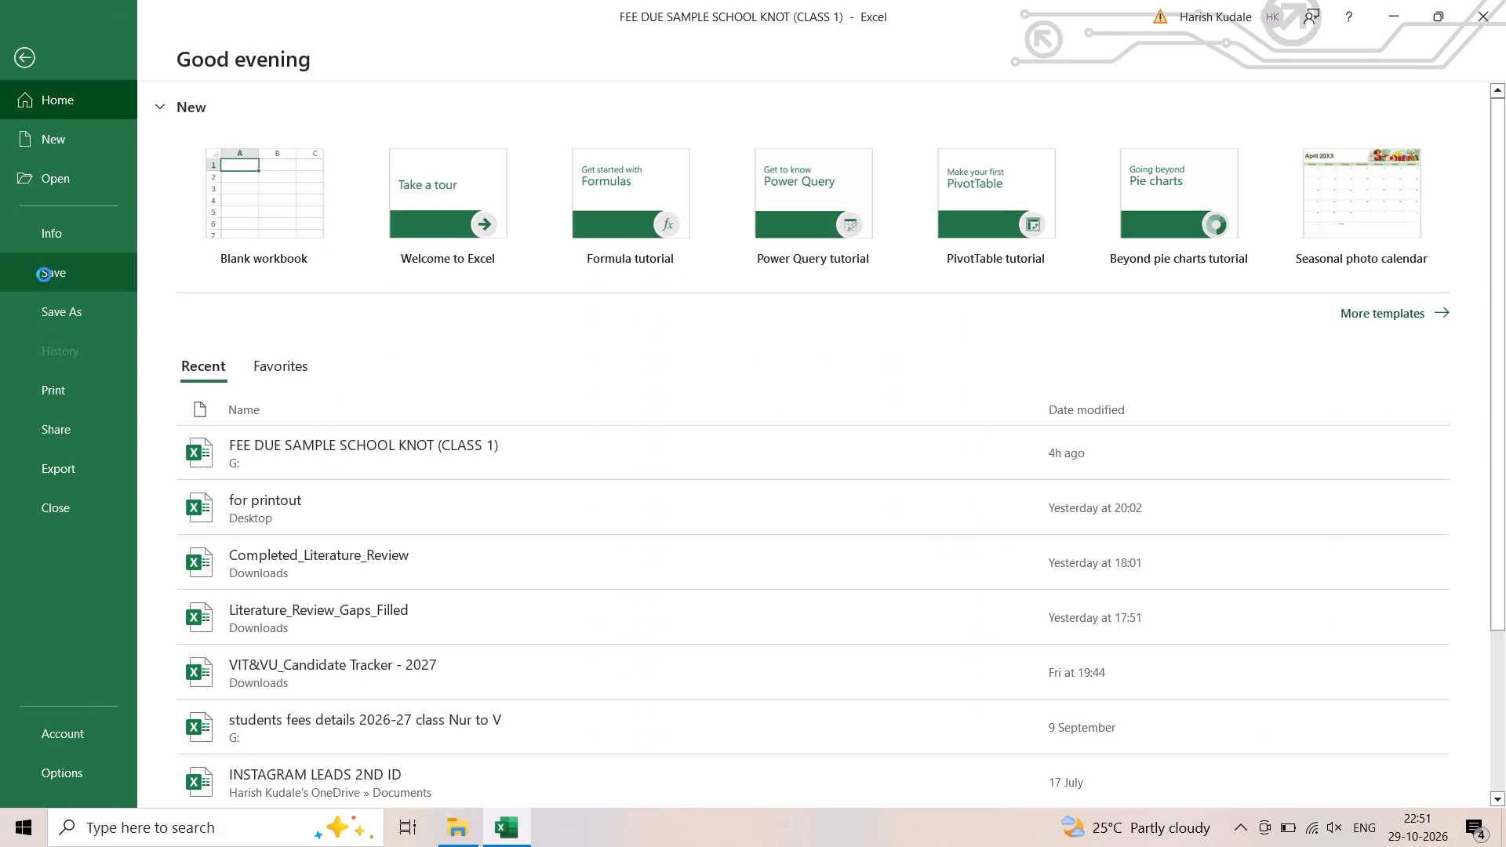
Review the student types, school fees, concession columns and amounts due for the class I students in rows 2 to 103.
{"action": "scroll", "coordinate": [535, 445], "scroll_direction": "up", "scroll_amount": 9}
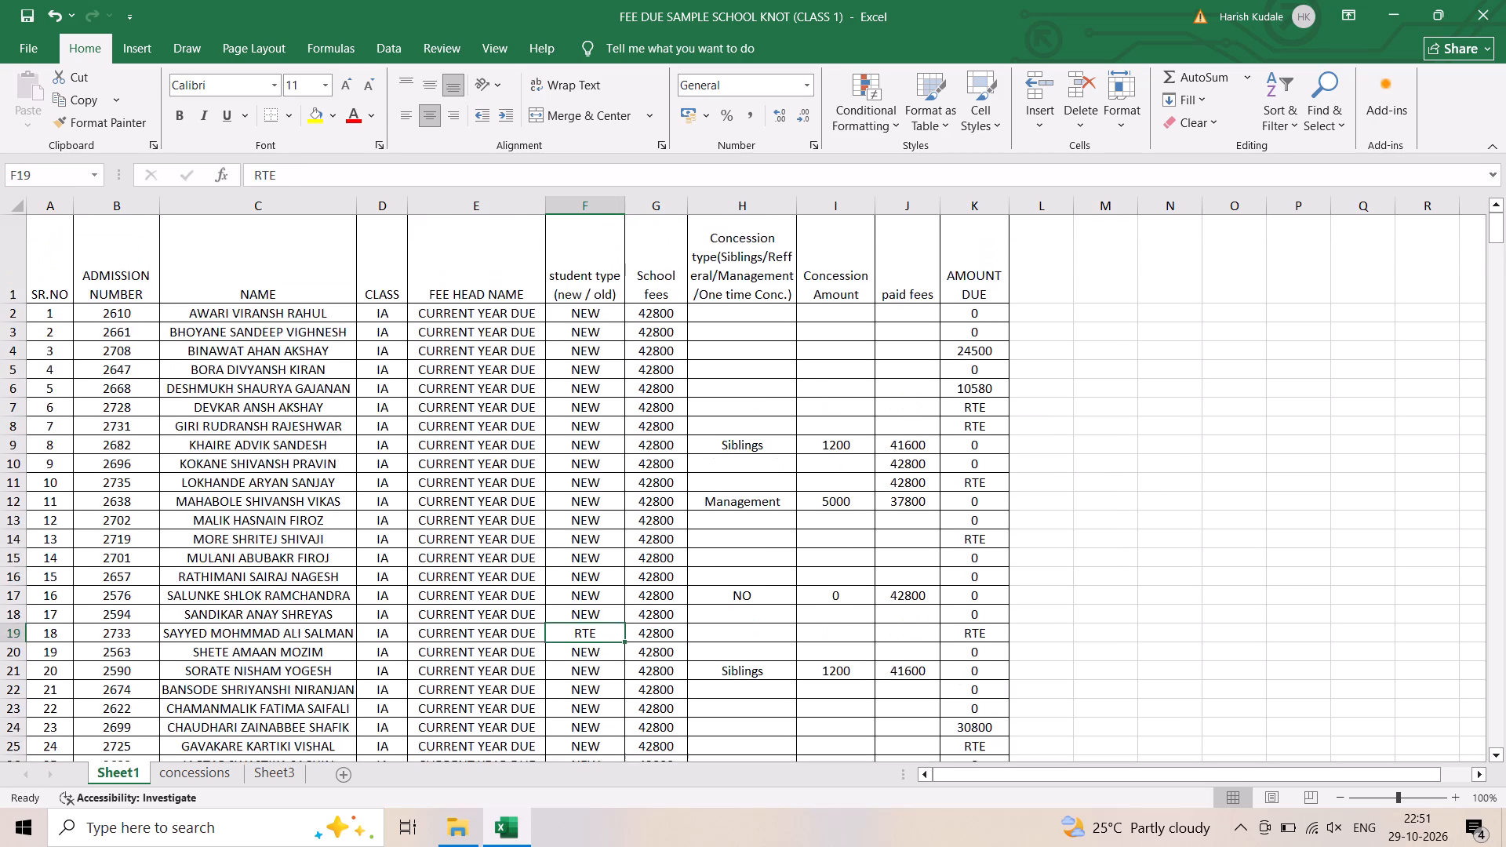
{"action": "scroll", "coordinate": [598, 420], "scroll_direction": "down", "scroll_amount": 8}
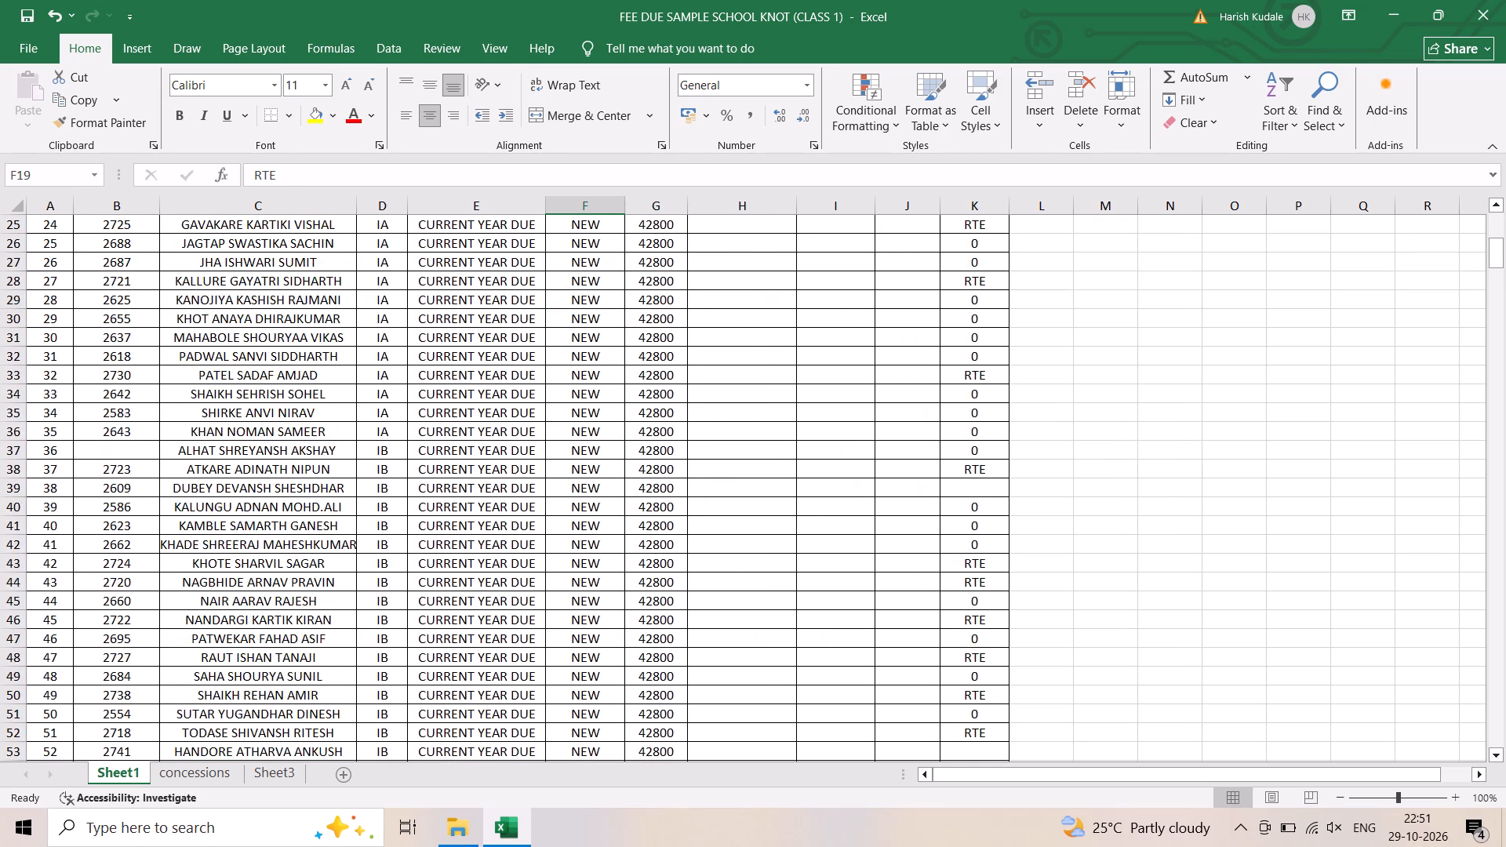
{"action": "scroll", "coordinate": [716, 500], "scroll_direction": "down", "scroll_amount": 20}
{"action": "scroll", "coordinate": [718, 503], "scroll_direction": "down", "scroll_amount": 2}
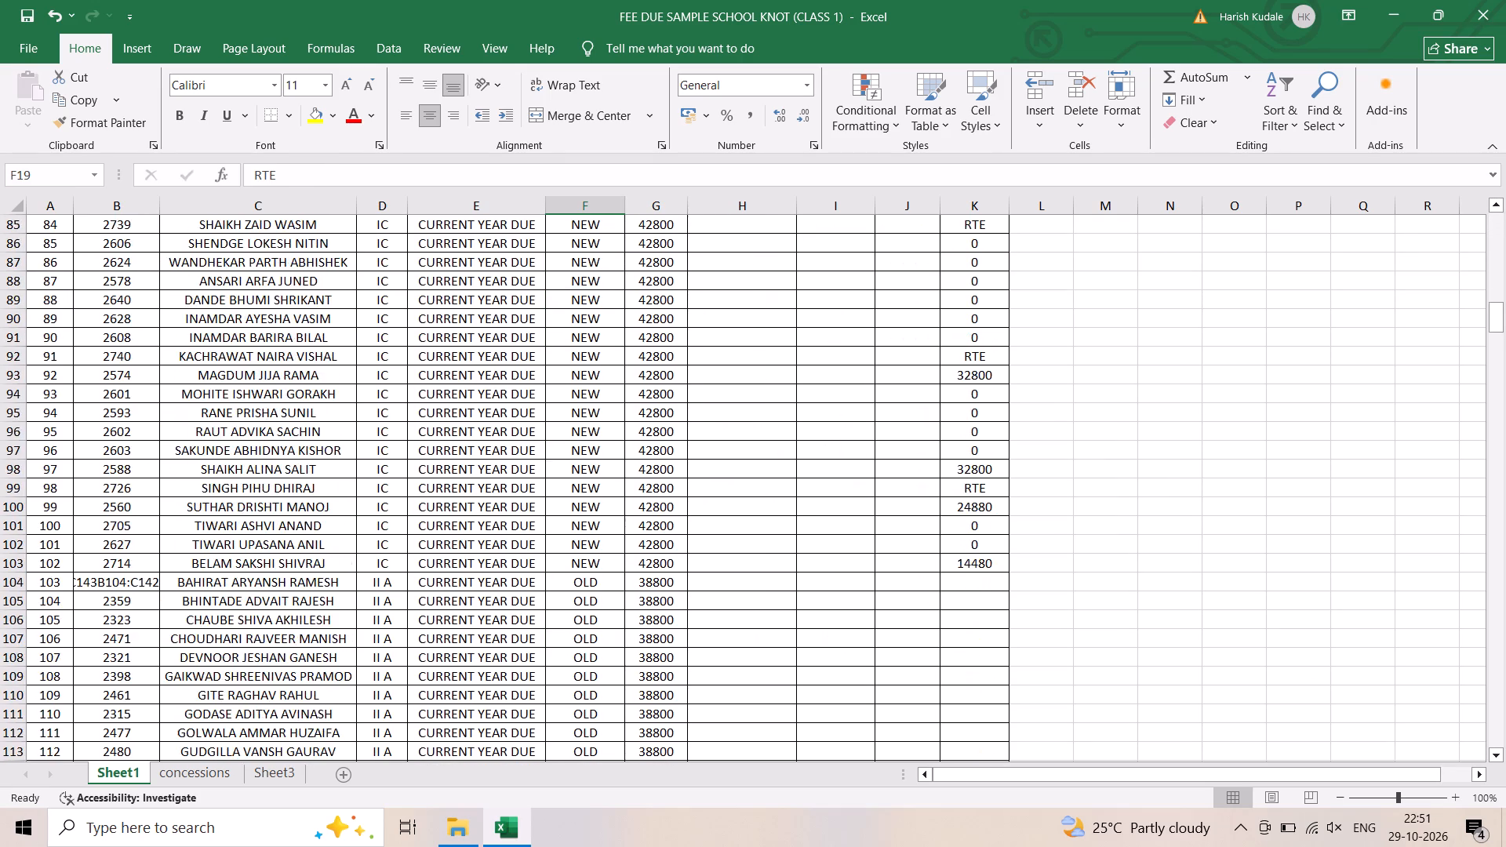
{"action": "scroll", "coordinate": [718, 503], "scroll_direction": "down", "scroll_amount": 3}
{"action": "scroll", "coordinate": [718, 503], "scroll_direction": "up", "scroll_amount": 10}
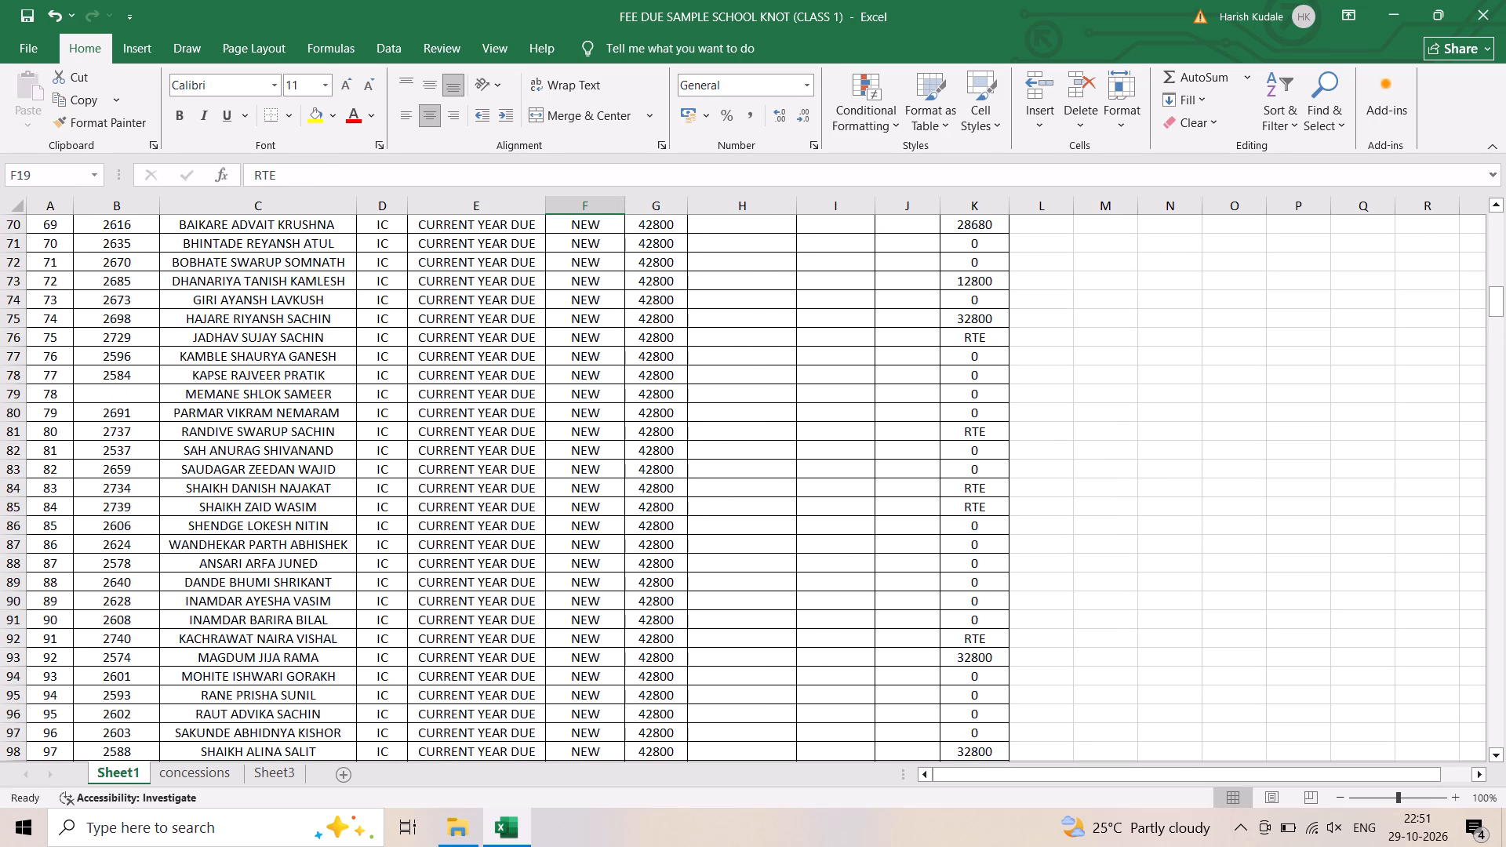
{"action": "scroll", "coordinate": [720, 506], "scroll_direction": "up", "scroll_amount": 13}
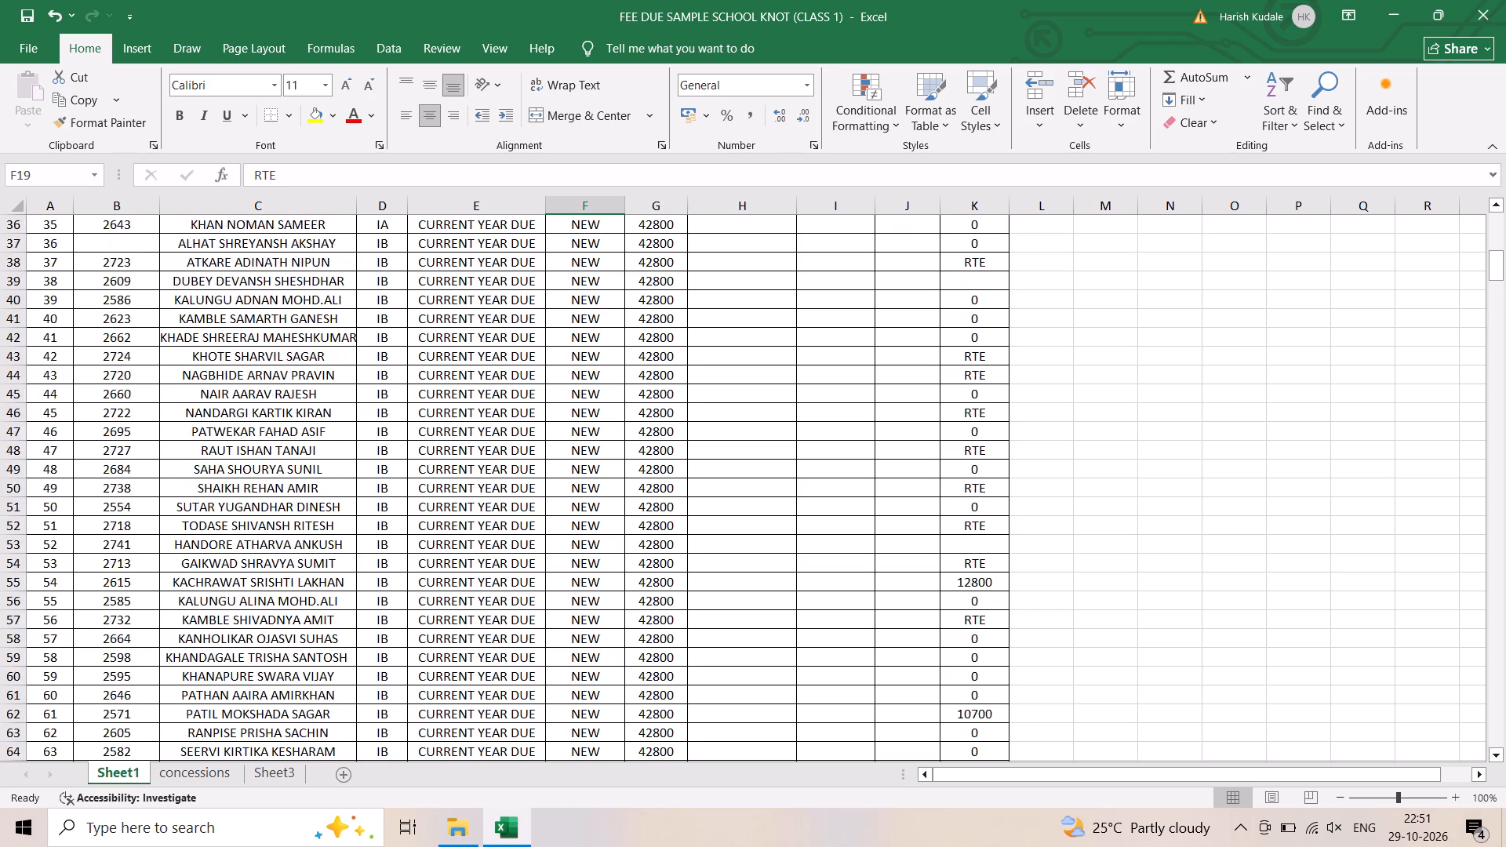
{"action": "scroll", "coordinate": [720, 506], "scroll_direction": "up", "scroll_amount": 7}
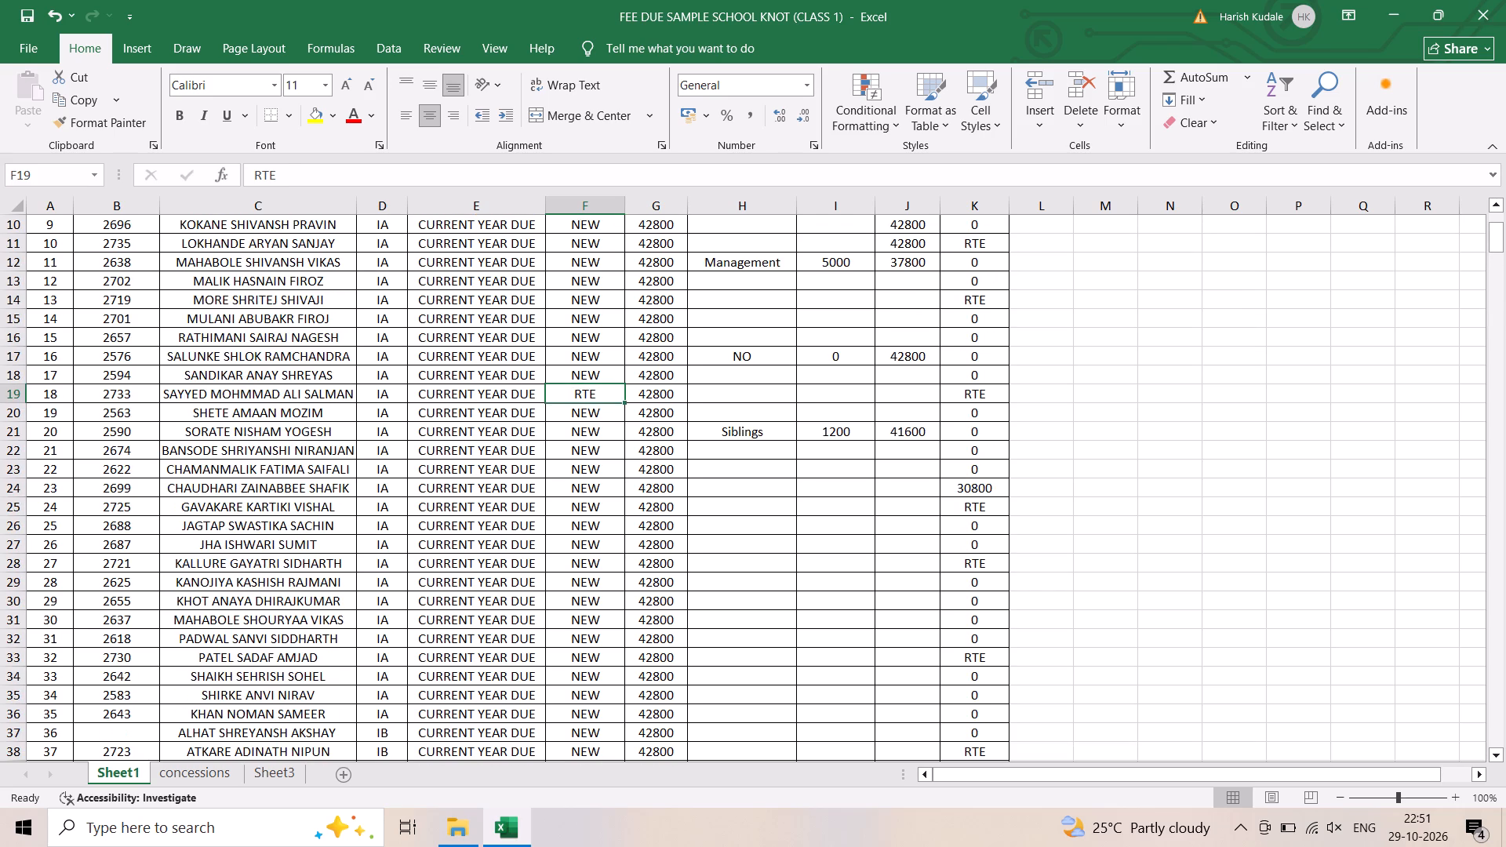
{"action": "scroll", "coordinate": [744, 501], "scroll_direction": "up", "scroll_amount": 5}
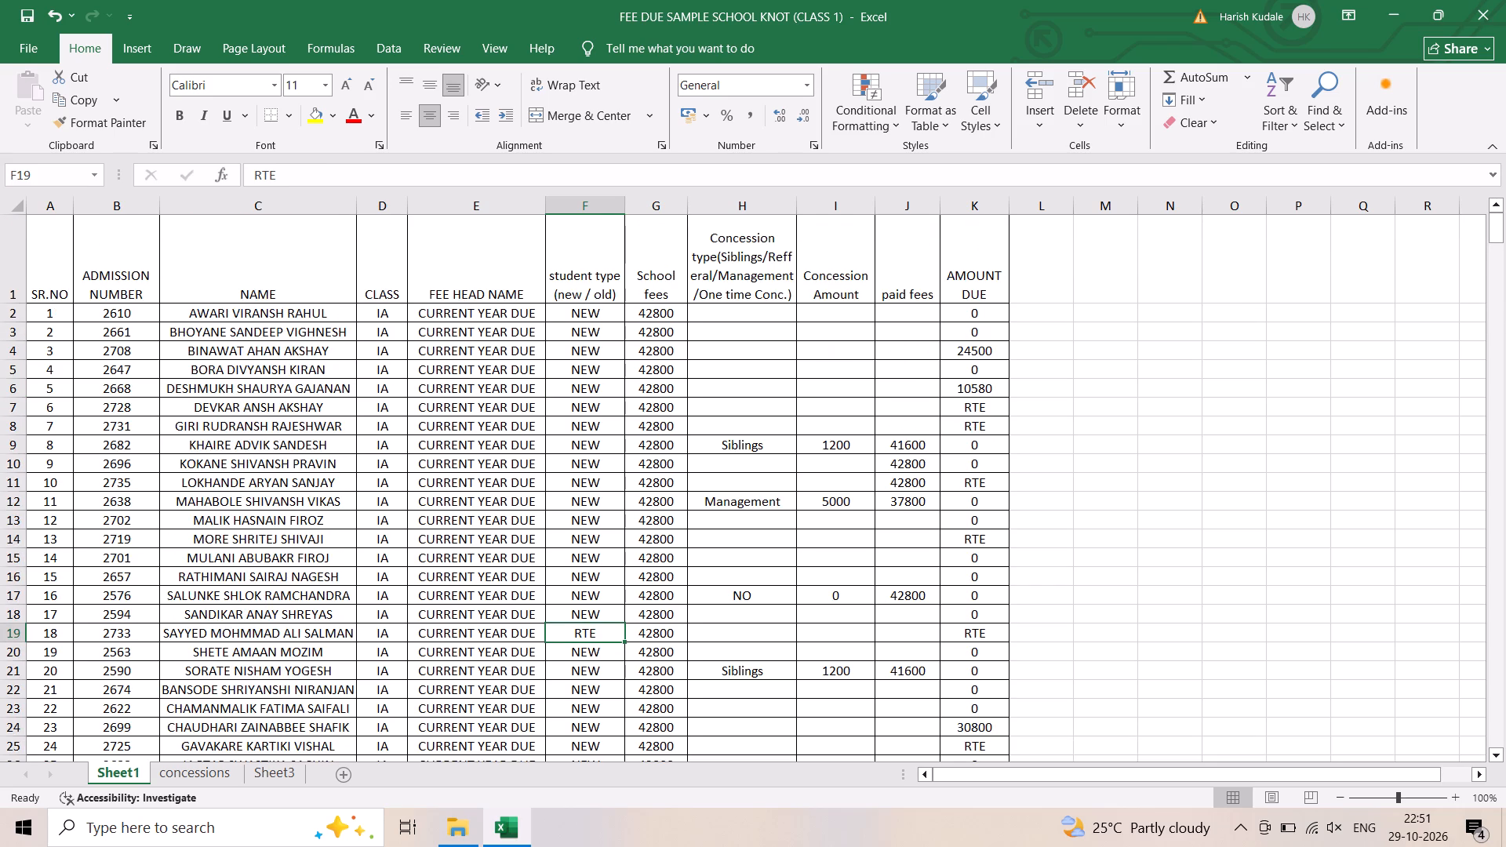
Select the empty concession type cell H2 for the row 2 student.
{"action": "left_click", "coordinate": [730, 313]}
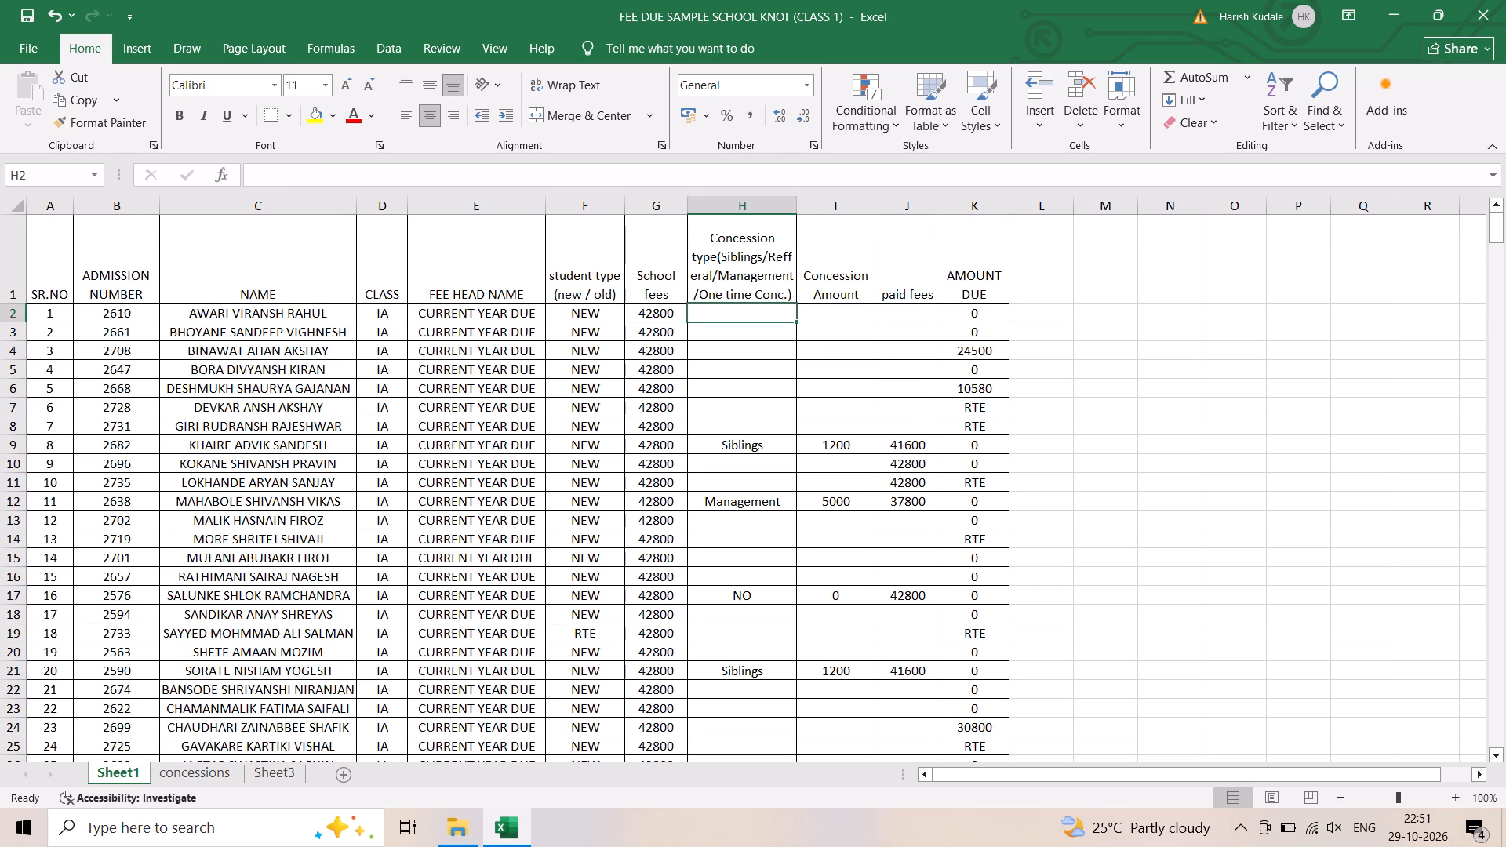
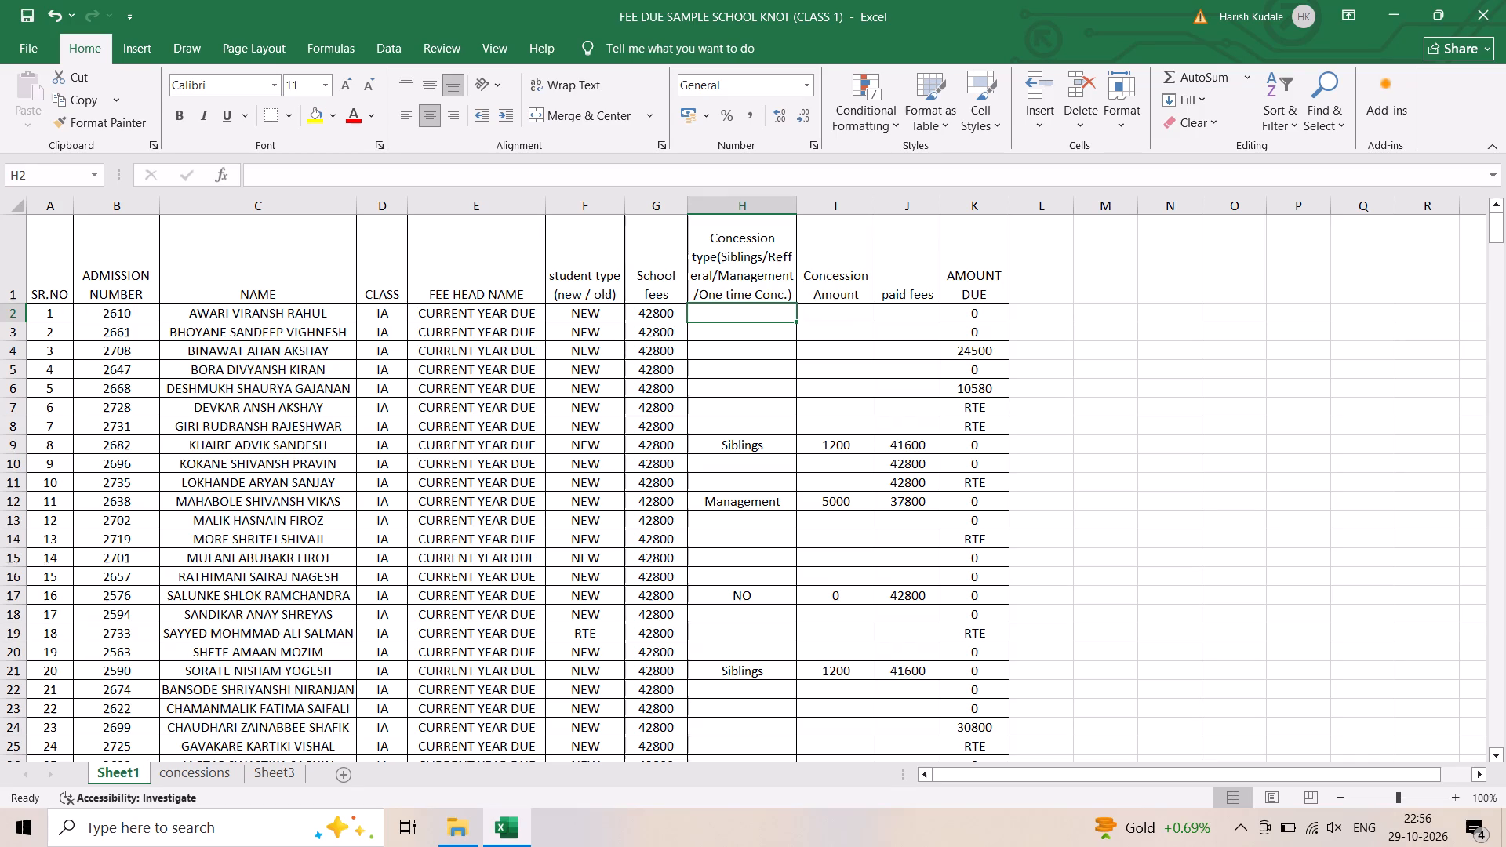
Save the fee due workbook.
{"action": "left_click", "coordinate": [20, 51]}
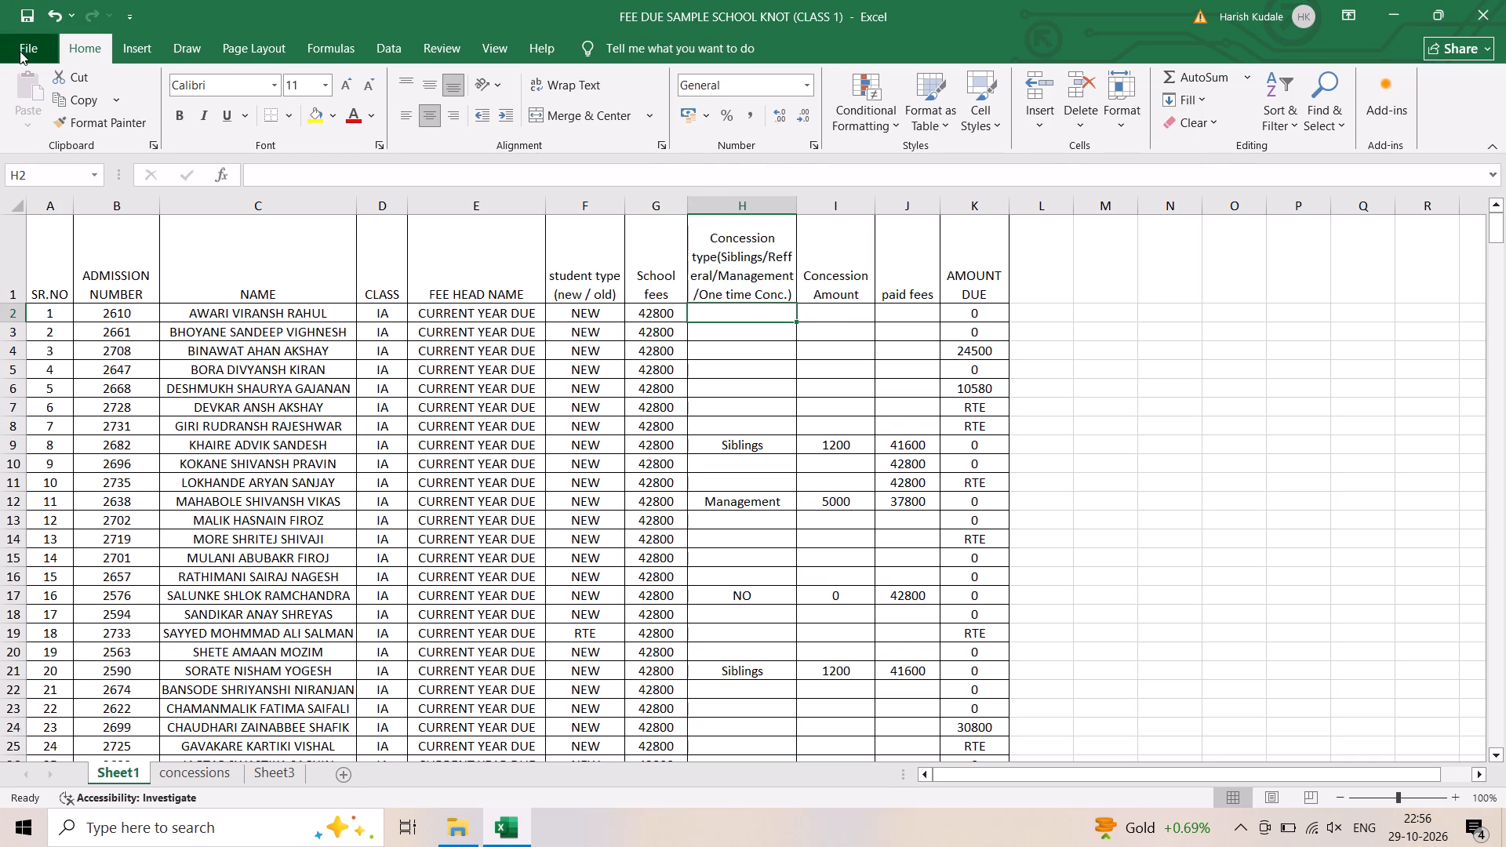
{"action": "left_click", "coordinate": [50, 278]}
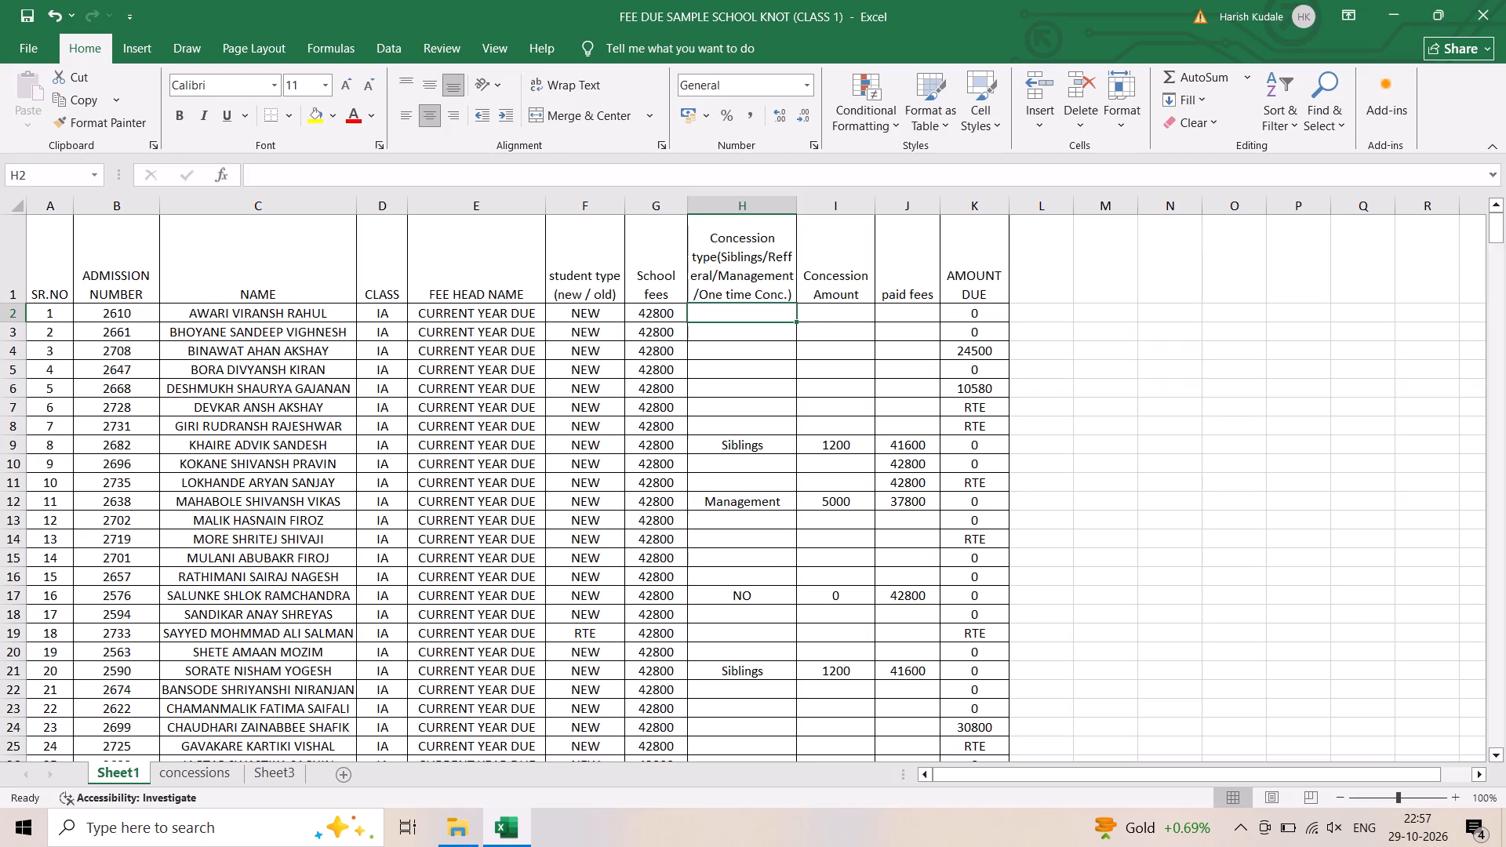
Review the student list from the class I rows down to the class II C rows.
{"action": "scroll", "coordinate": [587, 500], "scroll_direction": "down", "scroll_amount": 3}
{"action": "scroll", "coordinate": [725, 603], "scroll_direction": "down", "scroll_amount": 4}
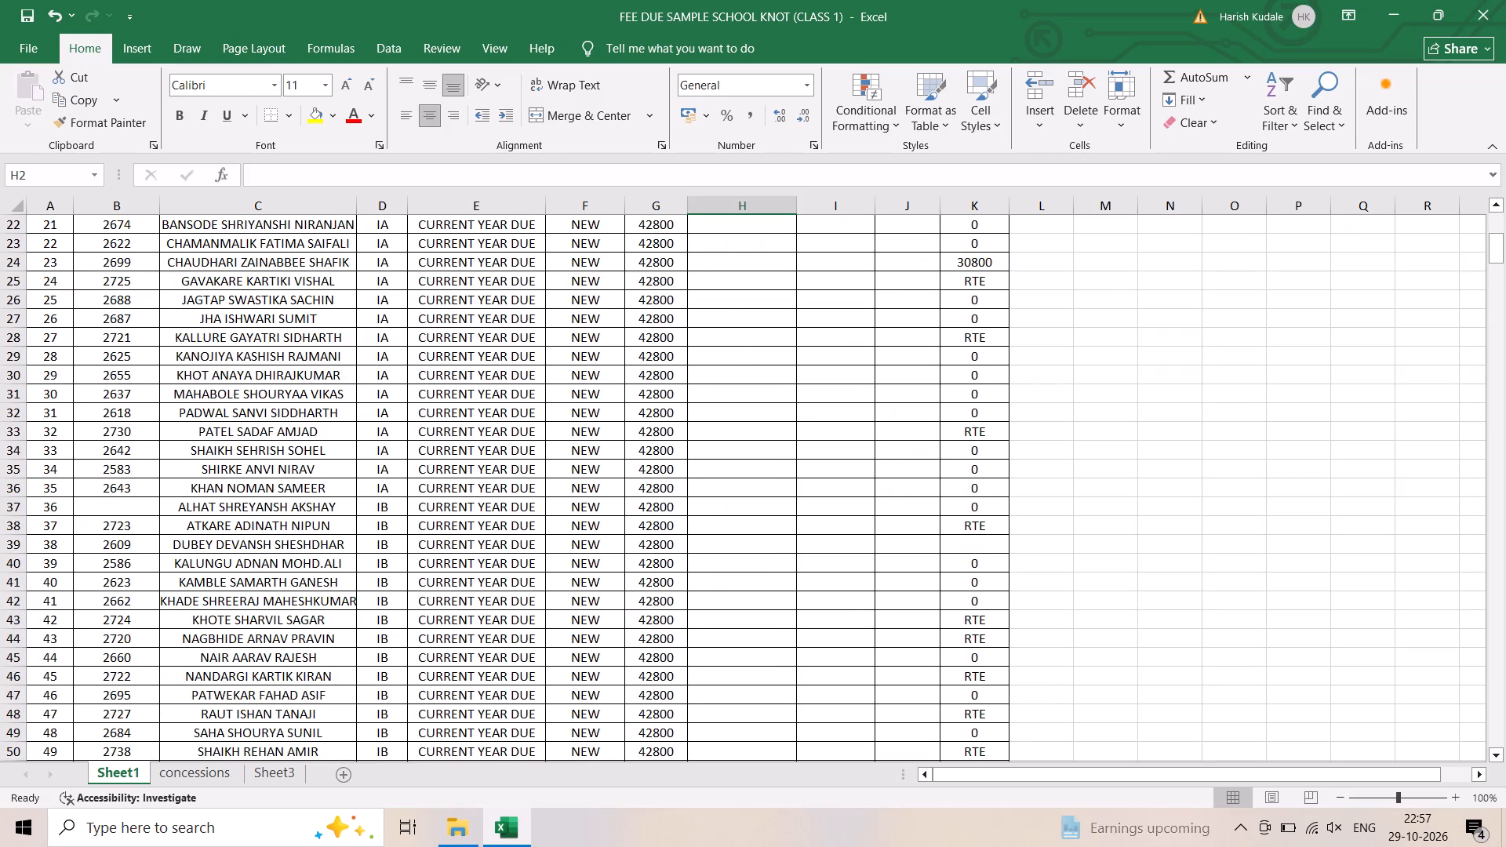
{"action": "scroll", "coordinate": [726, 605], "scroll_direction": "down", "scroll_amount": 19}
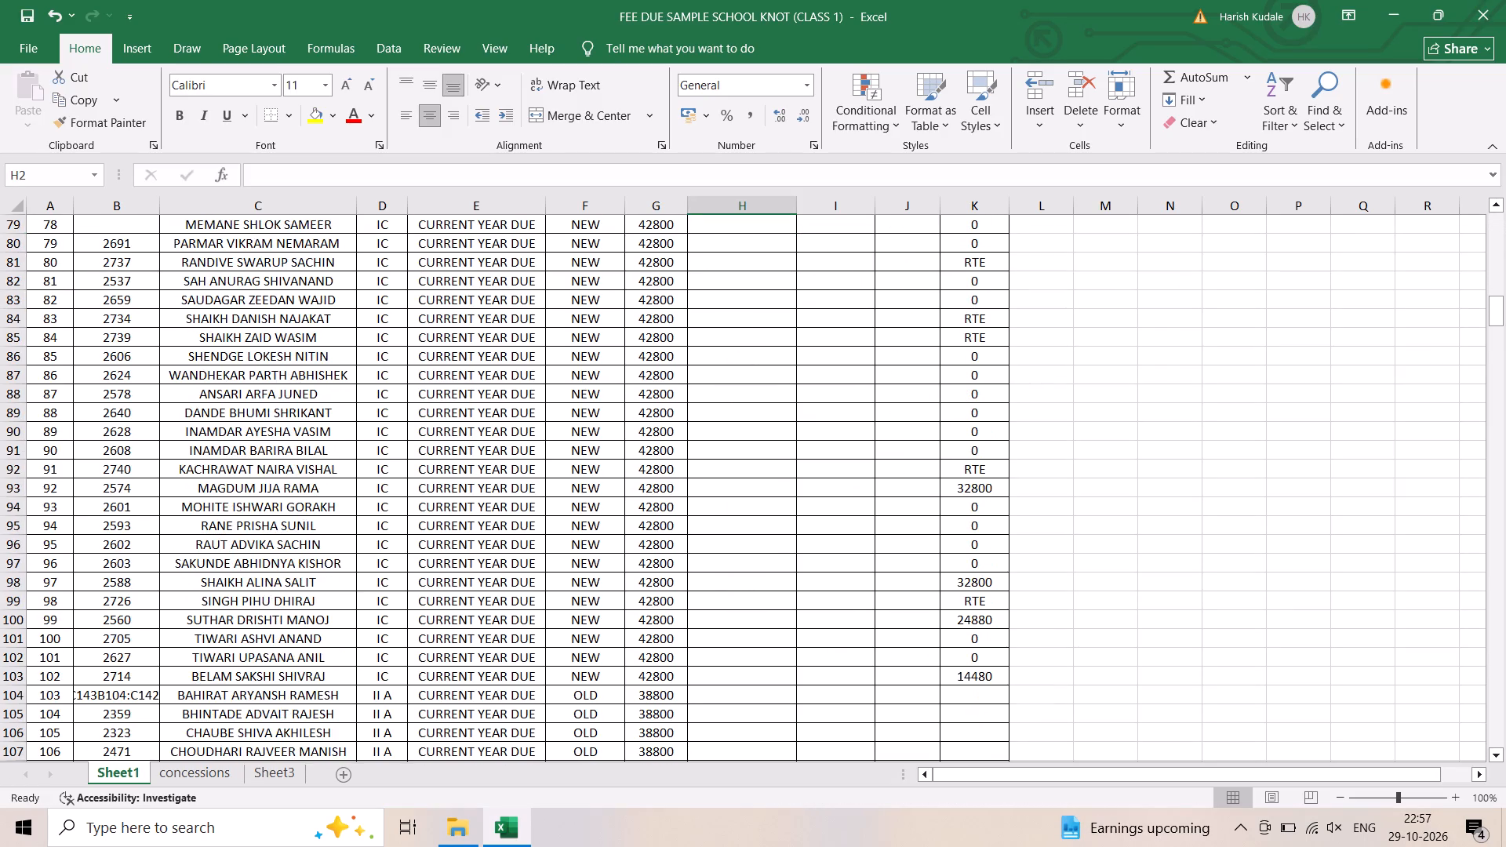
{"action": "scroll", "coordinate": [728, 612], "scroll_direction": "down", "scroll_amount": 16}
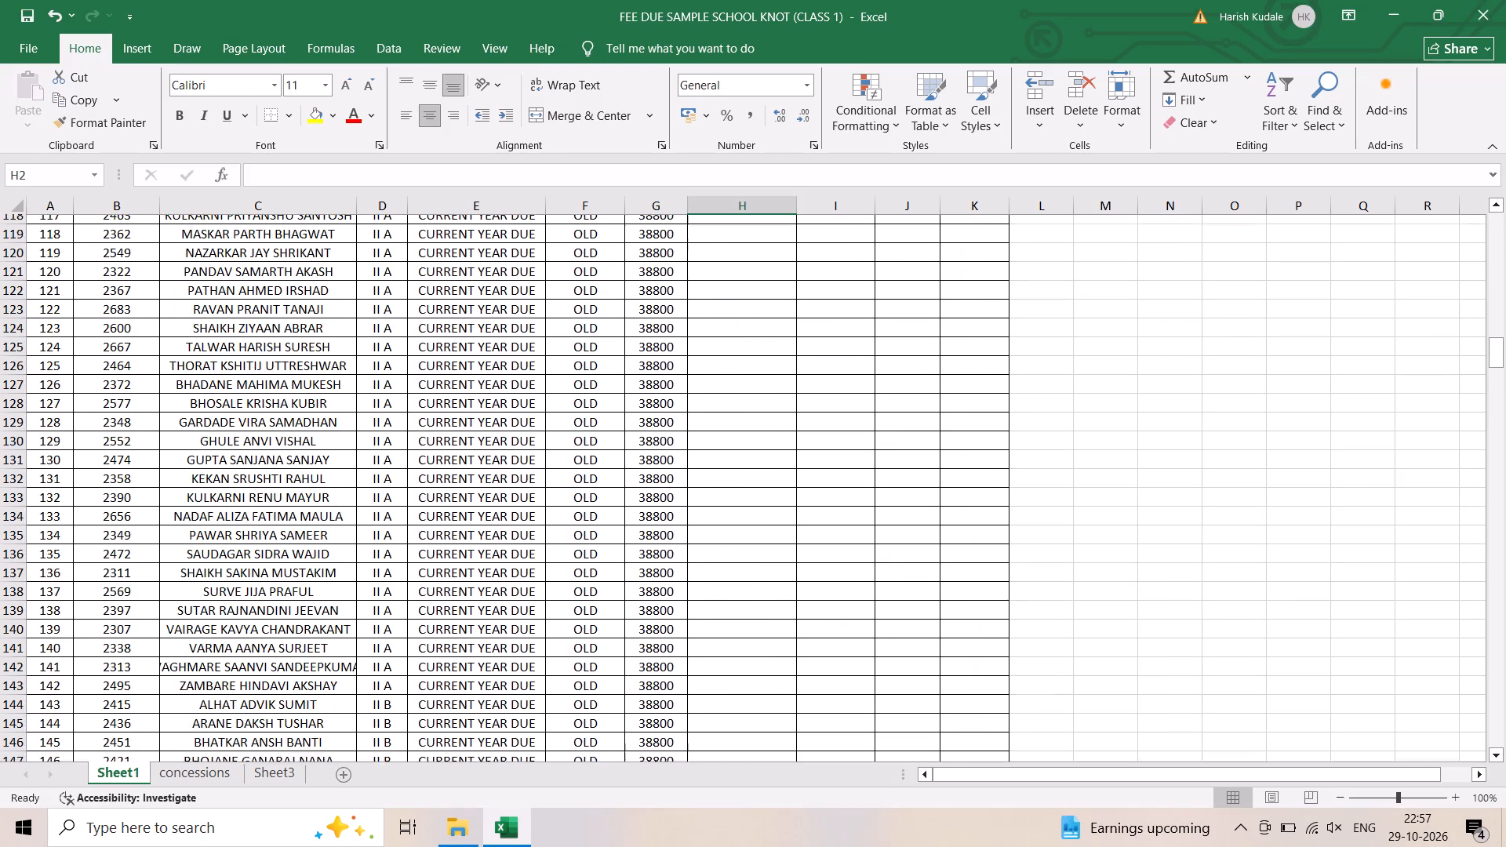
{"action": "scroll", "coordinate": [729, 613], "scroll_direction": "down", "scroll_amount": 13}
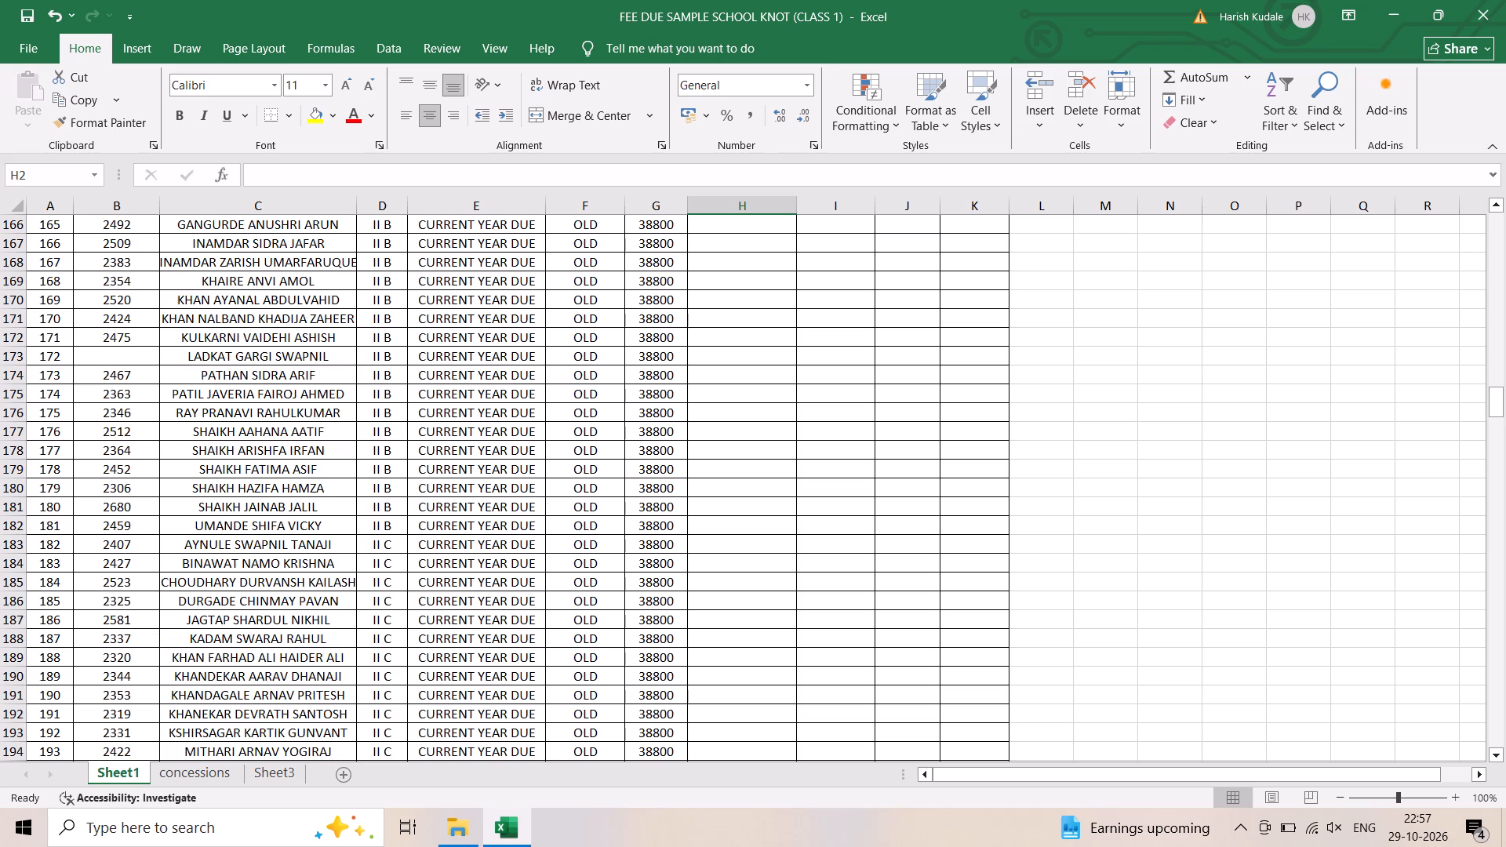
Left-align the student names in the whole NAME column C.
{"action": "left_click", "coordinate": [289, 201]}
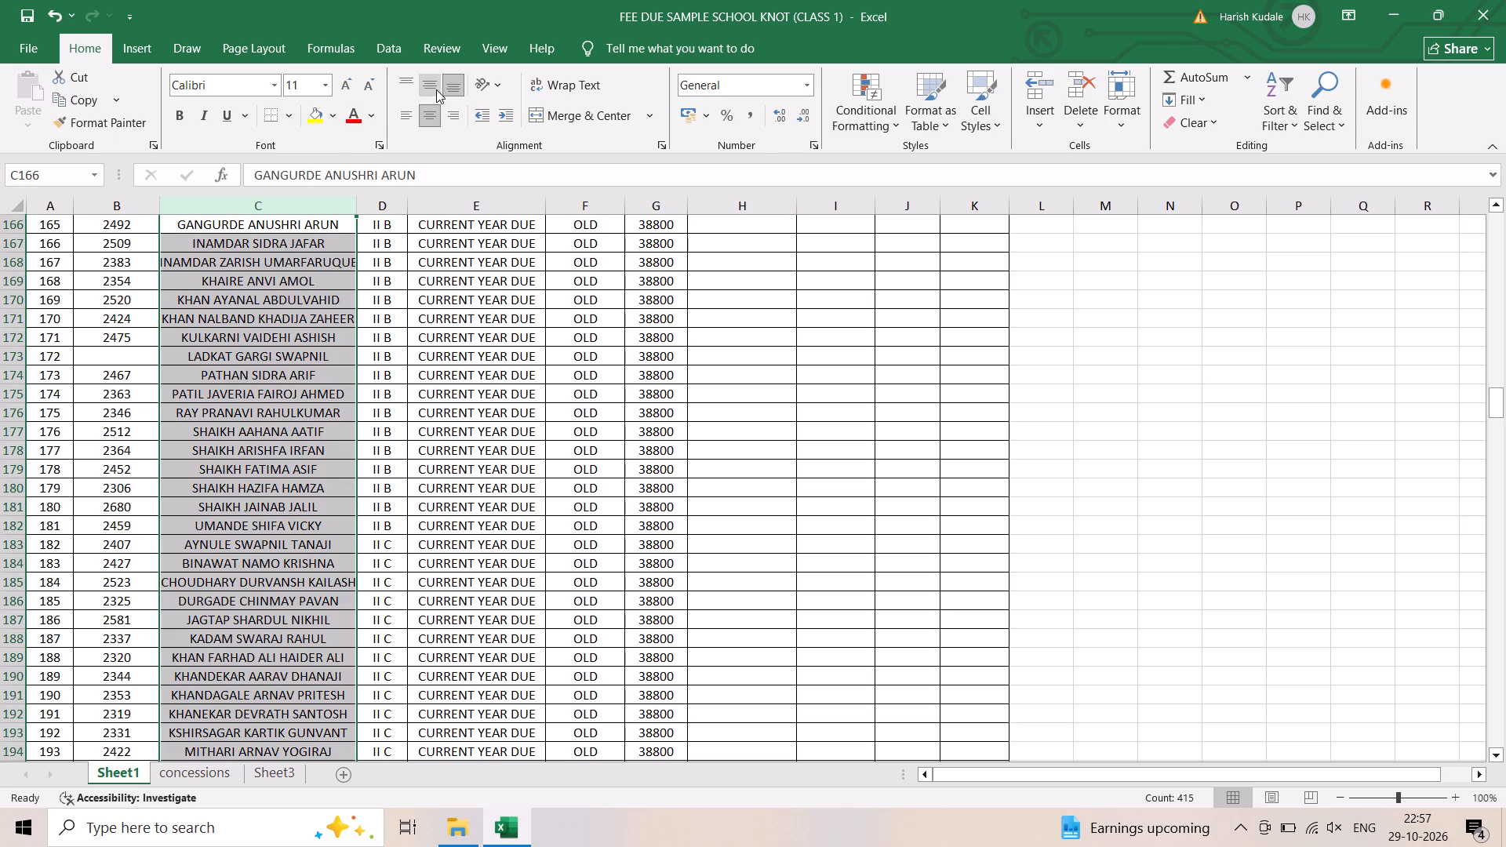
{"action": "left_click", "coordinate": [453, 115]}
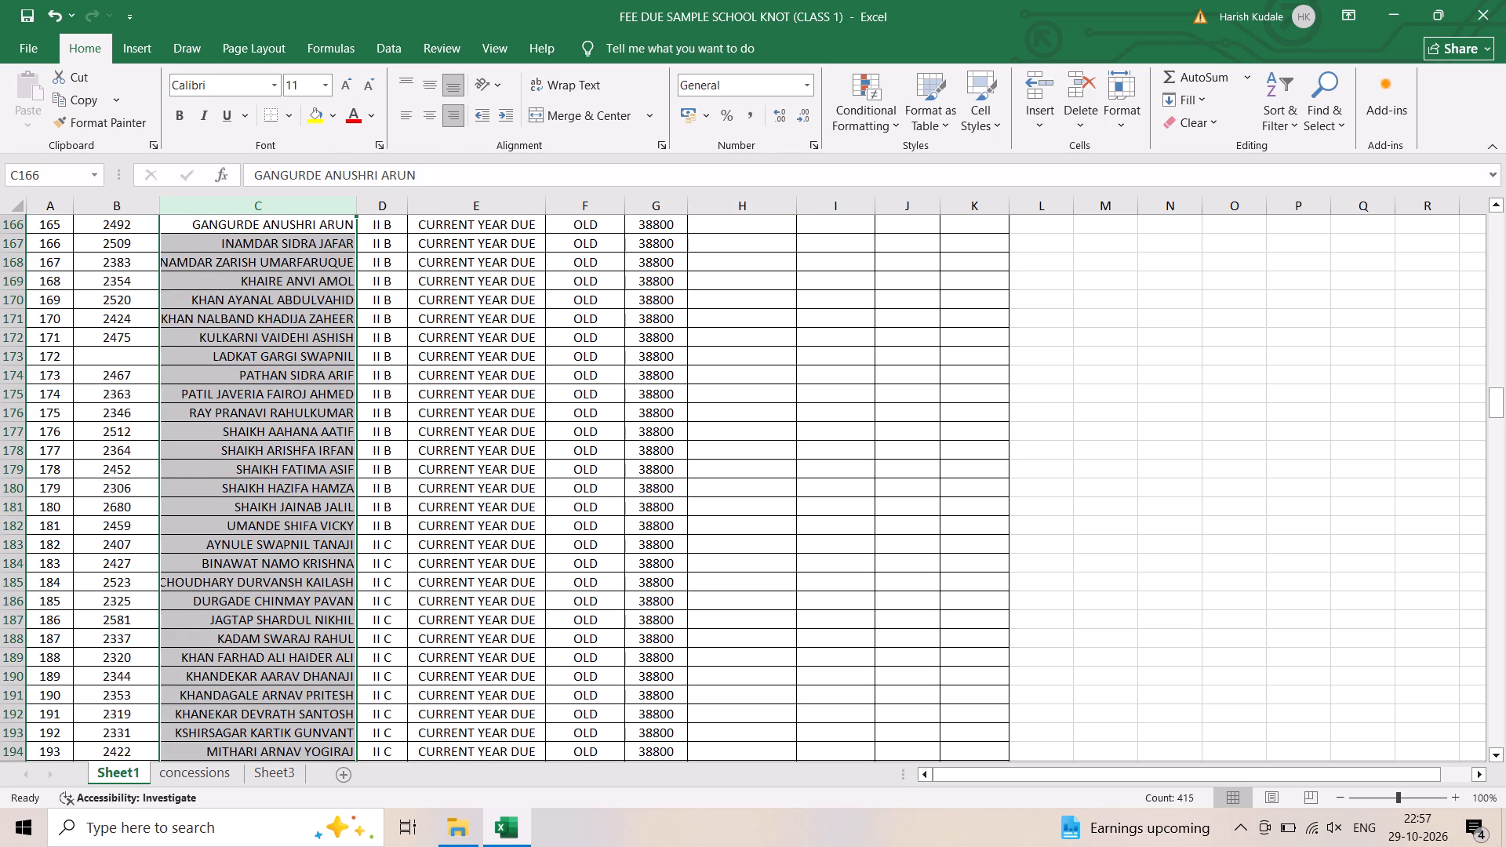
{"action": "left_click", "coordinate": [406, 116]}
Clear the garbled admission number in B104 for the first class II A student.
{"action": "scroll", "coordinate": [275, 549], "scroll_direction": "up", "scroll_amount": 9}
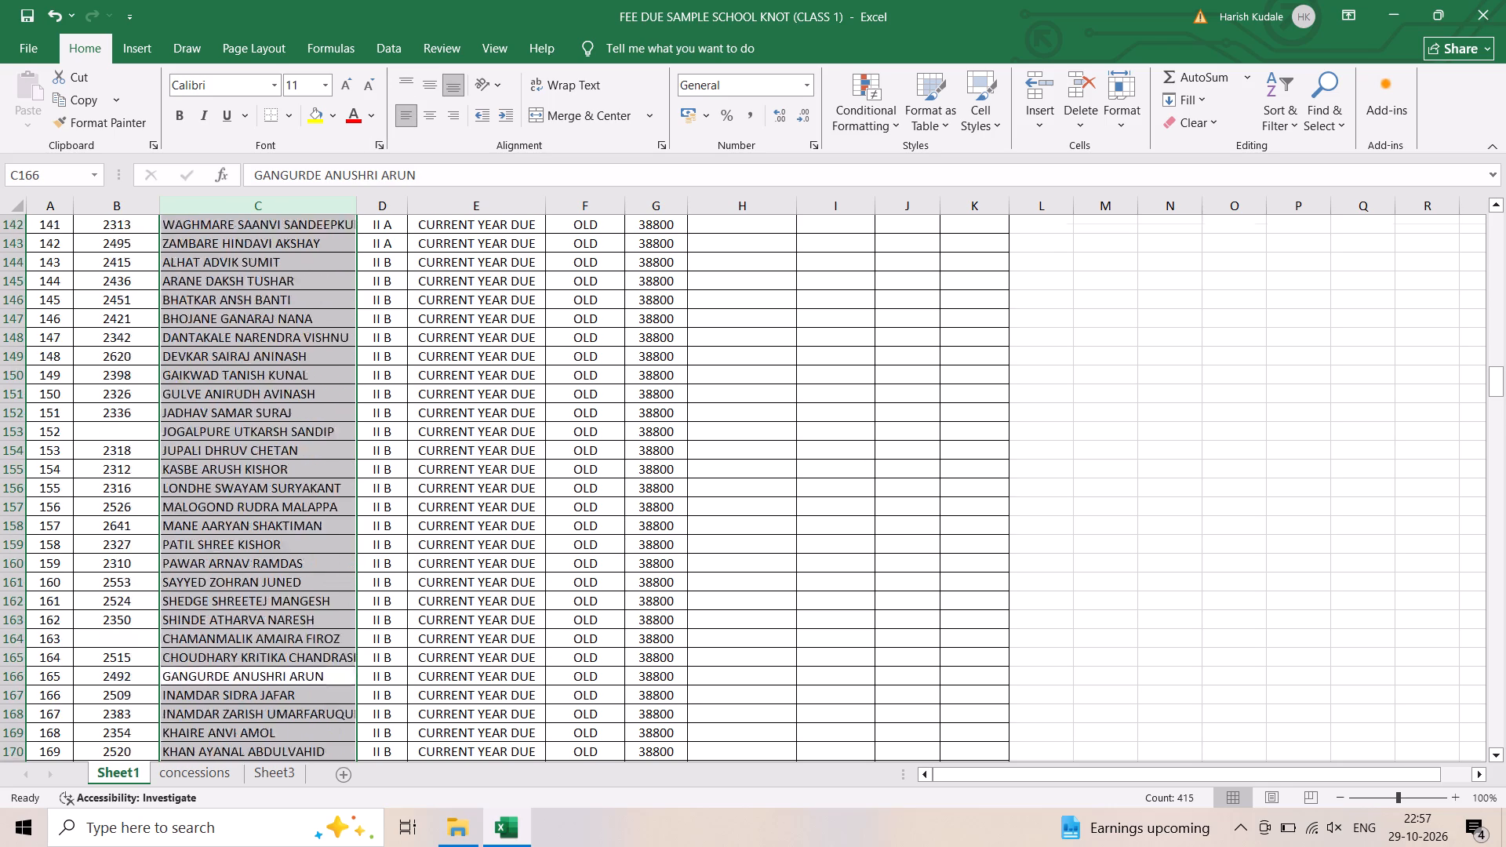
{"action": "scroll", "coordinate": [278, 546], "scroll_direction": "up", "scroll_amount": 4}
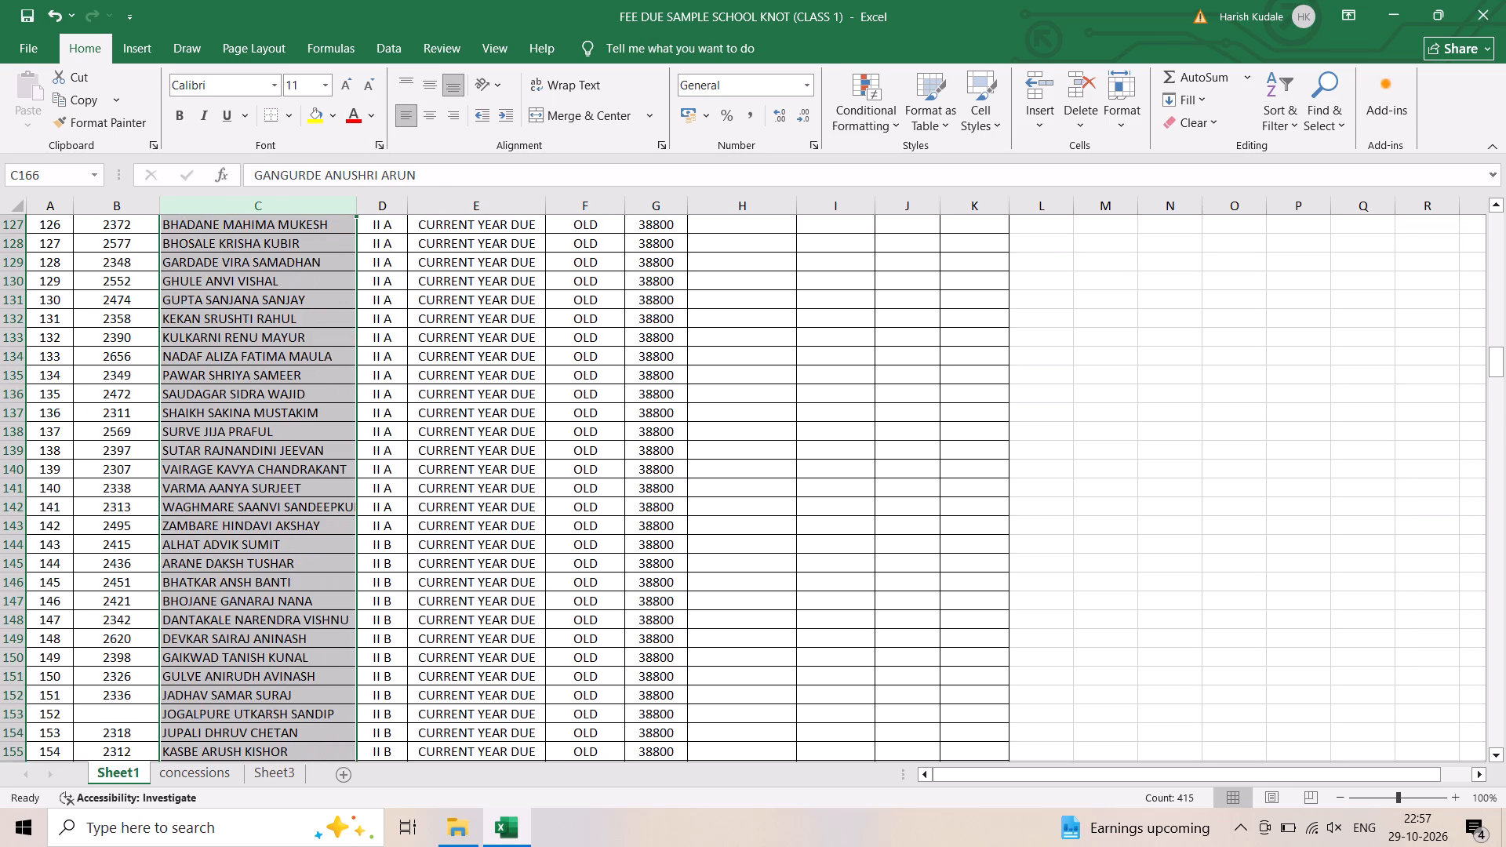
{"action": "scroll", "coordinate": [278, 545], "scroll_direction": "up", "scroll_amount": 16}
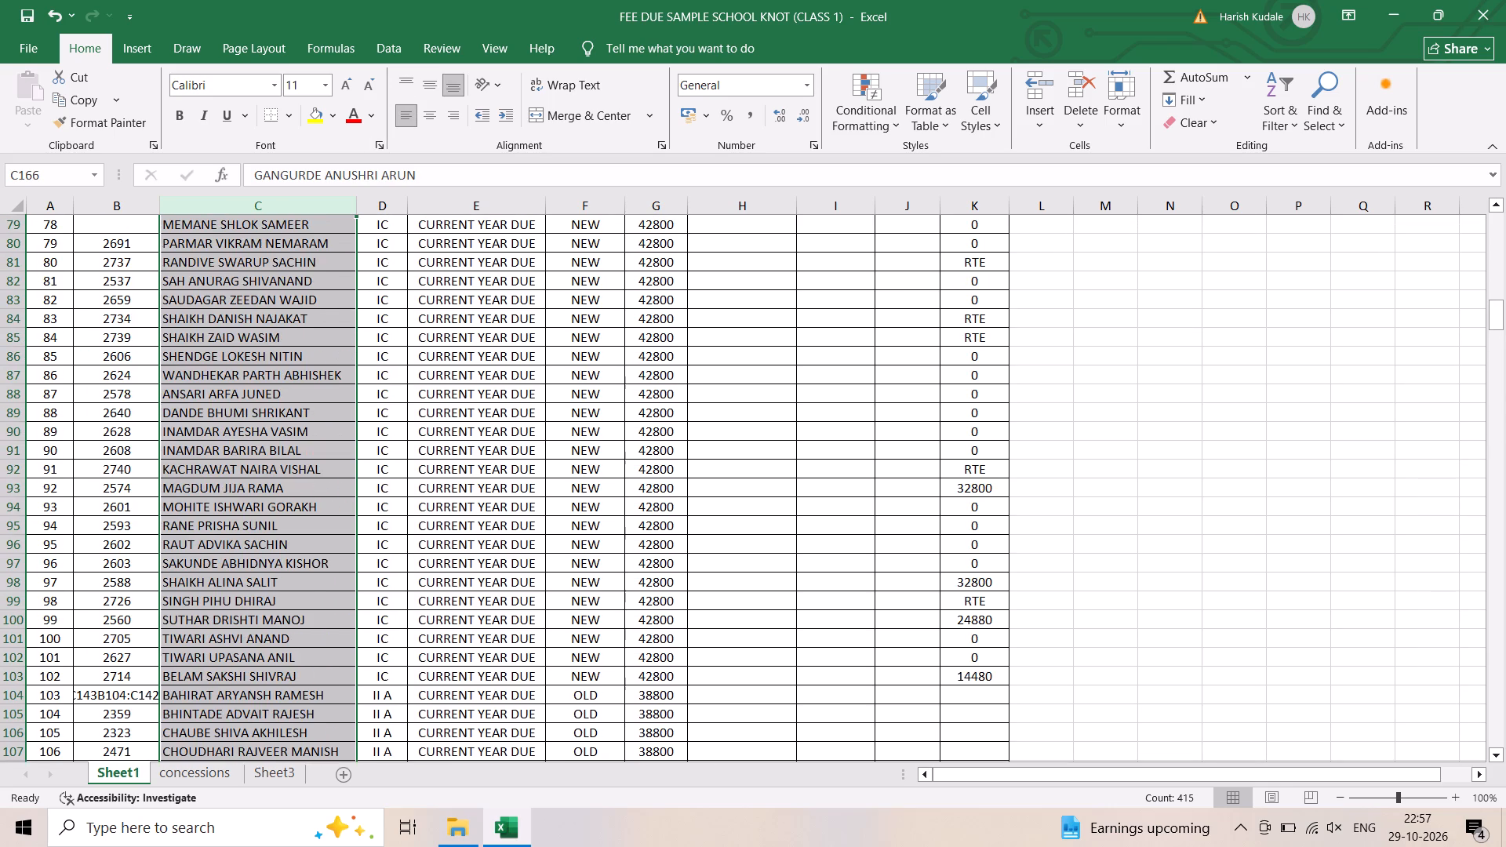
{"action": "left_click", "coordinate": [125, 696]}
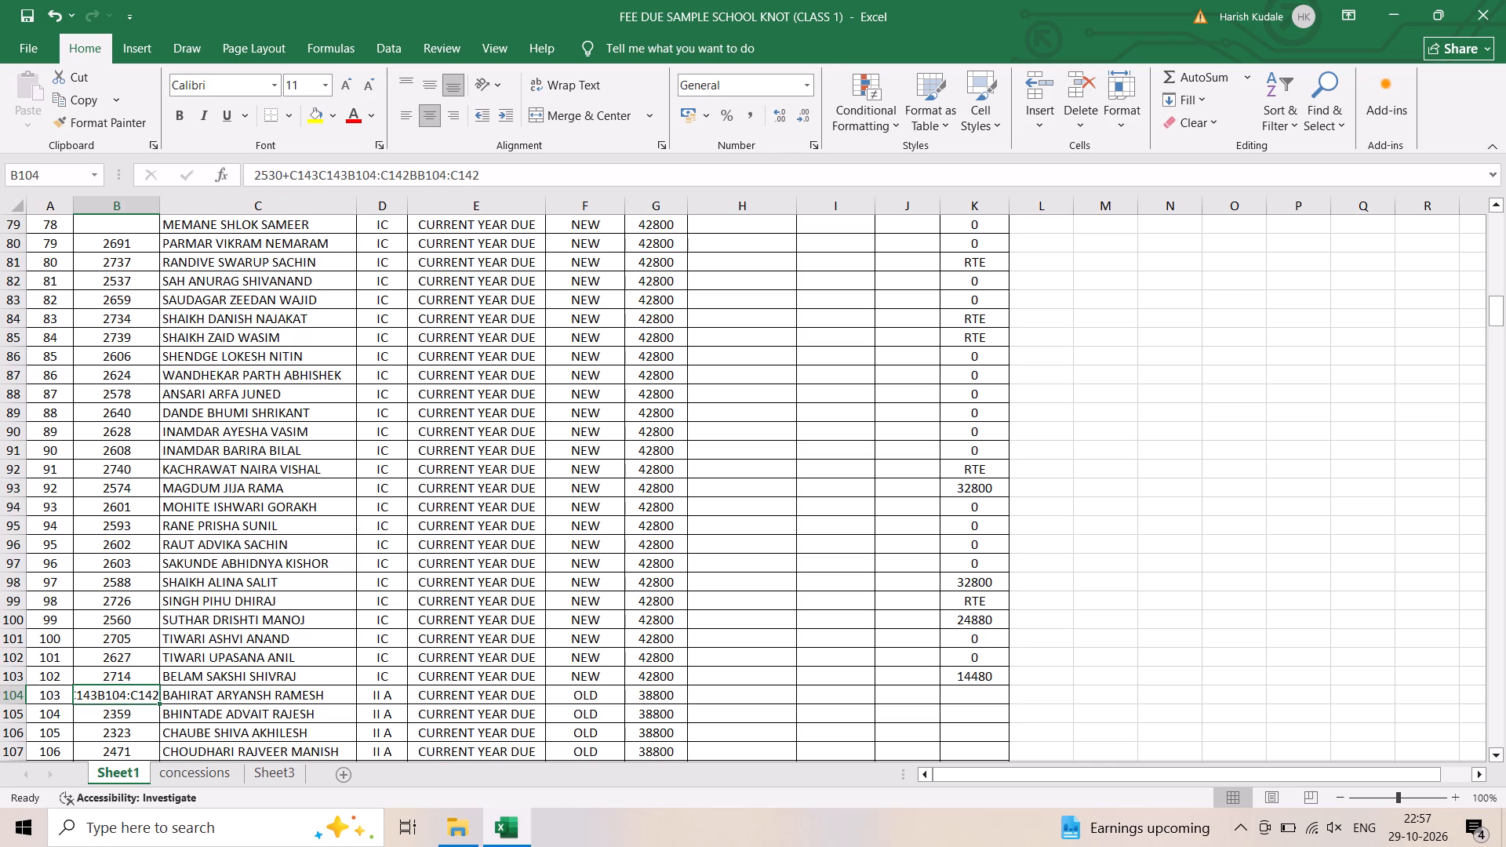
{"action": "key", "text": "Delete"}
Look over the rows around row 104 and the class I student rows back up to the header row.
{"action": "scroll", "coordinate": [809, 672], "scroll_direction": "down", "scroll_amount": 4}
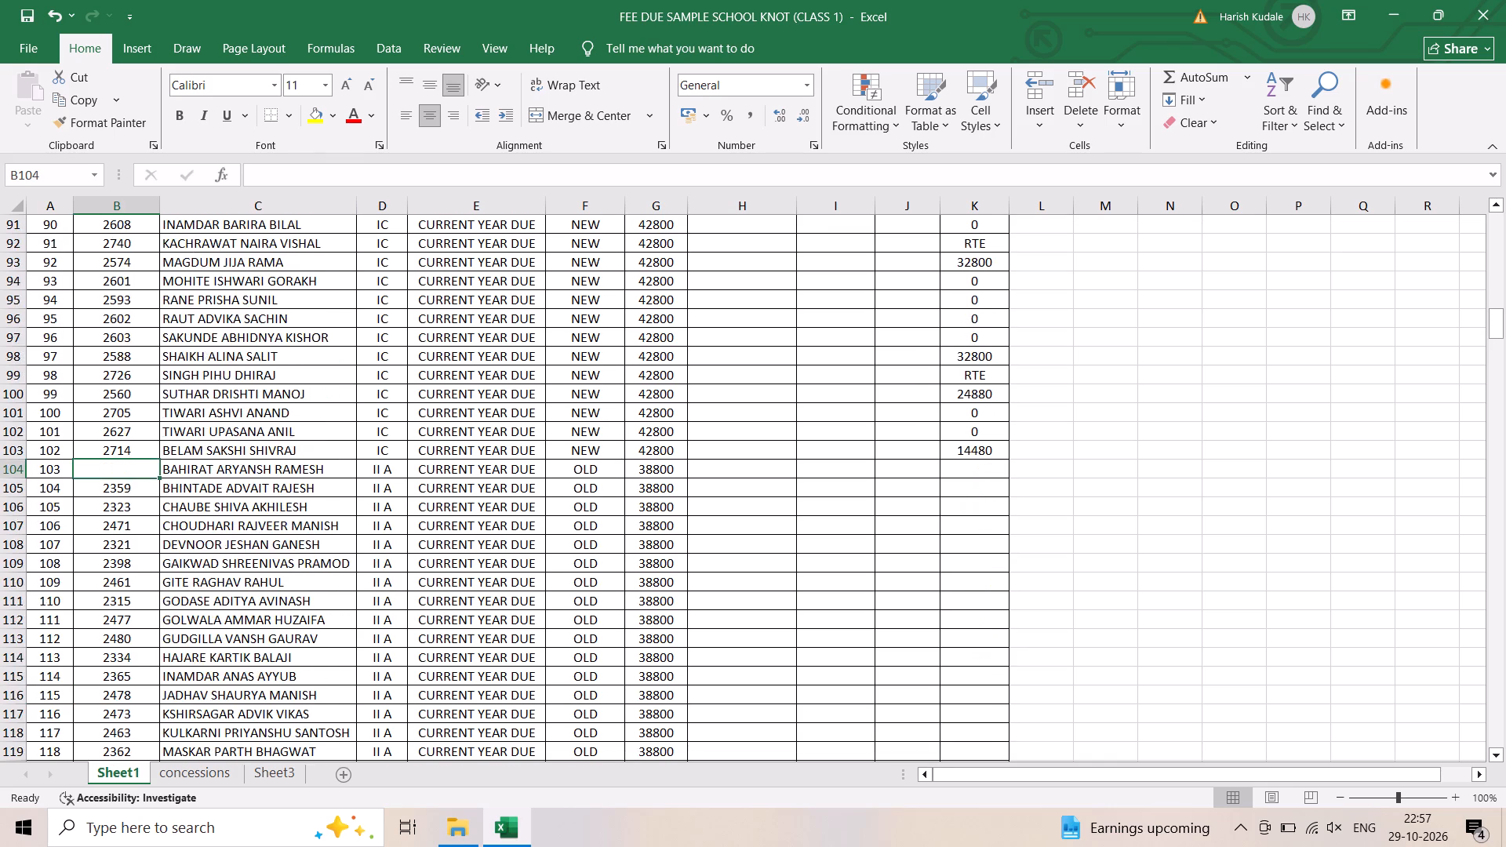
{"action": "scroll", "coordinate": [802, 693], "scroll_direction": "down", "scroll_amount": 4}
{"action": "scroll", "coordinate": [792, 709], "scroll_direction": "up", "scroll_amount": 7}
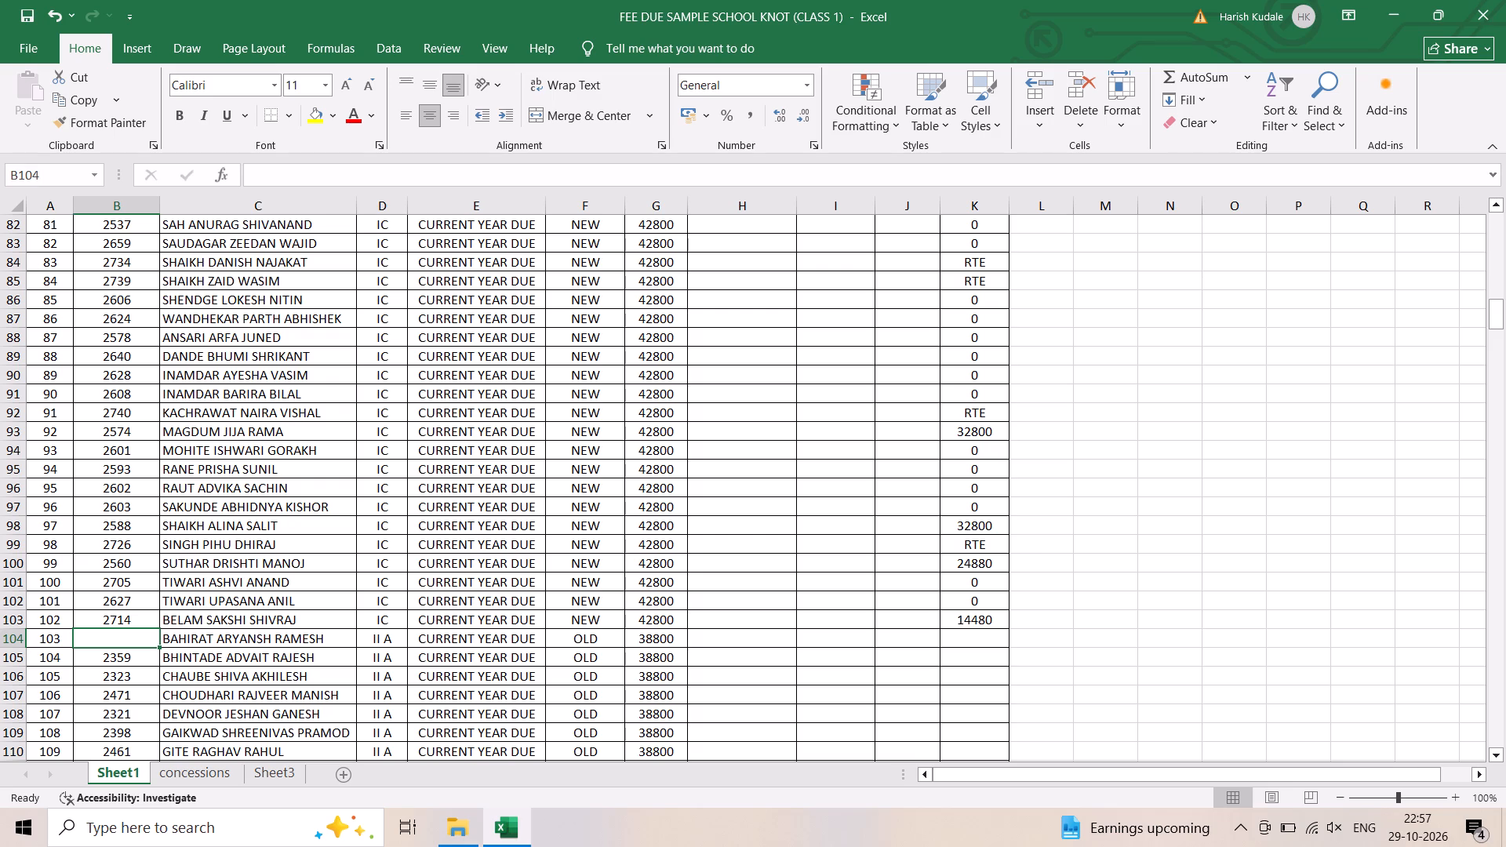
{"action": "scroll", "coordinate": [223, 587], "scroll_direction": "up", "scroll_amount": 7}
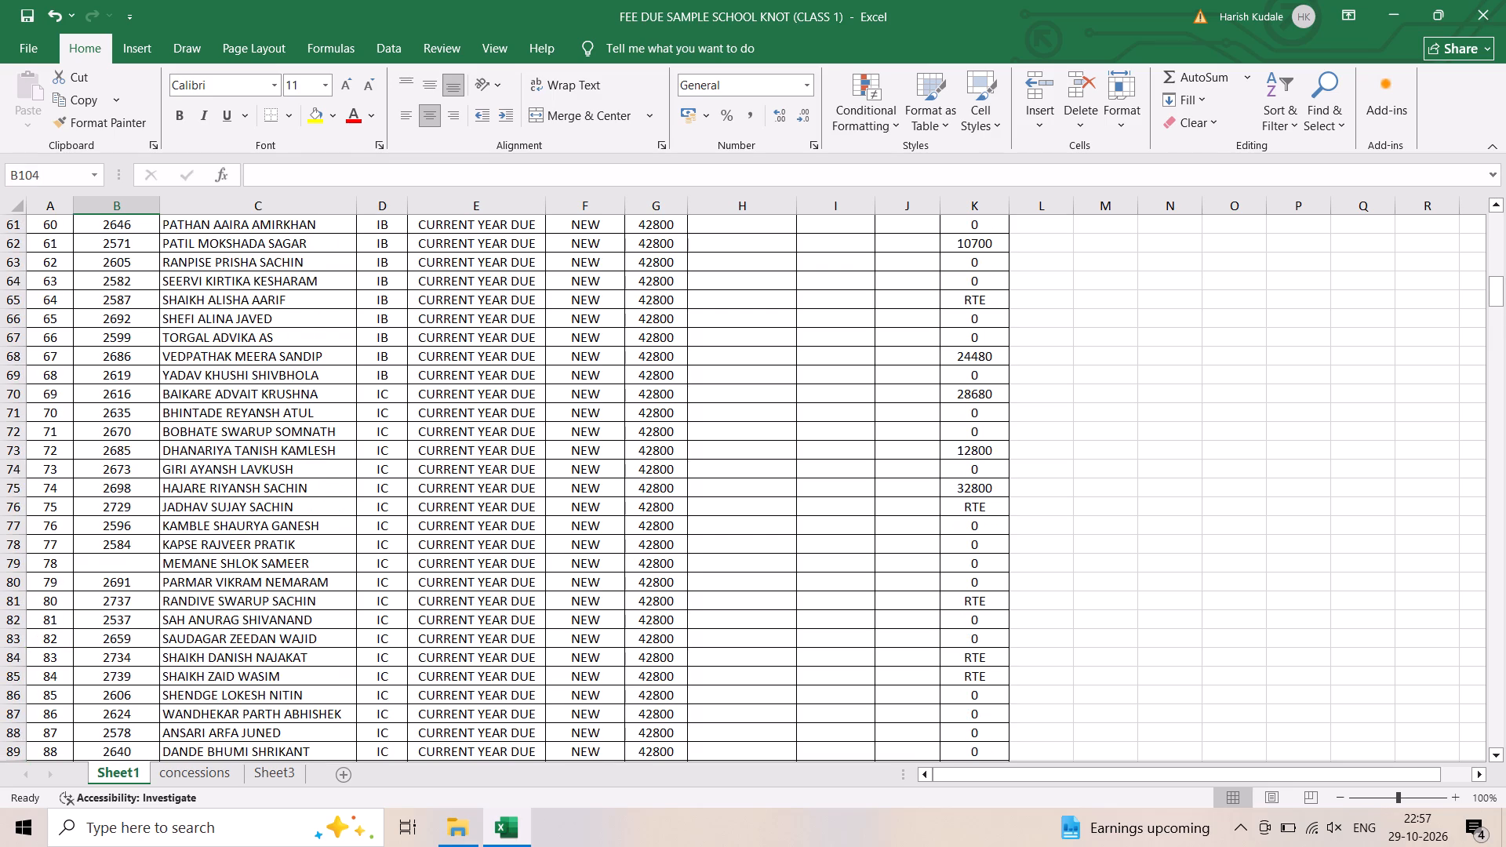
{"action": "scroll", "coordinate": [224, 579], "scroll_direction": "up", "scroll_amount": 2}
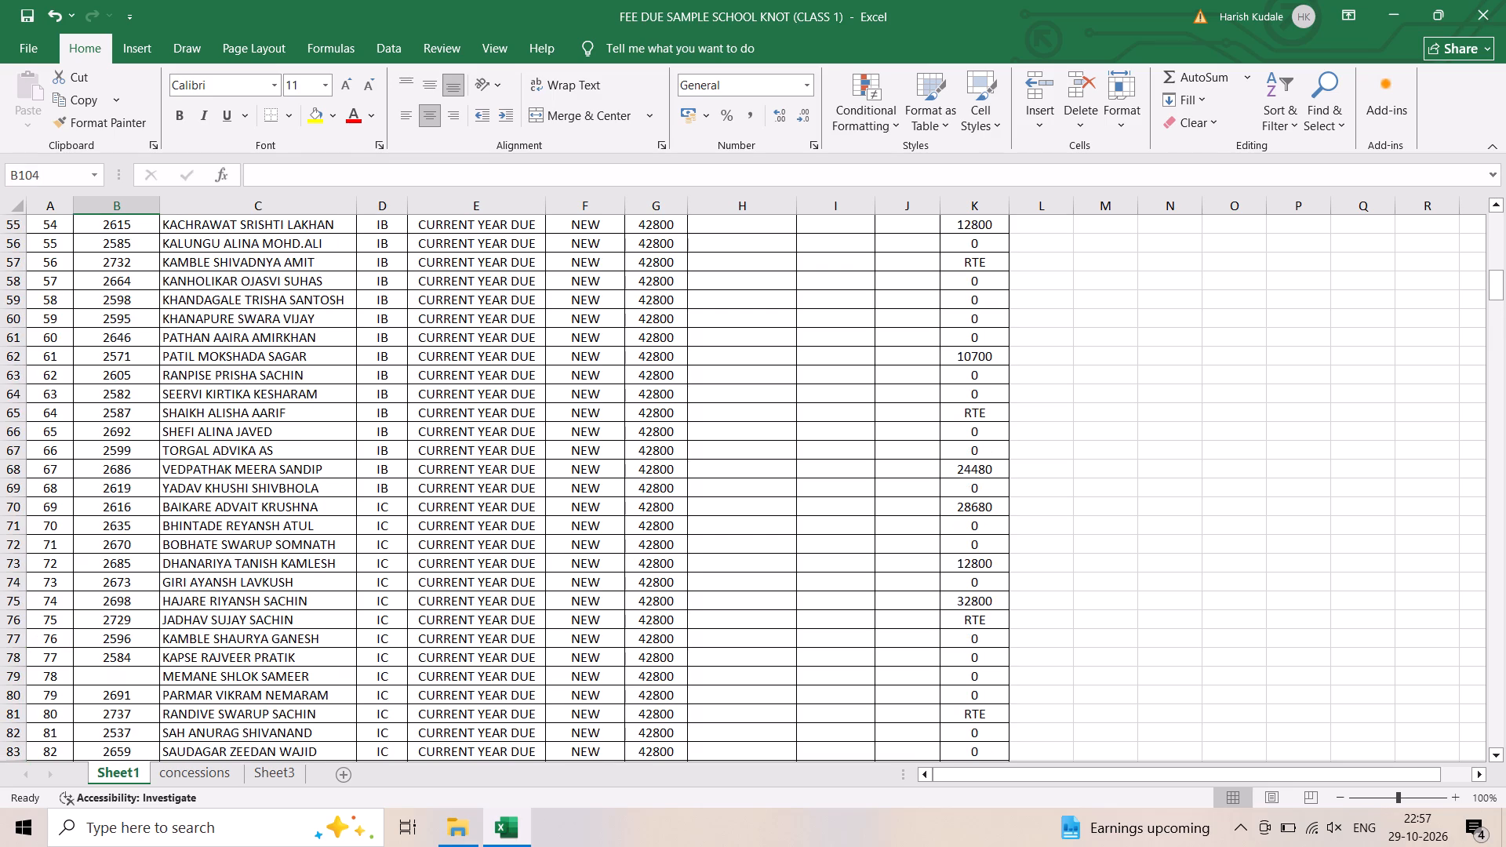
{"action": "scroll", "coordinate": [195, 403], "scroll_direction": "up", "scroll_amount": 18}
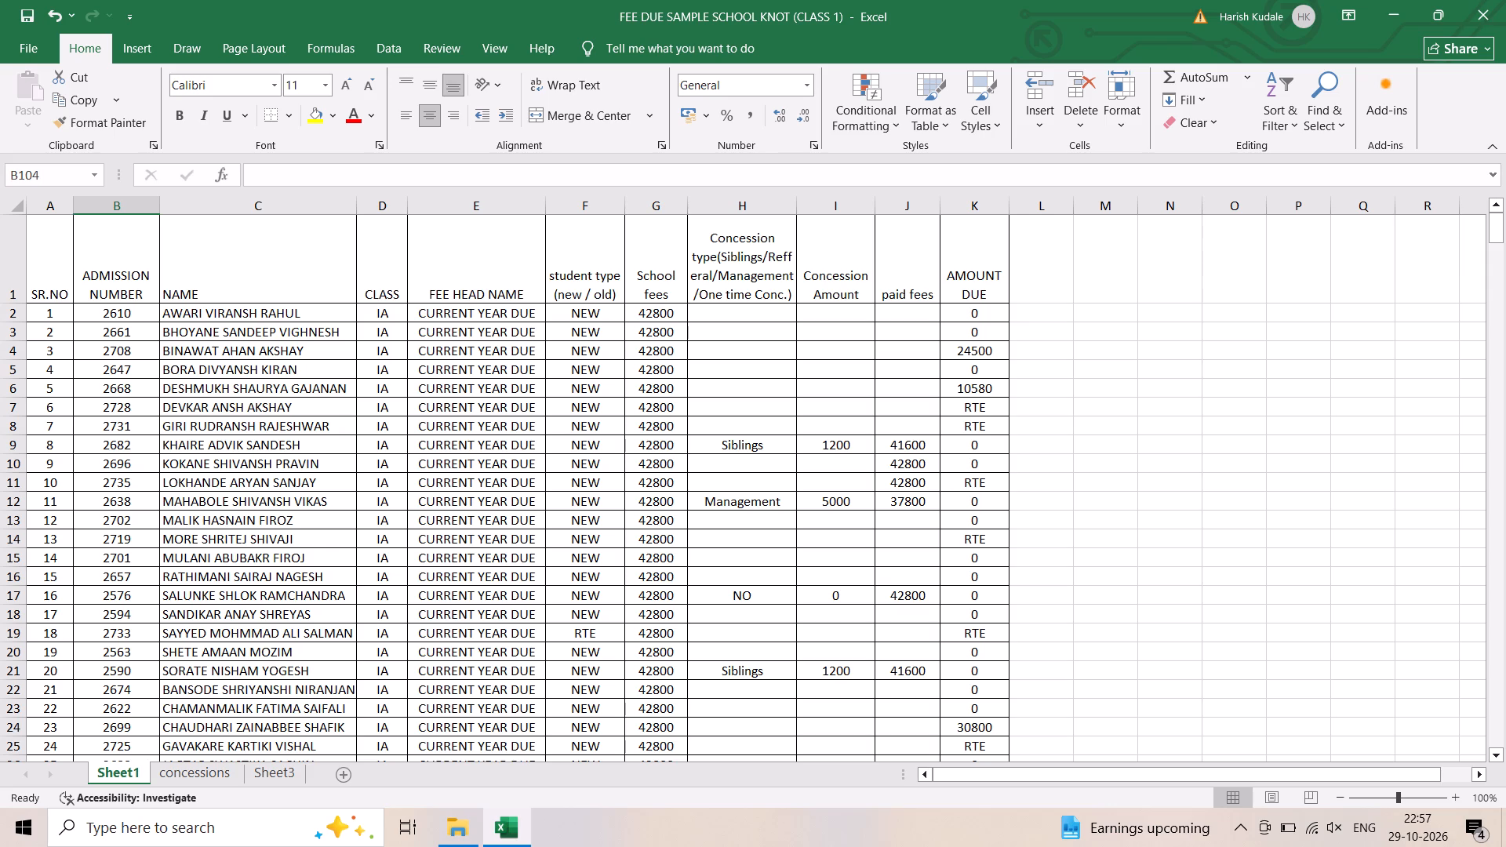
Copy the Siblings concession, 1200 amount and 41600 paid fees from H9:J9 into H16:J16 for the row 16 student.
{"action": "left_click", "coordinate": [5, 574]}
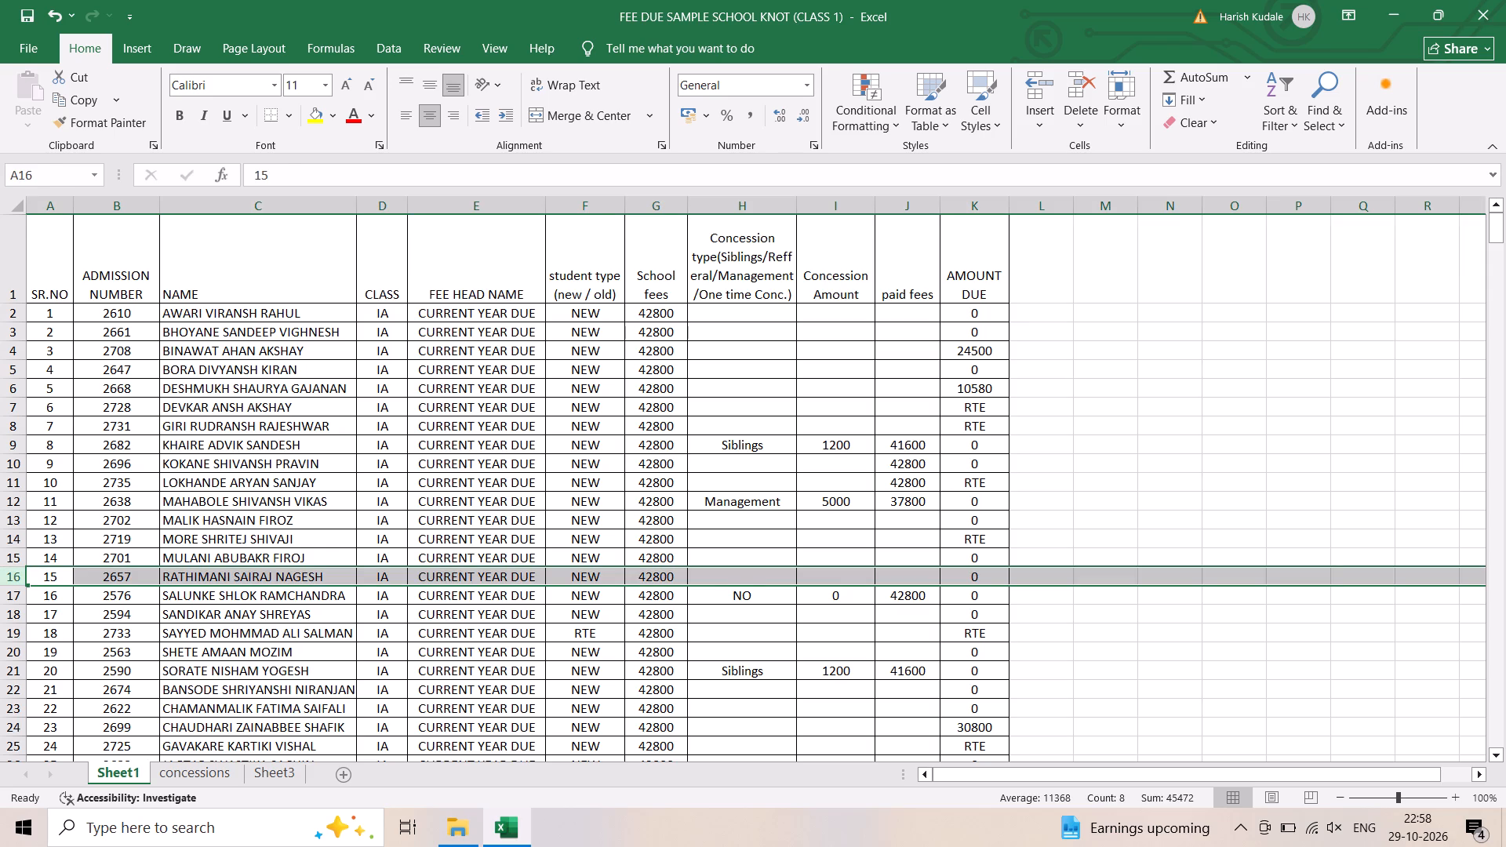
{"action": "left_click_drag", "start_coordinate": [744, 445], "coordinate": [897, 443]}
{"action": "right_click", "coordinate": [897, 443]}
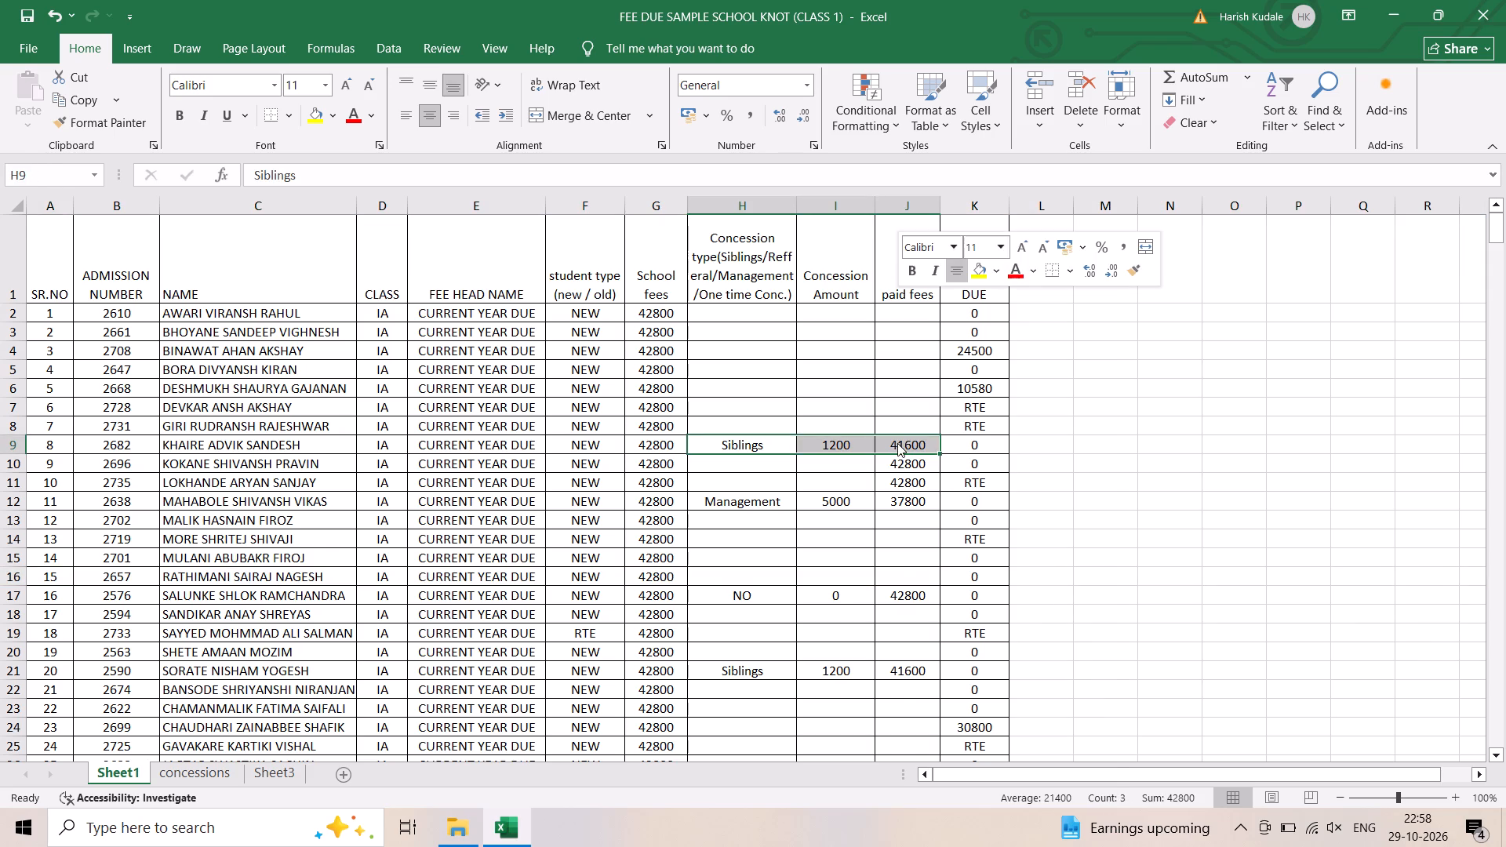
{"action": "left_click", "coordinate": [945, 373]}
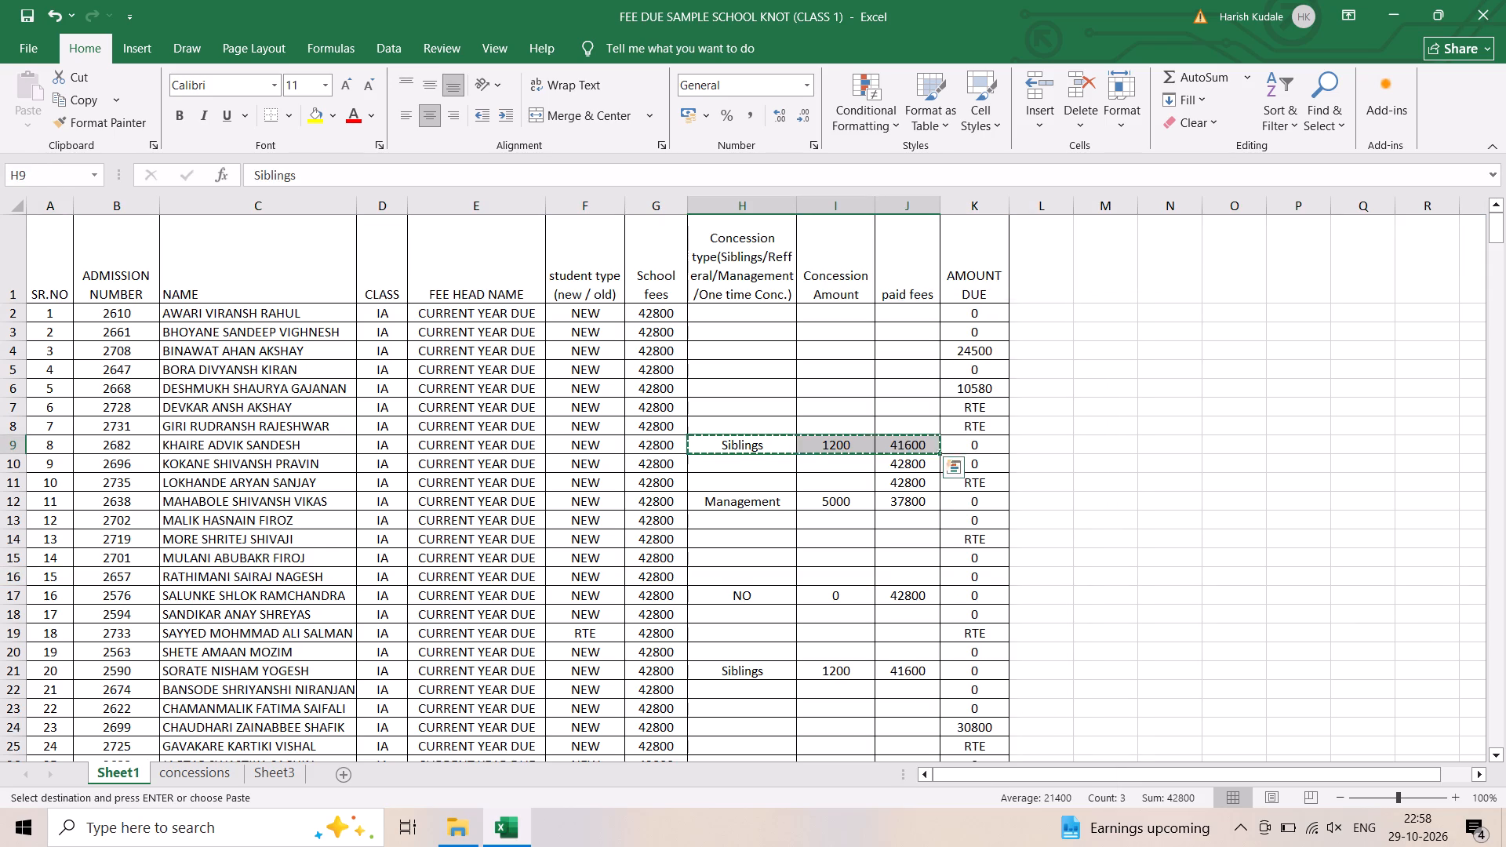
{"action": "left_click", "coordinate": [701, 580]}
{"action": "right_click", "coordinate": [701, 579]}
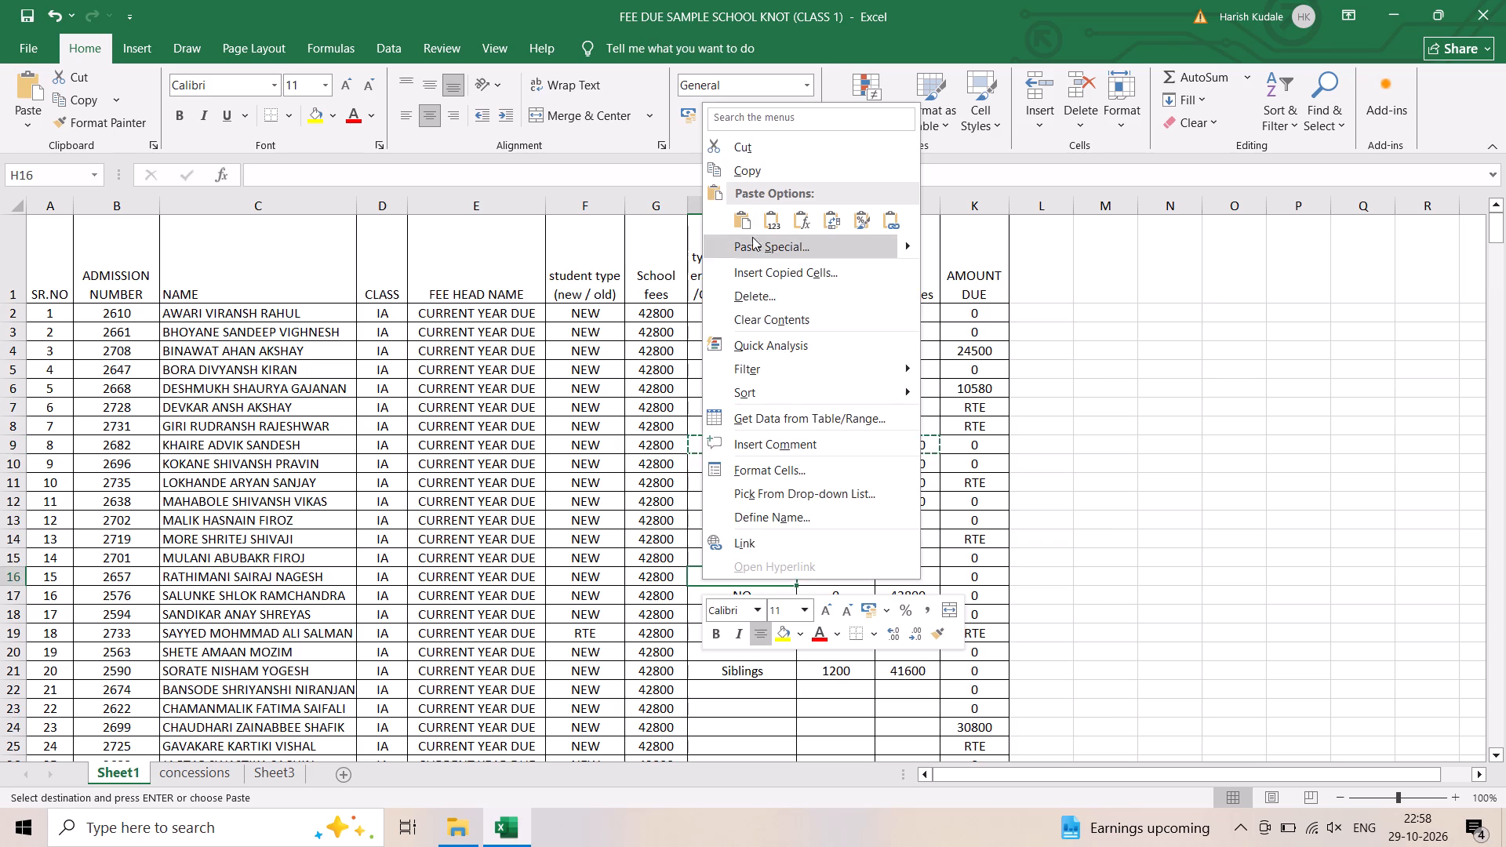
{"action": "left_click", "coordinate": [739, 215]}
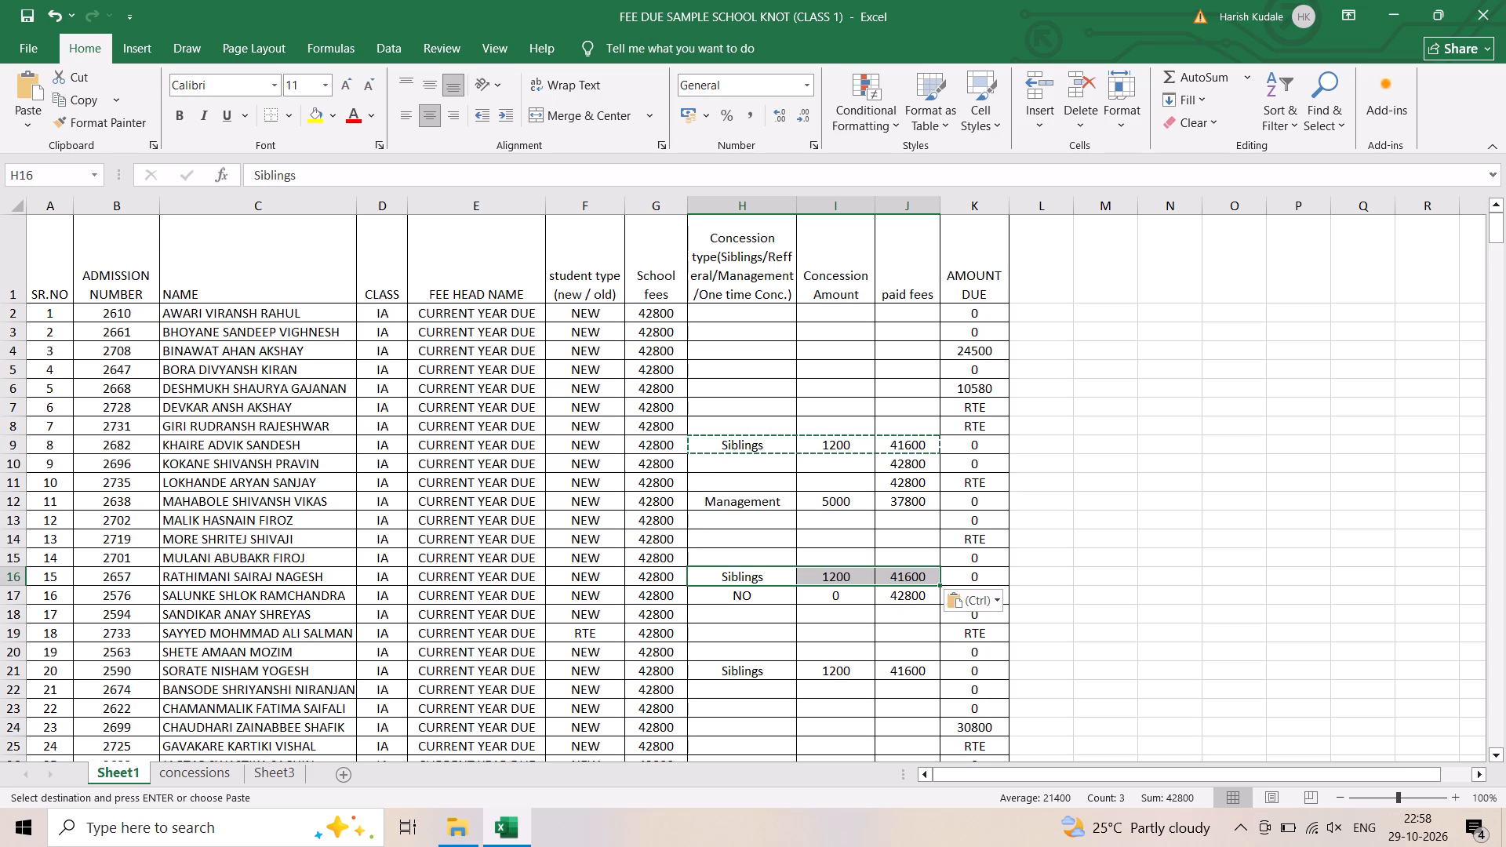
Move the middle word of the student's name in C3 to the end of the name, preceded by two spaces.
{"action": "left_click", "coordinate": [235, 333]}
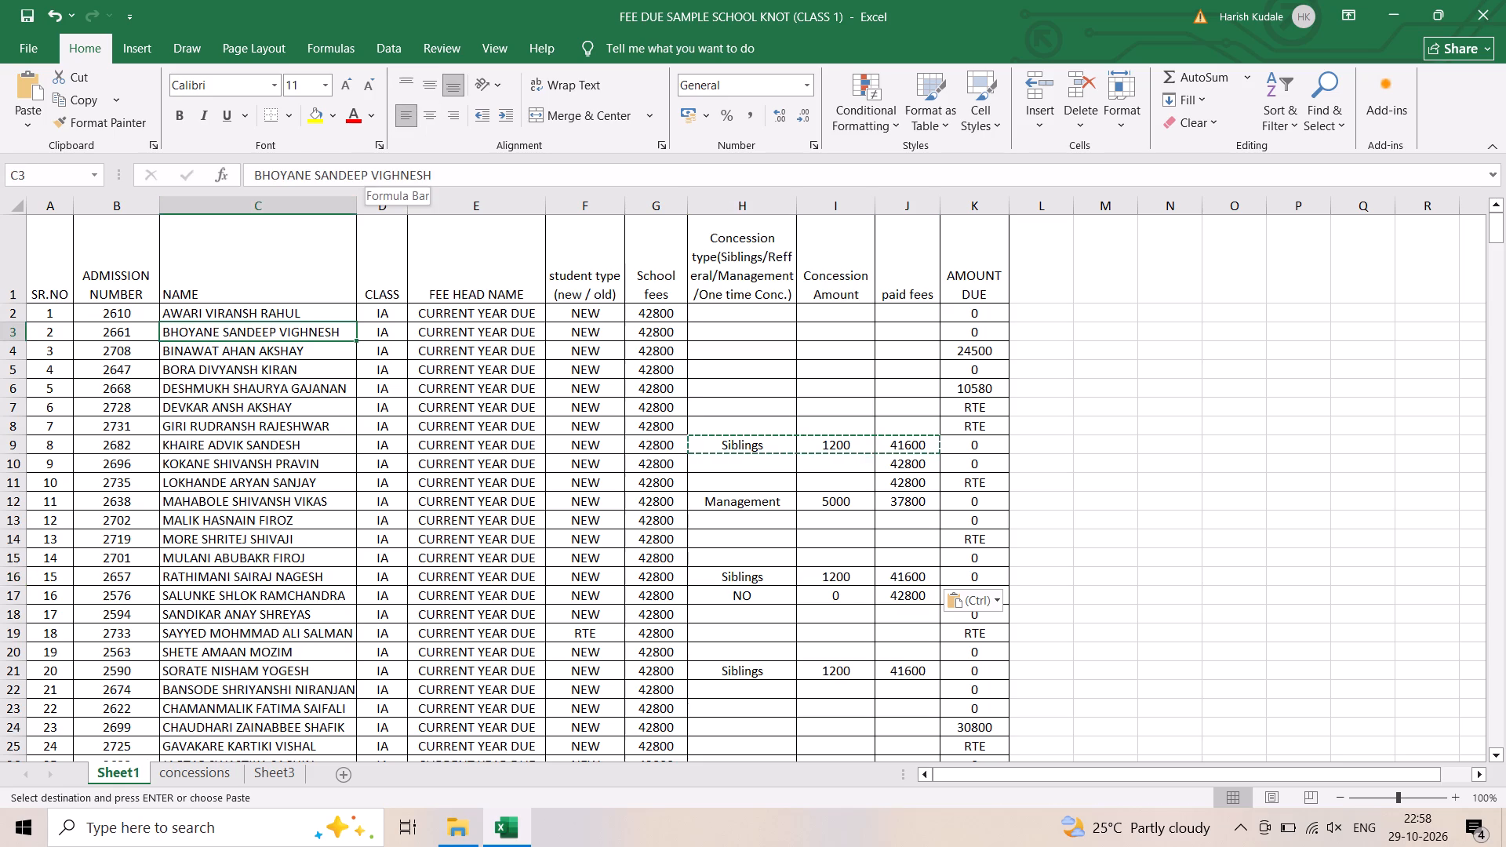
{"action": "left_click_drag", "start_coordinate": [373, 173], "coordinate": [438, 170]}
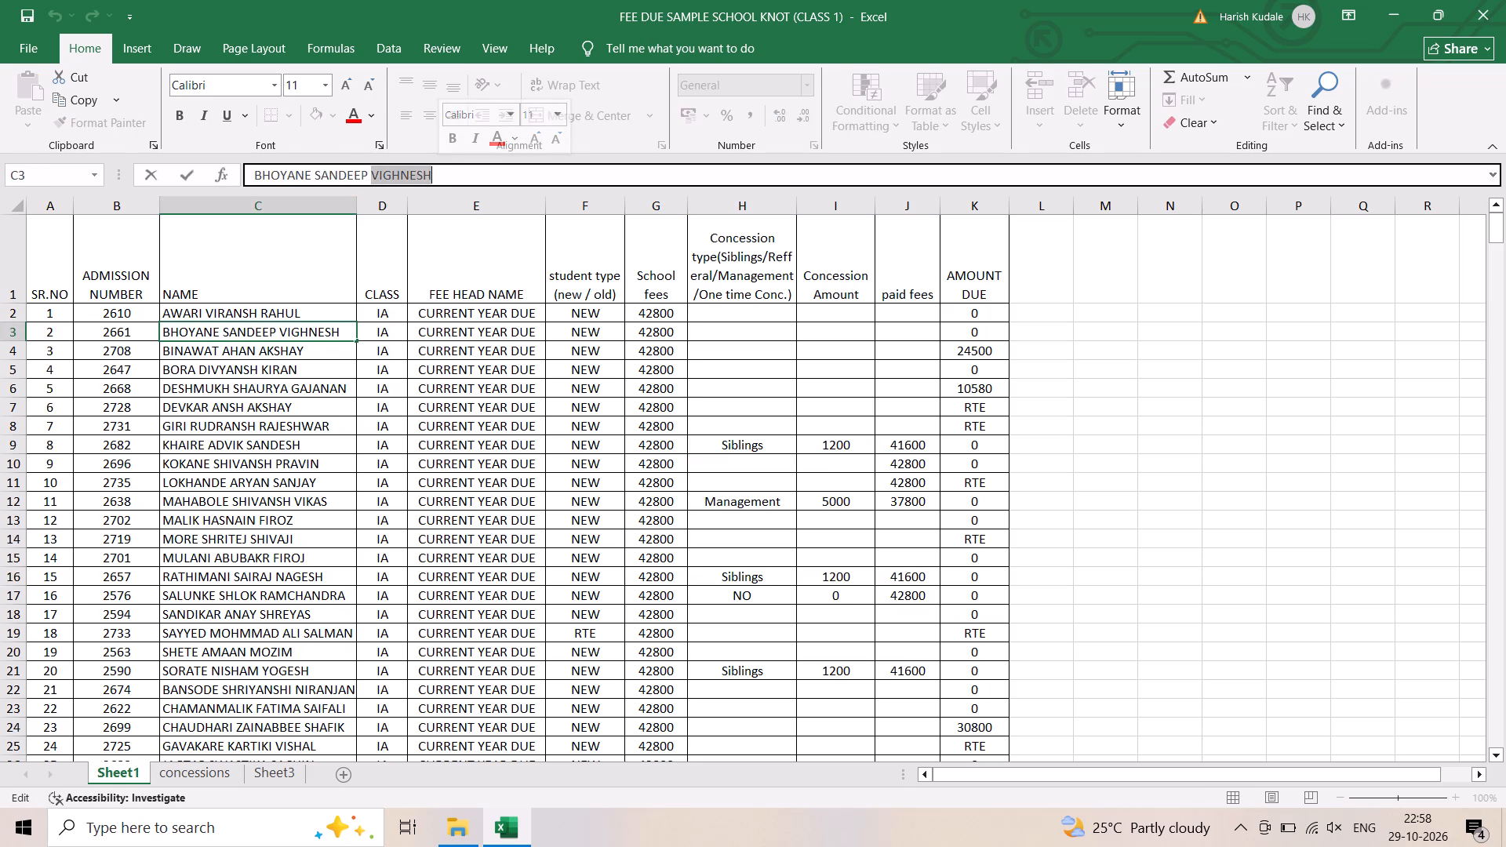
{"action": "left_click_drag", "start_coordinate": [390, 176], "coordinate": [375, 175]}
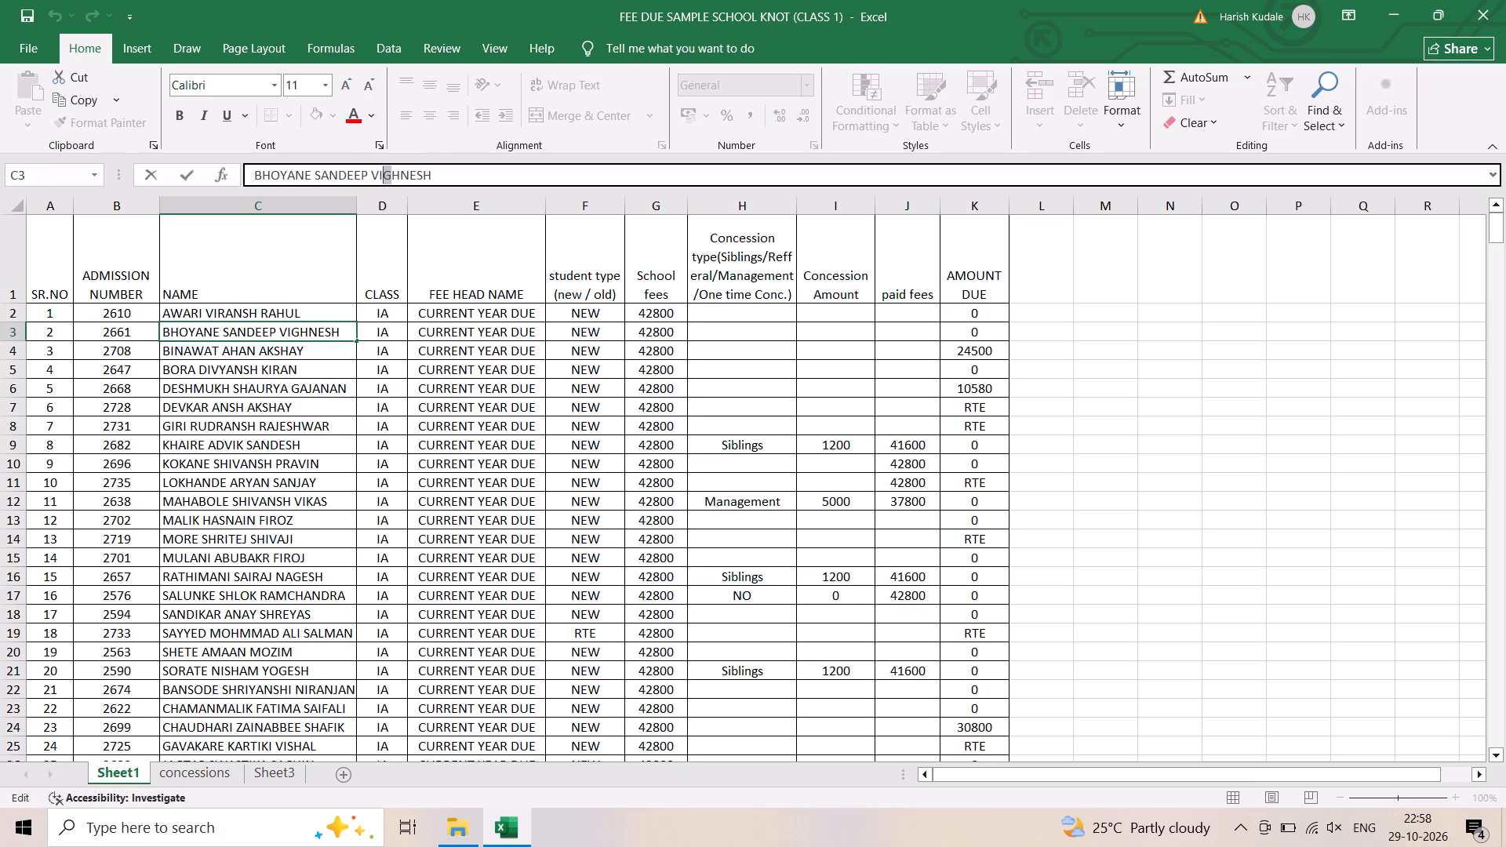
{"action": "left_click_drag", "start_coordinate": [375, 175], "coordinate": [312, 177]}
{"action": "left_click", "coordinate": [332, 169]}
{"action": "left_click_drag", "start_coordinate": [316, 175], "coordinate": [367, 174]}
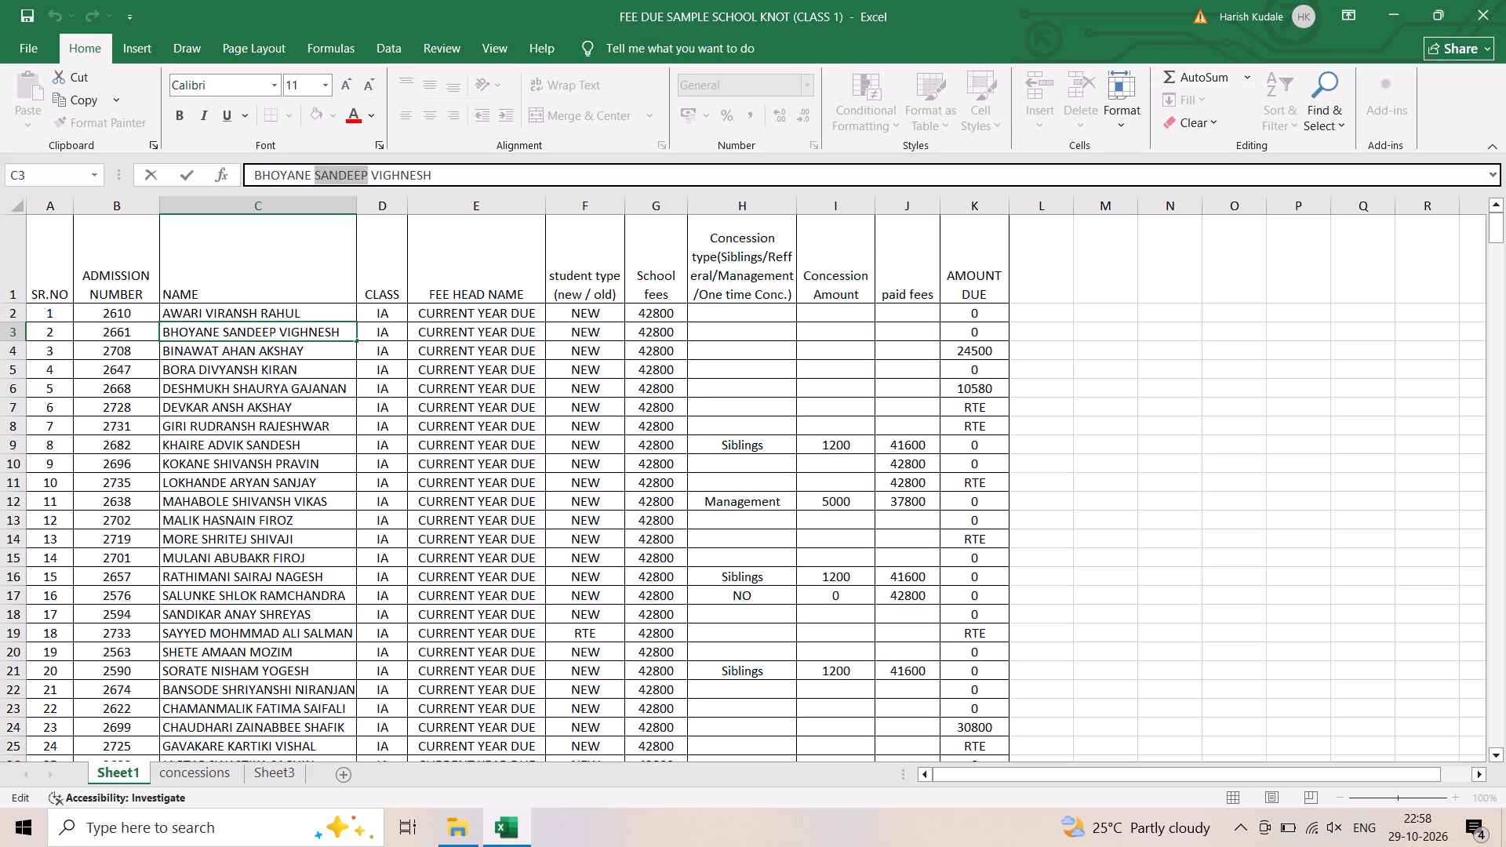
{"action": "right_click", "coordinate": [359, 175]}
{"action": "left_click", "coordinate": [409, 185]}
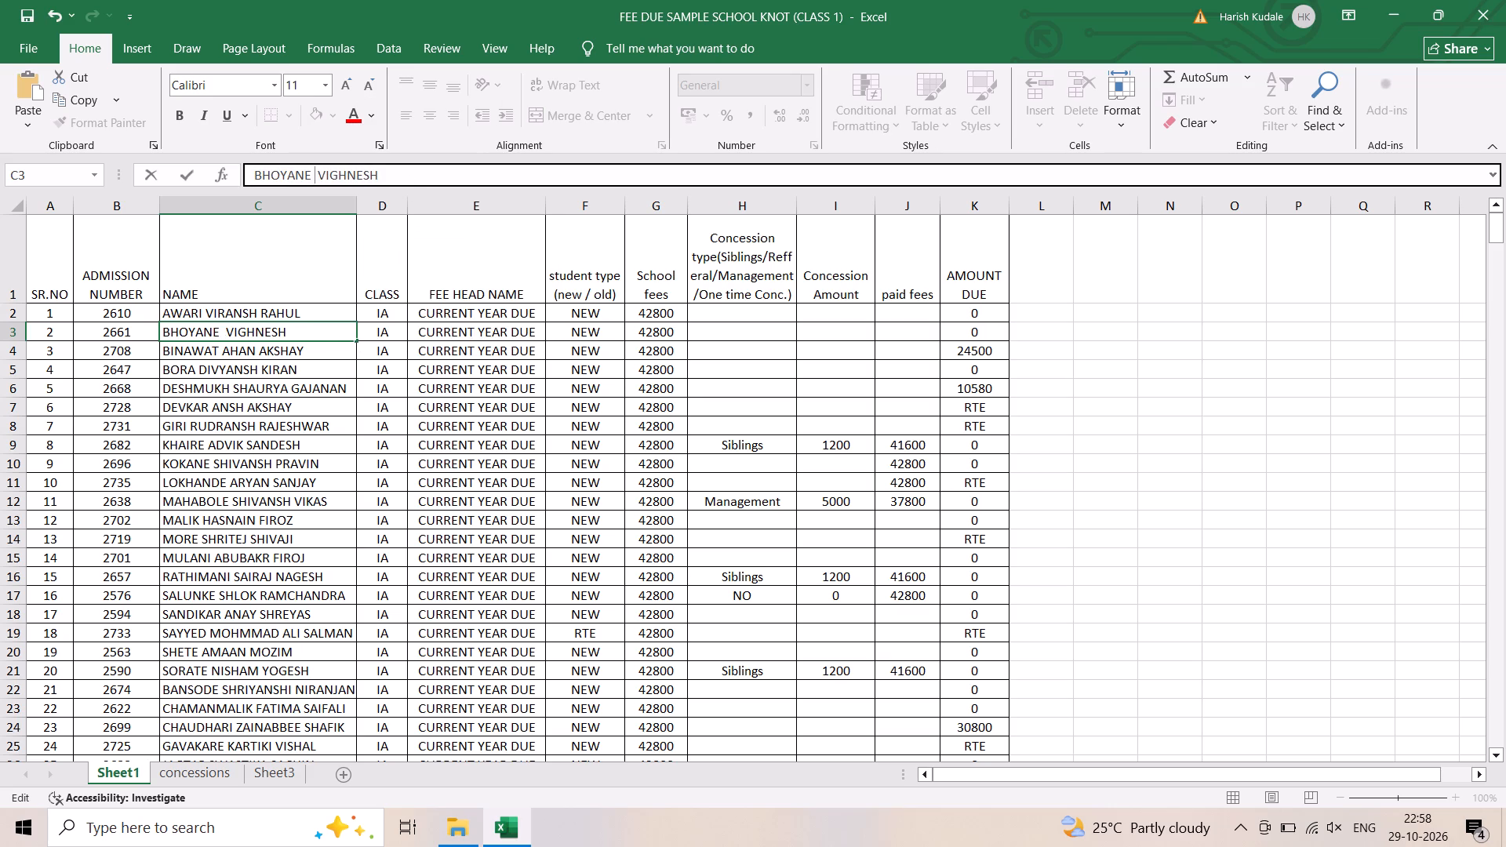
{"action": "left_click", "coordinate": [389, 176]}
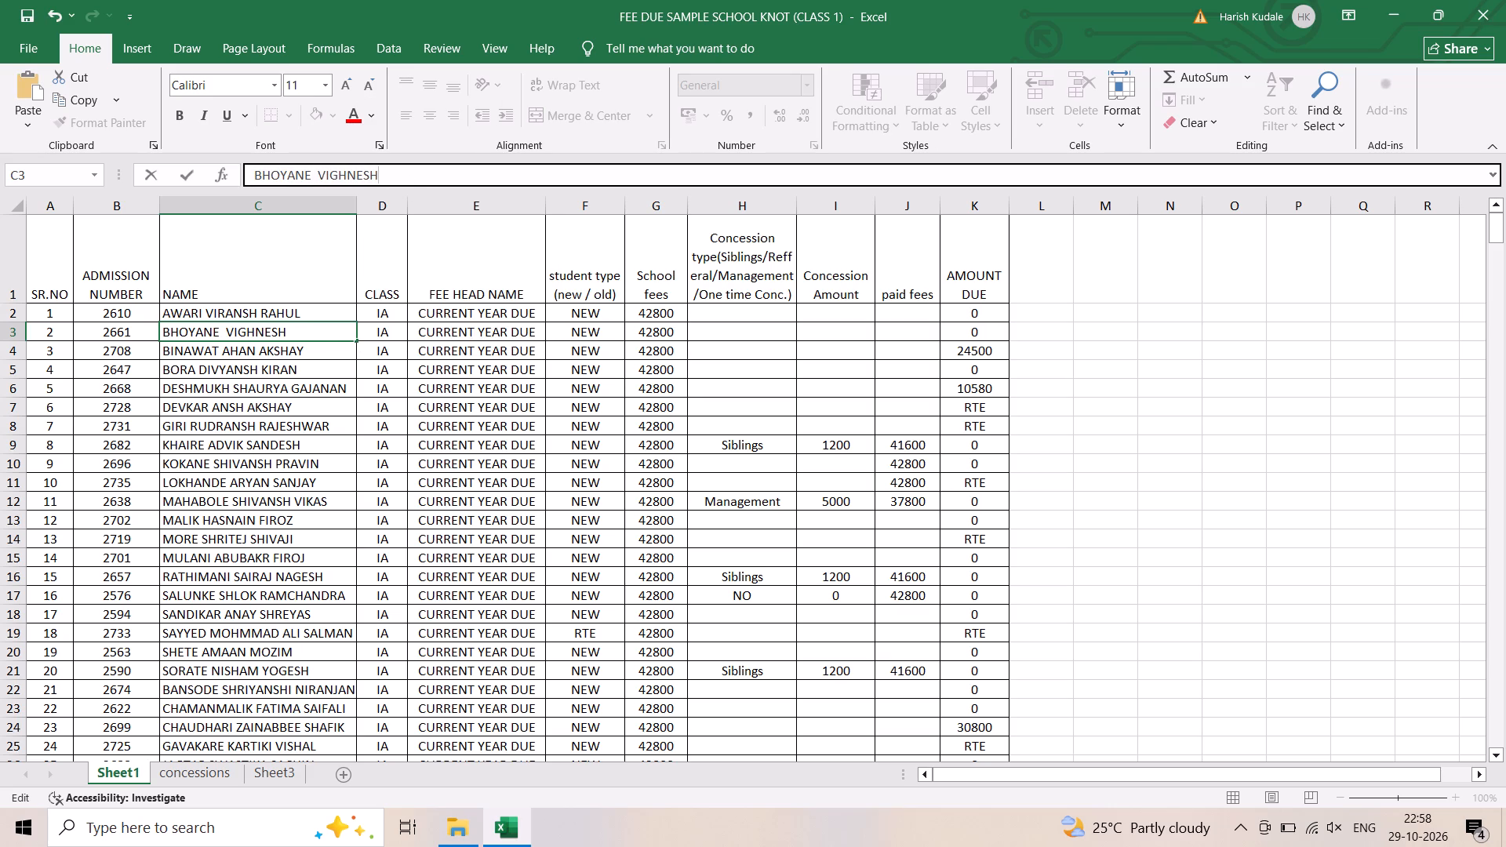
{"action": "key", "text": "space"}
{"action": "key", "text": "space"}
{"action": "right_click", "coordinate": [388, 176]}
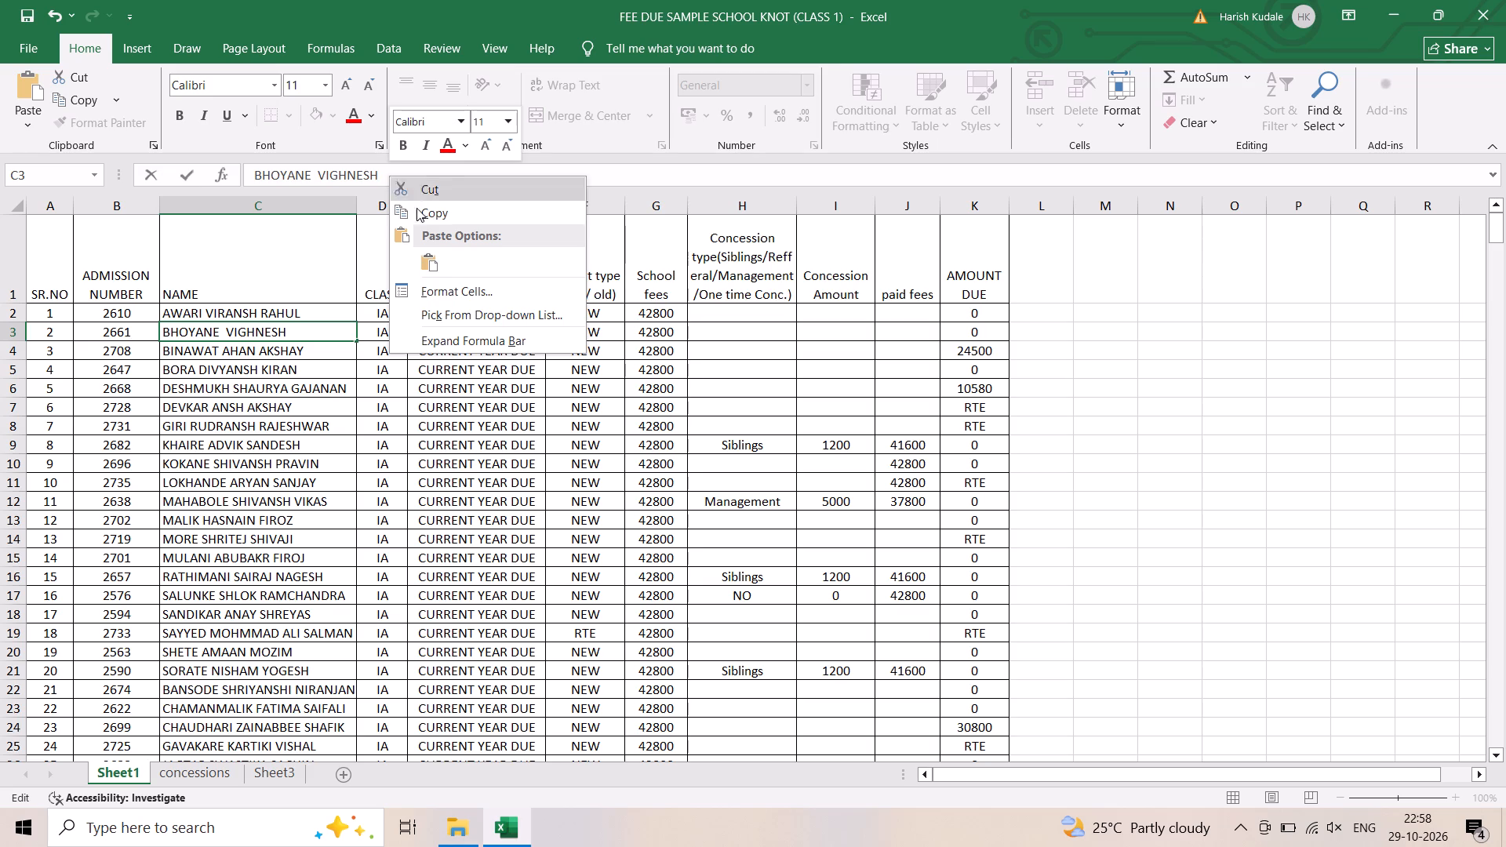
{"action": "left_click", "coordinate": [429, 260]}
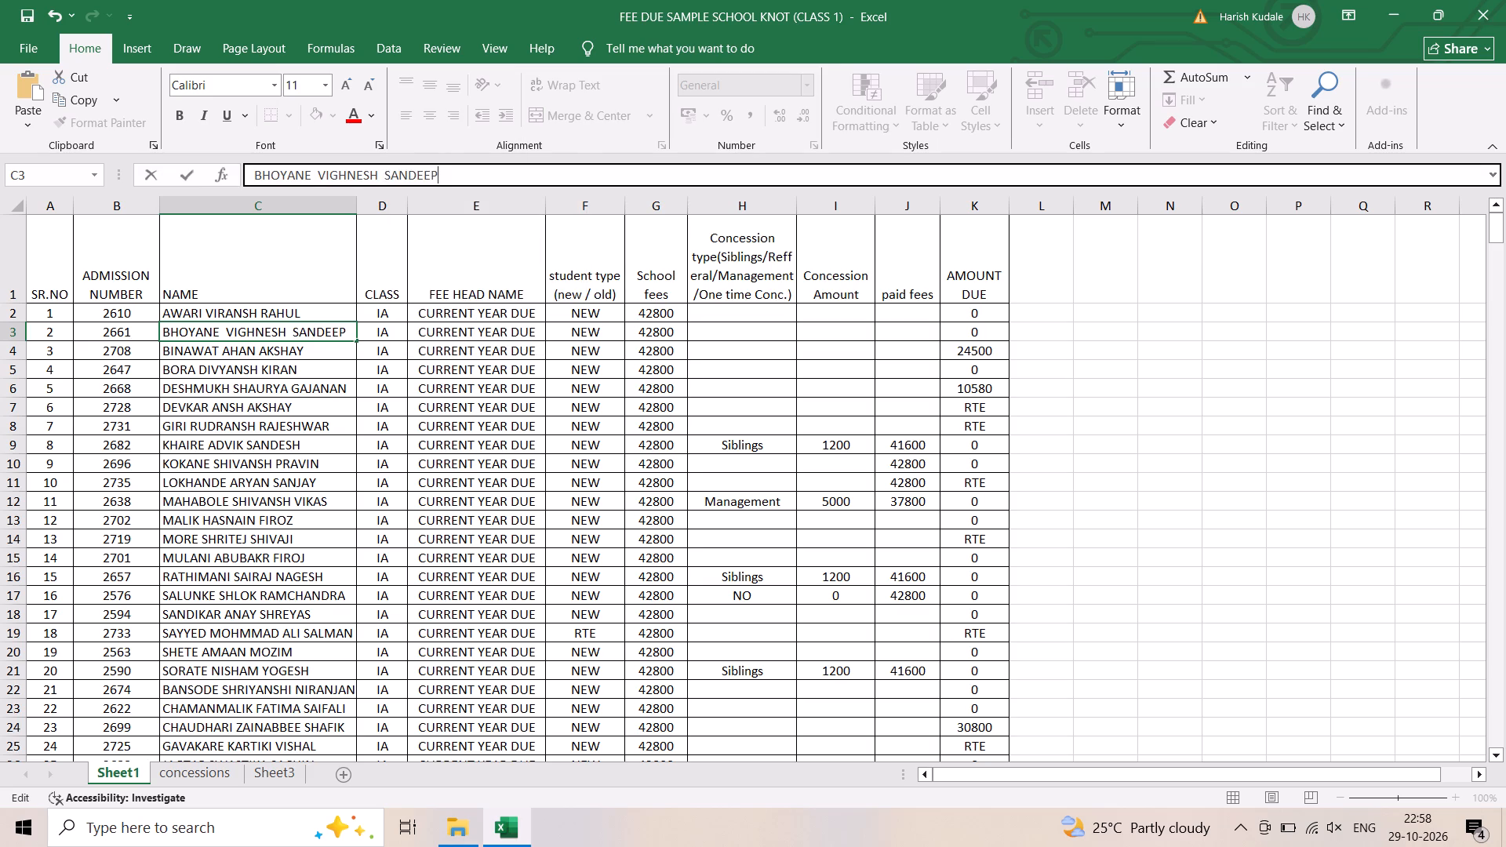
Enter a concession amount of 3200 in I3 for the row 3 student, moving it out of concession type cell H3.
{"action": "left_click", "coordinate": [733, 329]}
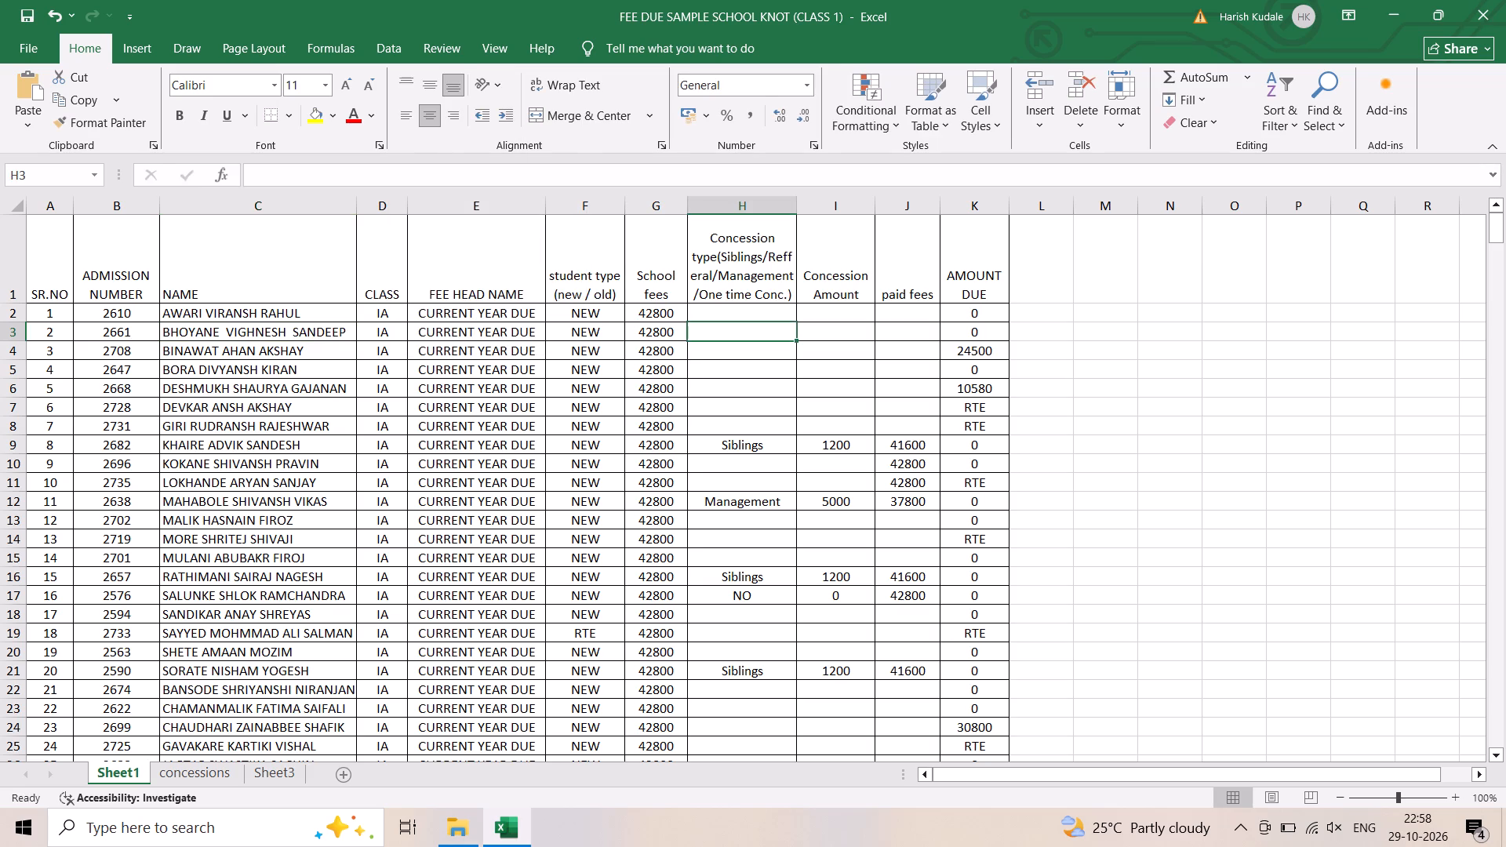
{"action": "type", "text": "320"}
{"action": "key", "text": "0"}
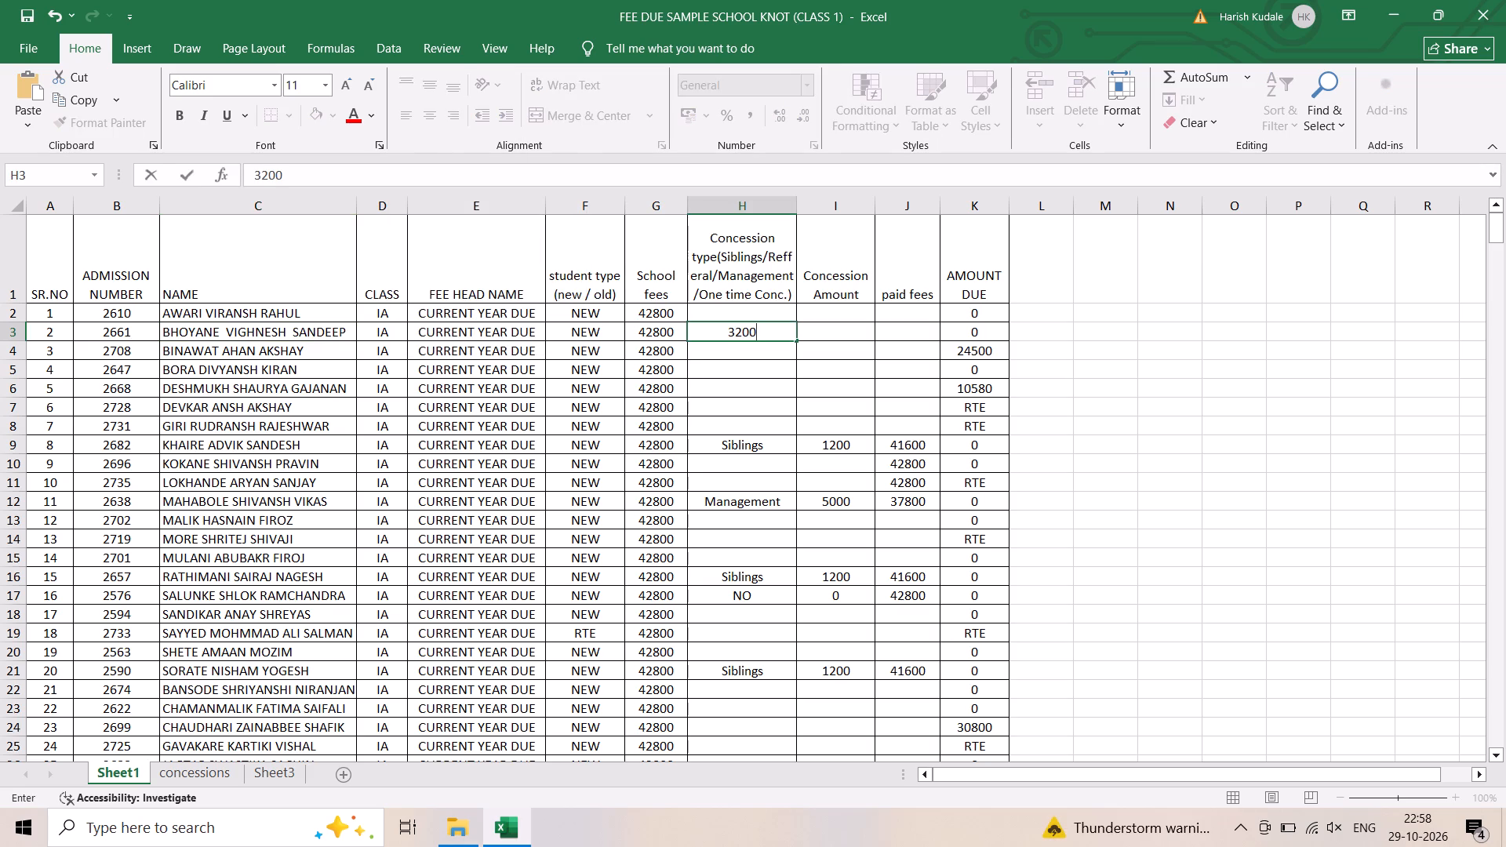
{"action": "left_click_drag", "start_coordinate": [729, 330], "coordinate": [763, 336]}
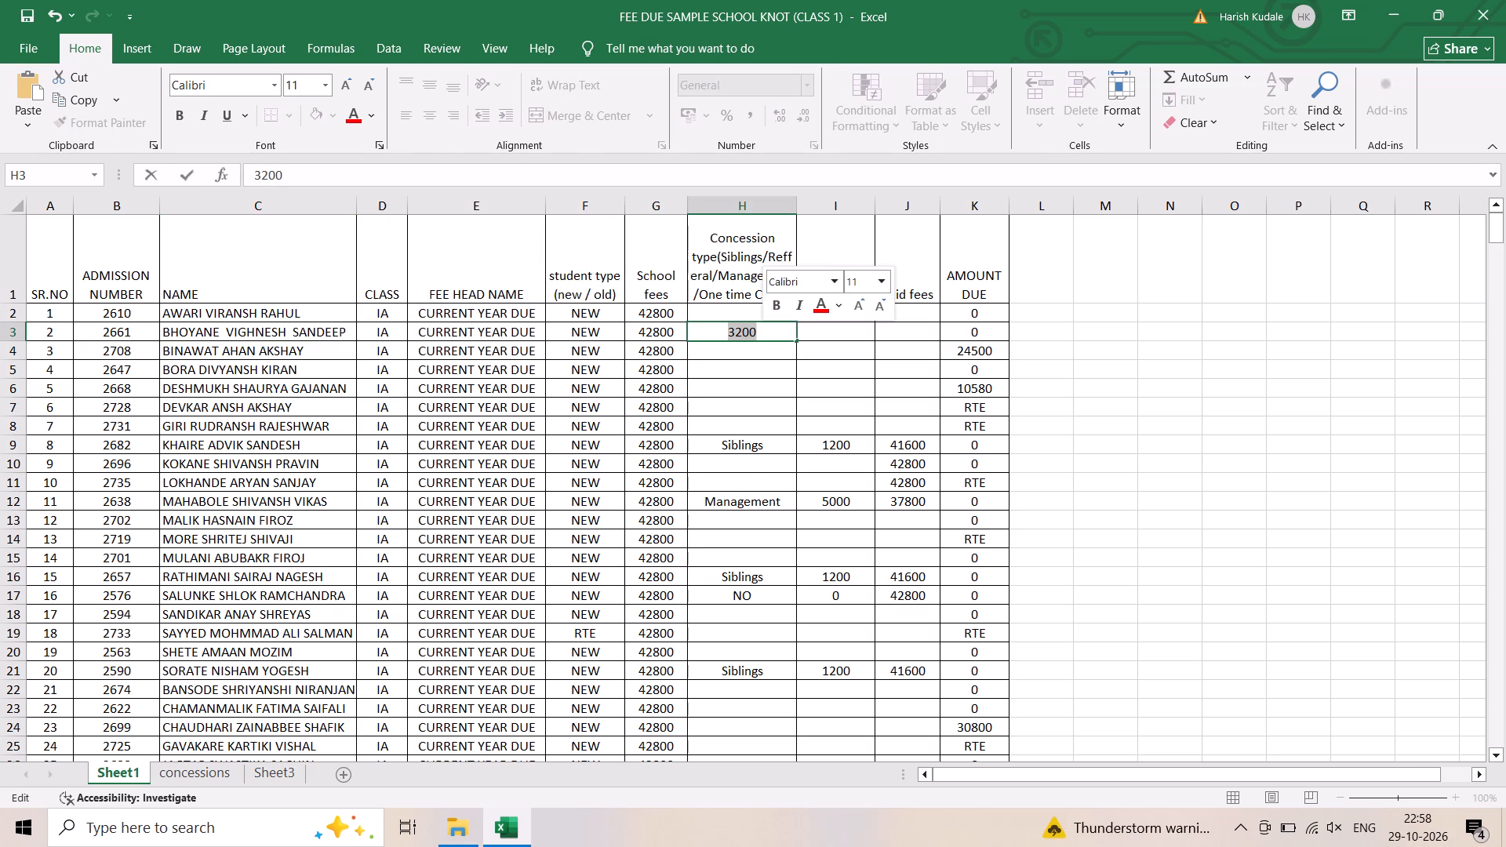
{"action": "right_click", "coordinate": [751, 329]}
{"action": "left_click", "coordinate": [785, 340]}
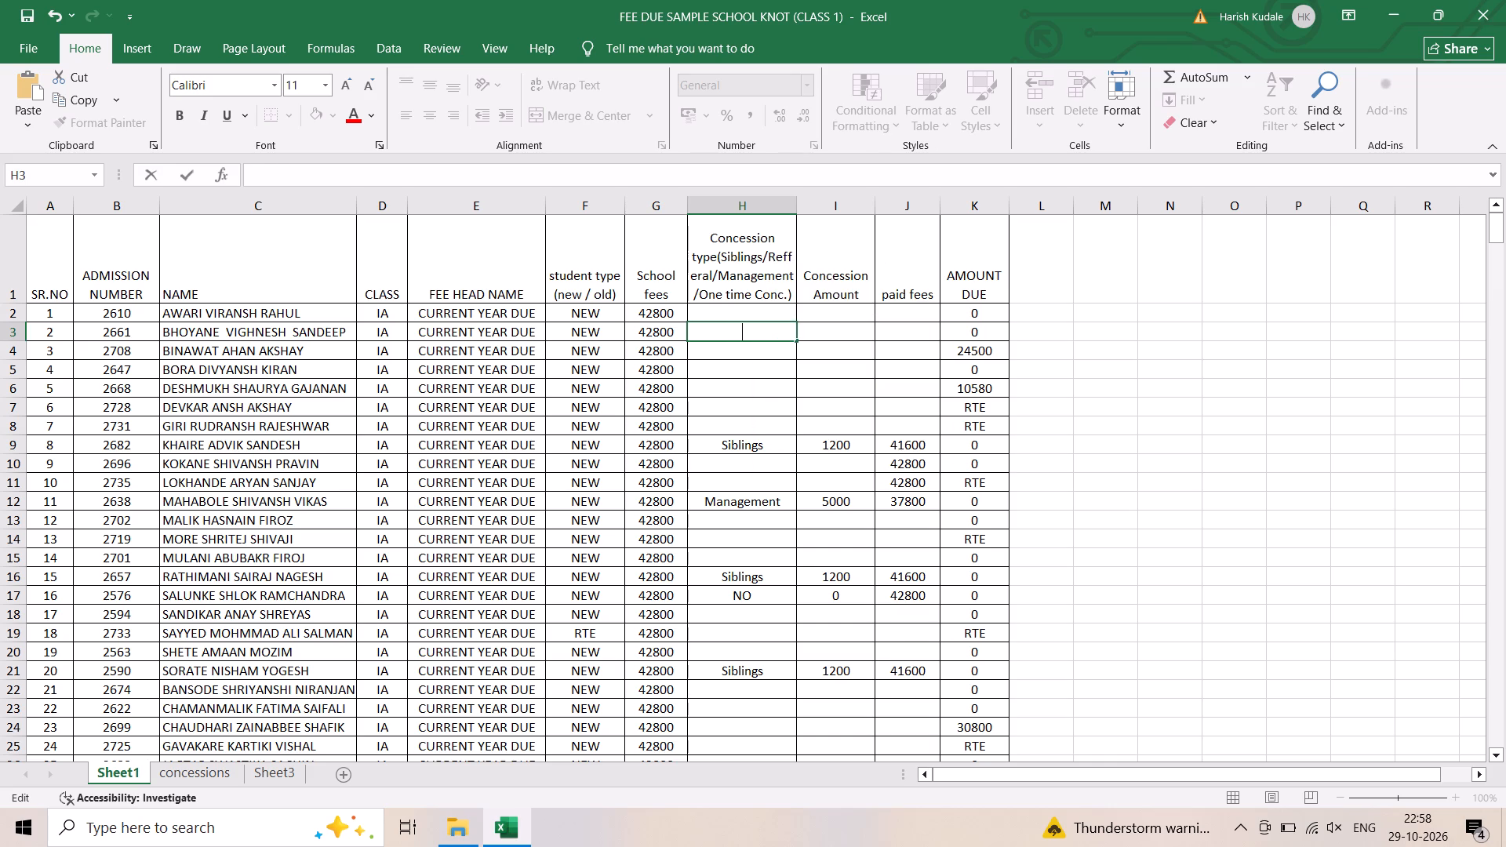
{"action": "left_click", "coordinate": [817, 329]}
{"action": "right_click", "coordinate": [817, 329]}
{"action": "left_click", "coordinate": [860, 439]}
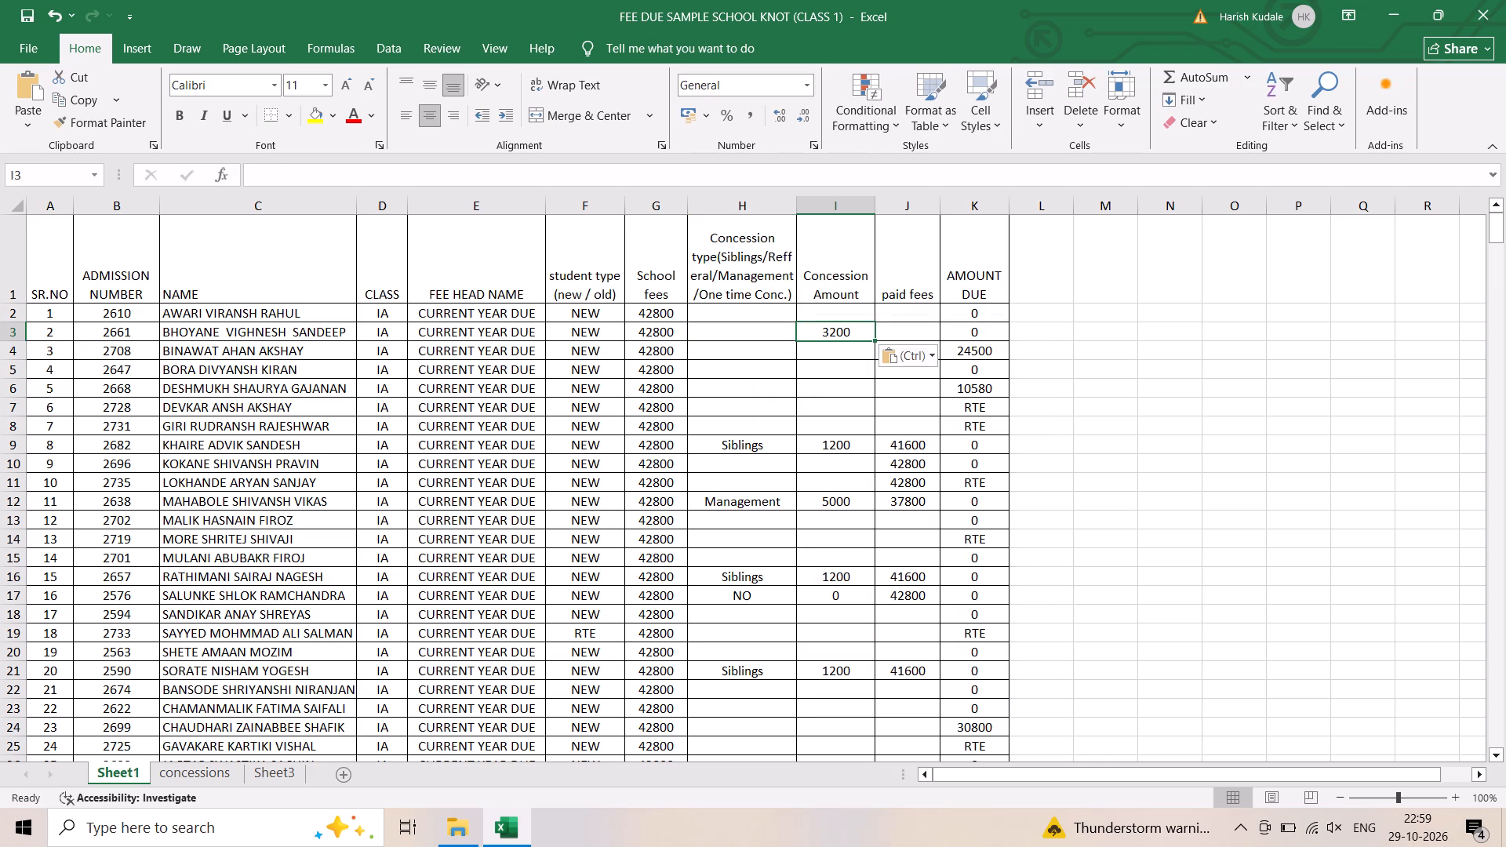
Enter the formula =G2-I2 in J2 to calculate the first student's paid fees as school fees minus concession amount.
{"action": "left_click", "coordinate": [893, 329]}
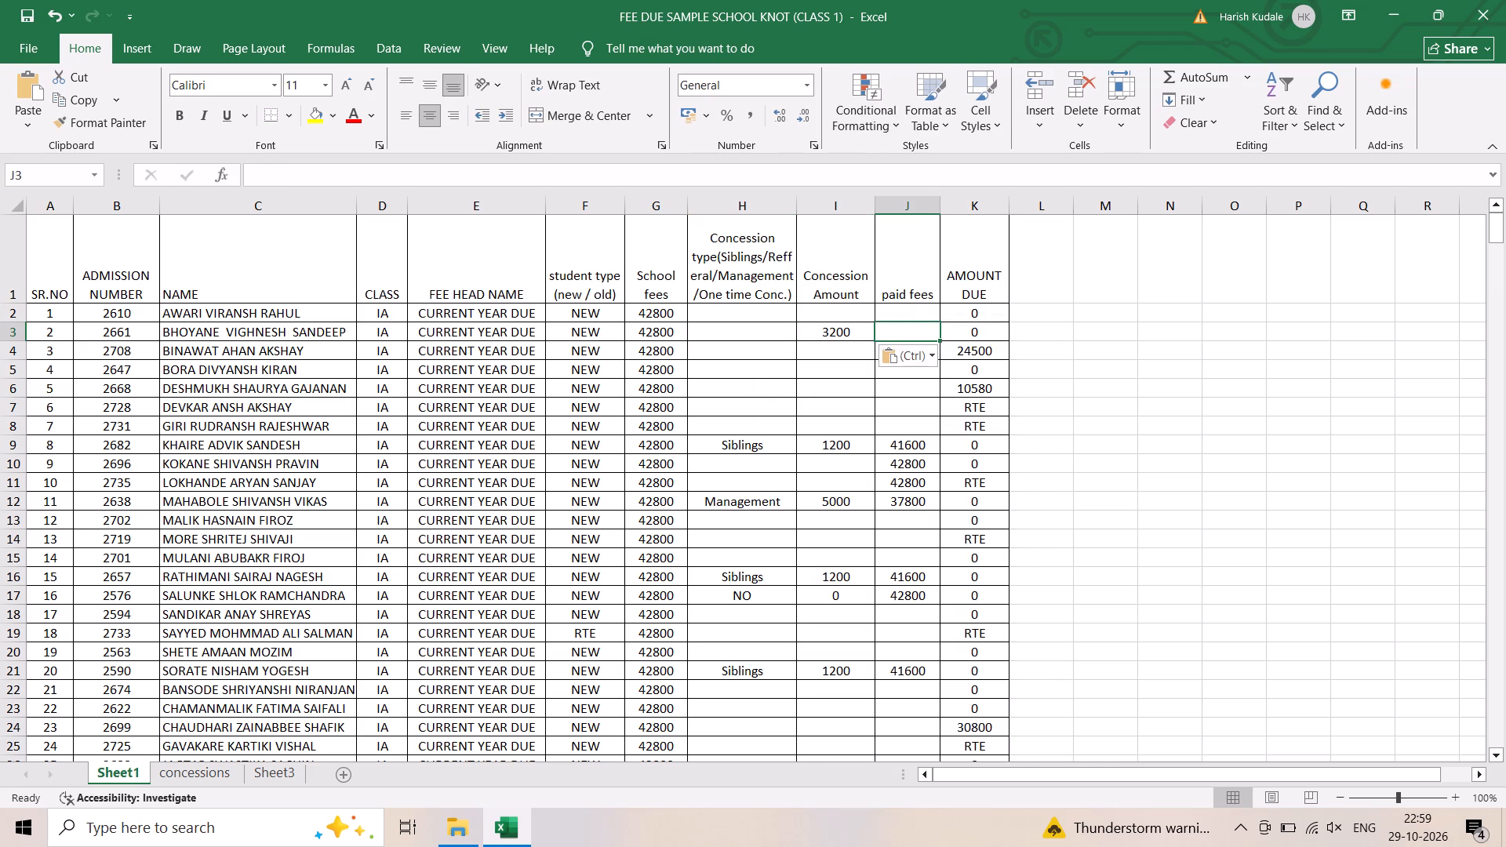
{"action": "left_click", "coordinate": [897, 310]}
{"action": "key", "text": "equal"}
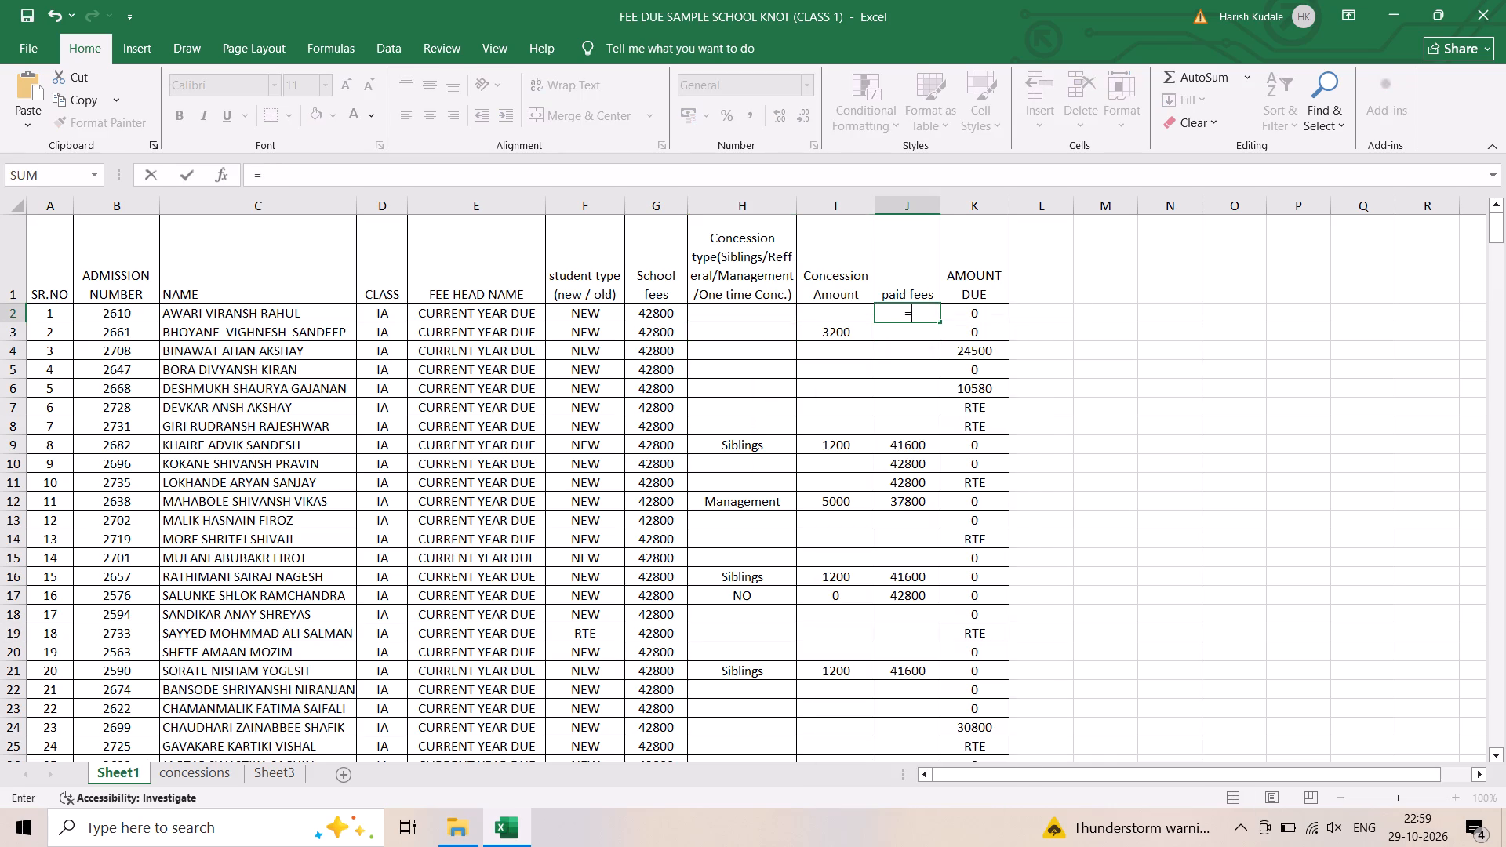
{"action": "left_click", "coordinate": [665, 314]}
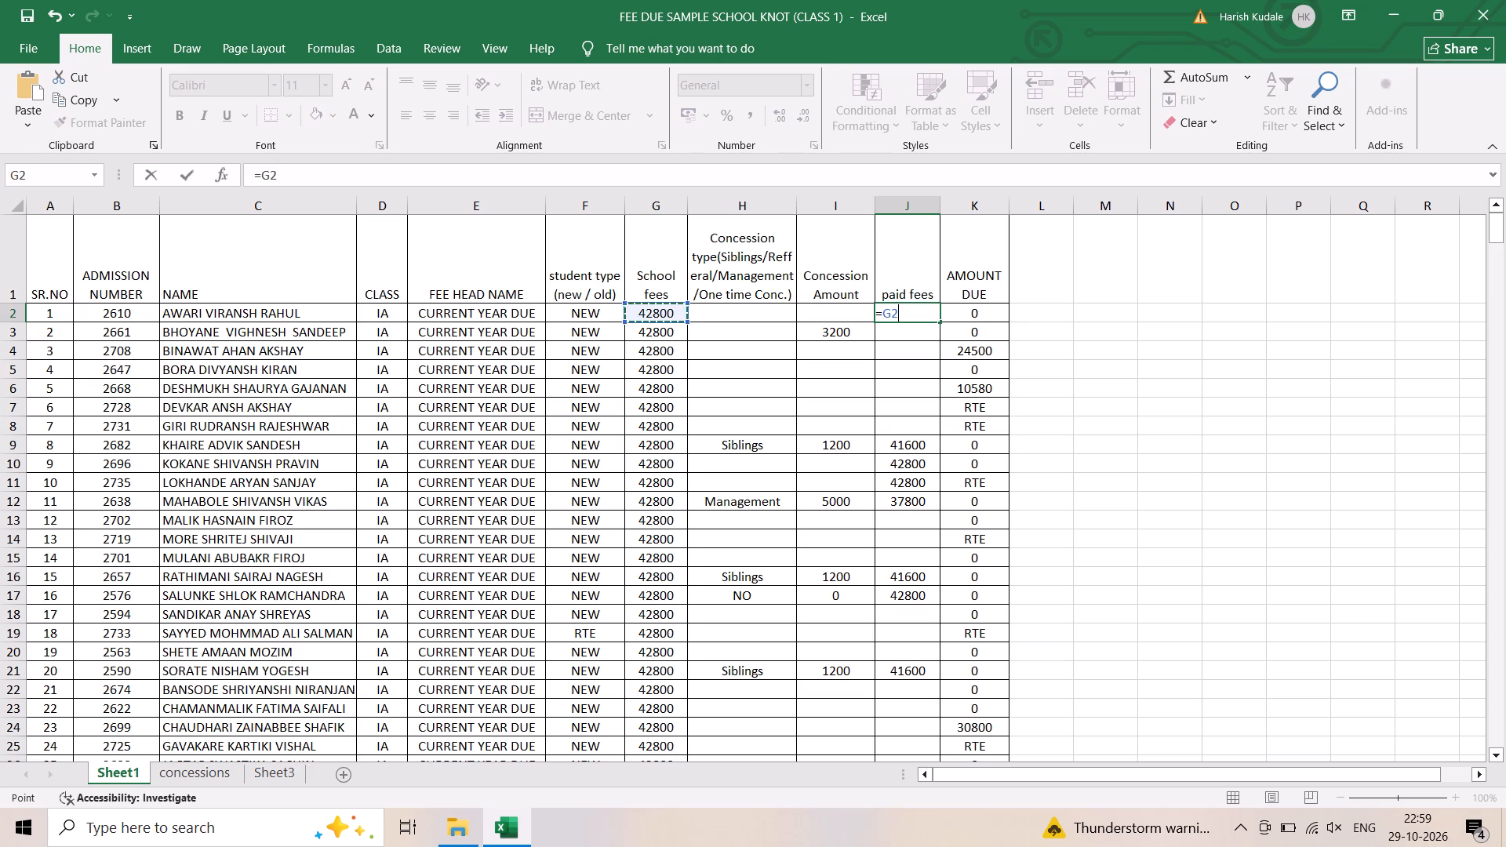
{"action": "key", "text": "minus"}
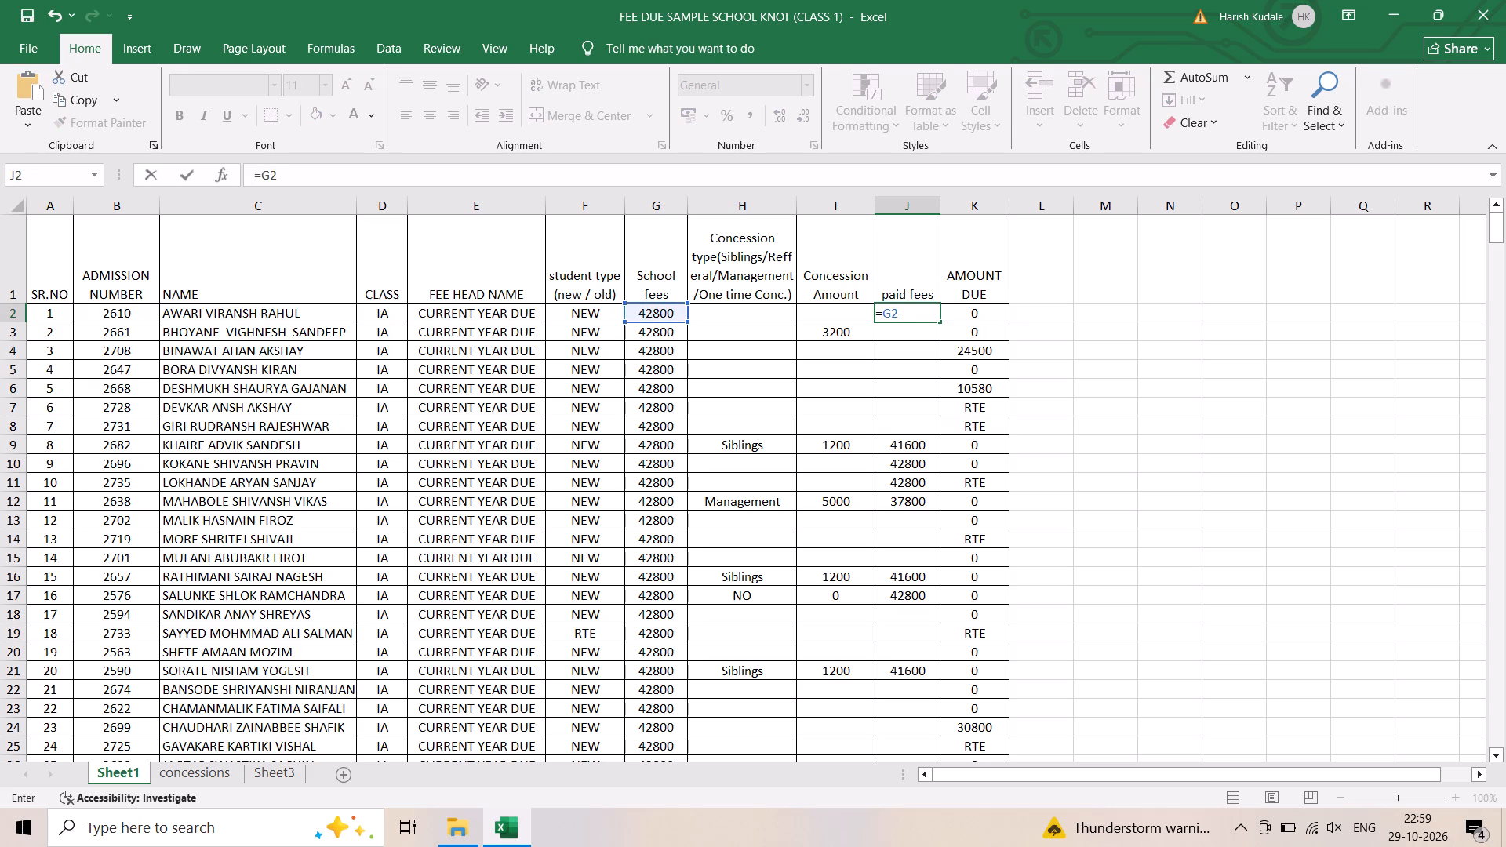
{"action": "left_click", "coordinate": [840, 312]}
{"action": "key", "text": "Return"}
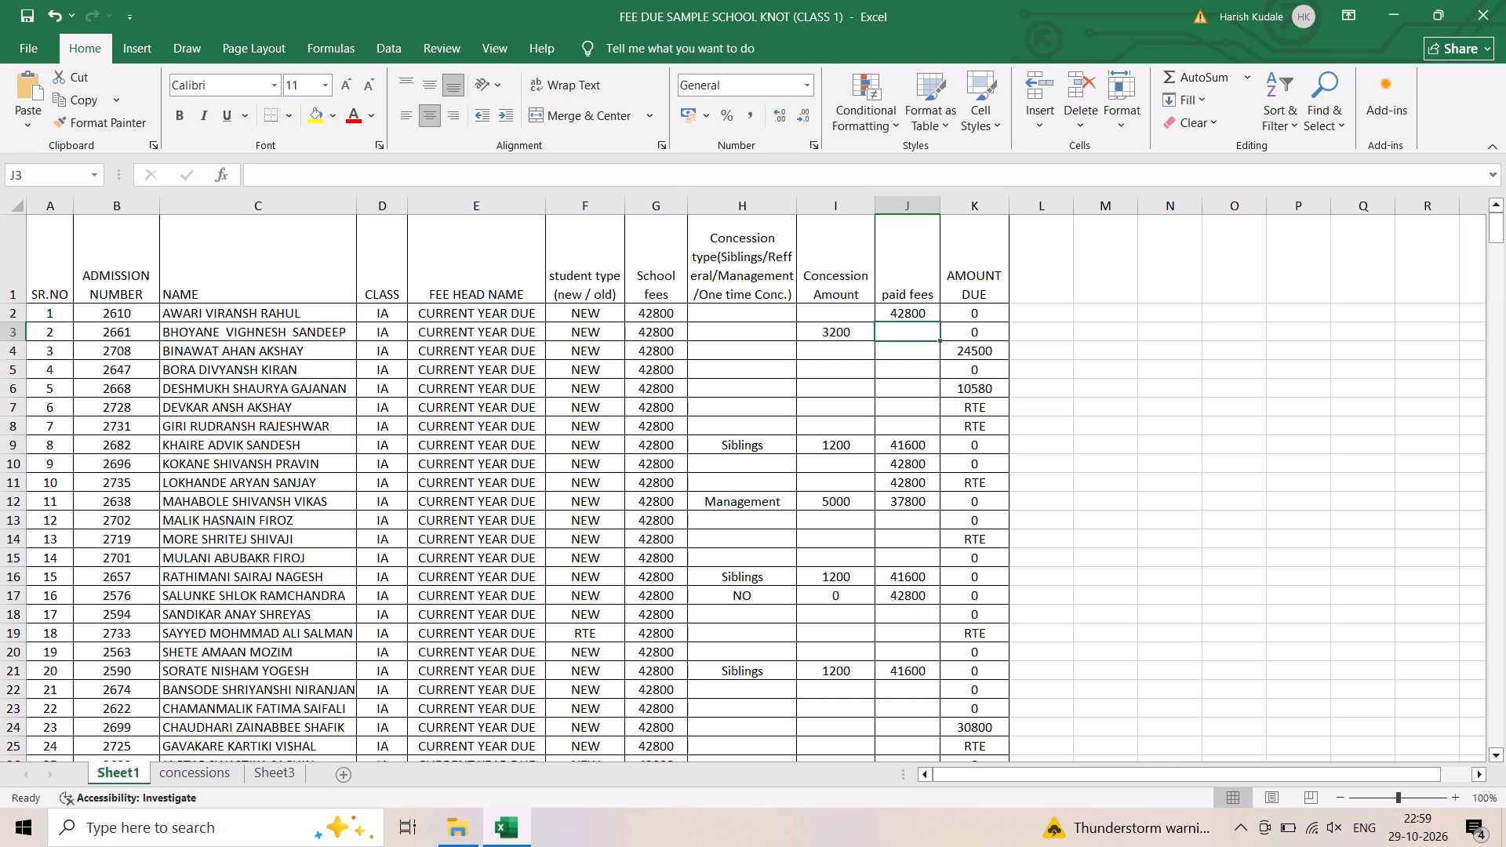
Fill the paid fees formula from J2 down the column through J236.
{"action": "left_click", "coordinate": [929, 311]}
{"action": "left_click_drag", "start_coordinate": [941, 319], "coordinate": [940, 354]}
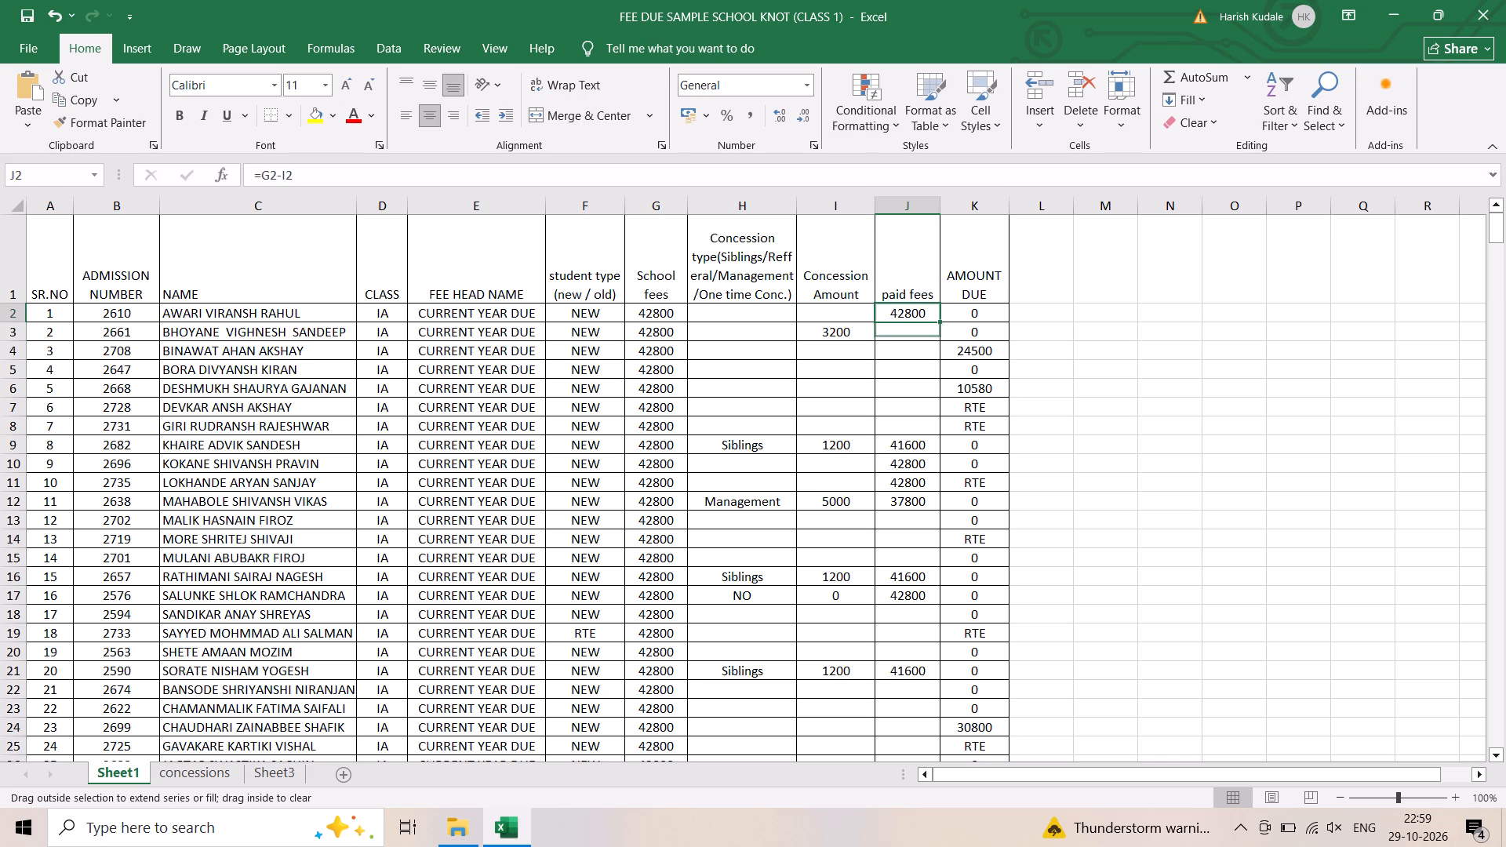
{"action": "left_click_drag", "start_coordinate": [940, 354], "coordinate": [926, 780]}
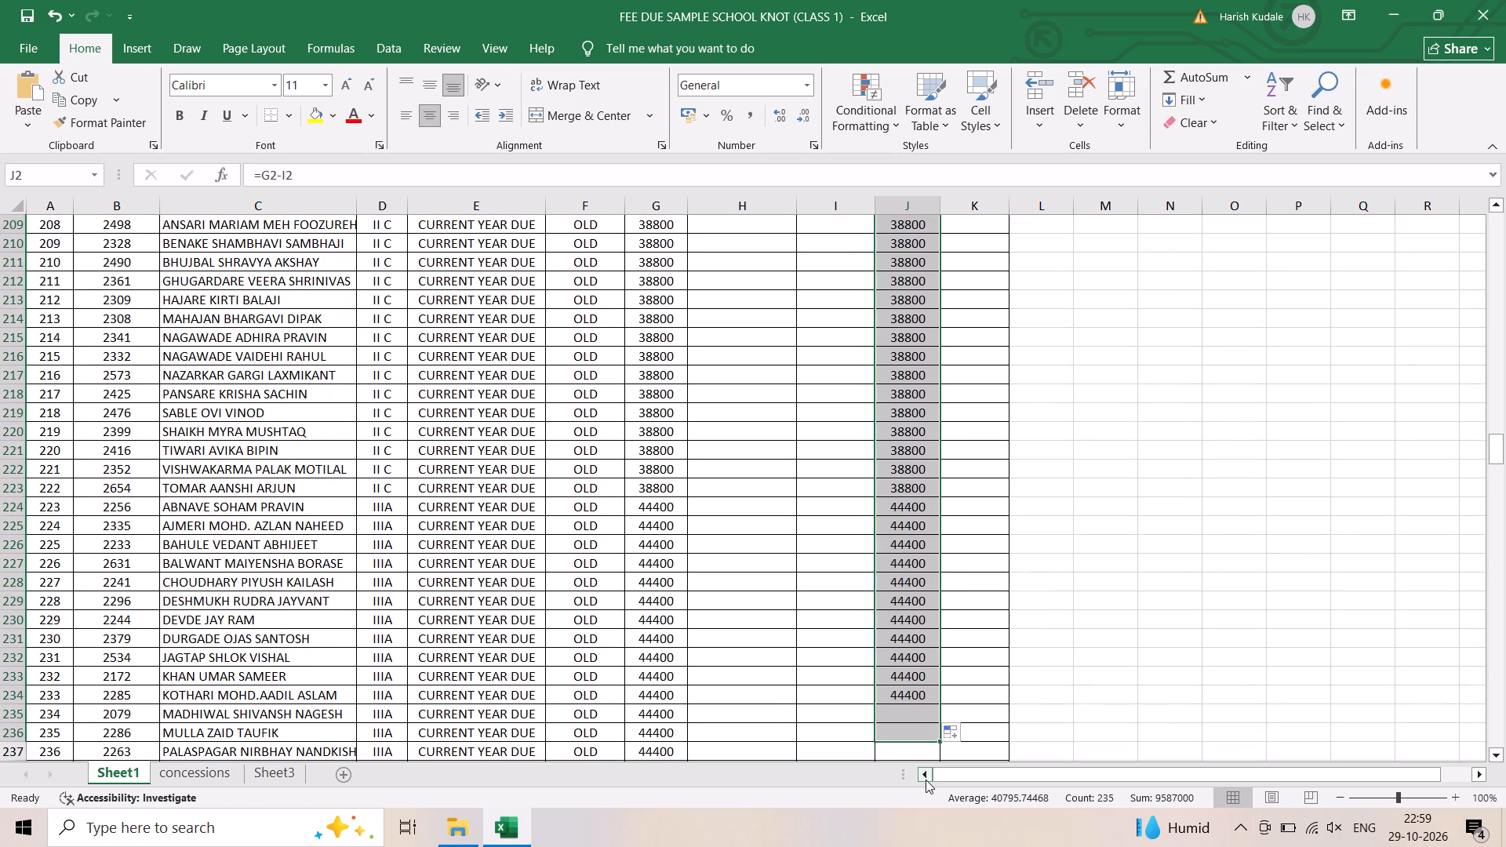
{"action": "scroll", "coordinate": [926, 779], "scroll_direction": "up", "scroll_amount": 20}
{"action": "scroll", "coordinate": [926, 779], "scroll_direction": "up", "scroll_amount": 7}
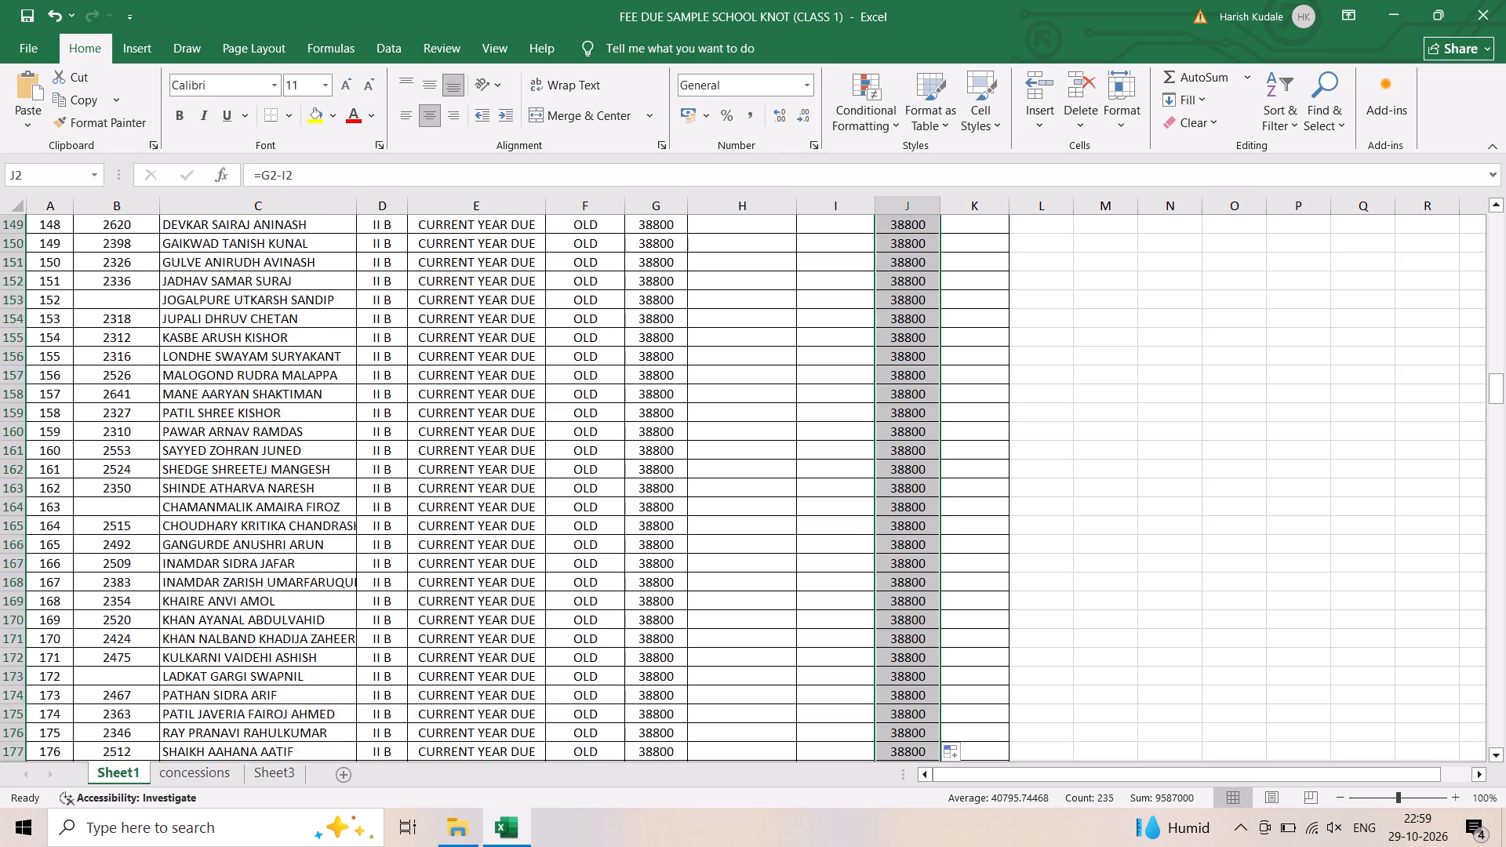
{"action": "scroll", "coordinate": [929, 754], "scroll_direction": "up", "scroll_amount": 20}
{"action": "scroll", "coordinate": [929, 754], "scroll_direction": "up", "scroll_amount": 13}
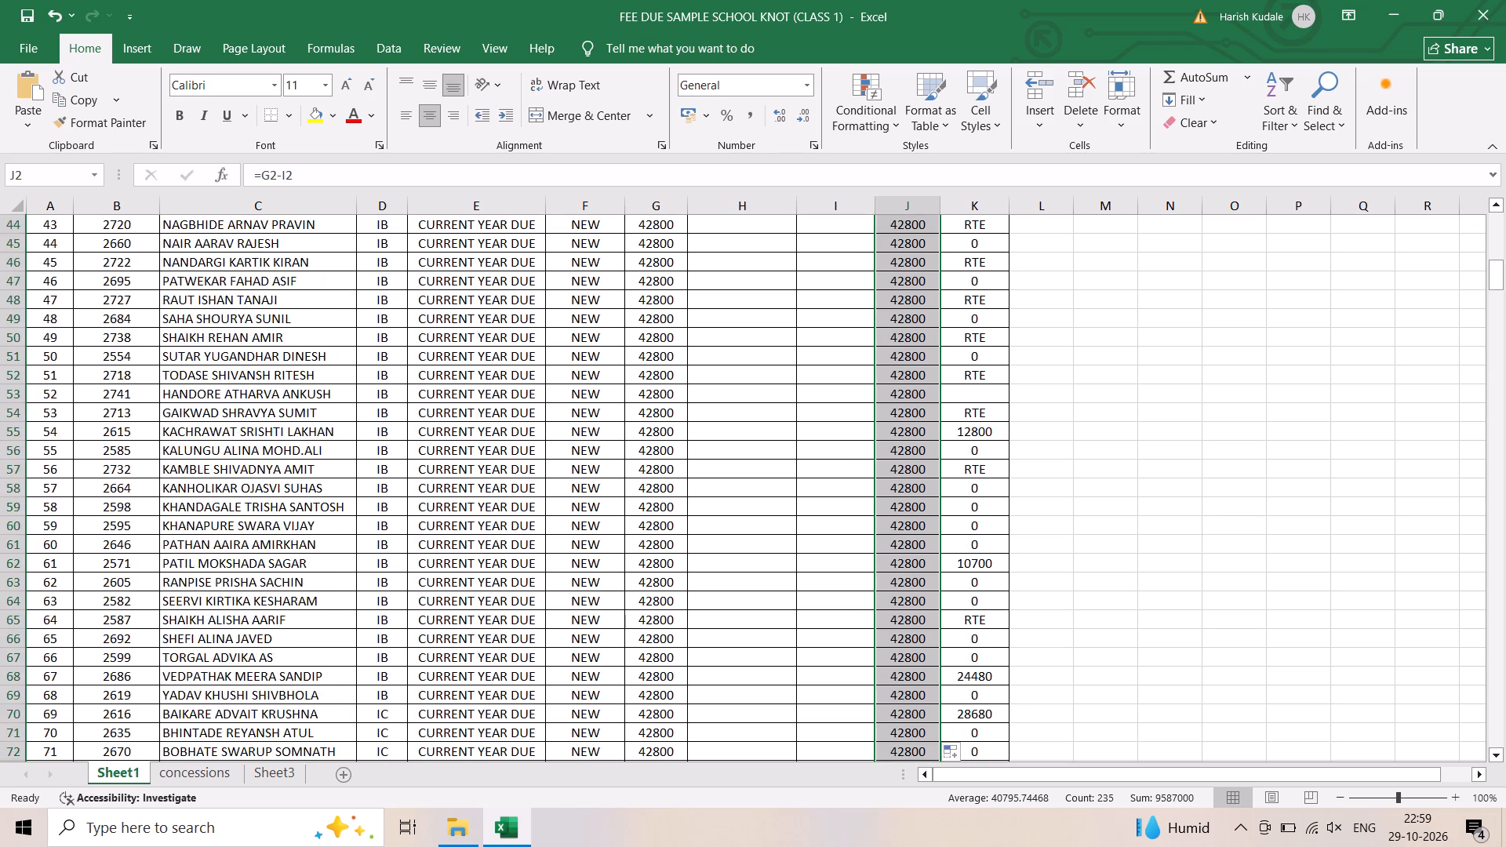
{"action": "scroll", "coordinate": [930, 754], "scroll_direction": "up", "scroll_amount": 19}
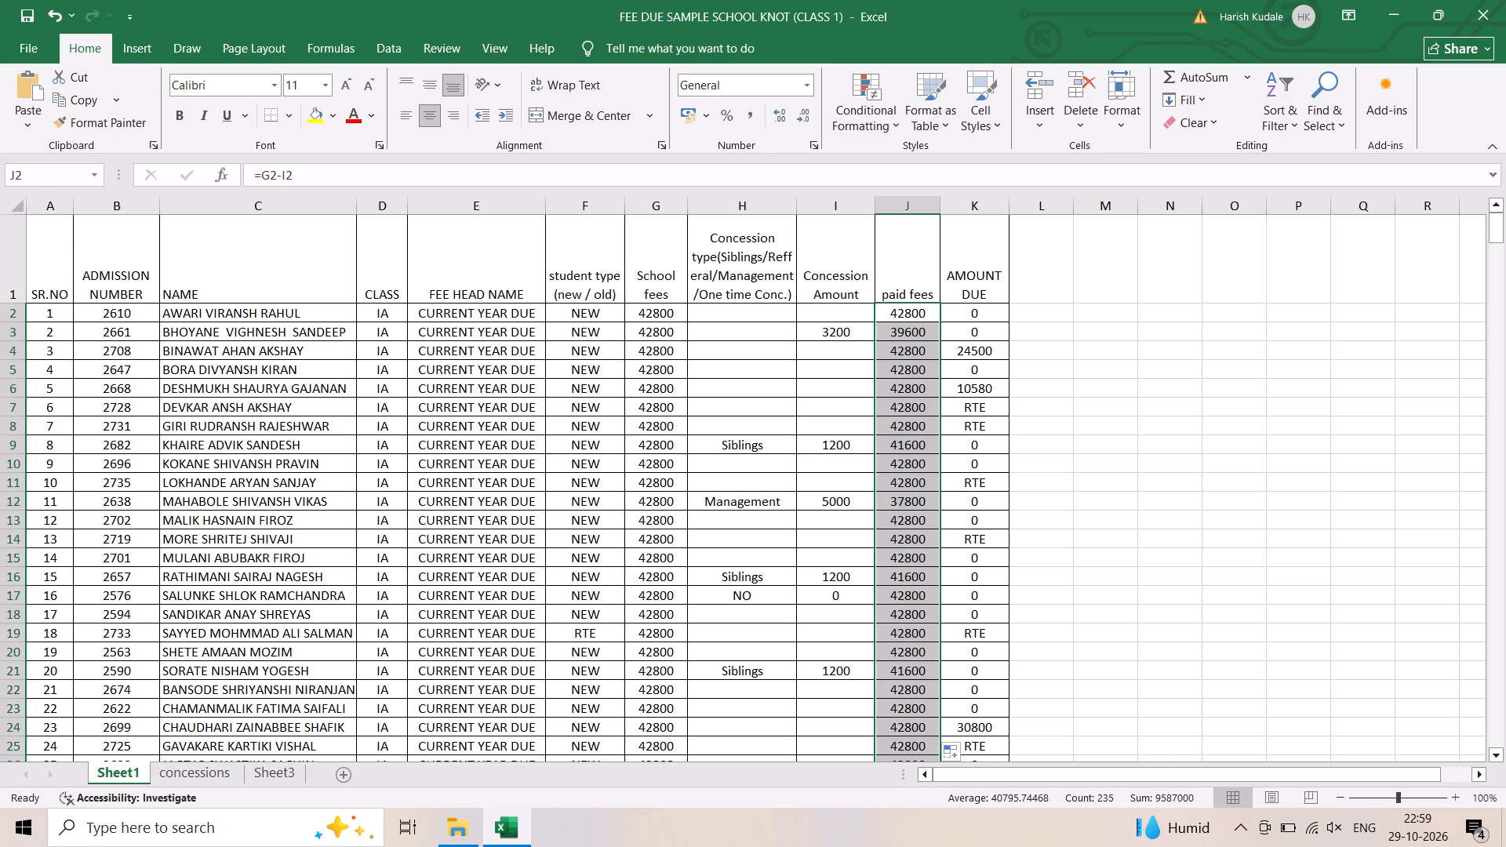
Set the row 3 student's school fees in G3 to 40800.
{"action": "left_click_drag", "start_coordinate": [600, 333], "coordinate": [639, 332]}
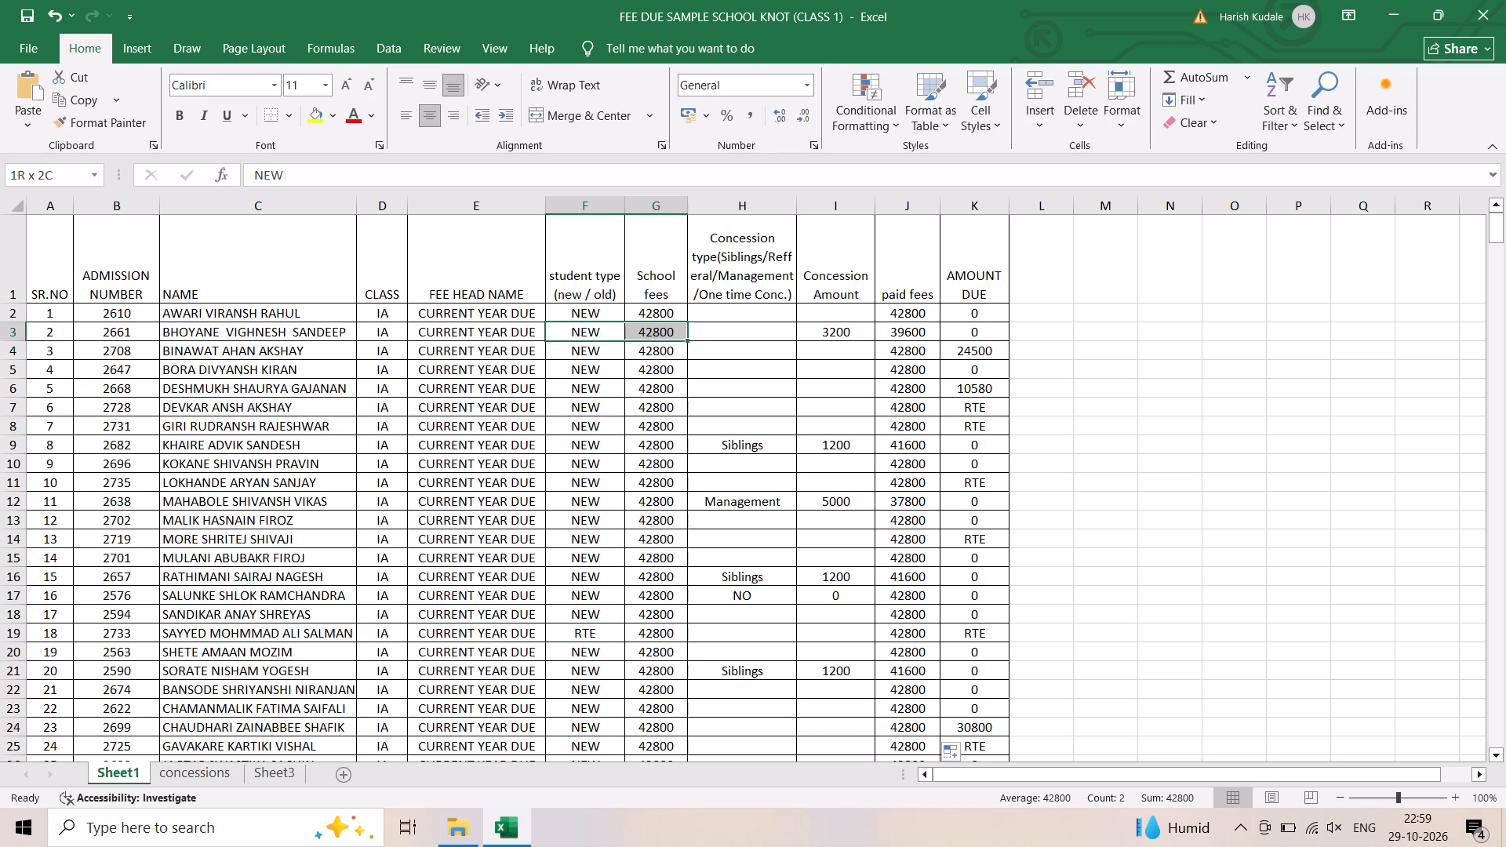
{"action": "double_click", "coordinate": [647, 334]}
{"action": "left_click", "coordinate": [653, 333]}
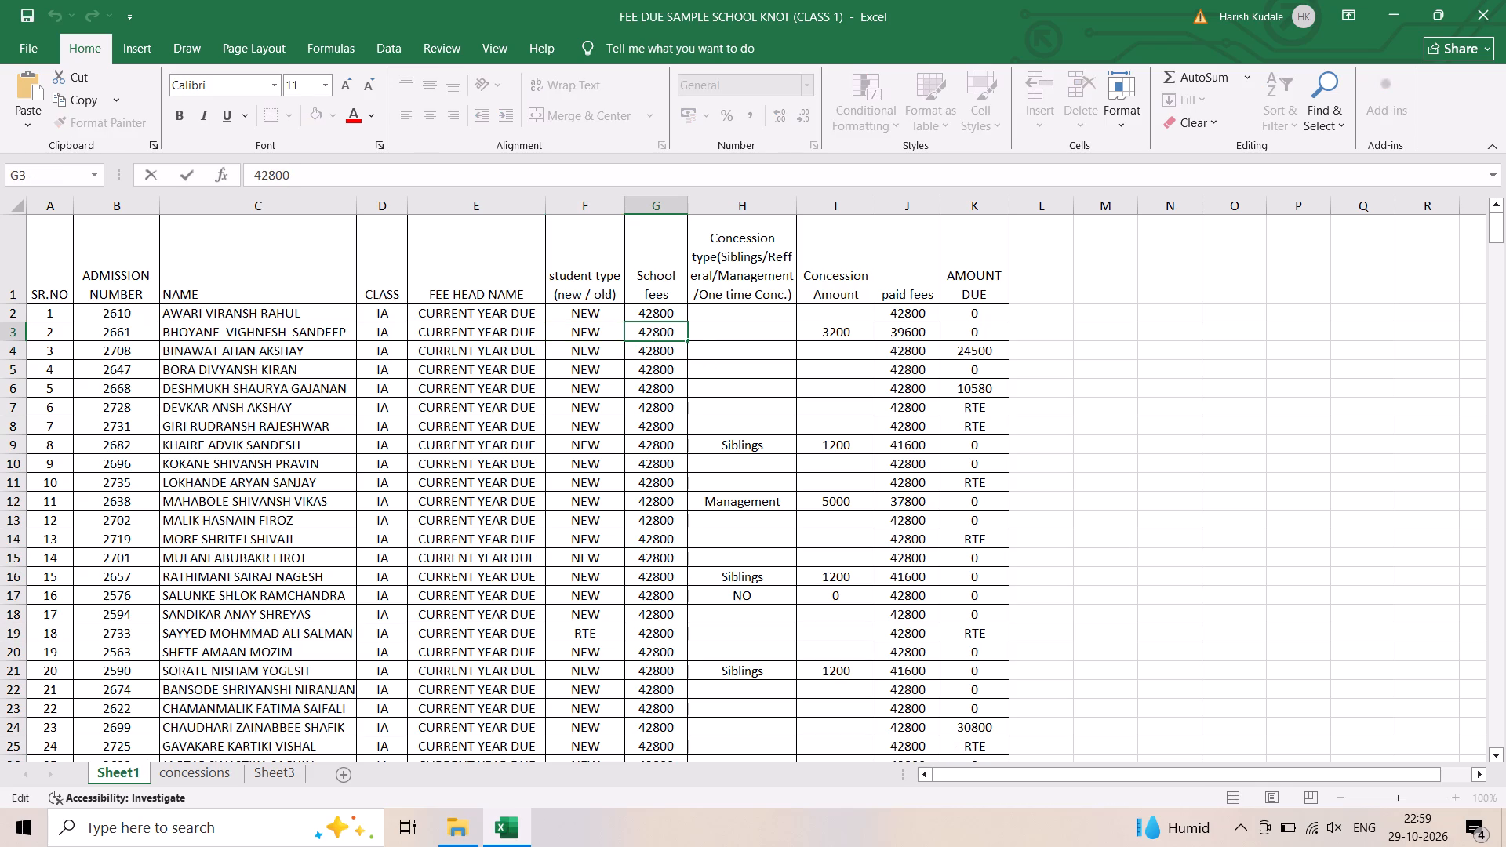
{"action": "key", "text": "BackSpace"}
{"action": "key", "text": "0"}
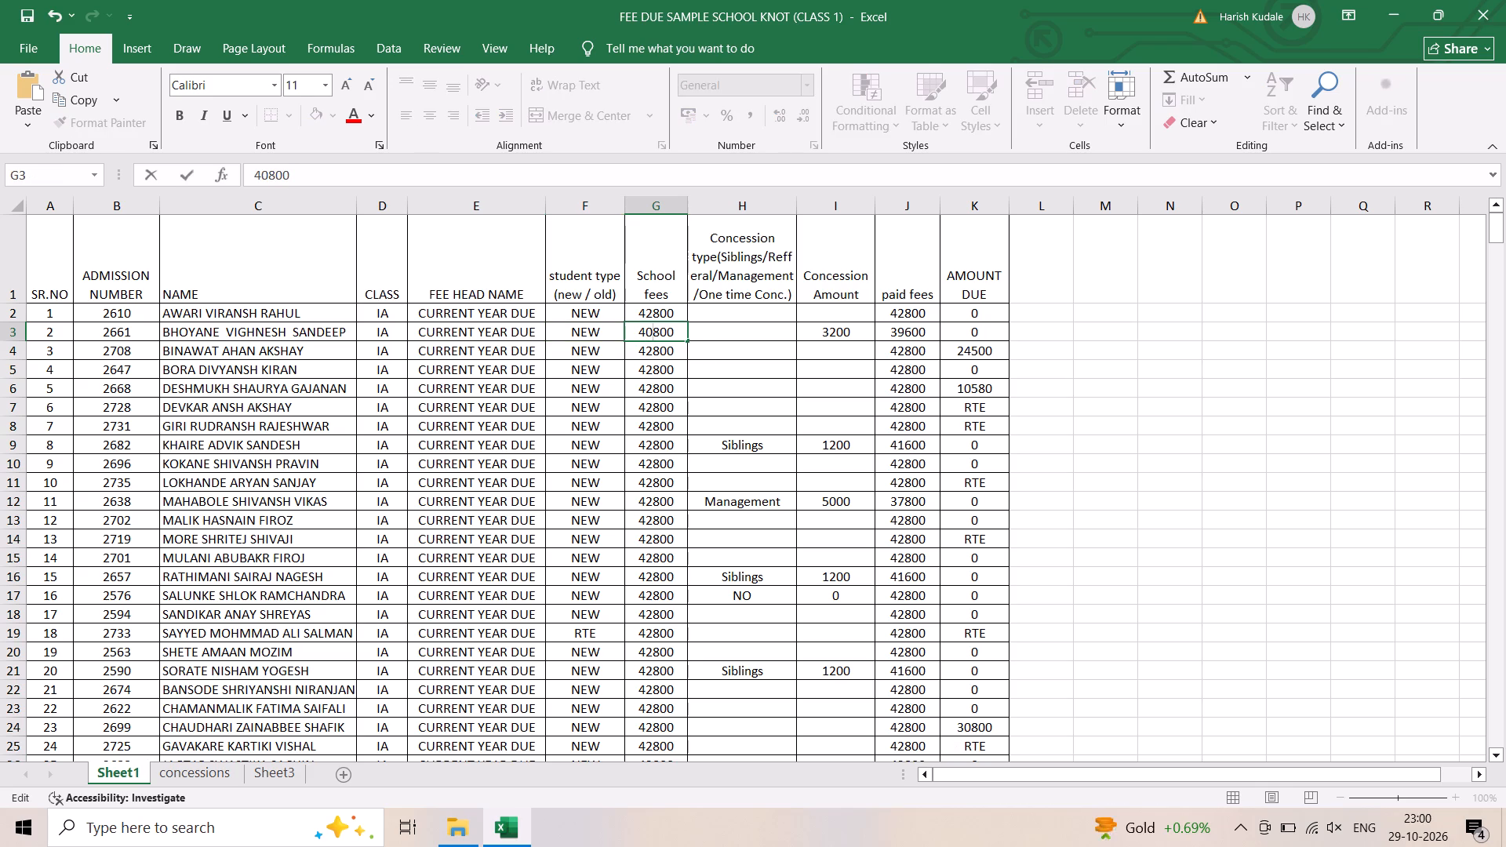
{"action": "scroll", "coordinate": [652, 335], "scroll_direction": "up", "scroll_amount": 1}
Change the row 3 student's type in F3 to OLD.
{"action": "left_click", "coordinate": [598, 330]}
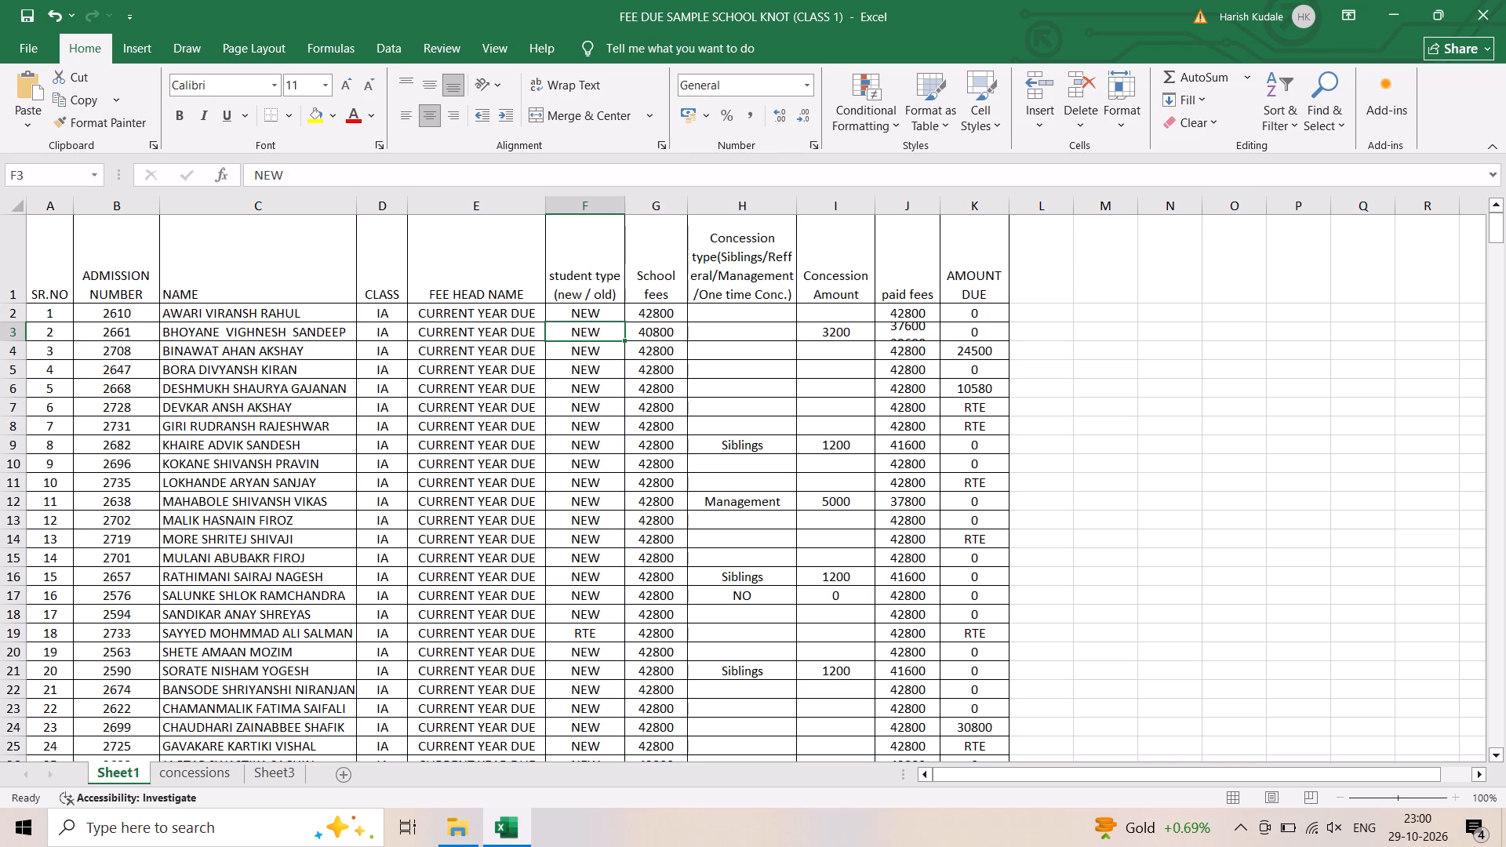
{"action": "type", "text": "OL"}
{"action": "key", "text": "d"}
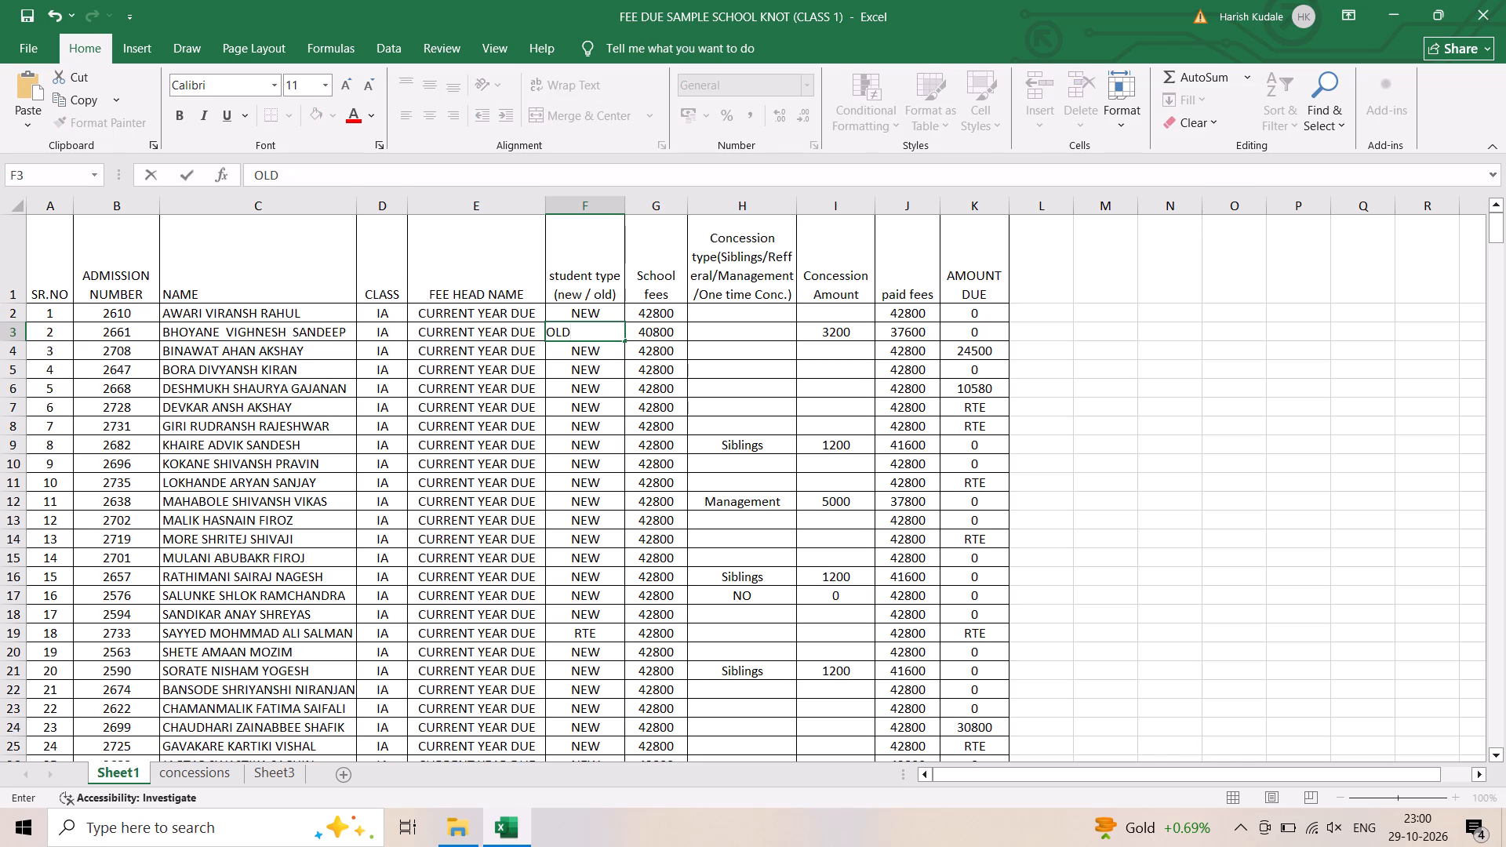
{"action": "left_click", "coordinate": [630, 447]}
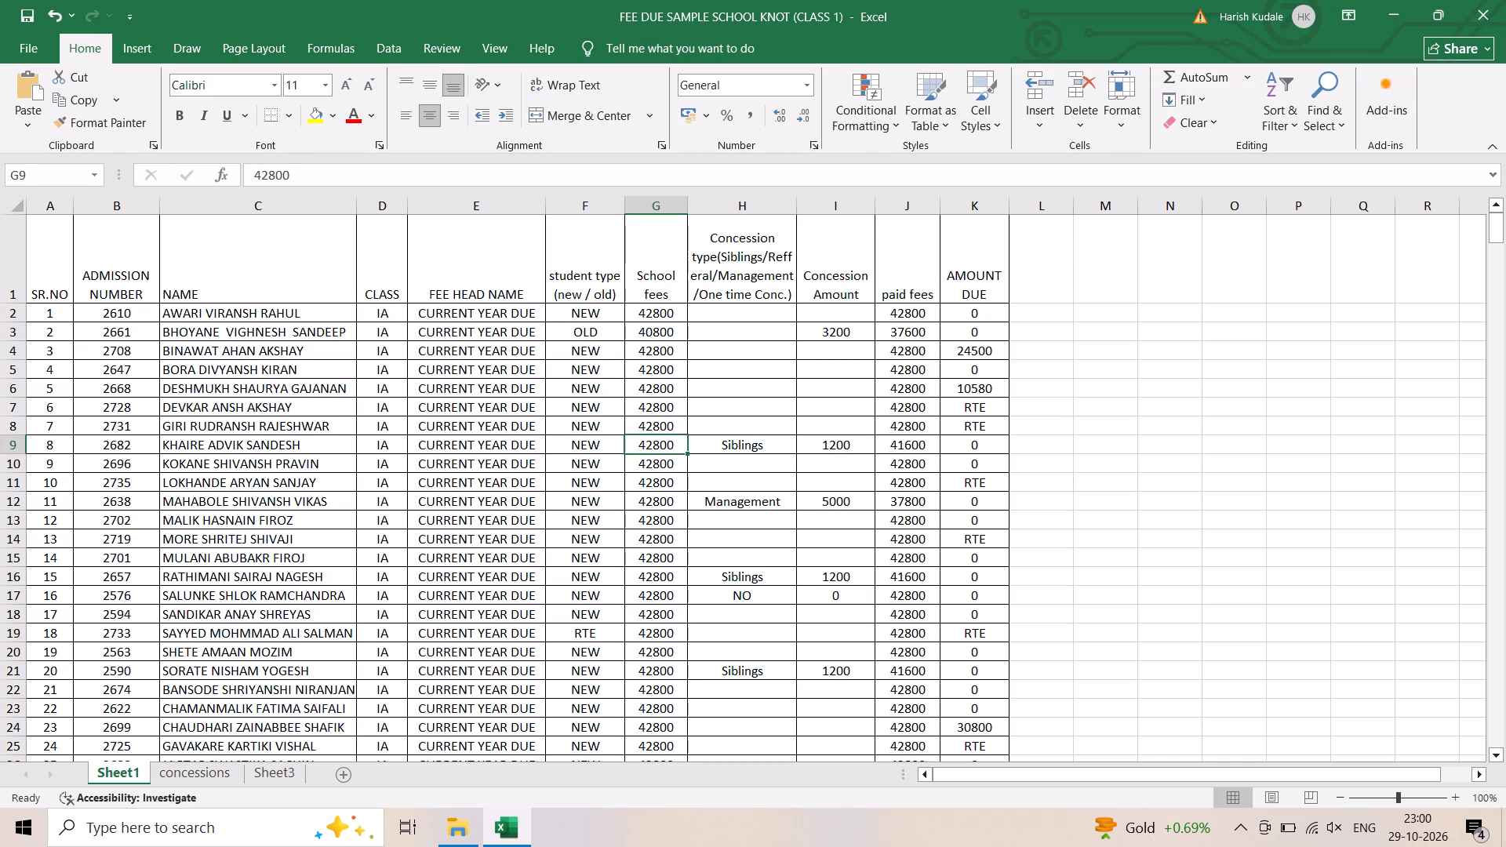
Copy the word Siblings from the concession type header in H1 into H3 for the row 3 student.
{"action": "left_click", "coordinate": [722, 334]}
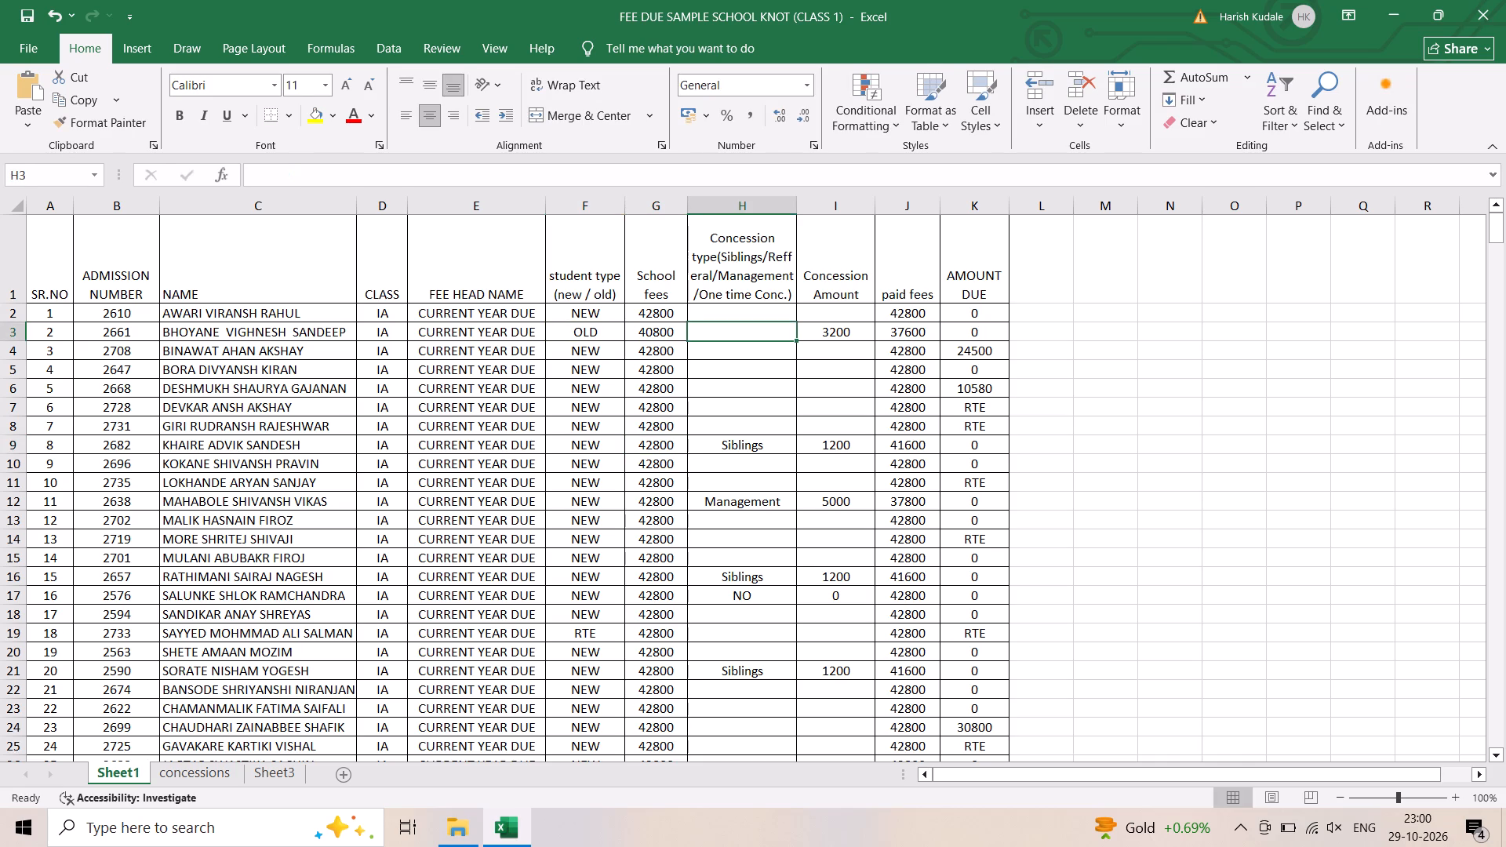
{"action": "left_click", "coordinate": [729, 256]}
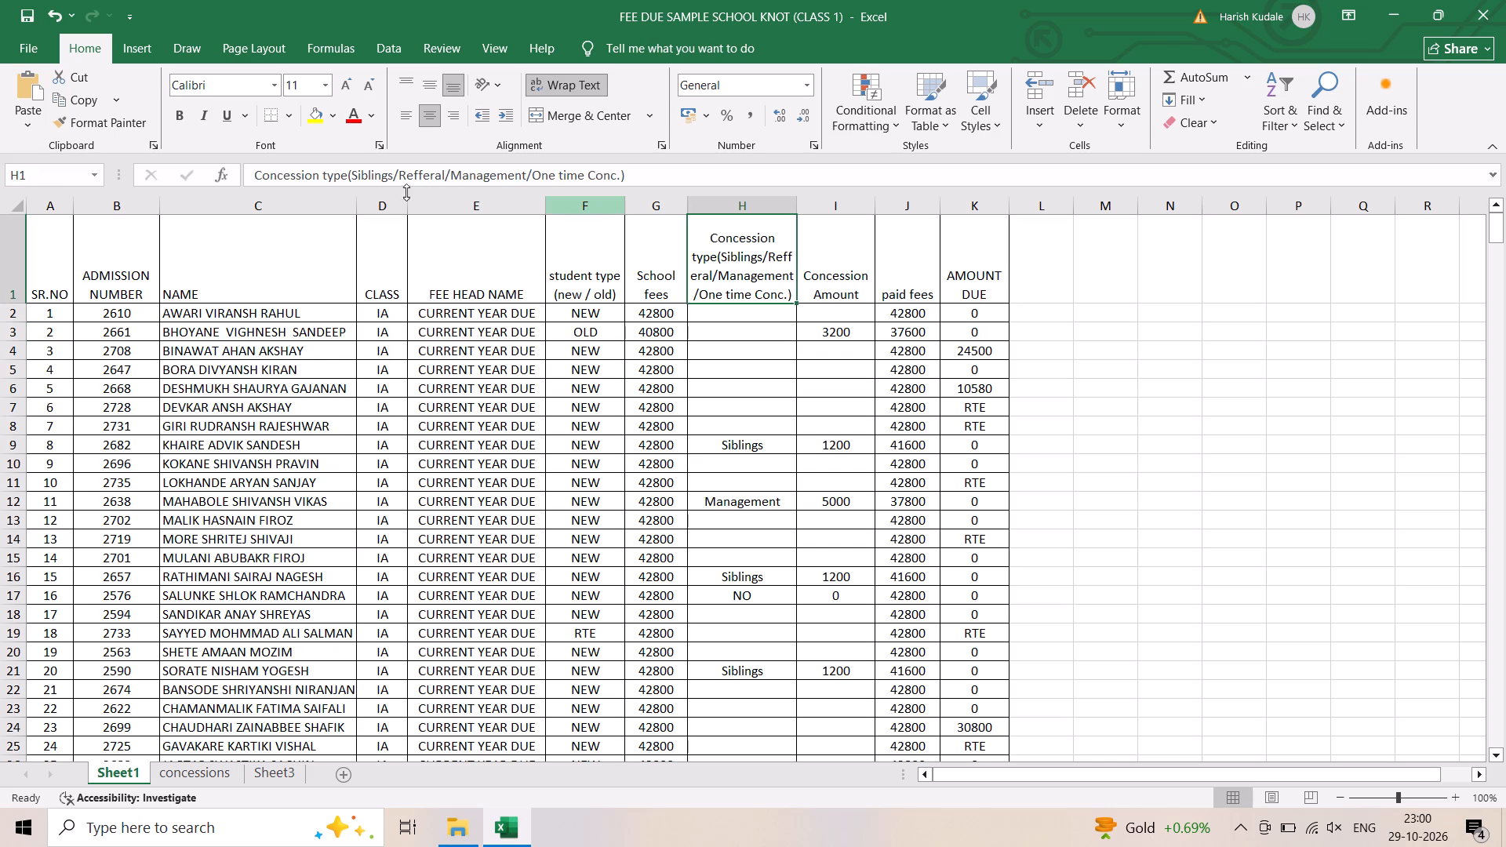
{"action": "left_click_drag", "start_coordinate": [353, 176], "coordinate": [391, 176]}
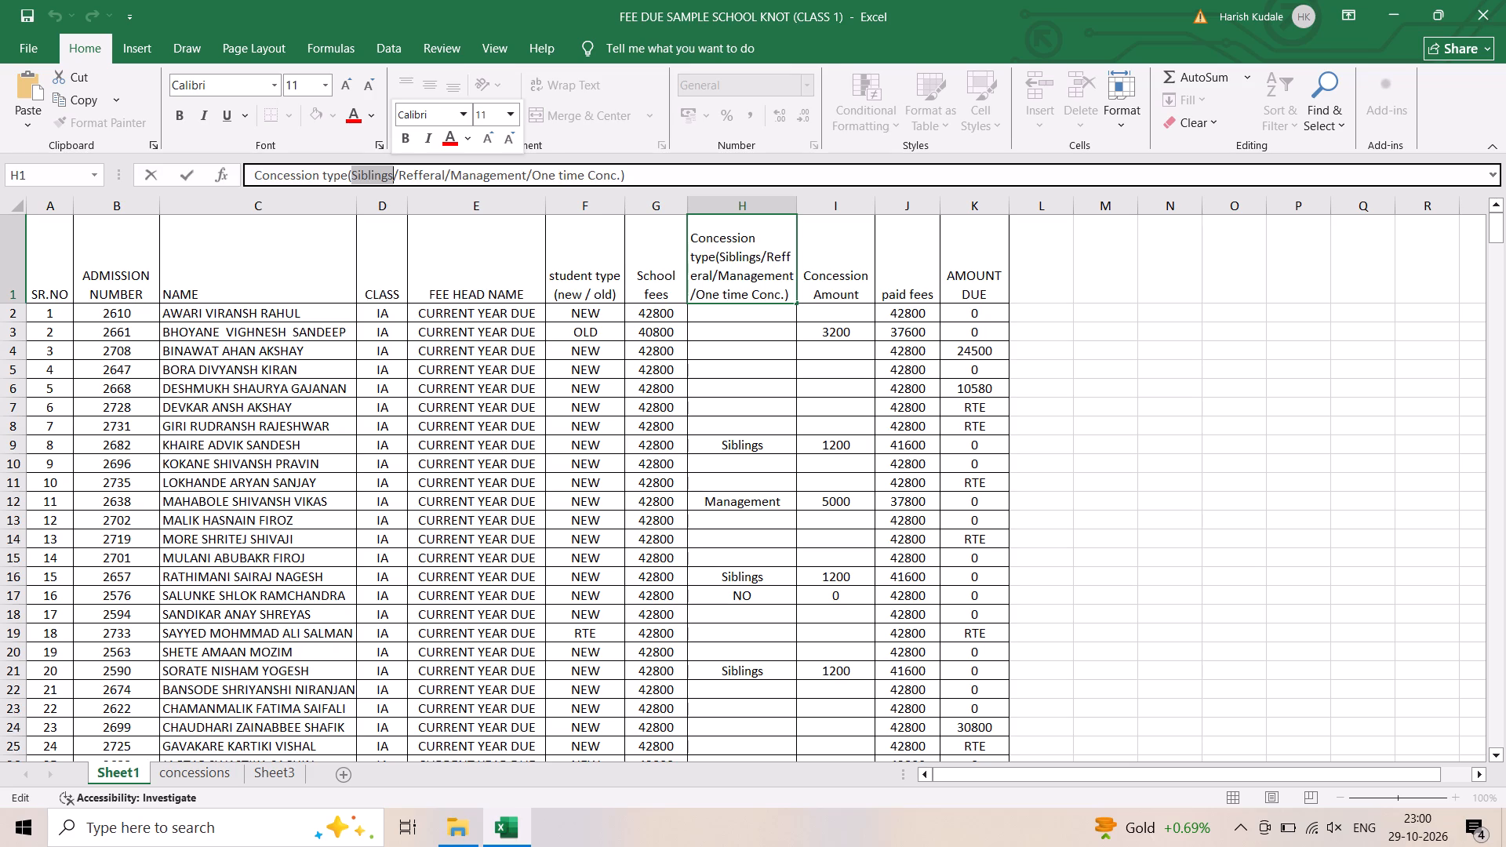
{"action": "right_click", "coordinate": [372, 176]}
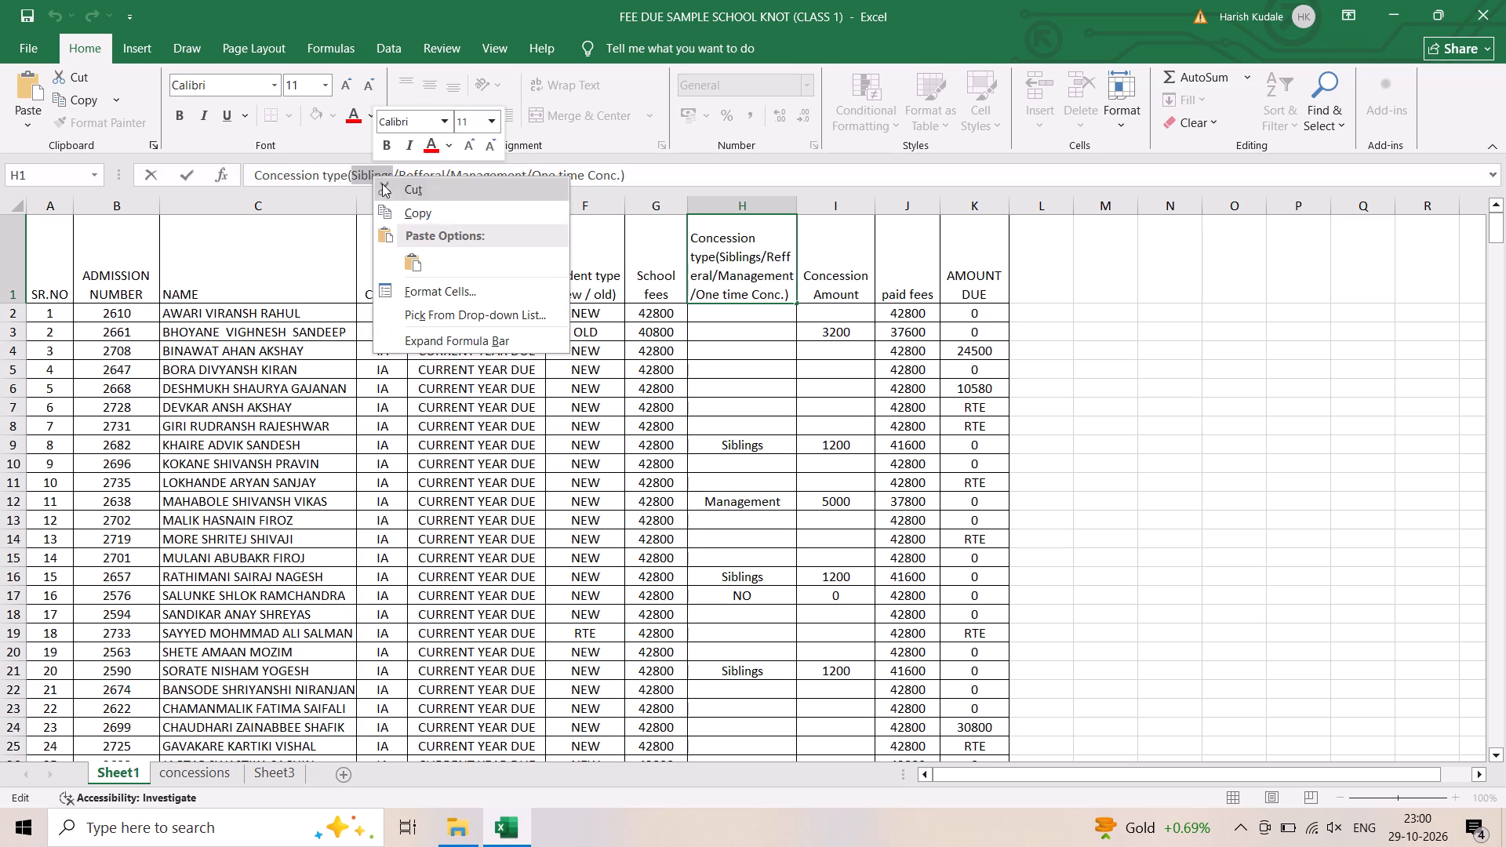
{"action": "left_click", "coordinate": [418, 205]}
{"action": "left_click", "coordinate": [732, 327]}
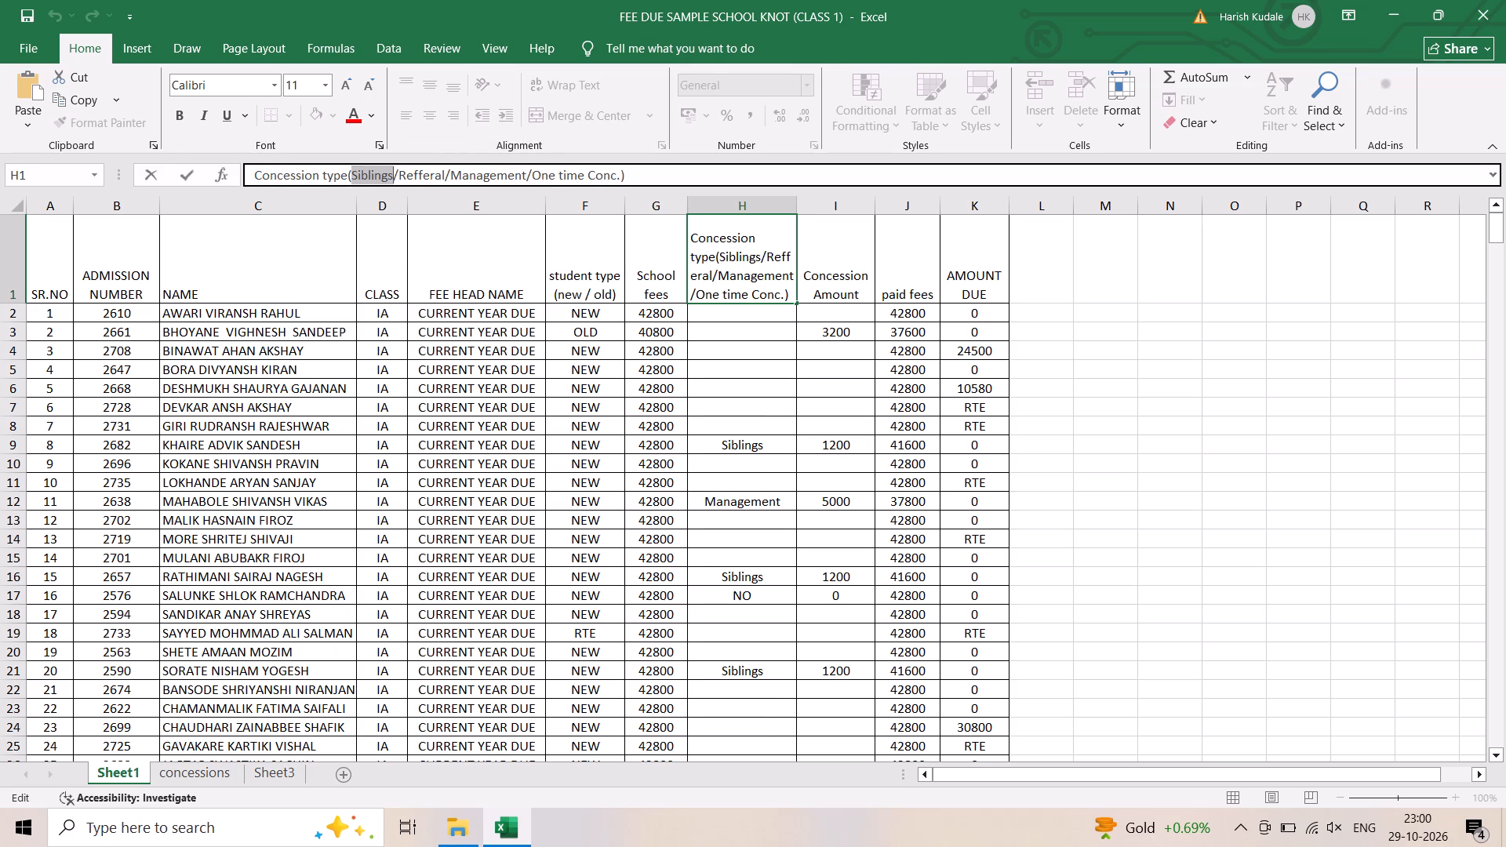
{"action": "right_click", "coordinate": [732, 326]}
{"action": "left_click", "coordinate": [772, 439]}
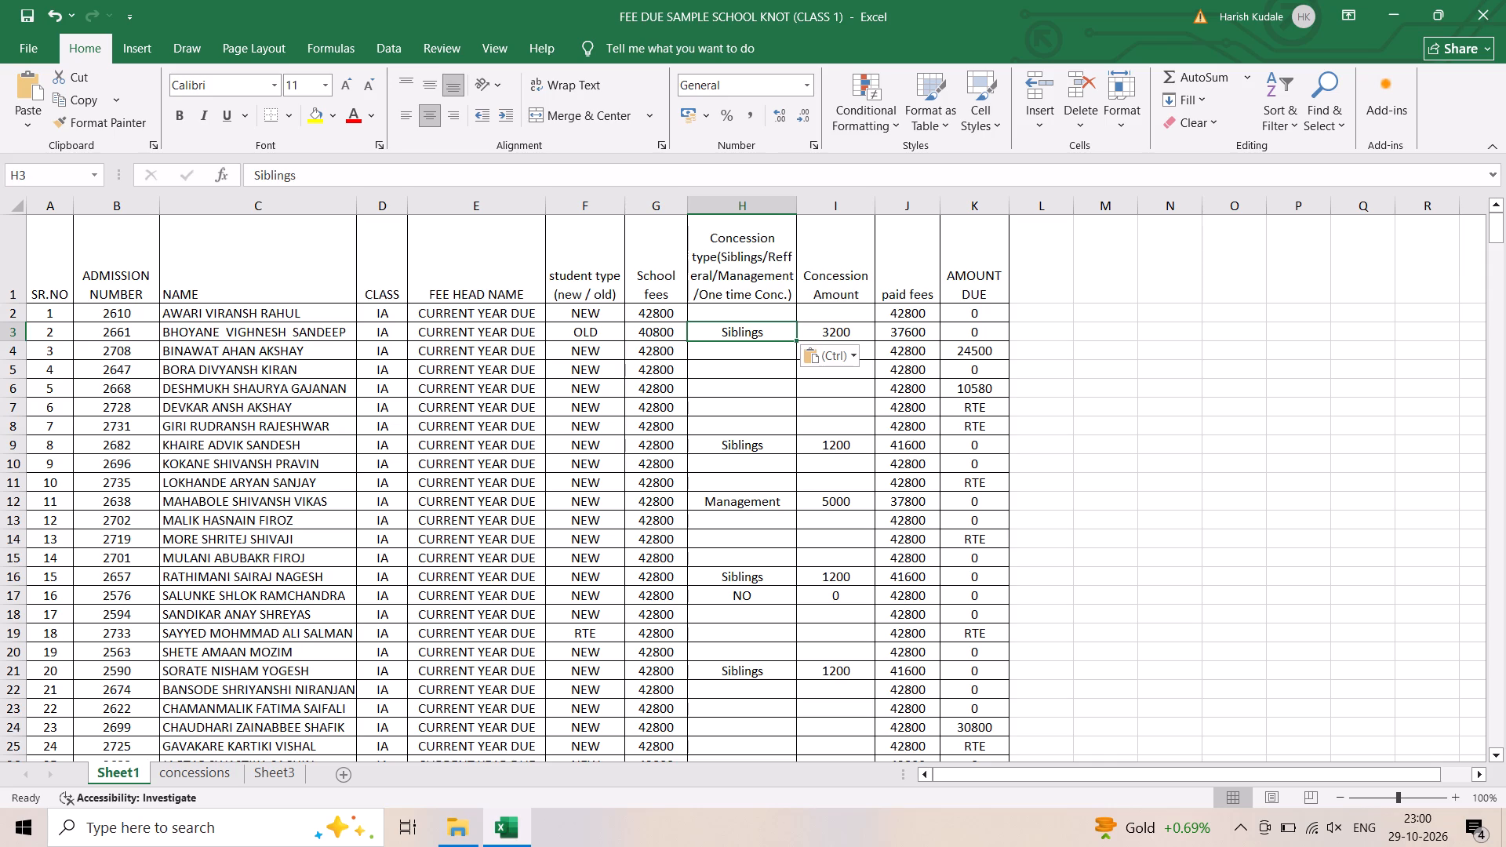
Copy the words One time Conc from the concession type header in H1 and append them to Siblings in H3.
{"action": "left_click", "coordinate": [735, 263]}
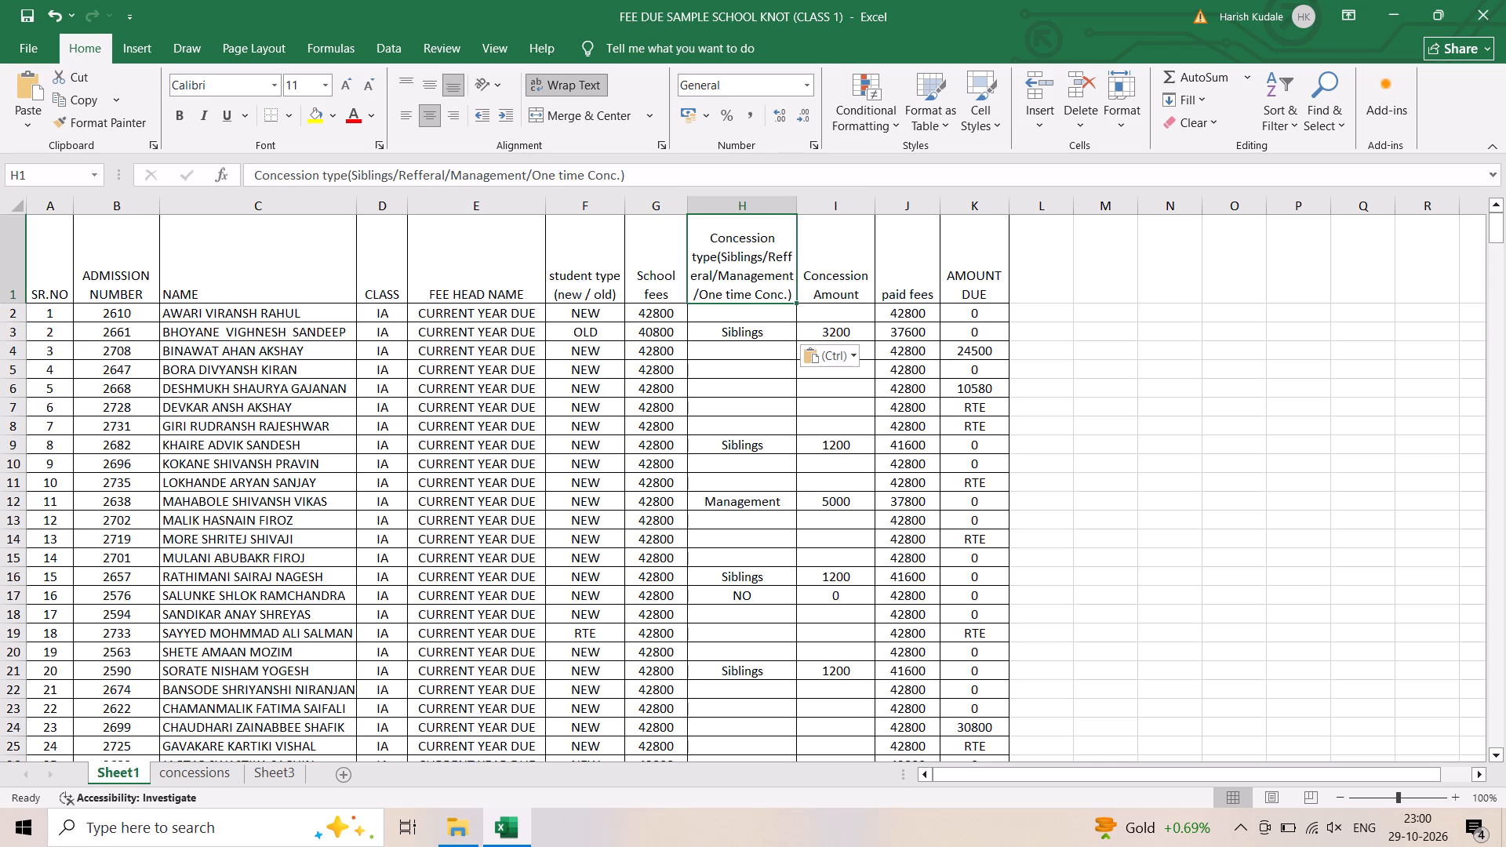
{"action": "left_click_drag", "start_coordinate": [533, 174], "coordinate": [616, 176]}
{"action": "right_click", "coordinate": [602, 180]}
{"action": "left_click", "coordinate": [640, 213]}
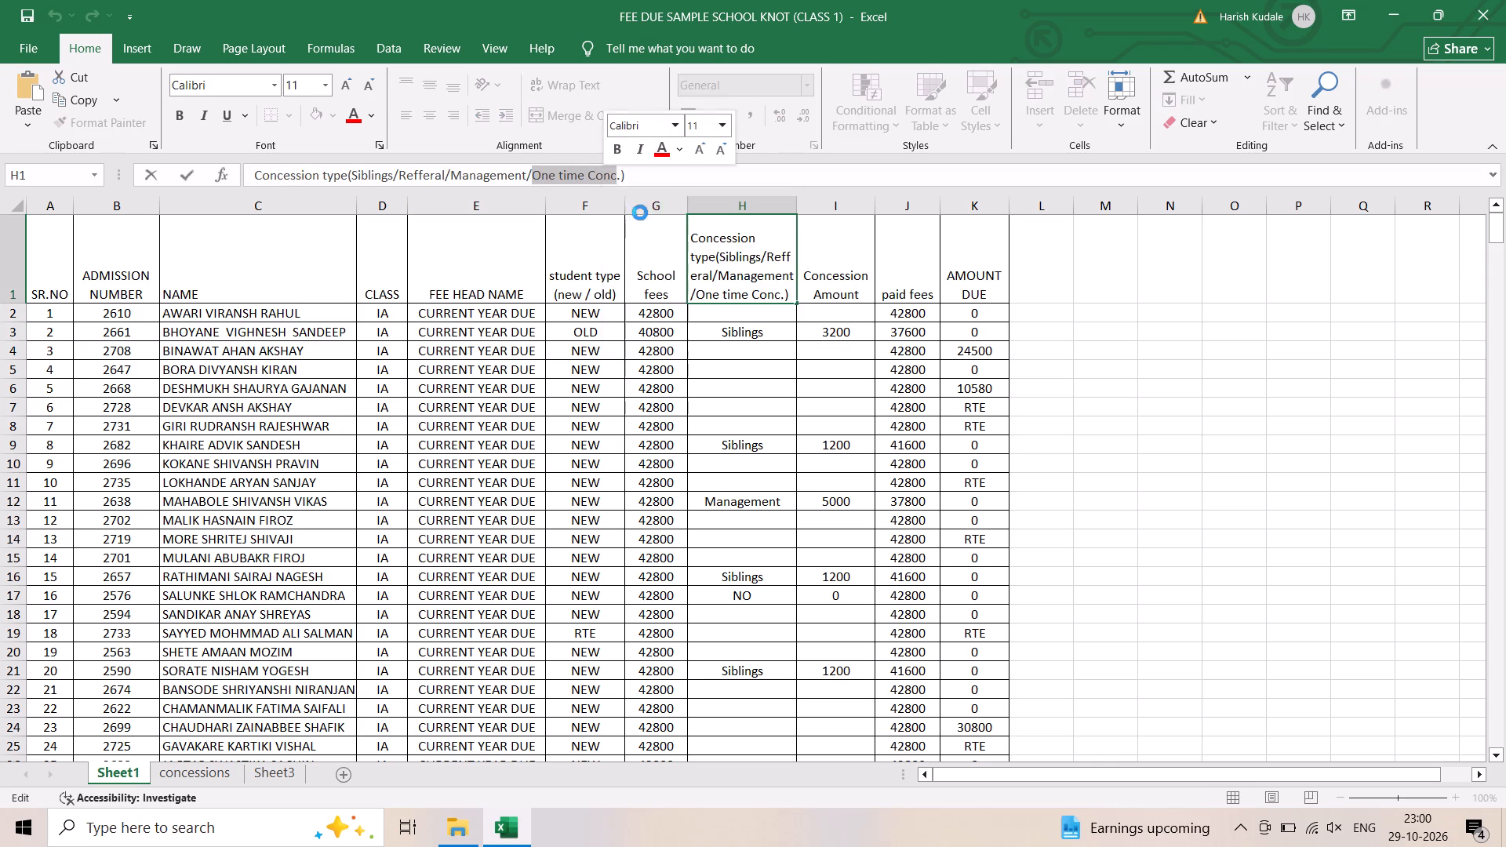
{"action": "double_click", "coordinate": [773, 332]}
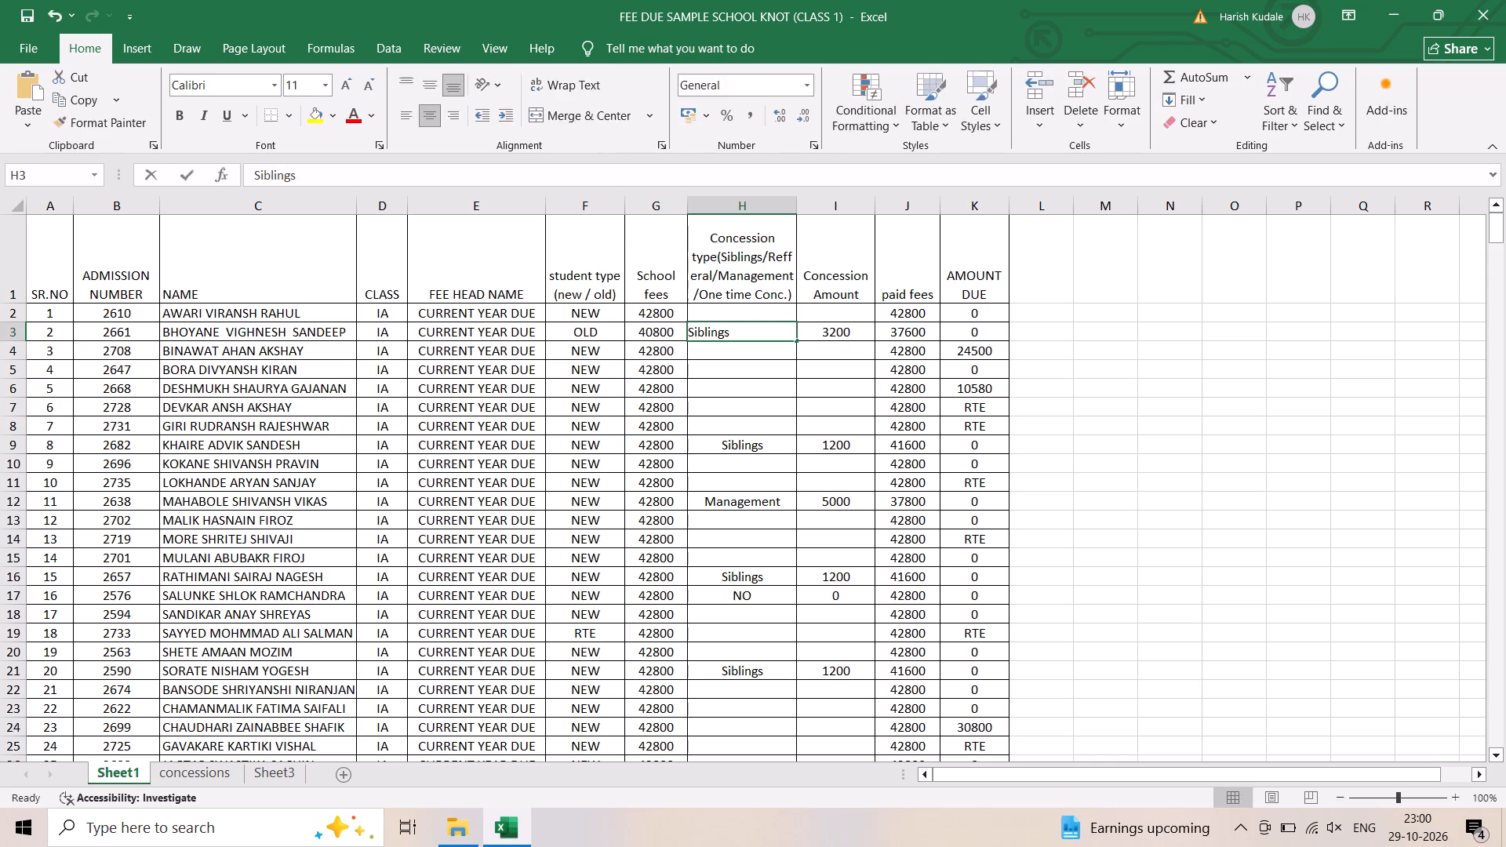
{"action": "right_click", "coordinate": [763, 335]}
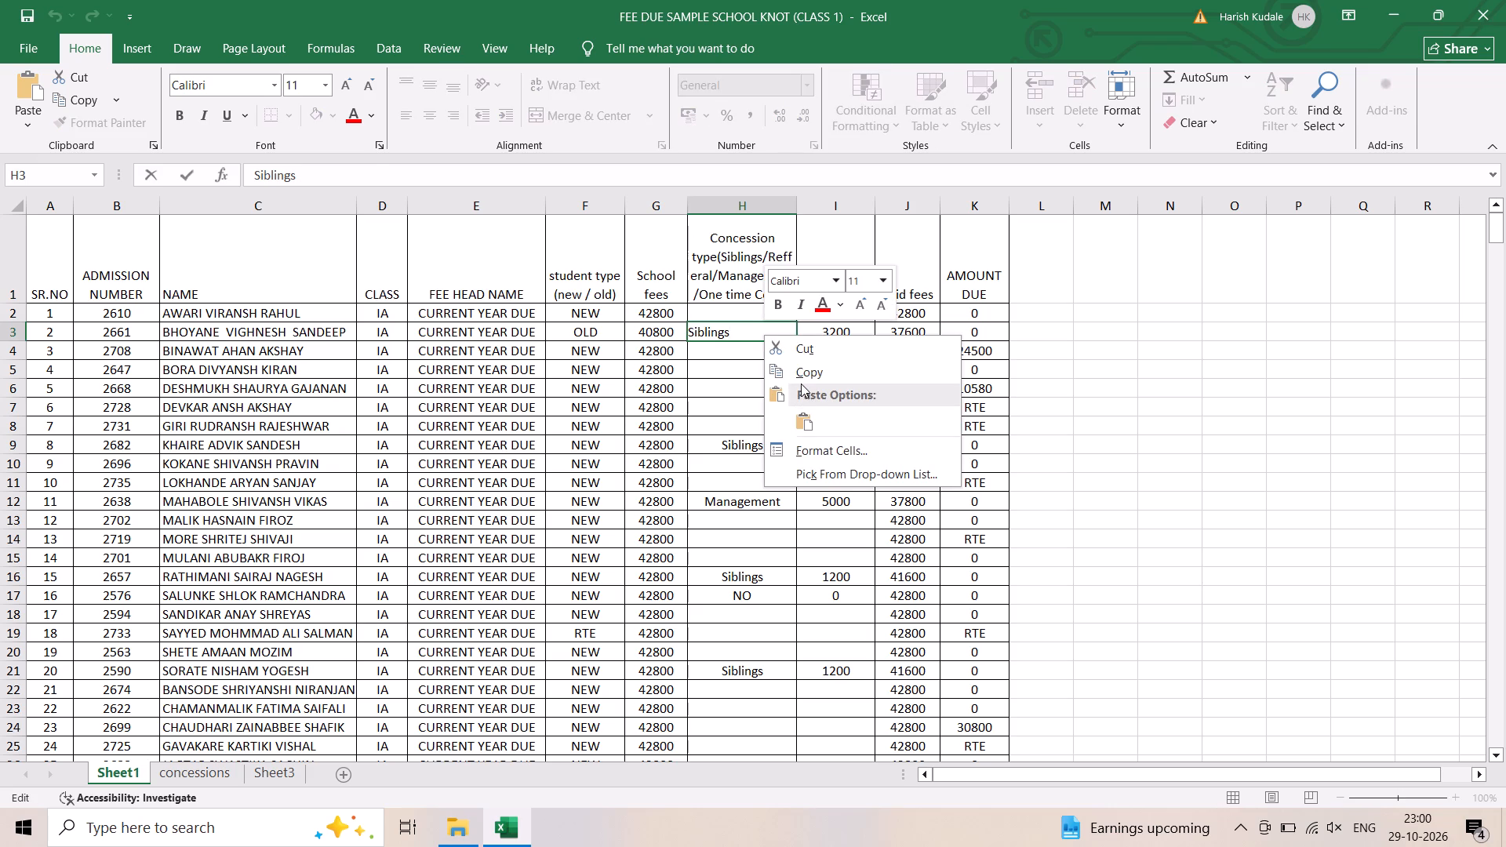
{"action": "left_click", "coordinate": [806, 412]}
{"action": "left_click", "coordinate": [728, 374]}
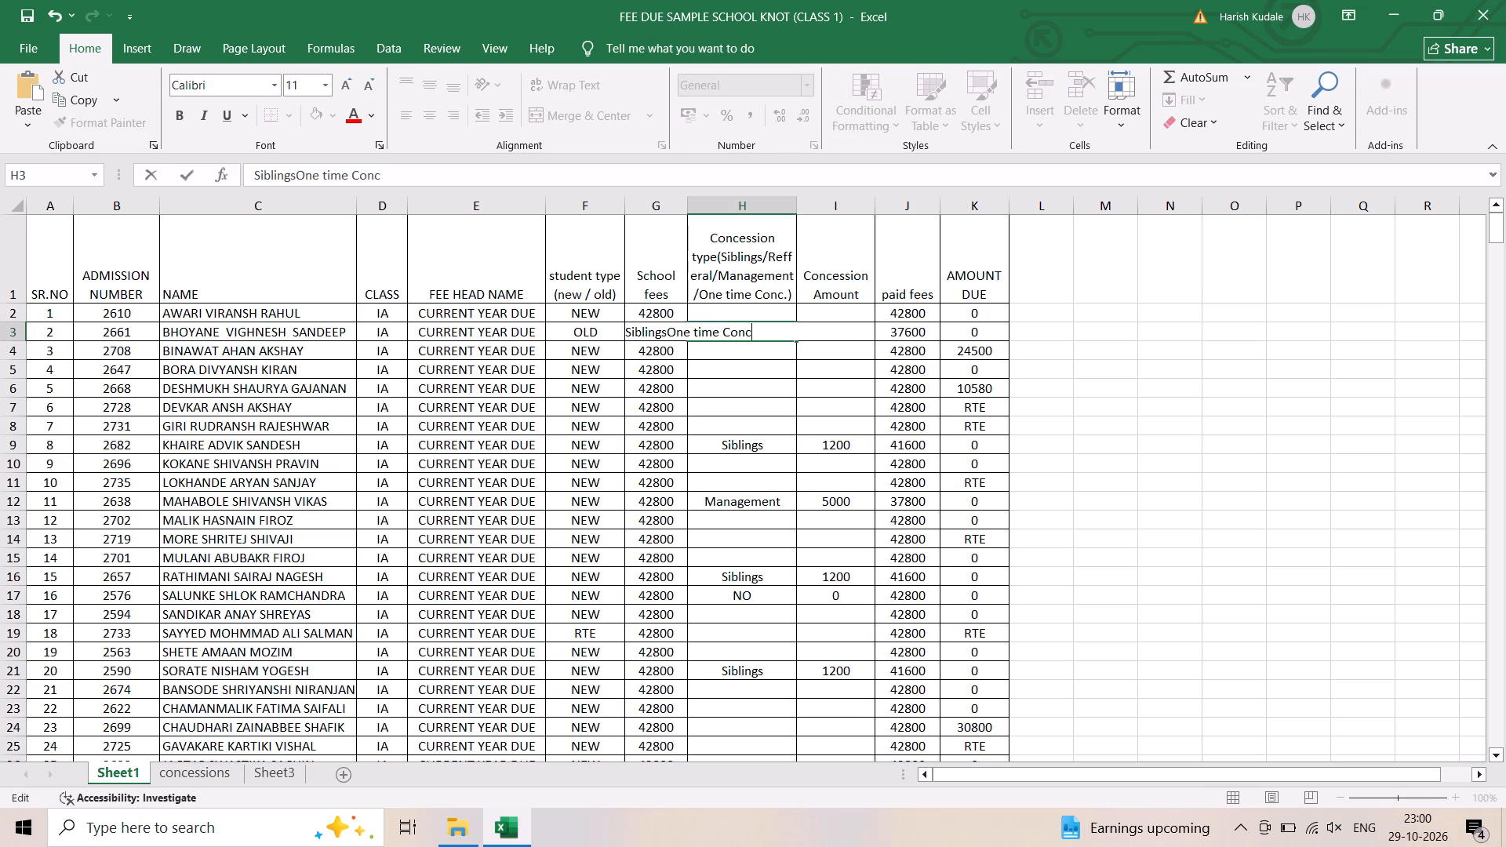
Insert an ampersand with spaces between Siblings and One time Conc in H3.
{"action": "left_click", "coordinate": [730, 333]}
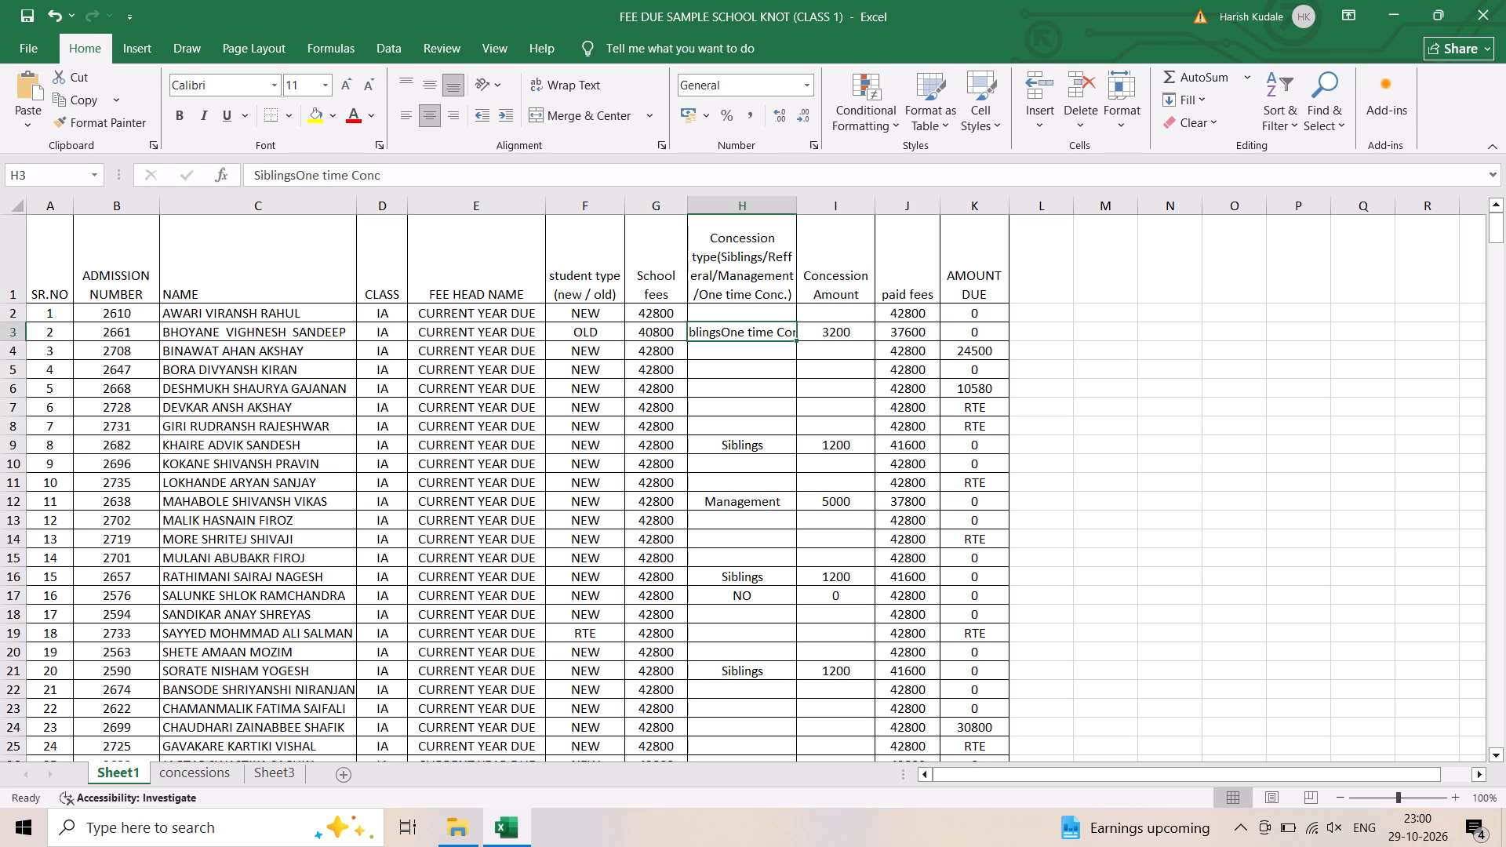
{"action": "left_click", "coordinate": [295, 173]}
{"action": "key", "text": "space"}
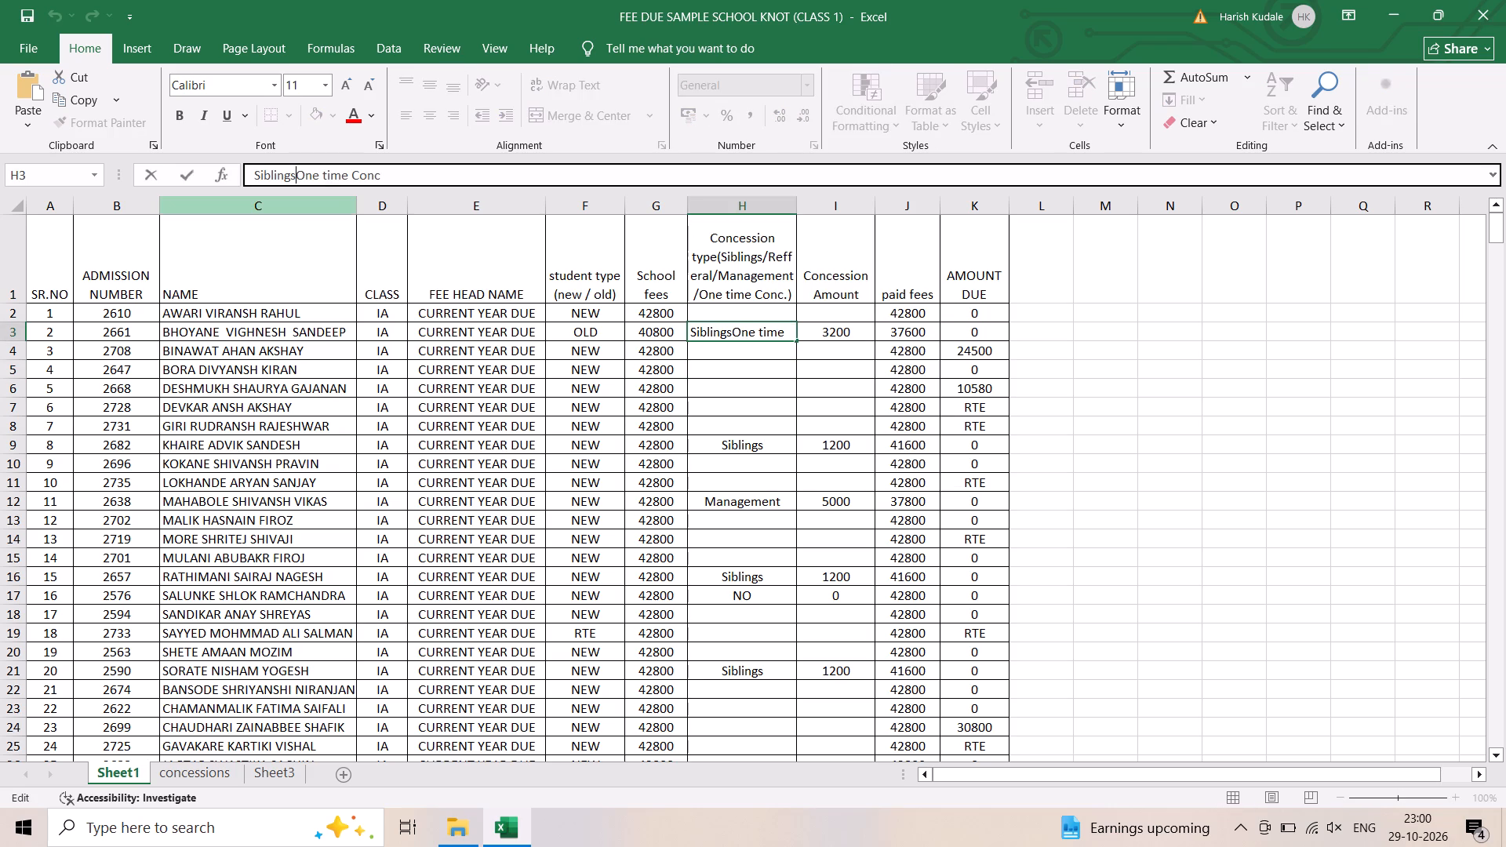
{"action": "key", "text": "space"}
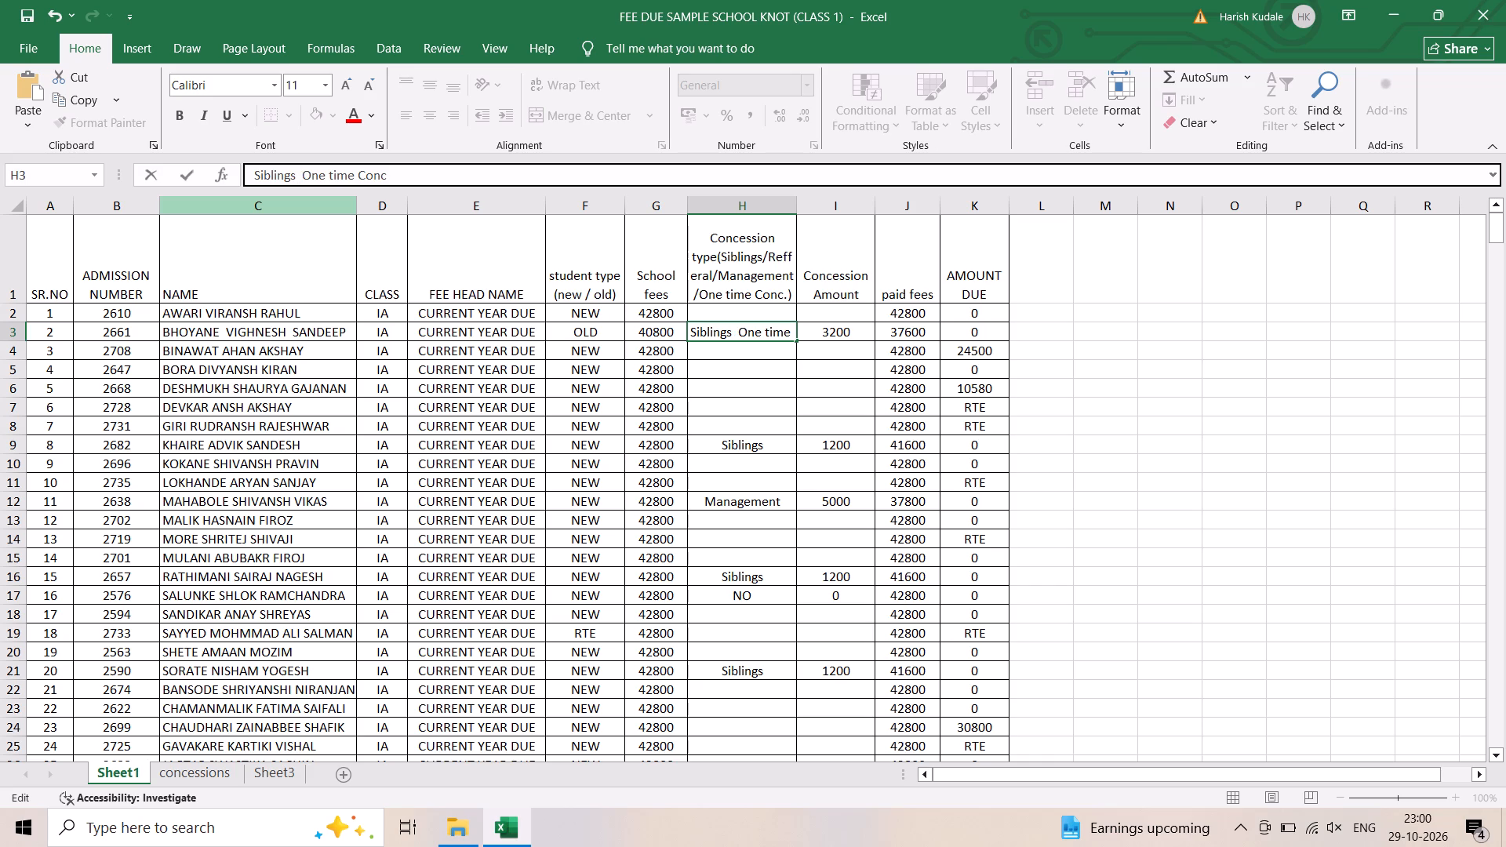
{"action": "key", "text": "shift+ampersand"}
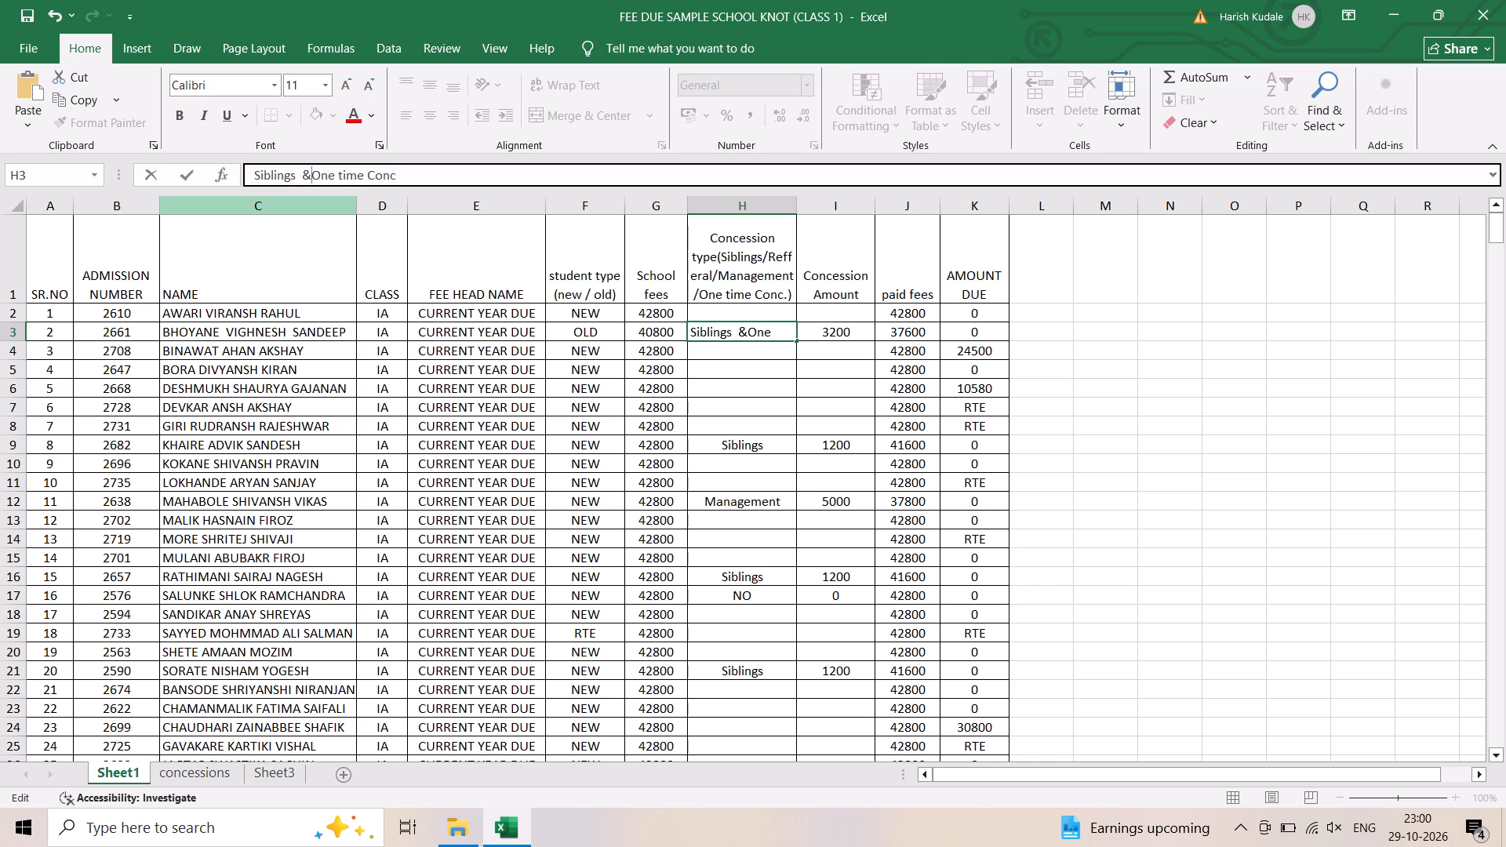
{"action": "key", "text": "space"}
{"action": "left_click", "coordinate": [1199, 424]}
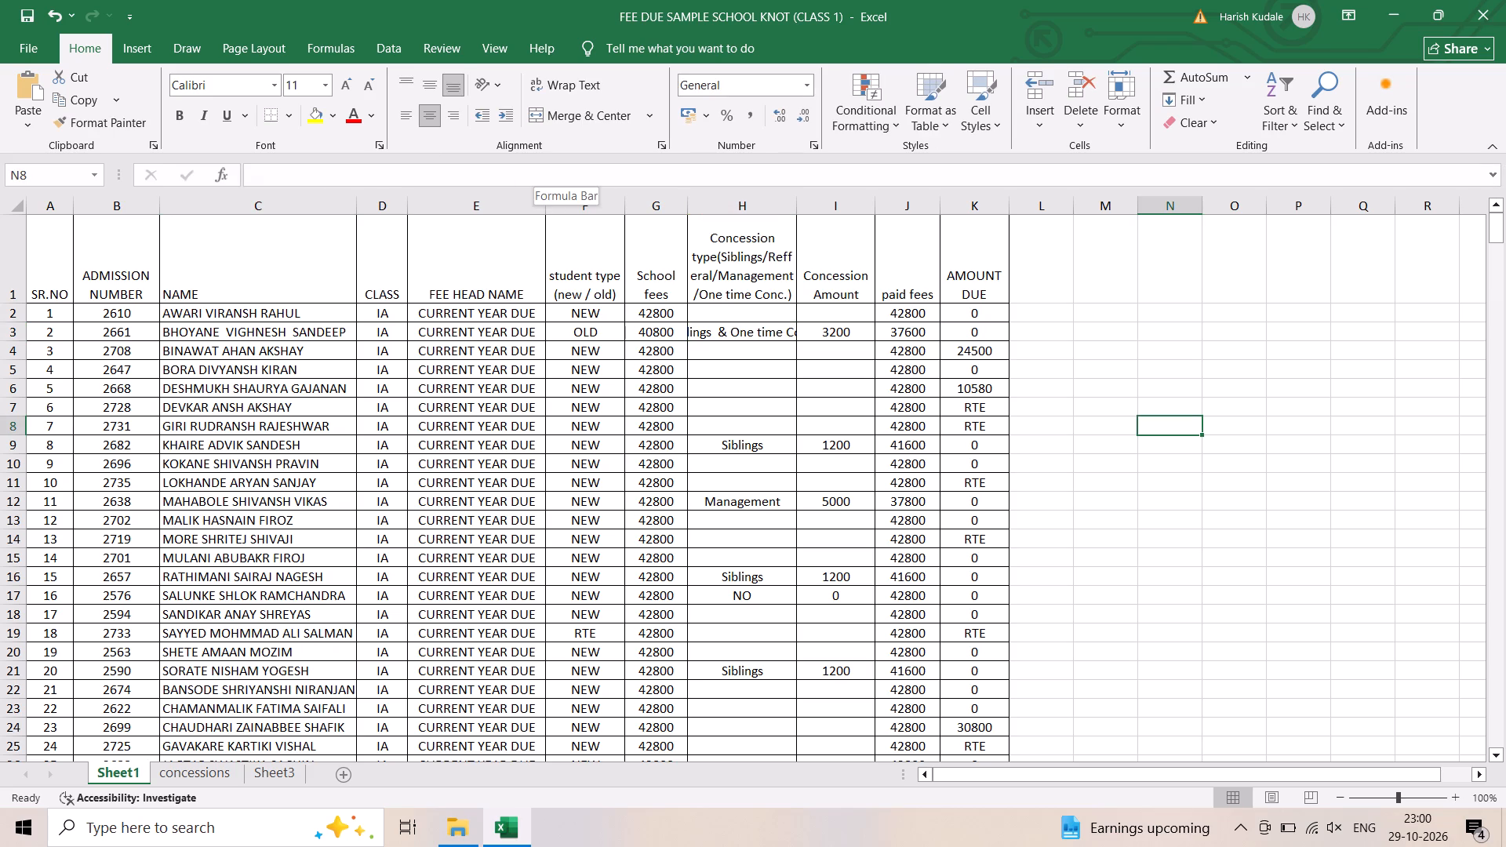
Narrow columns E, F and G, and widen column H enough to fit the full concession type text in H3.
{"action": "left_click_drag", "start_coordinate": [545, 205], "coordinate": [532, 205]}
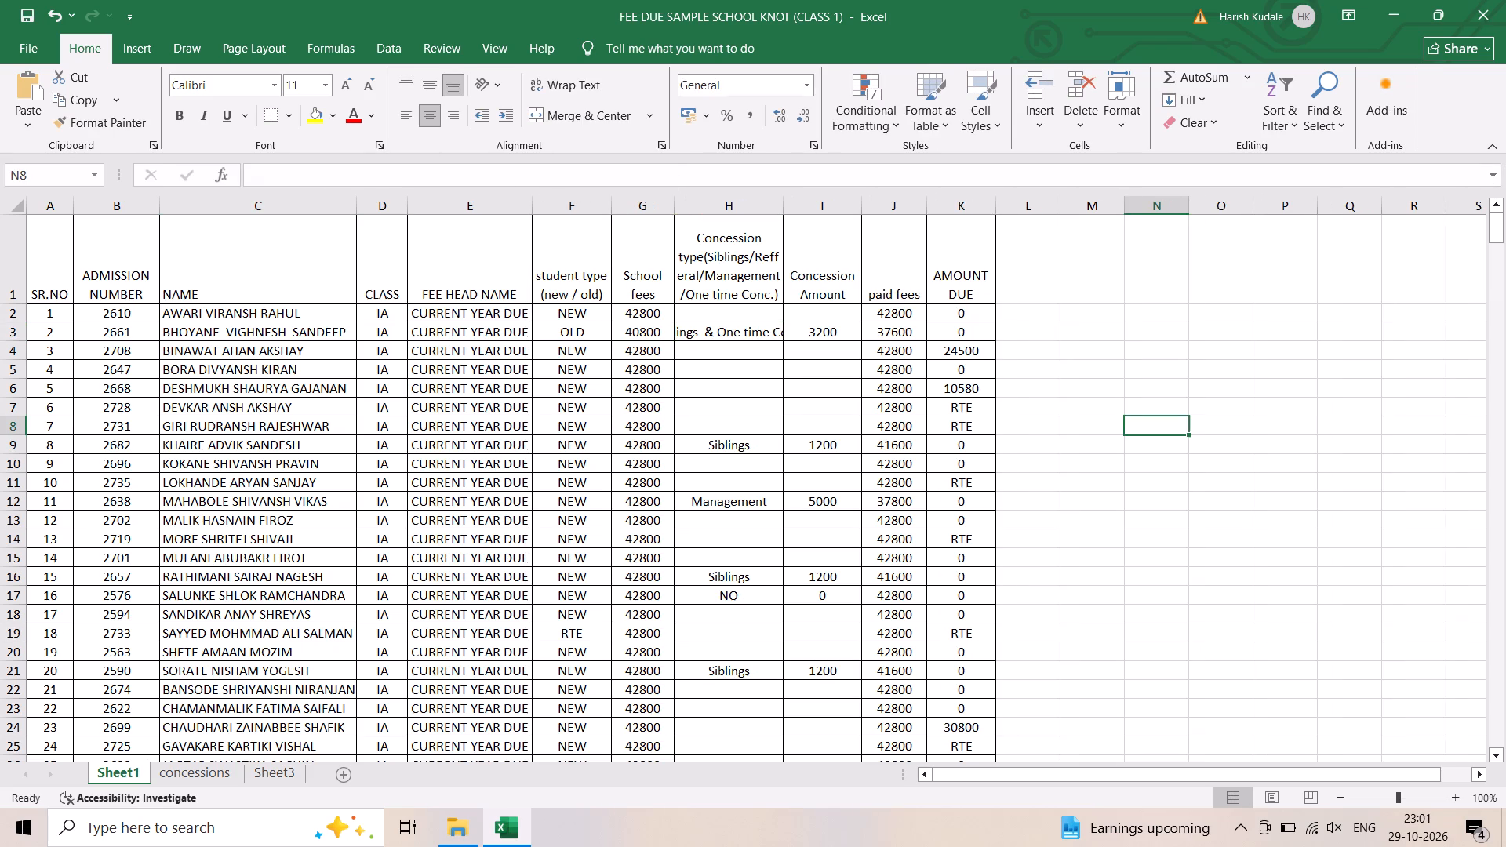
{"action": "left_click_drag", "start_coordinate": [614, 196], "coordinate": [598, 202]}
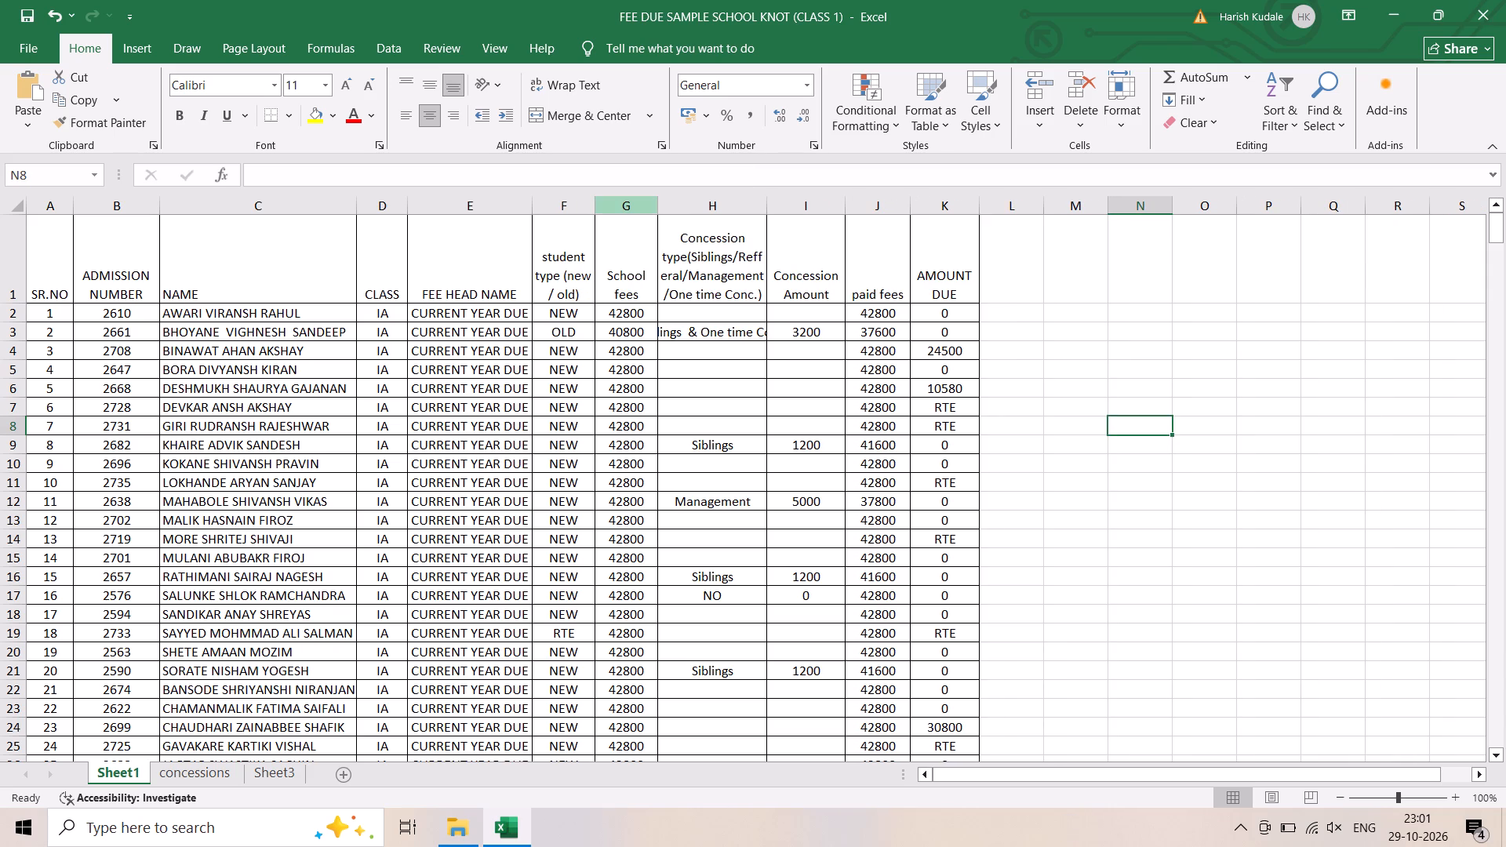
{"action": "left_click_drag", "start_coordinate": [765, 201], "coordinate": [766, 200]}
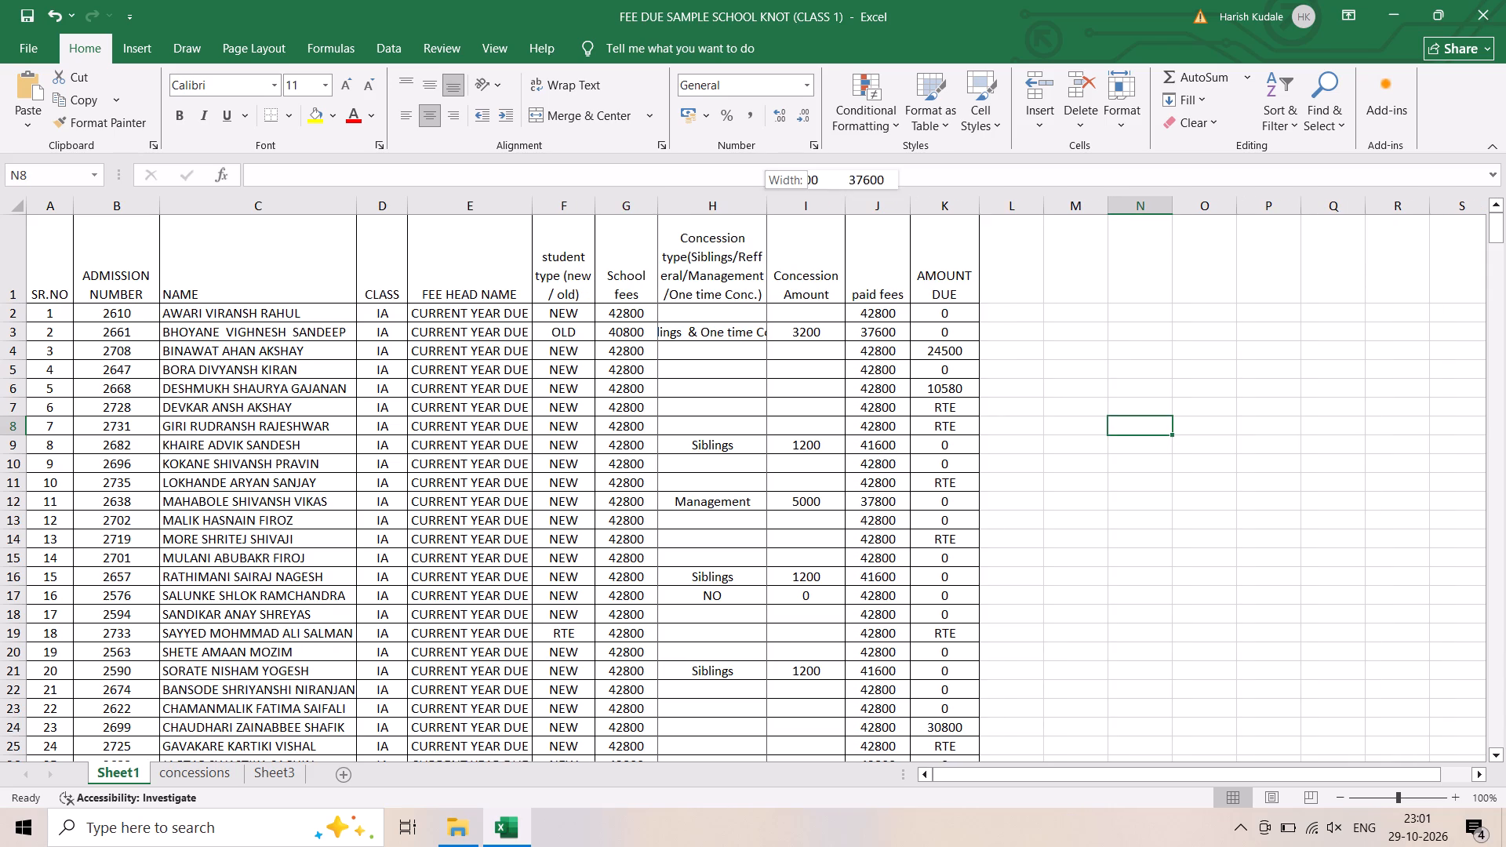
{"action": "left_click_drag", "start_coordinate": [766, 200], "coordinate": [791, 197]}
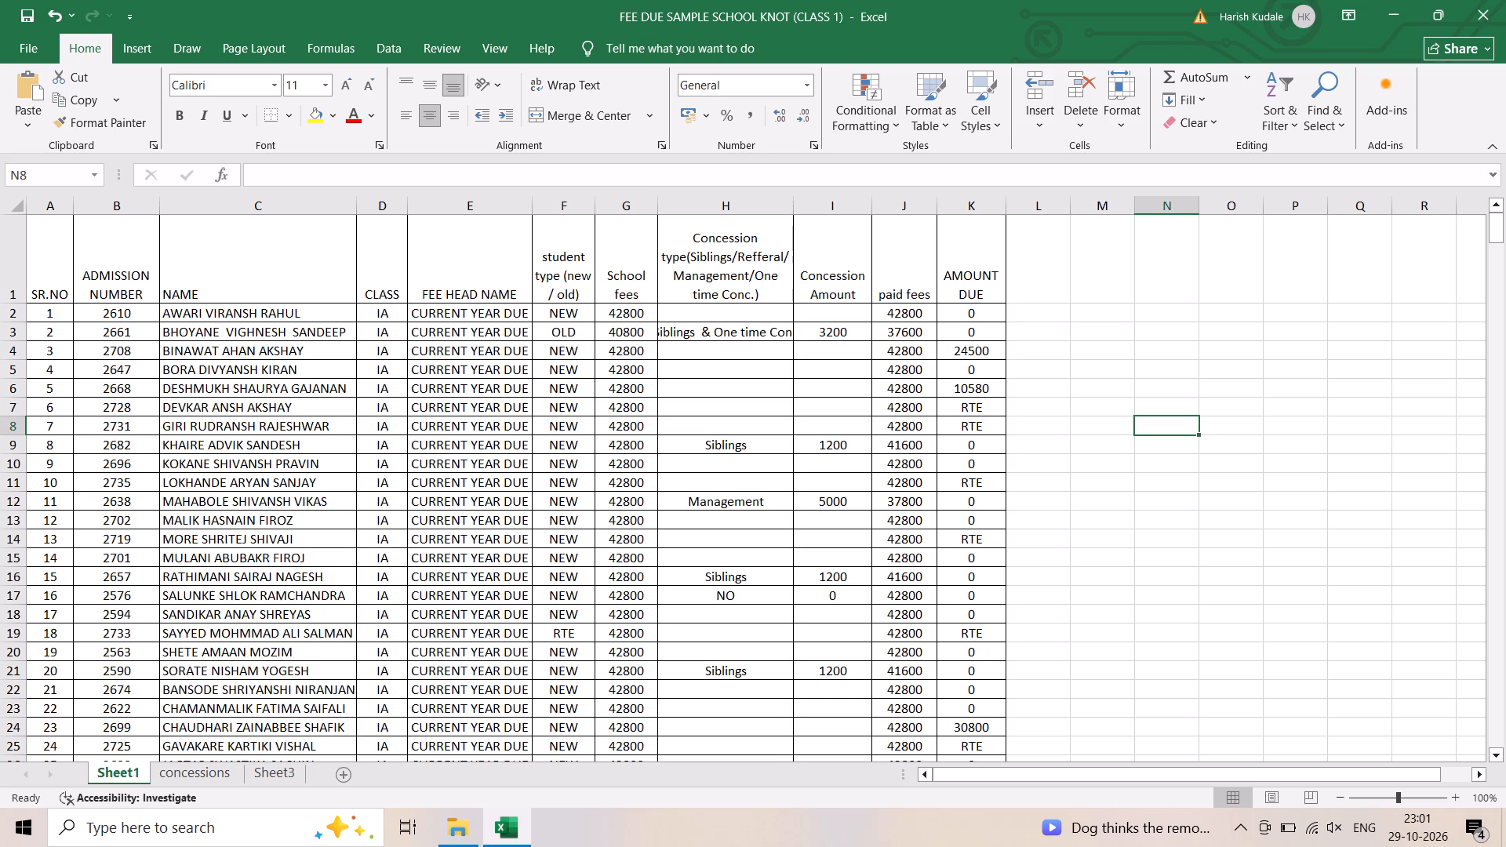
{"action": "left_click_drag", "start_coordinate": [658, 199], "coordinate": [645, 204]}
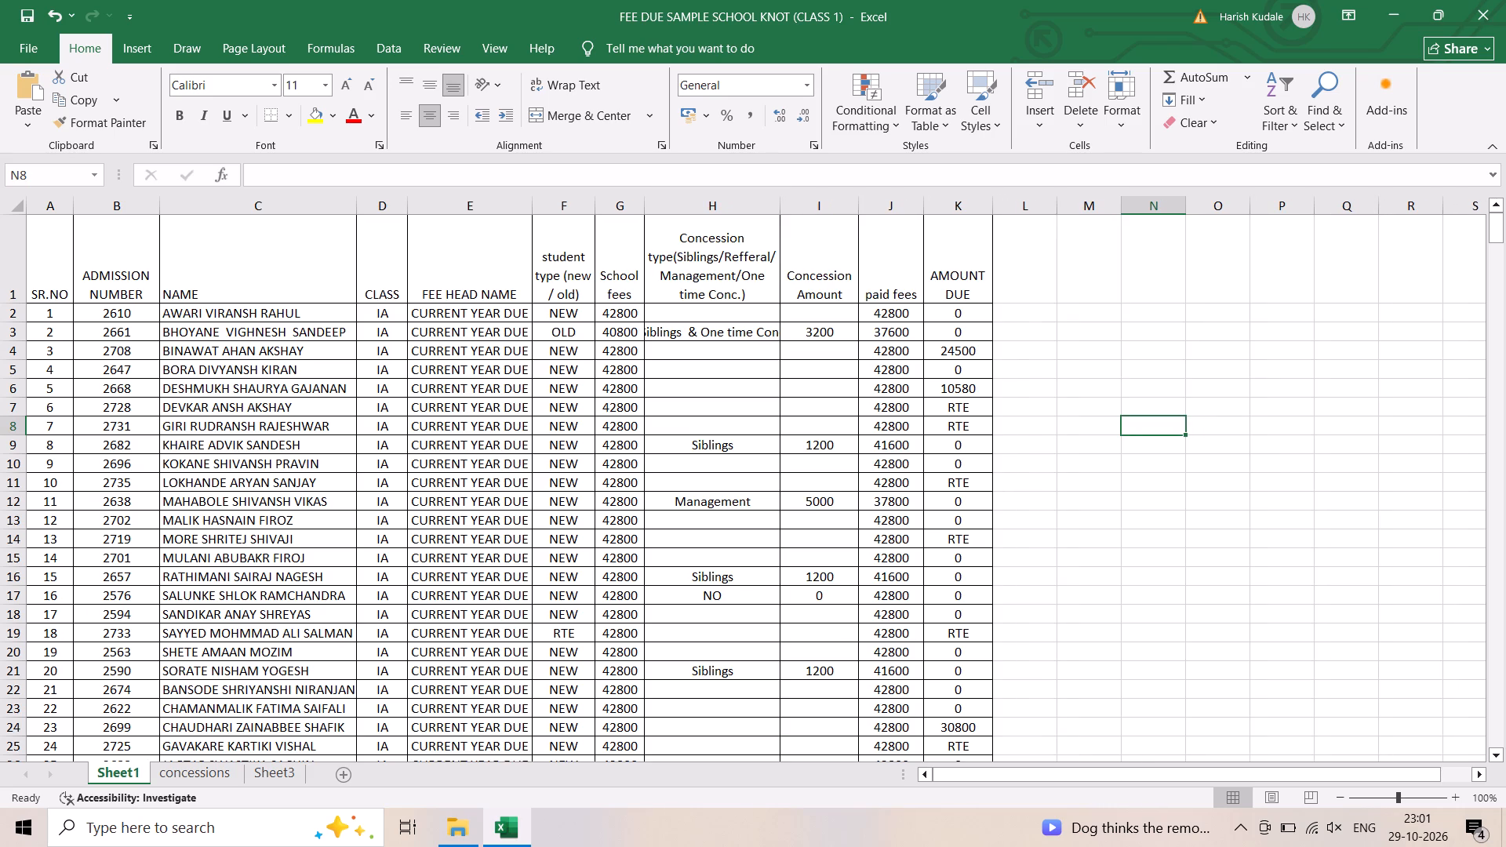
{"action": "left_click_drag", "start_coordinate": [777, 205], "coordinate": [828, 198]}
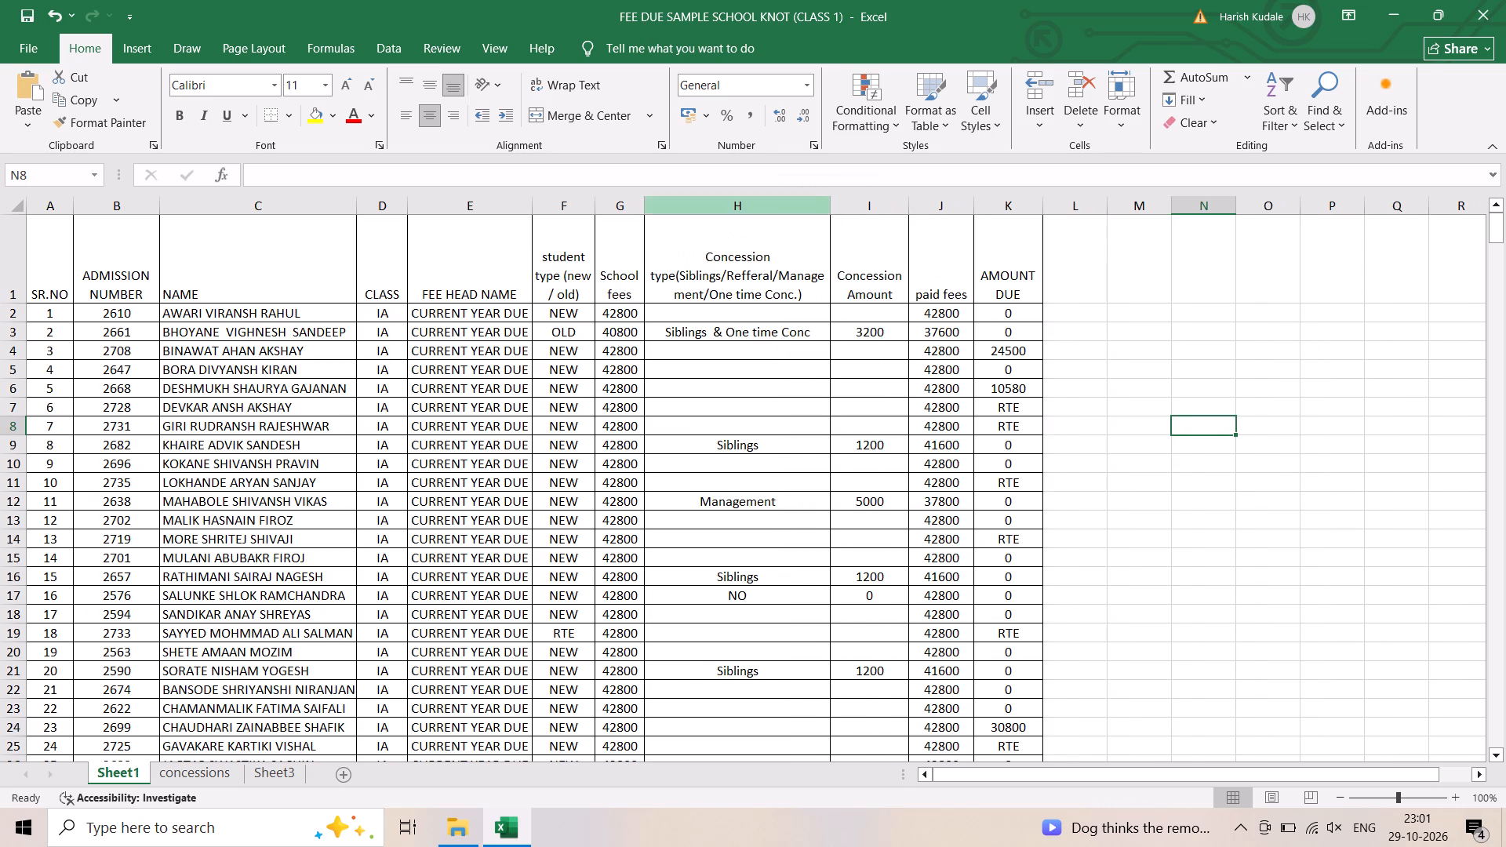
{"action": "left_click_drag", "start_coordinate": [832, 204], "coordinate": [807, 210]}
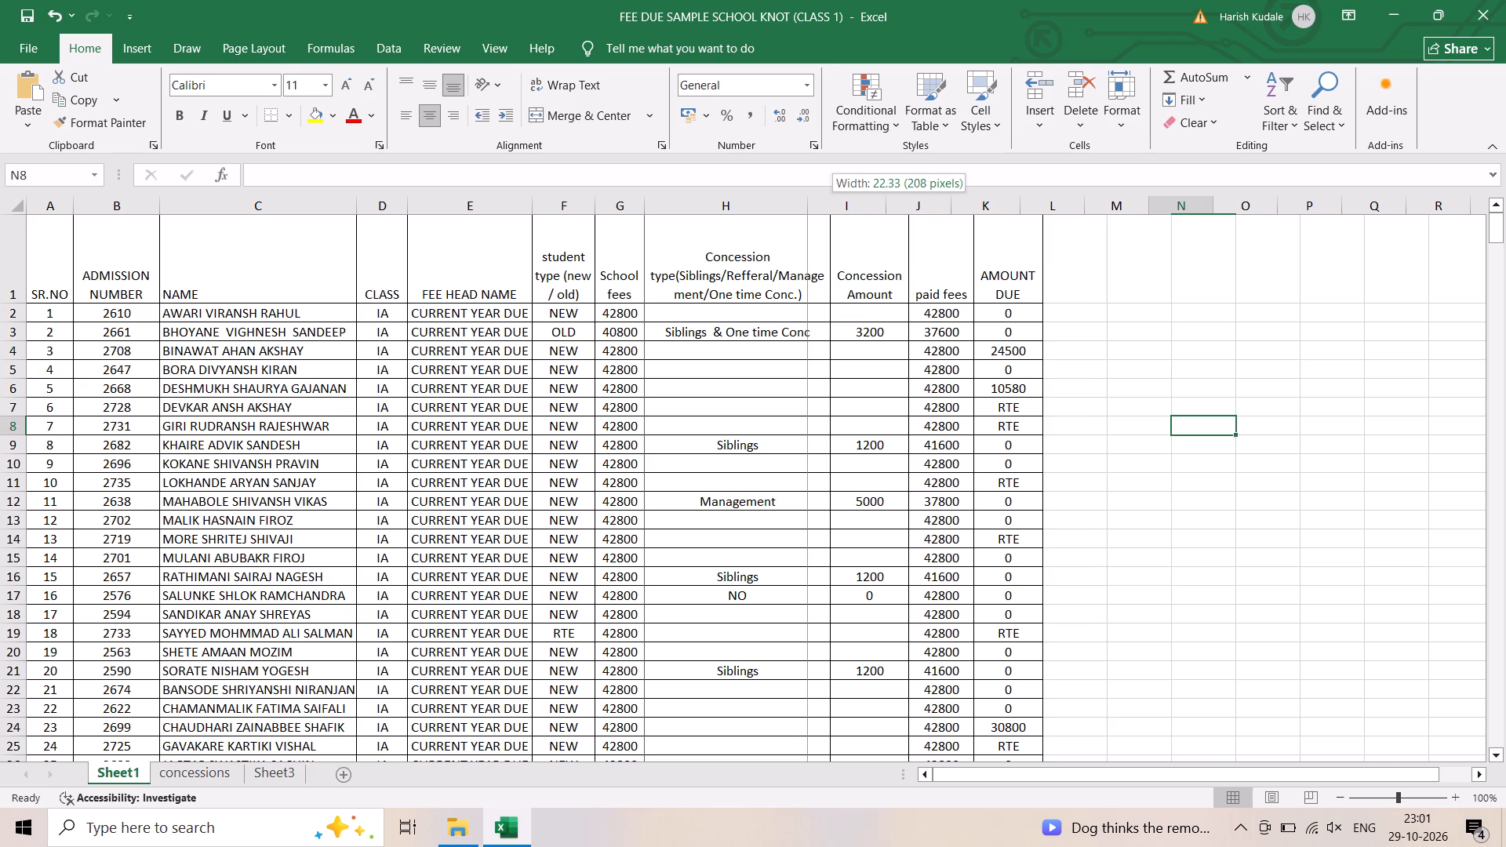
{"action": "left_click_drag", "start_coordinate": [807, 210], "coordinate": [806, 210]}
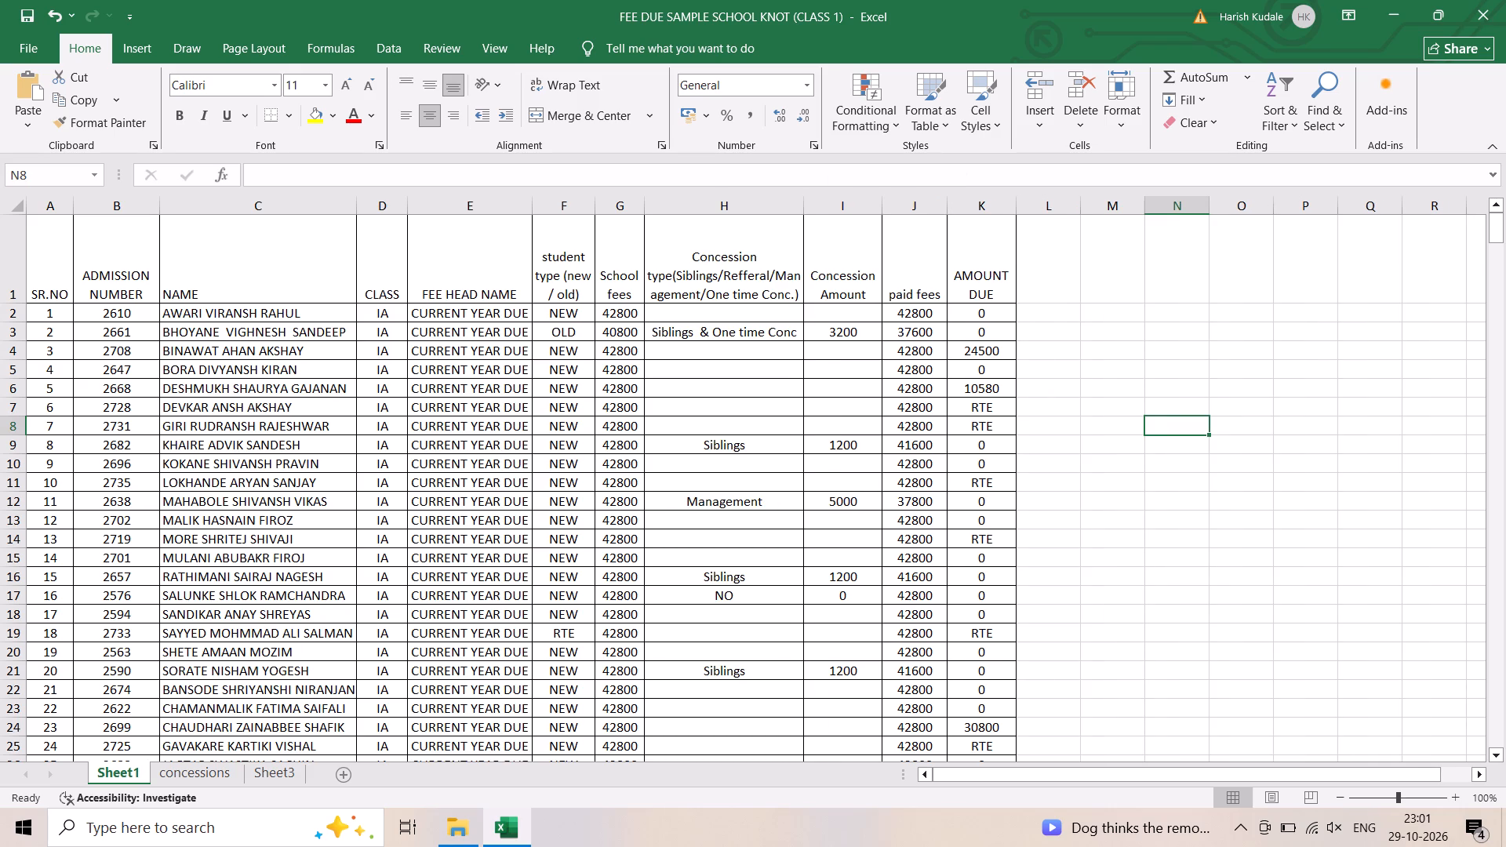
Set the row 4 student's paid fees in J4 to 16300.
{"action": "left_click", "coordinate": [695, 346]}
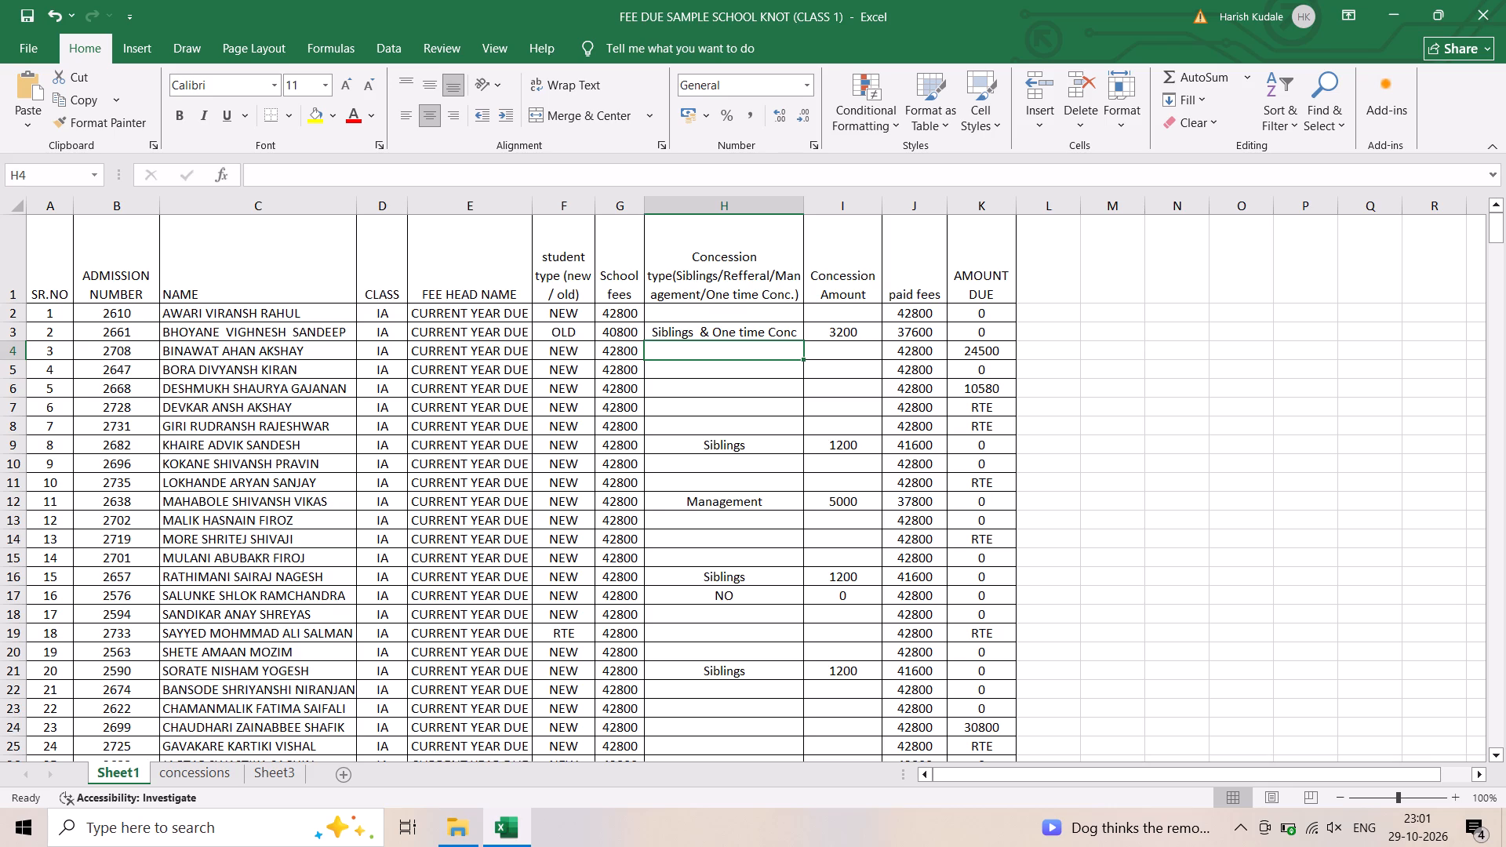
{"action": "left_click", "coordinate": [918, 351]}
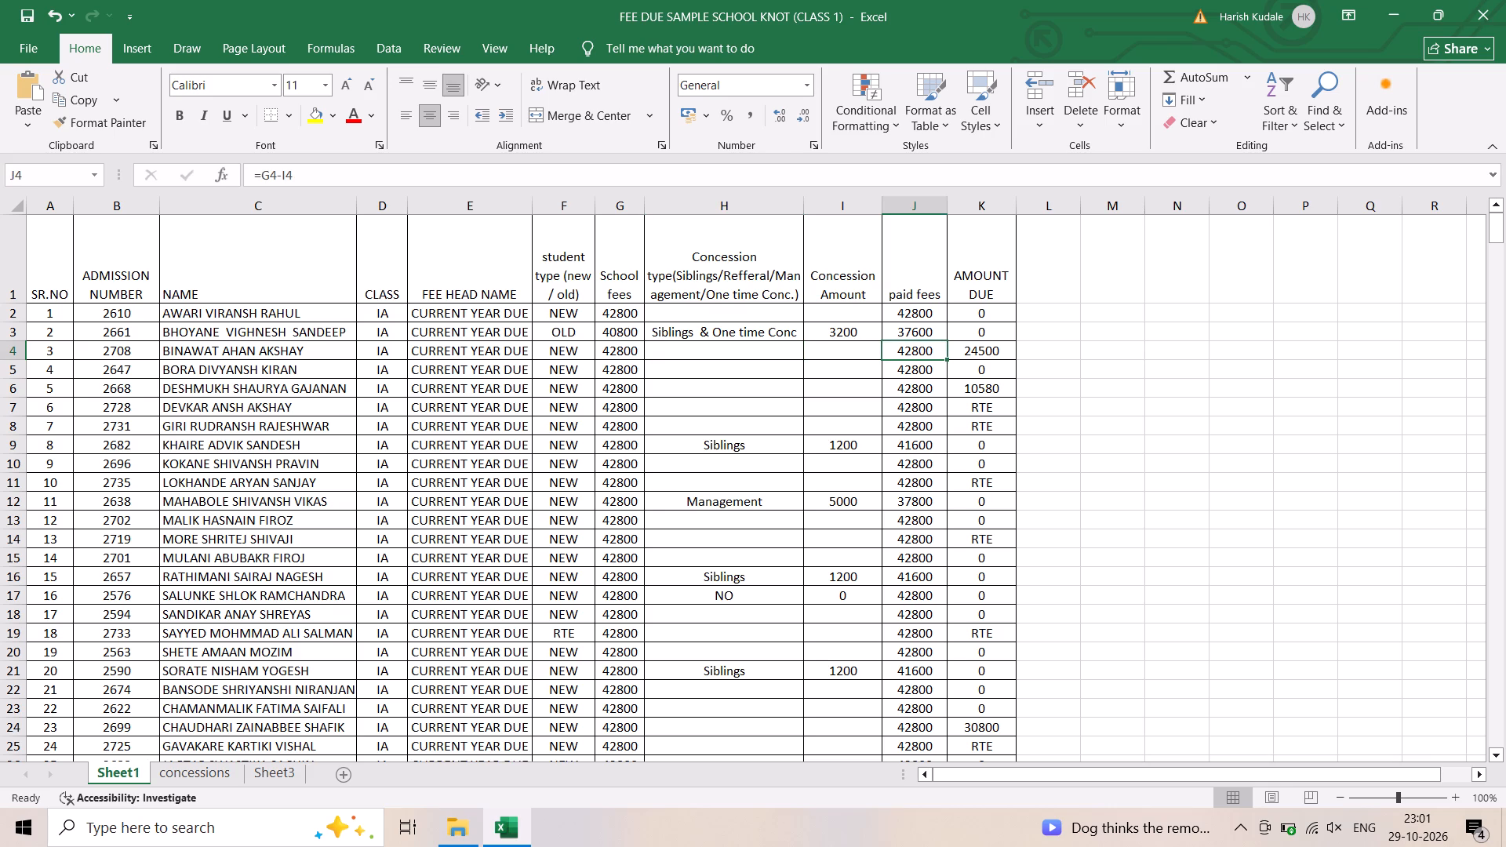
{"action": "key", "text": "1"}
{"action": "type", "text": "6300"}
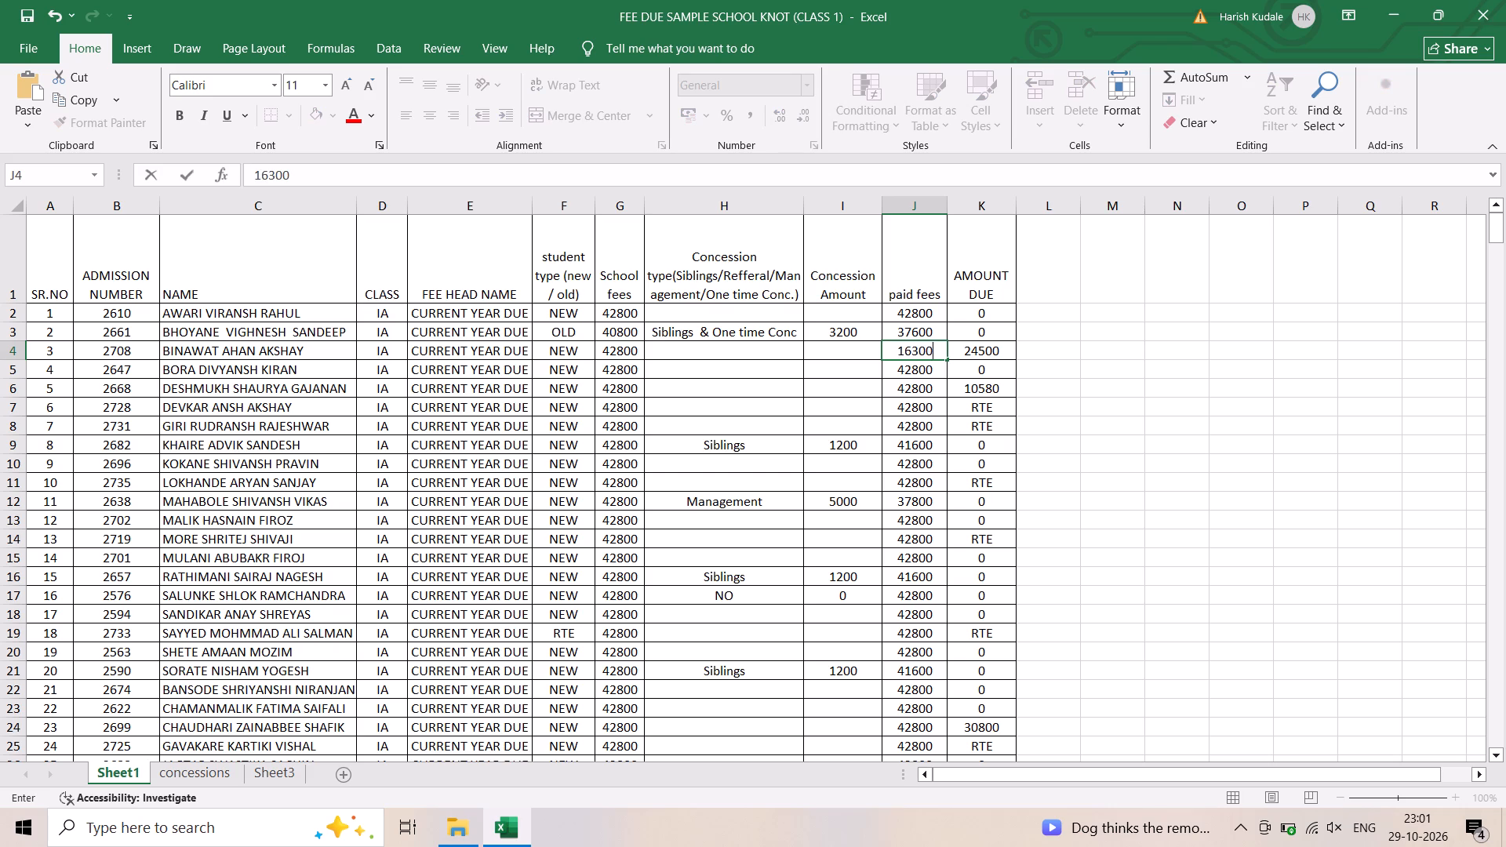
{"action": "left_click", "coordinate": [1268, 476]}
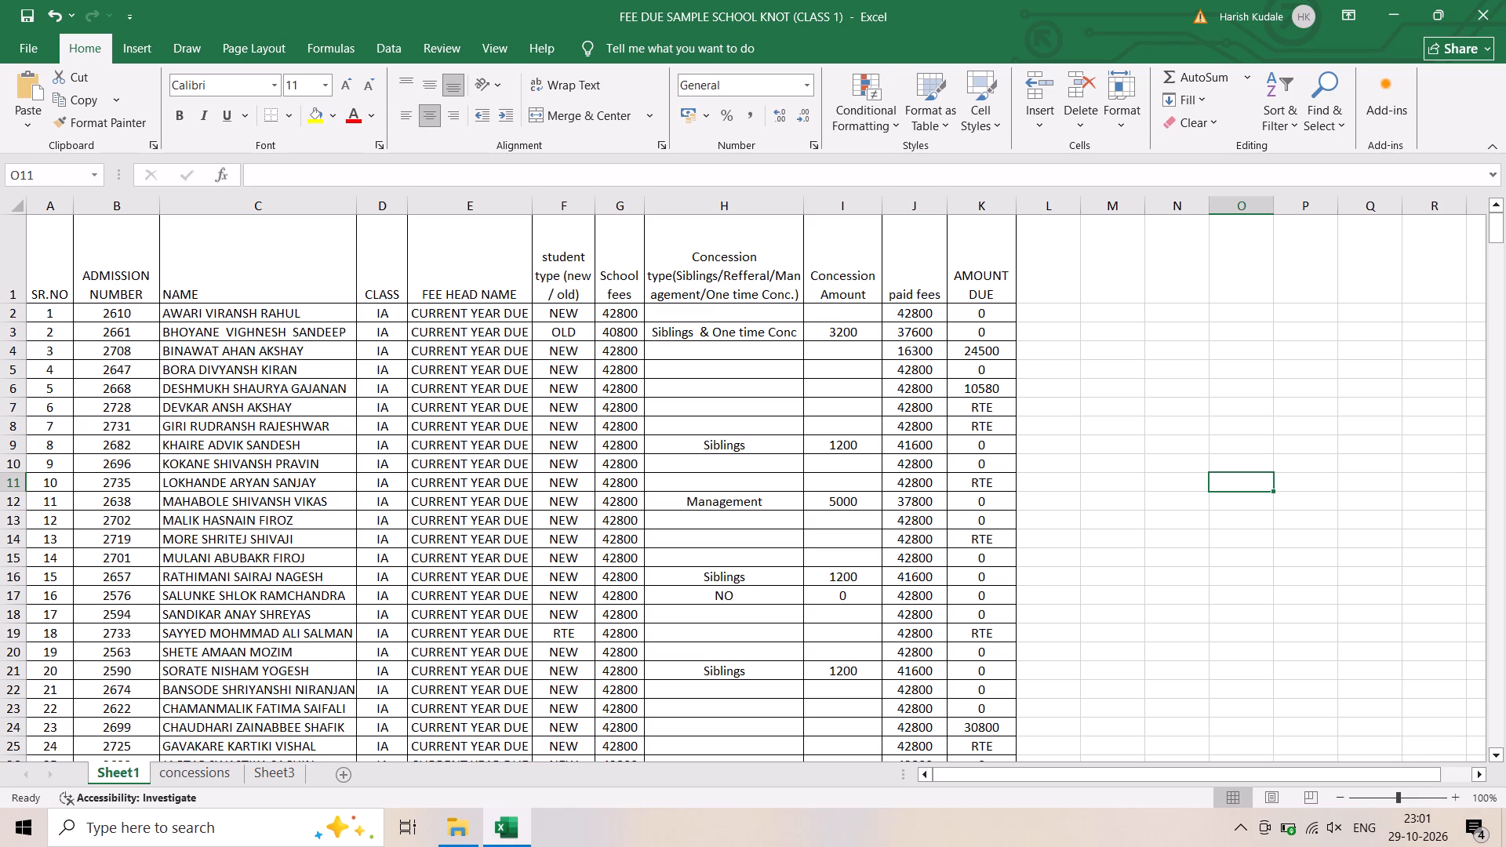
Copy the student type OLD and school fees 40800 from F3:G3 into F4:G4 for the row 4 student.
{"action": "left_click_drag", "start_coordinate": [586, 330], "coordinate": [622, 332]}
{"action": "right_click", "coordinate": [623, 333]}
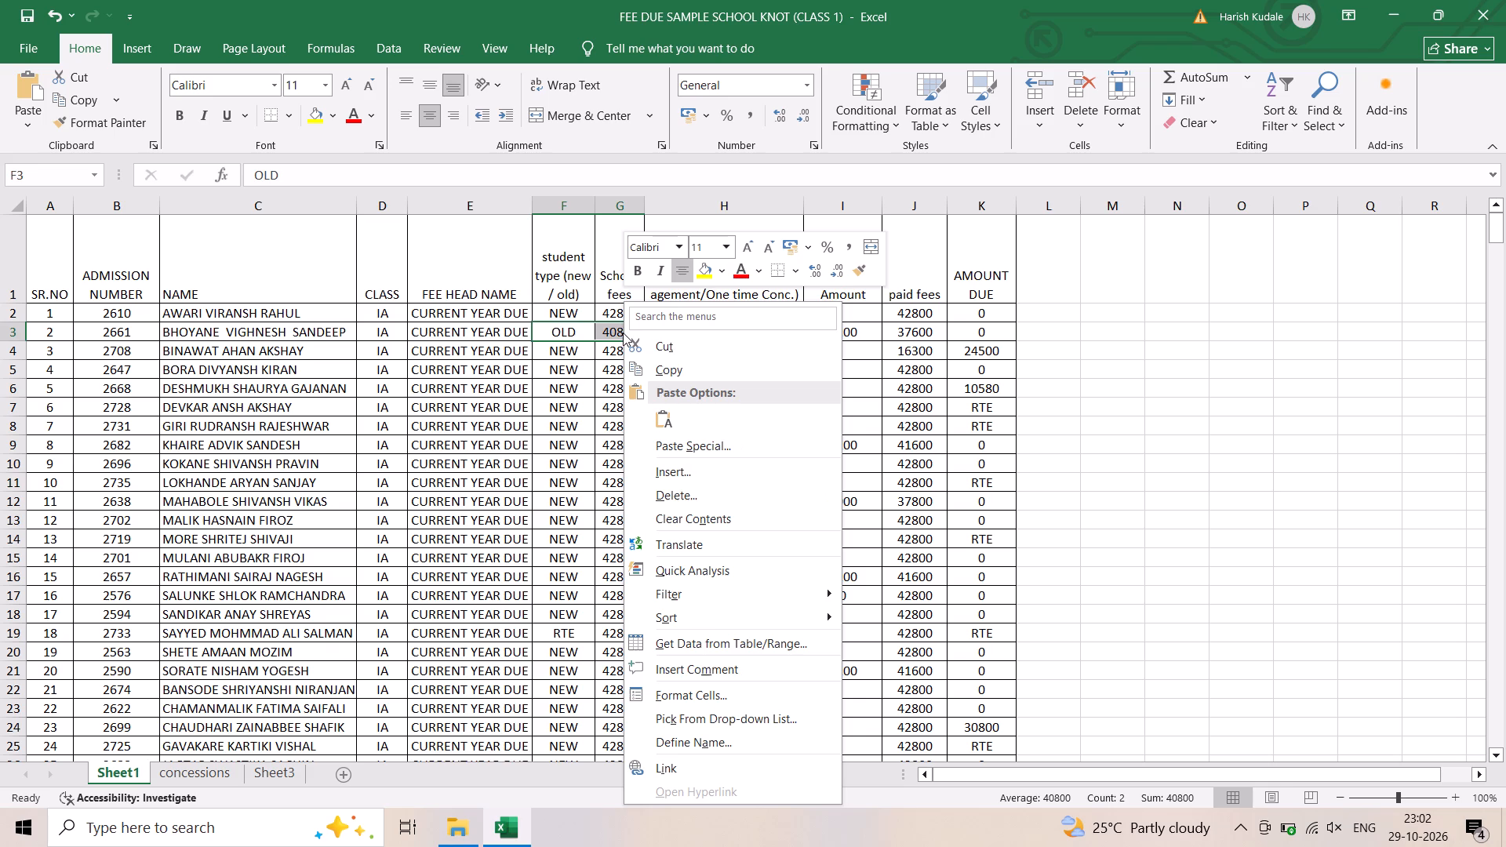
{"action": "left_click", "coordinate": [665, 366]}
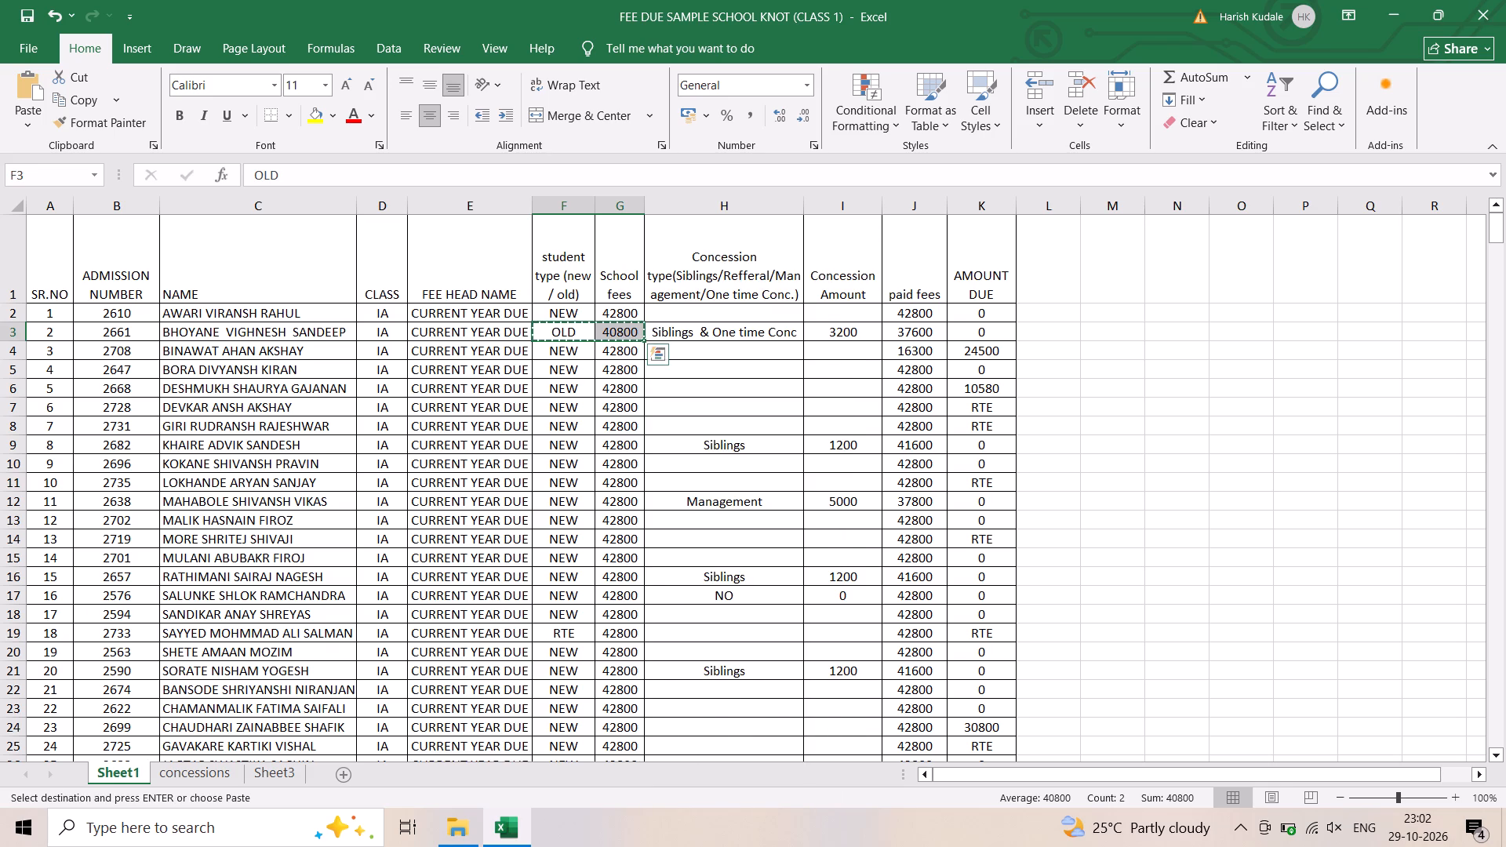
{"action": "left_click_drag", "start_coordinate": [562, 348], "coordinate": [616, 346]}
{"action": "right_click", "coordinate": [616, 346]}
{"action": "left_click", "coordinate": [661, 419]}
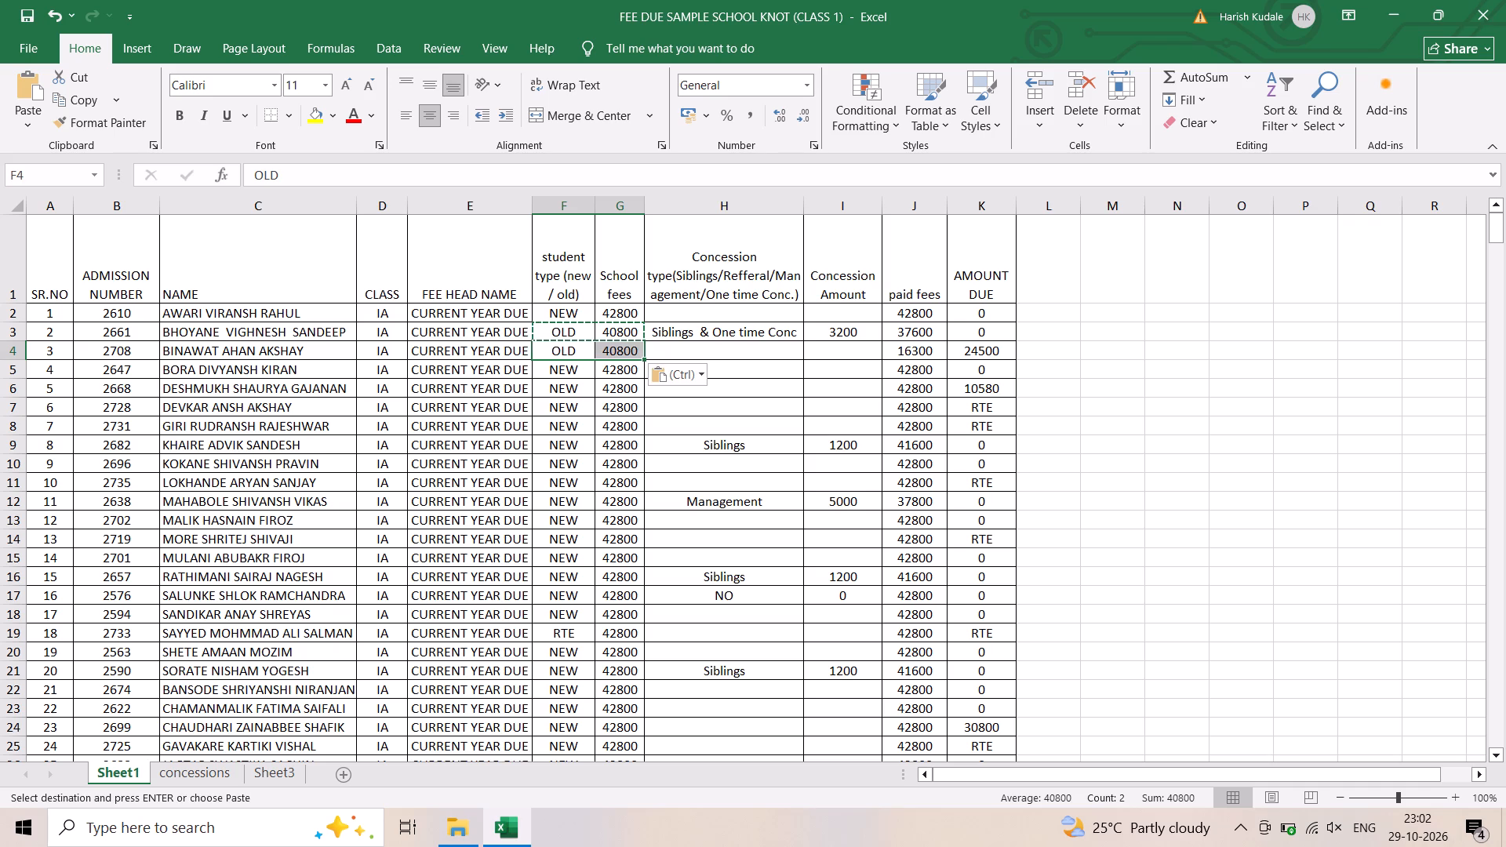
Paste the same OLD type and 40800 school fees into F18:G18 for the row 18 student.
{"action": "left_click_drag", "start_coordinate": [580, 614], "coordinate": [607, 614]}
{"action": "right_click", "coordinate": [607, 614]}
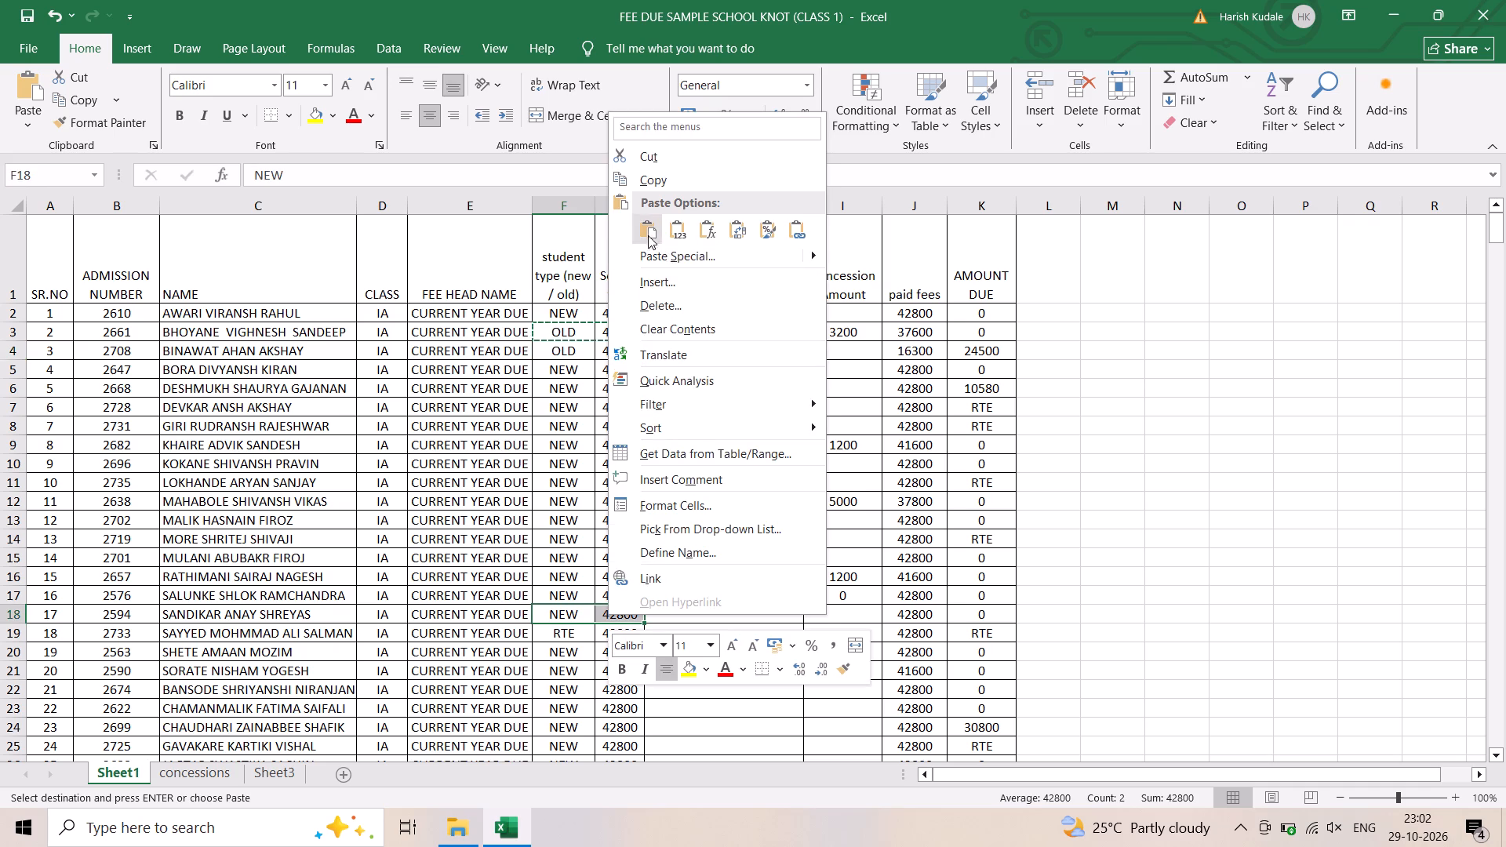
{"action": "left_click", "coordinate": [647, 227]}
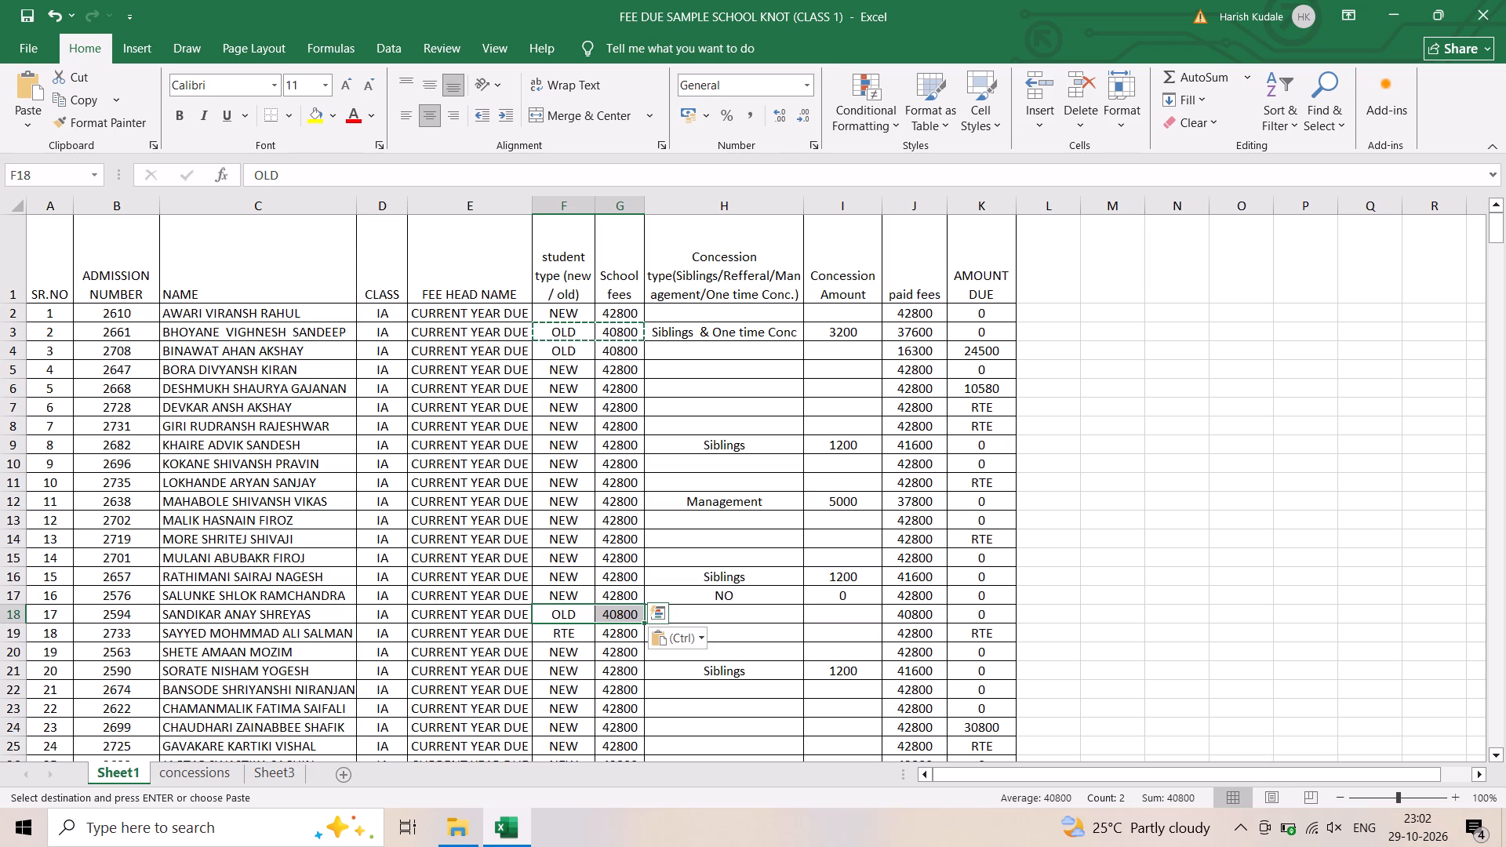
Save the fee due workbook.
{"action": "scroll", "coordinate": [673, 610], "scroll_direction": "down", "scroll_amount": 1}
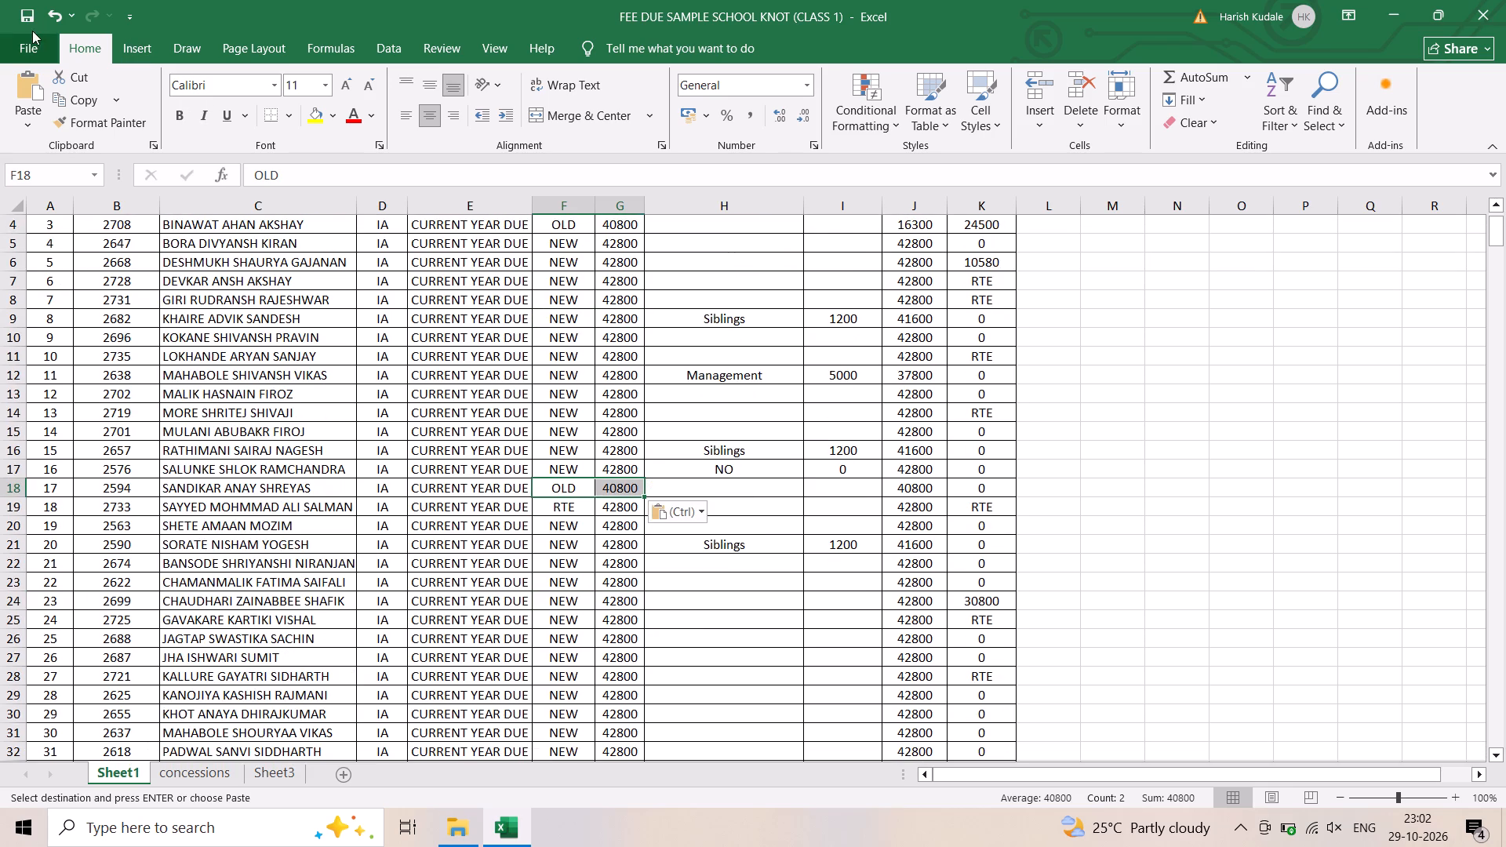
{"action": "left_click", "coordinate": [20, 45]}
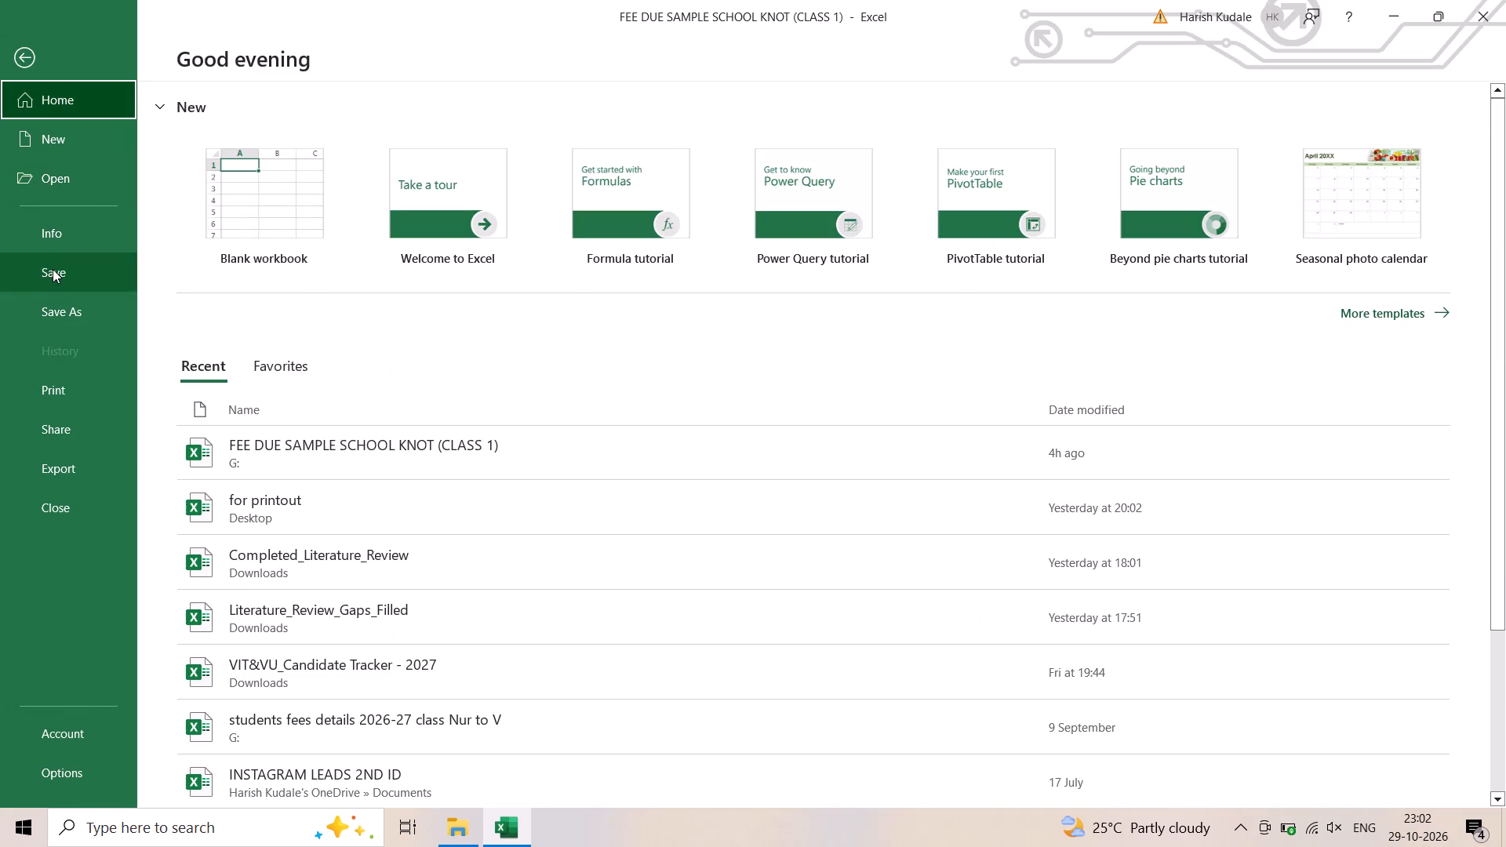
{"action": "left_click", "coordinate": [53, 269]}
{"action": "left_click", "coordinate": [810, 626]}
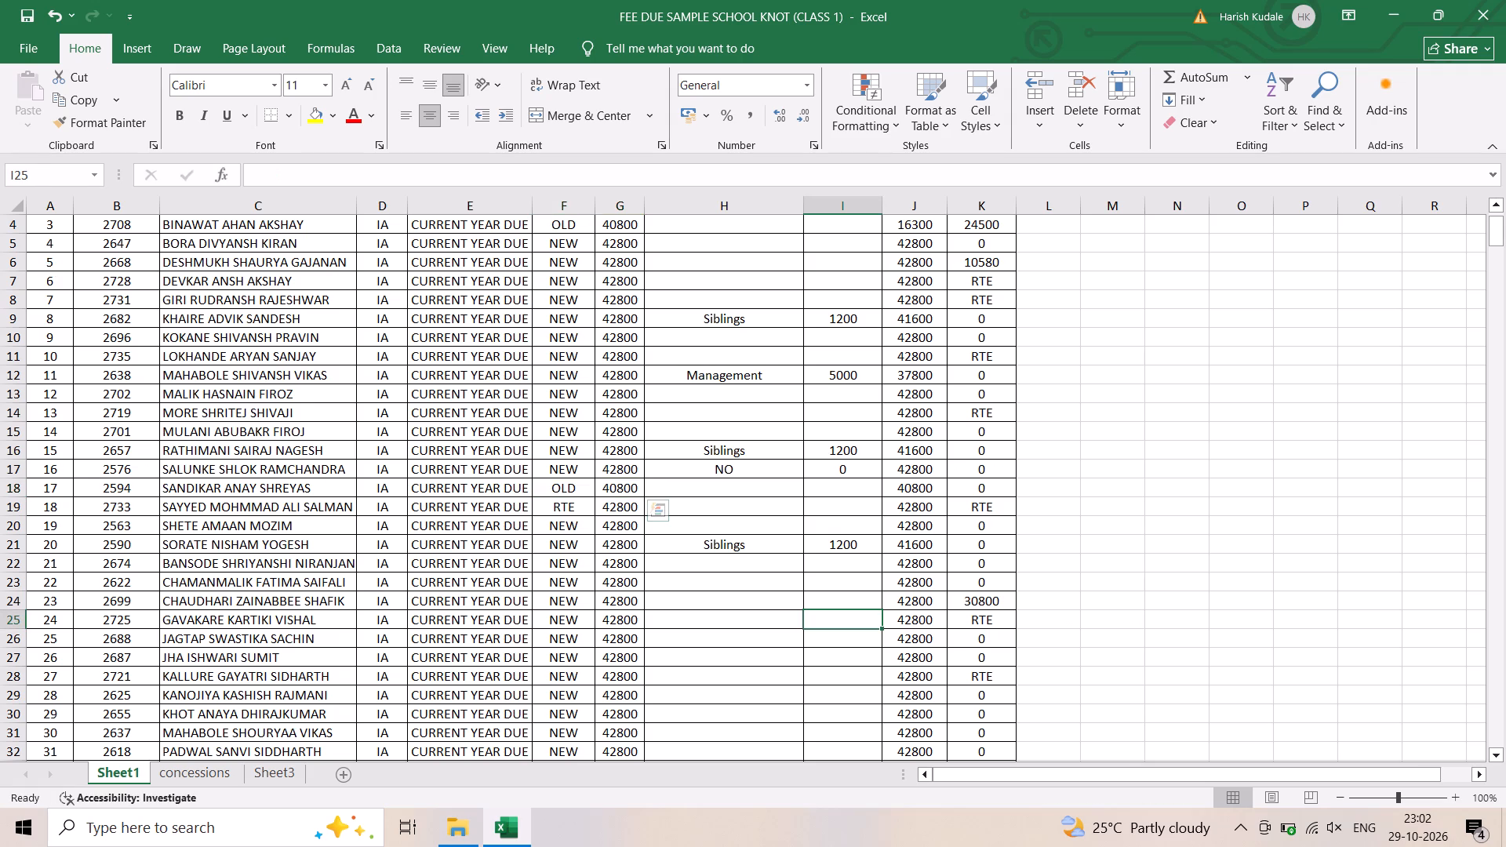
Copy the Siblings concession and 1200 amount from H9:I9 into H2:I2 for the row 2 student.
{"action": "scroll", "coordinate": [732, 612], "scroll_direction": "up", "scroll_amount": 4}
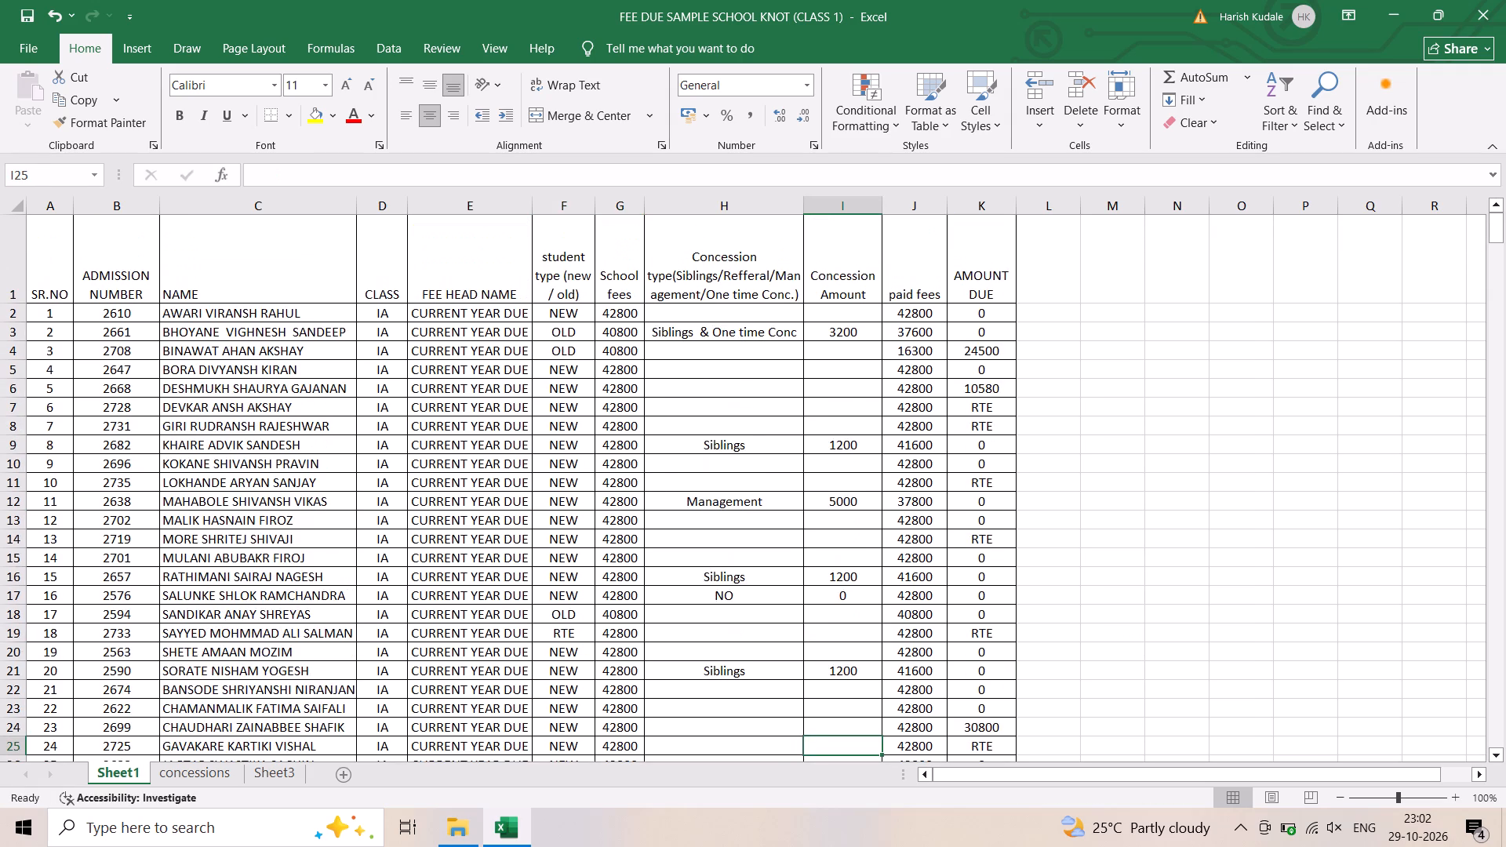
{"action": "left_click", "coordinate": [715, 311]}
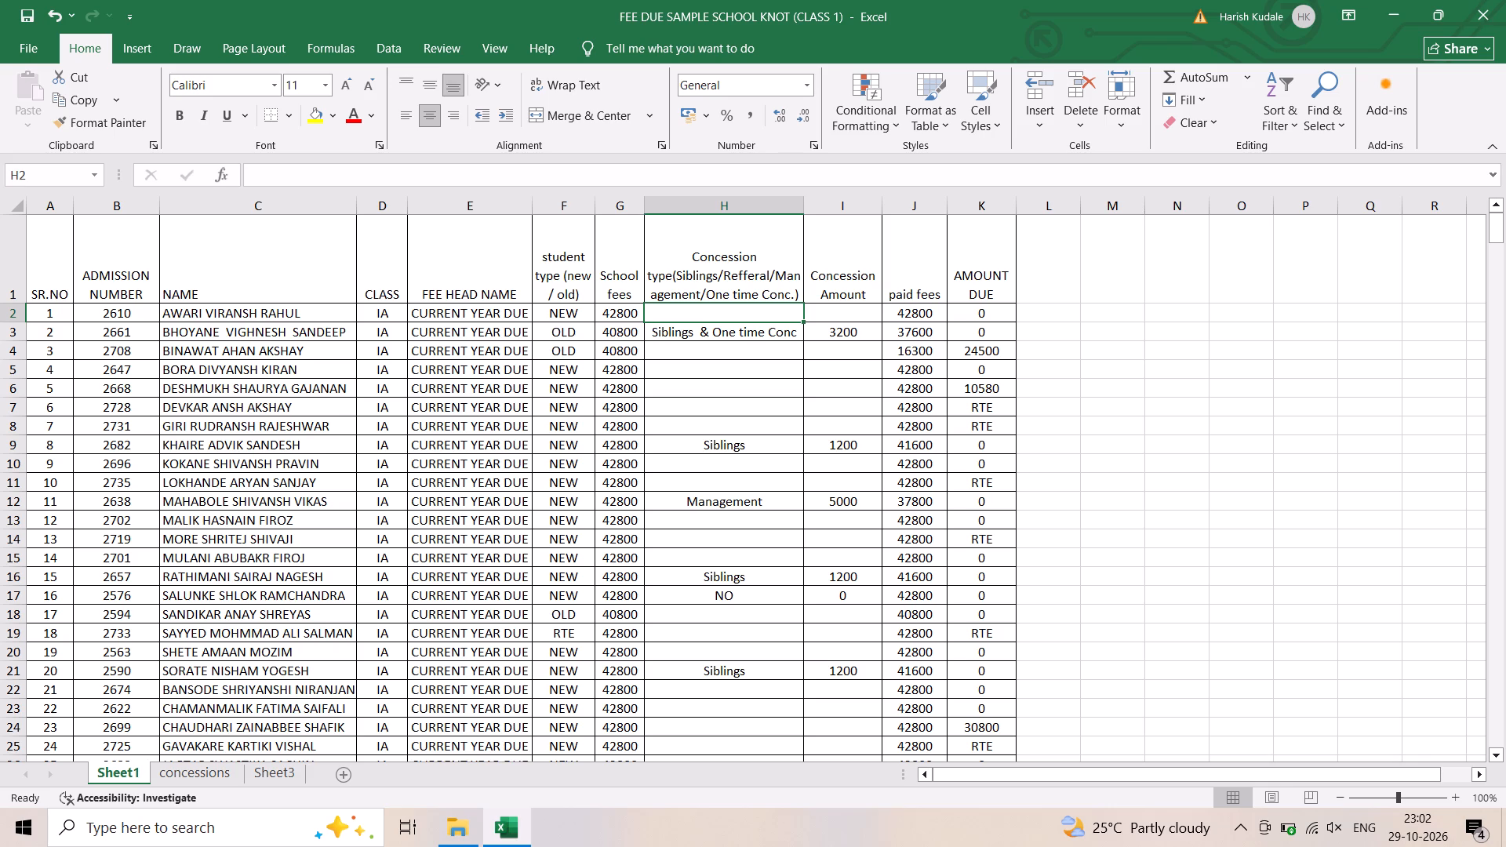
{"action": "left_click_drag", "start_coordinate": [717, 446], "coordinate": [819, 445]}
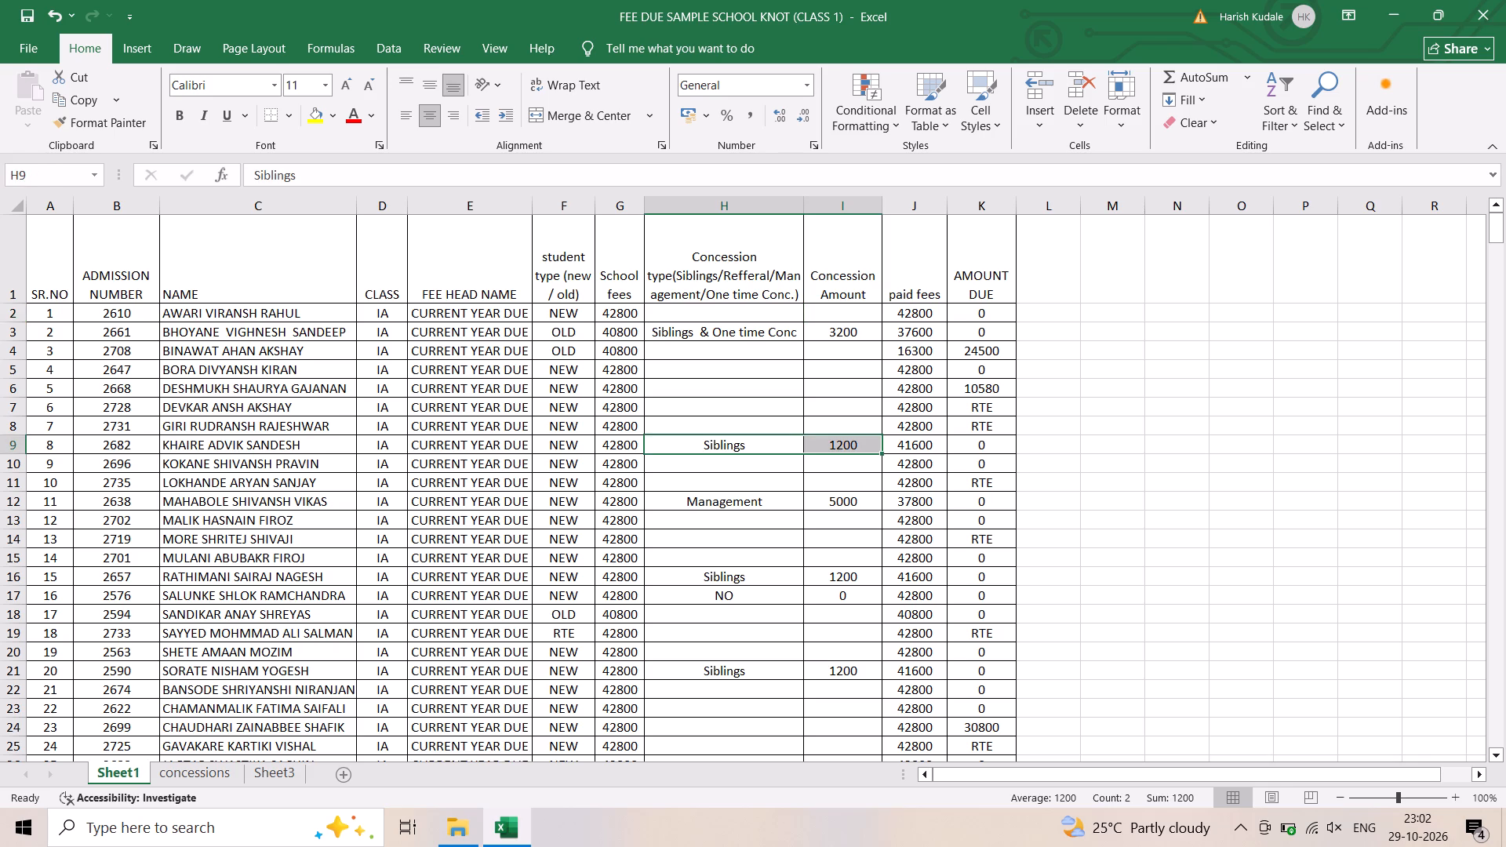
{"action": "right_click", "coordinate": [819, 445]}
{"action": "left_click", "coordinate": [860, 368]}
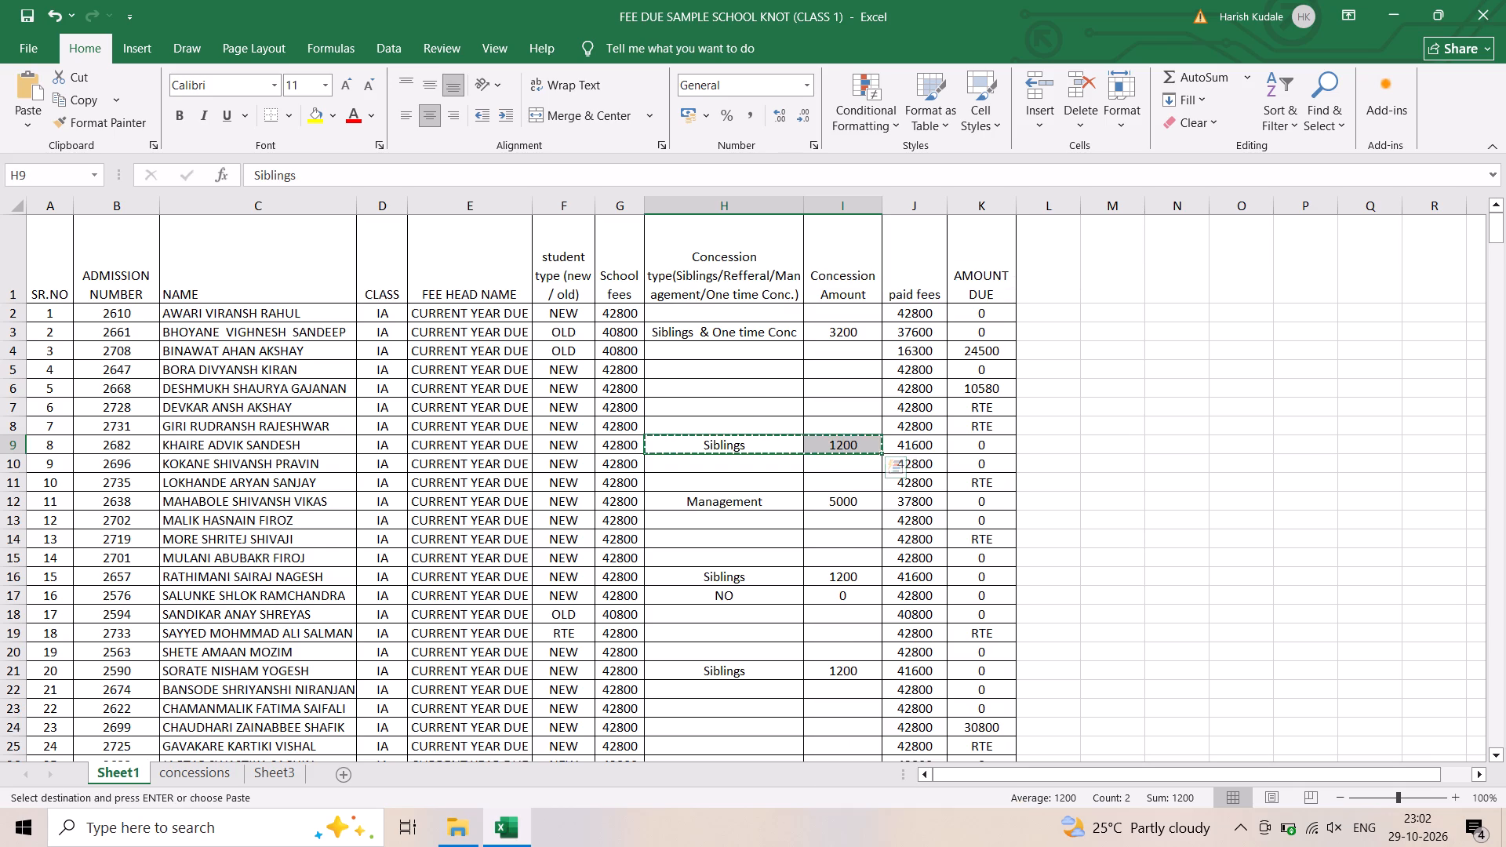
{"action": "left_click", "coordinate": [756, 314]}
{"action": "right_click", "coordinate": [756, 314]}
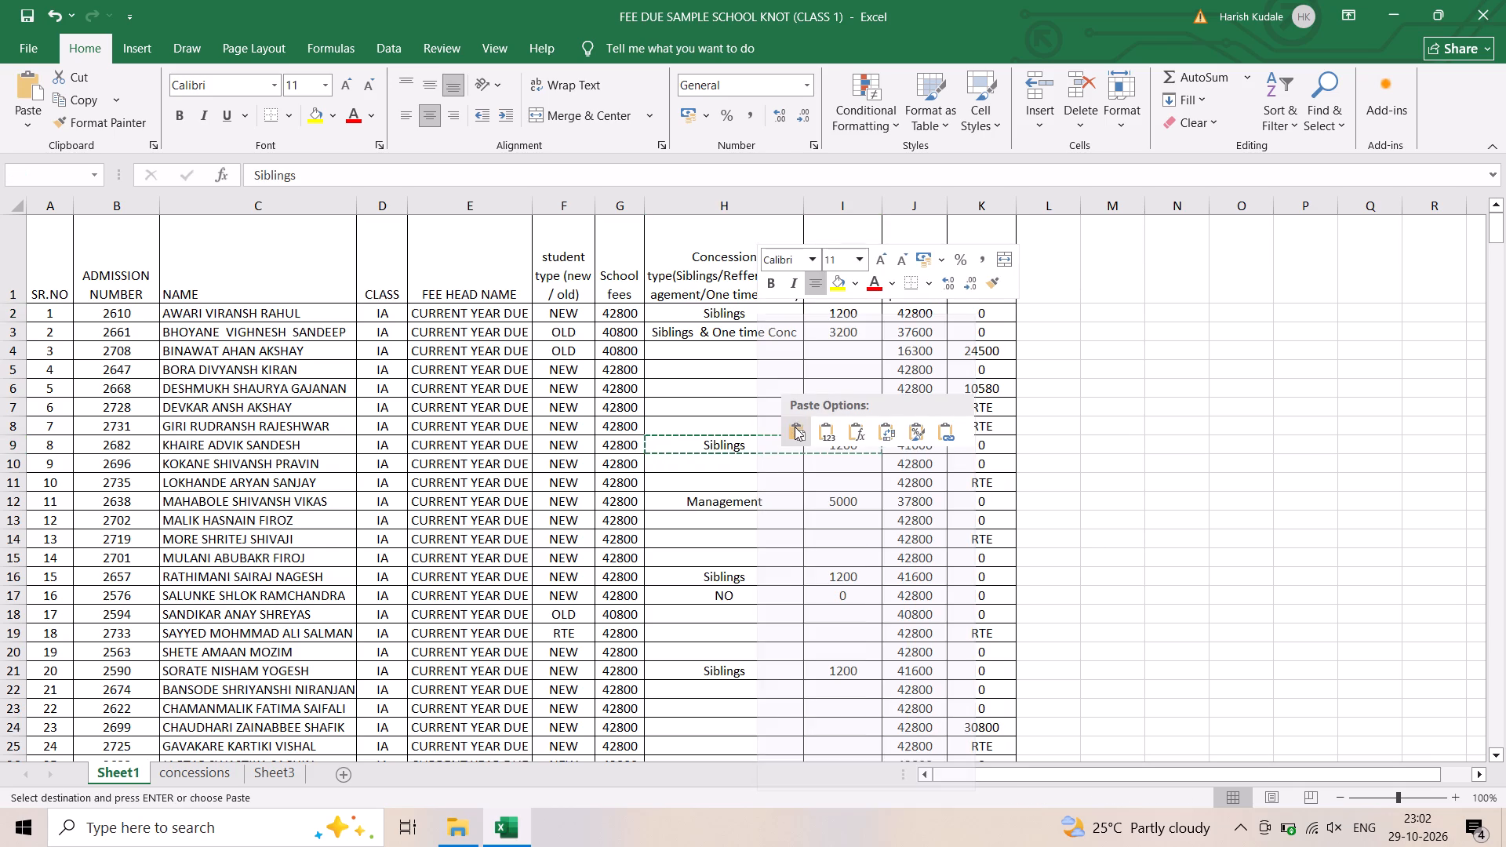
{"action": "left_click", "coordinate": [795, 427]}
{"action": "left_click", "coordinate": [740, 377]}
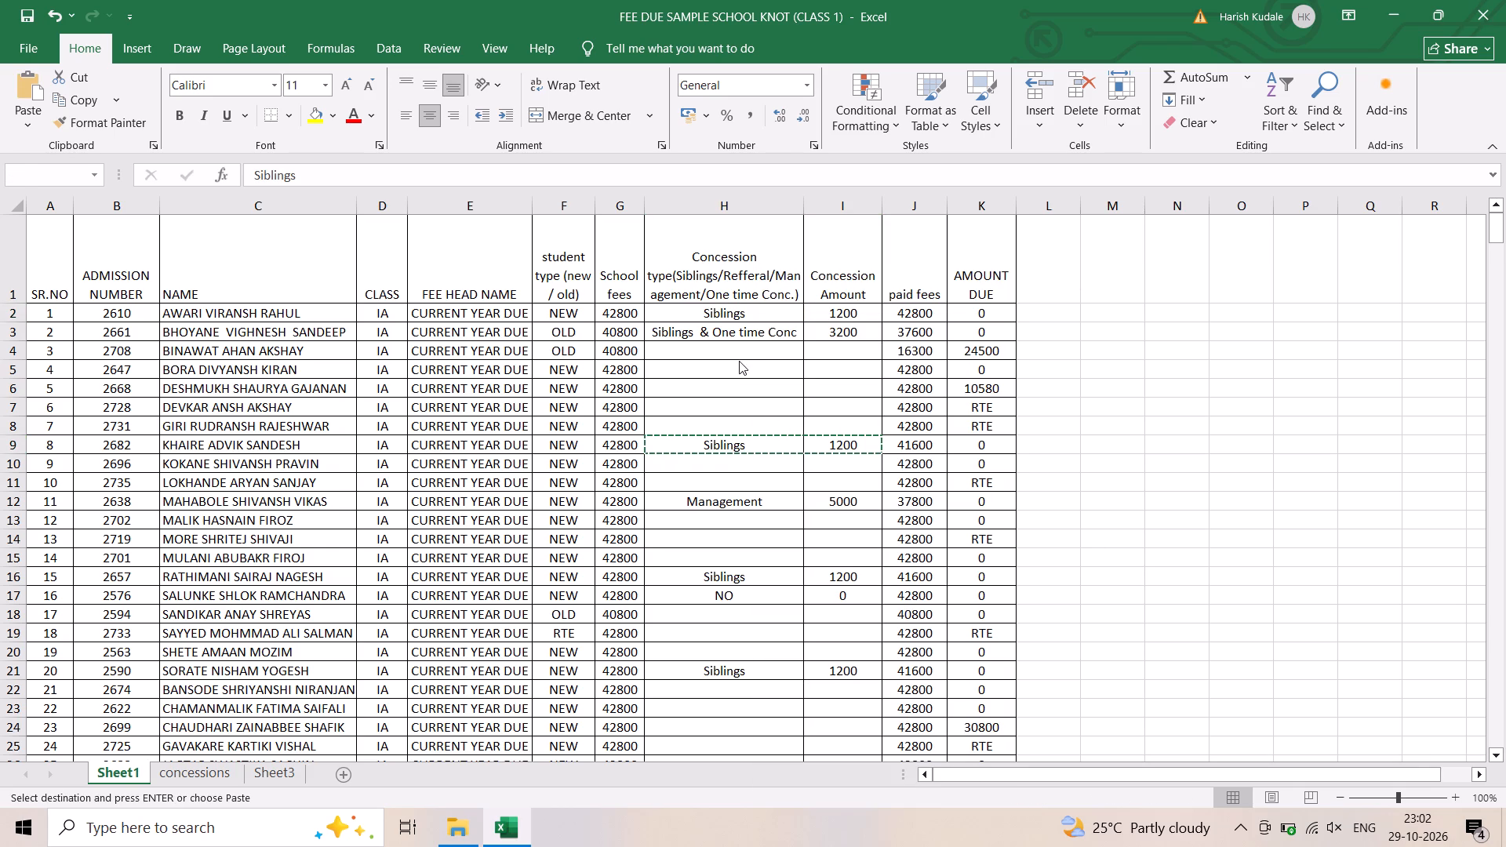
Copy the NO concession type and 0 amount from H17:I17 into H4:I4 for the row 4 student.
{"action": "left_click", "coordinate": [731, 348]}
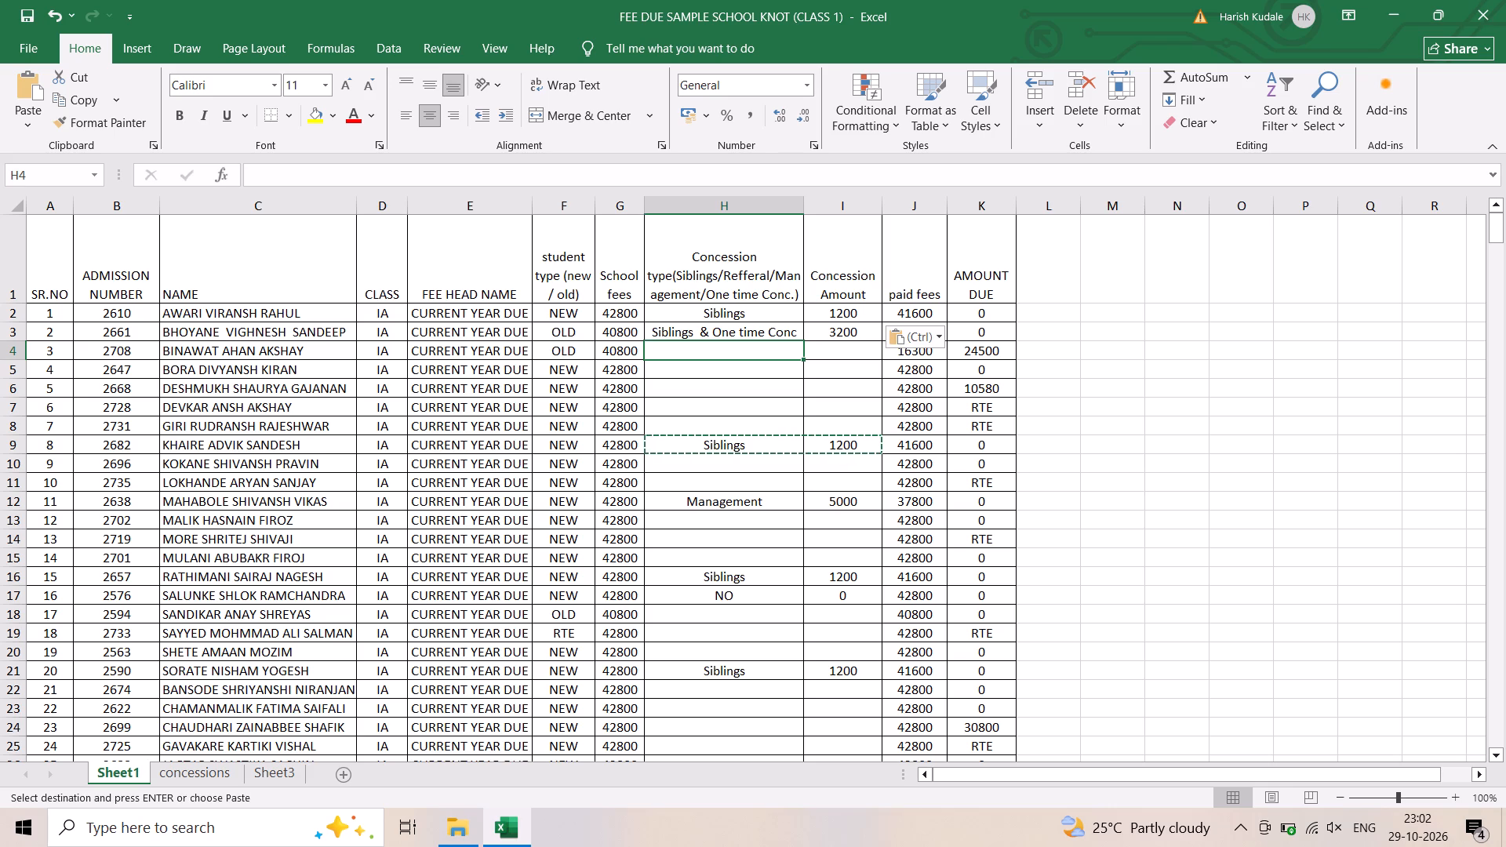
{"action": "left_click_drag", "start_coordinate": [724, 594], "coordinate": [824, 594]}
{"action": "right_click", "coordinate": [824, 592]}
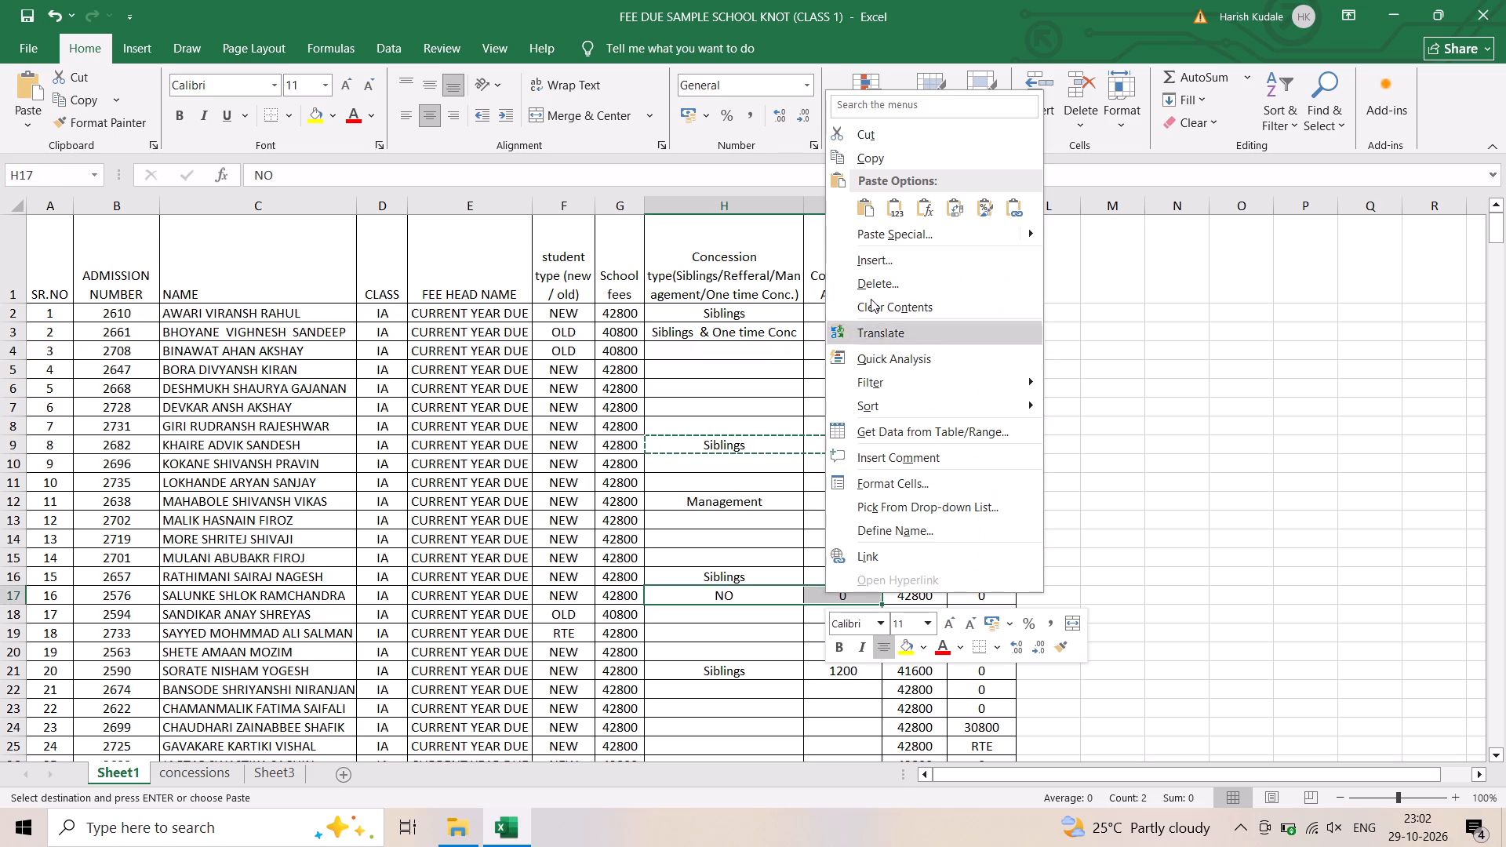
{"action": "left_click", "coordinate": [884, 157]}
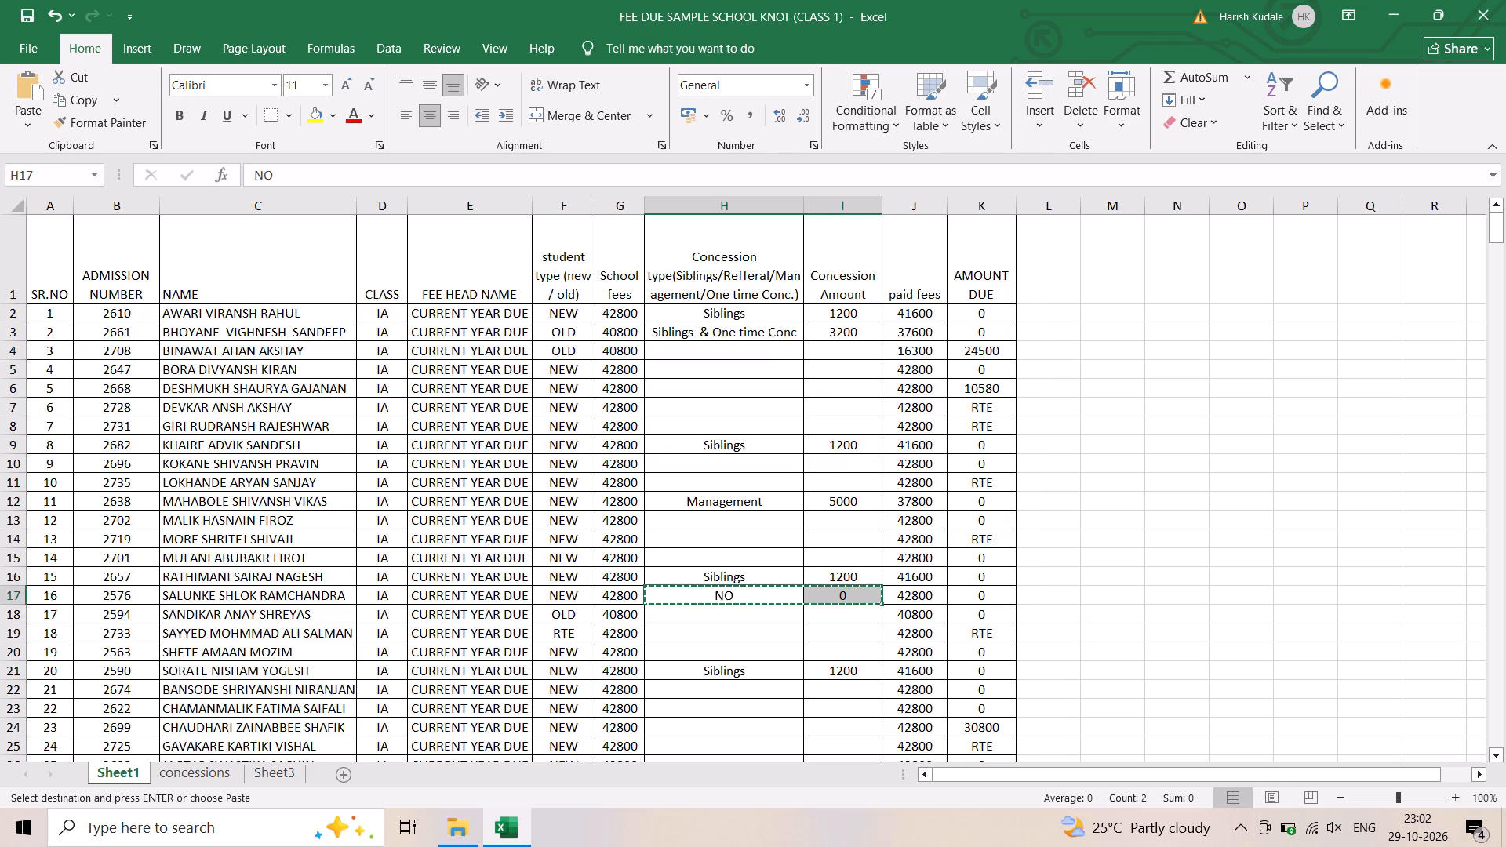
{"action": "left_click", "coordinate": [733, 347]}
{"action": "right_click", "coordinate": [733, 347]}
{"action": "left_click", "coordinate": [777, 436]}
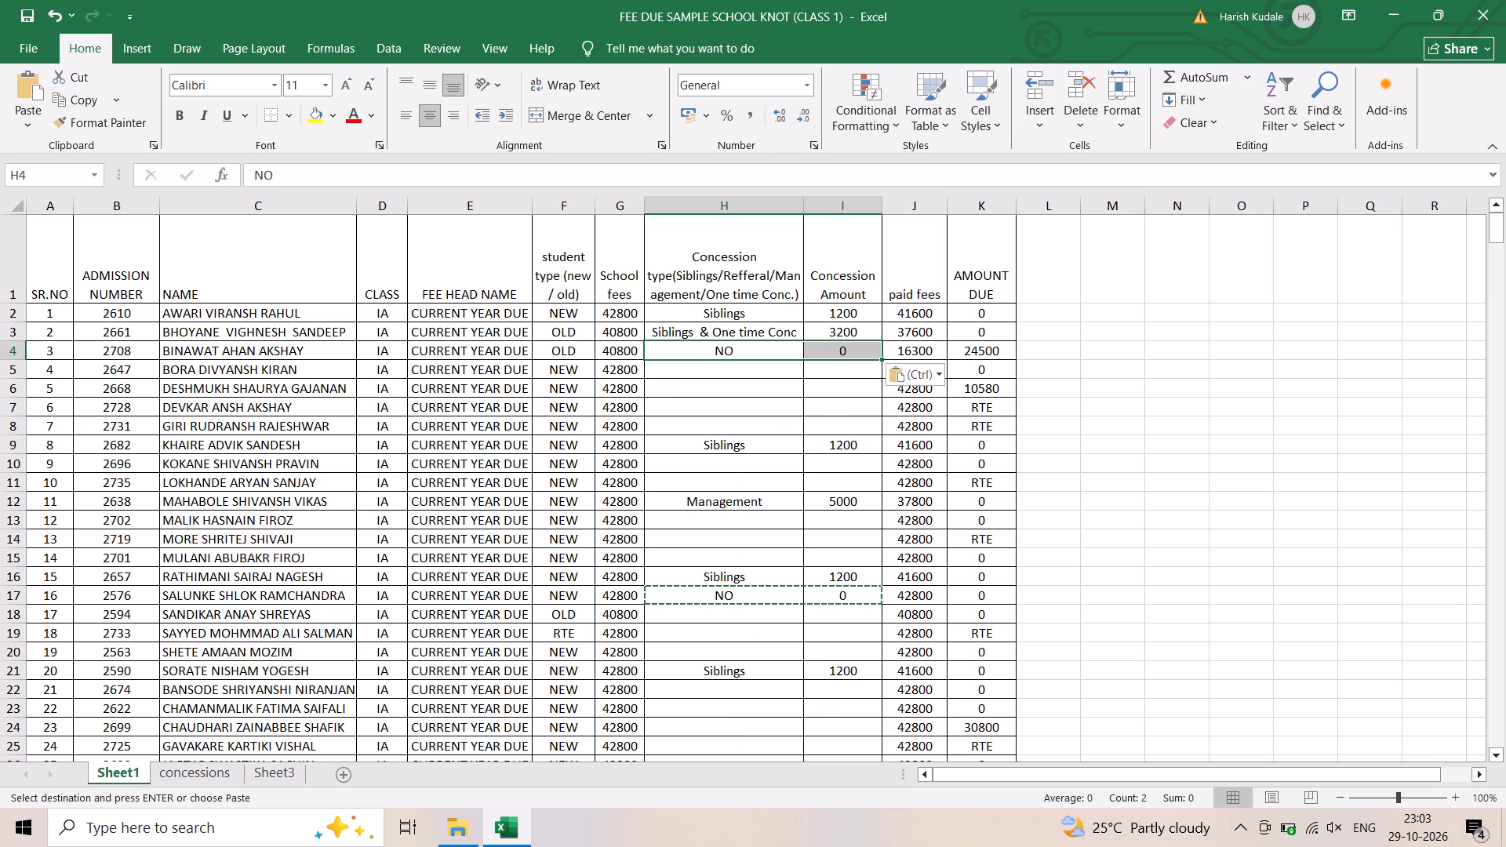
{"action": "left_click", "coordinate": [1184, 489]}
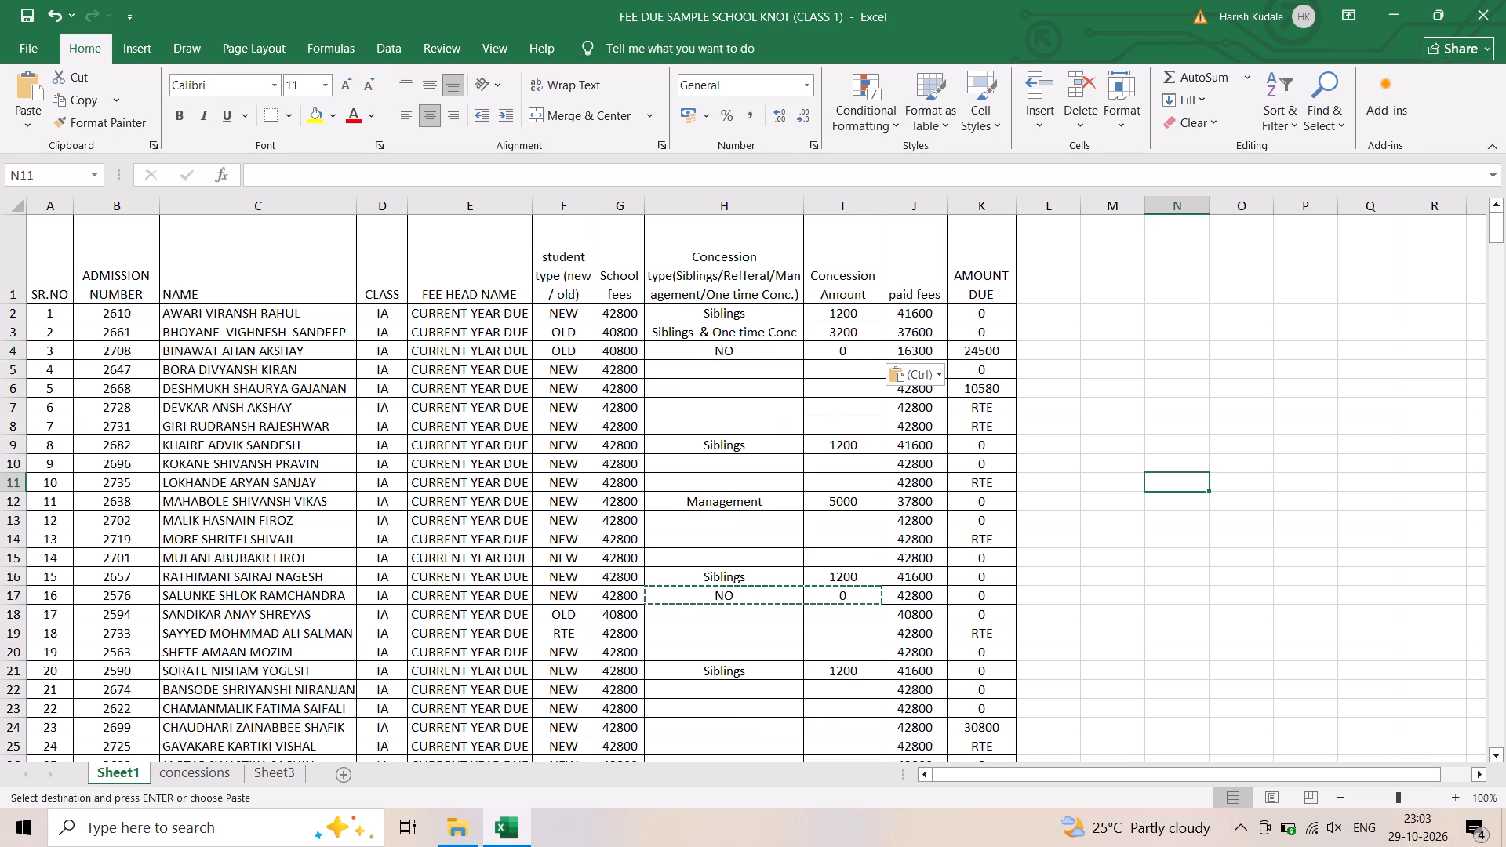
Fill the row 4 concession entries down into row 5, giving type NO, and set the amount in I5 to 0.
{"action": "left_click", "coordinate": [725, 373]}
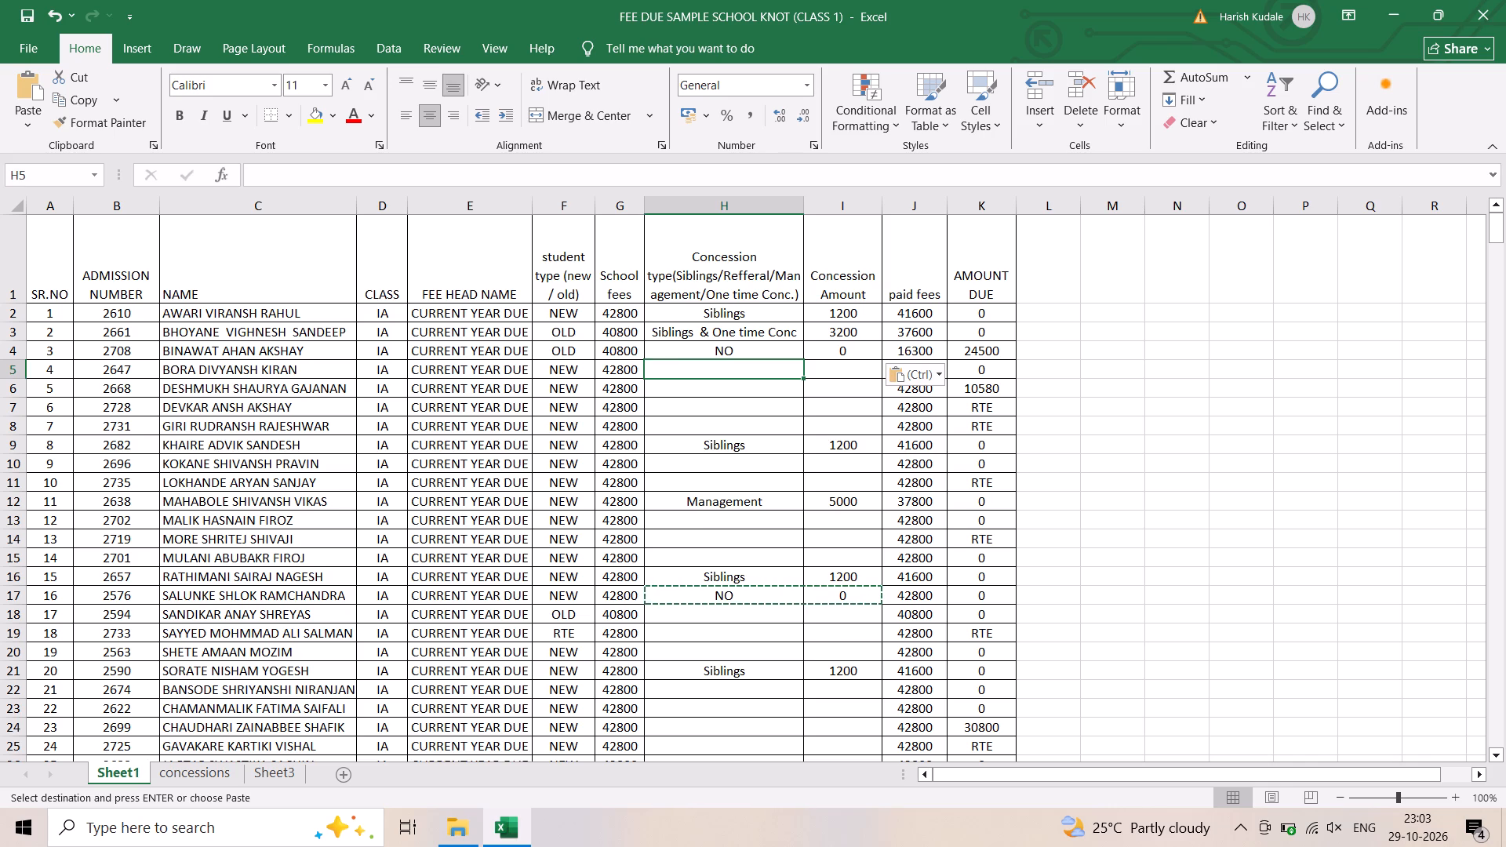
{"action": "scroll", "coordinate": [767, 526], "scroll_direction": "down", "scroll_amount": 1}
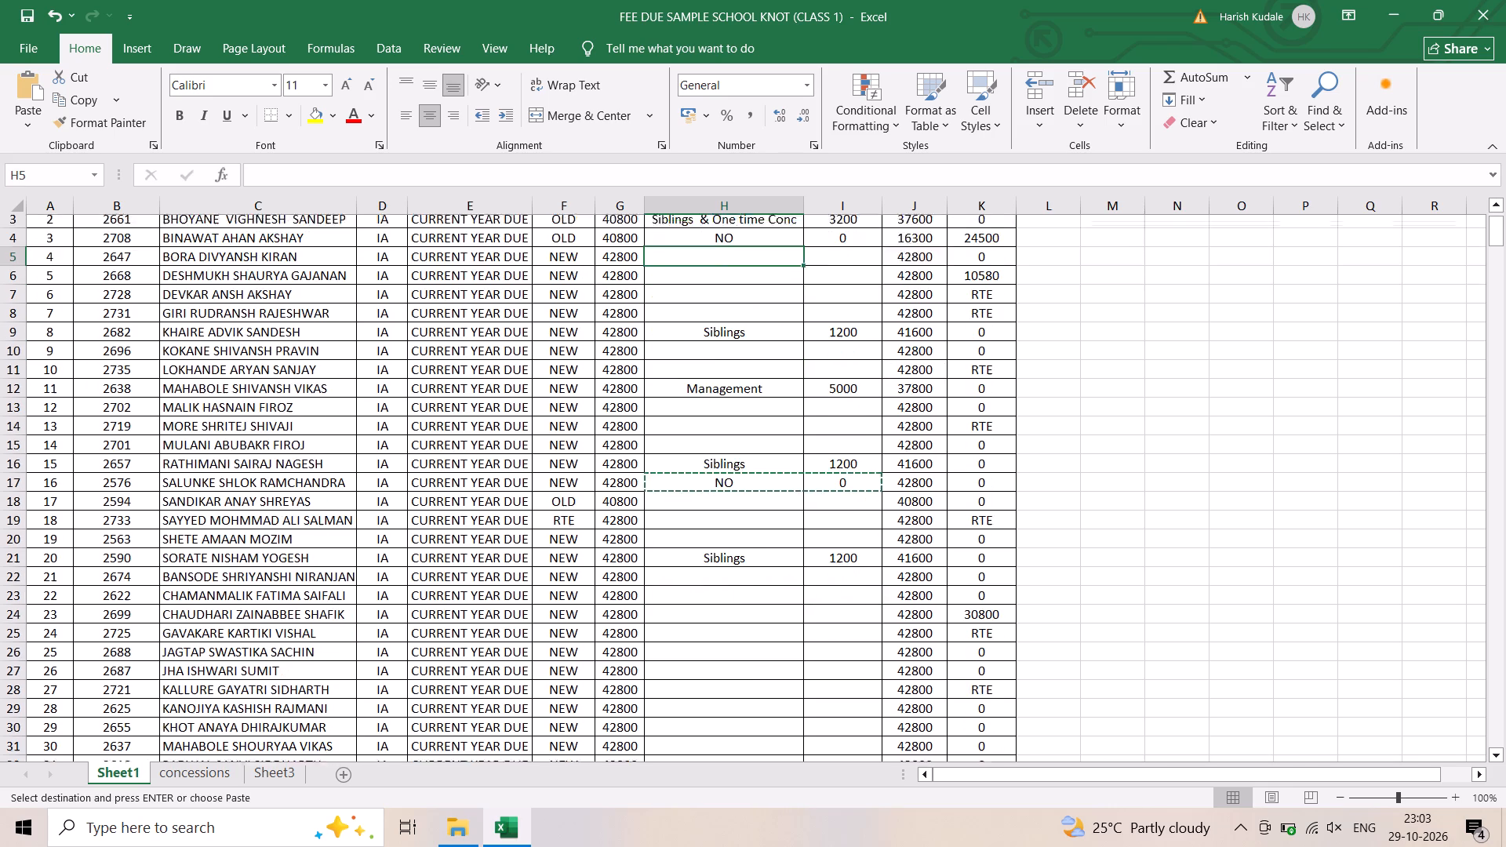
{"action": "scroll", "coordinate": [767, 542], "scroll_direction": "up", "scroll_amount": 3}
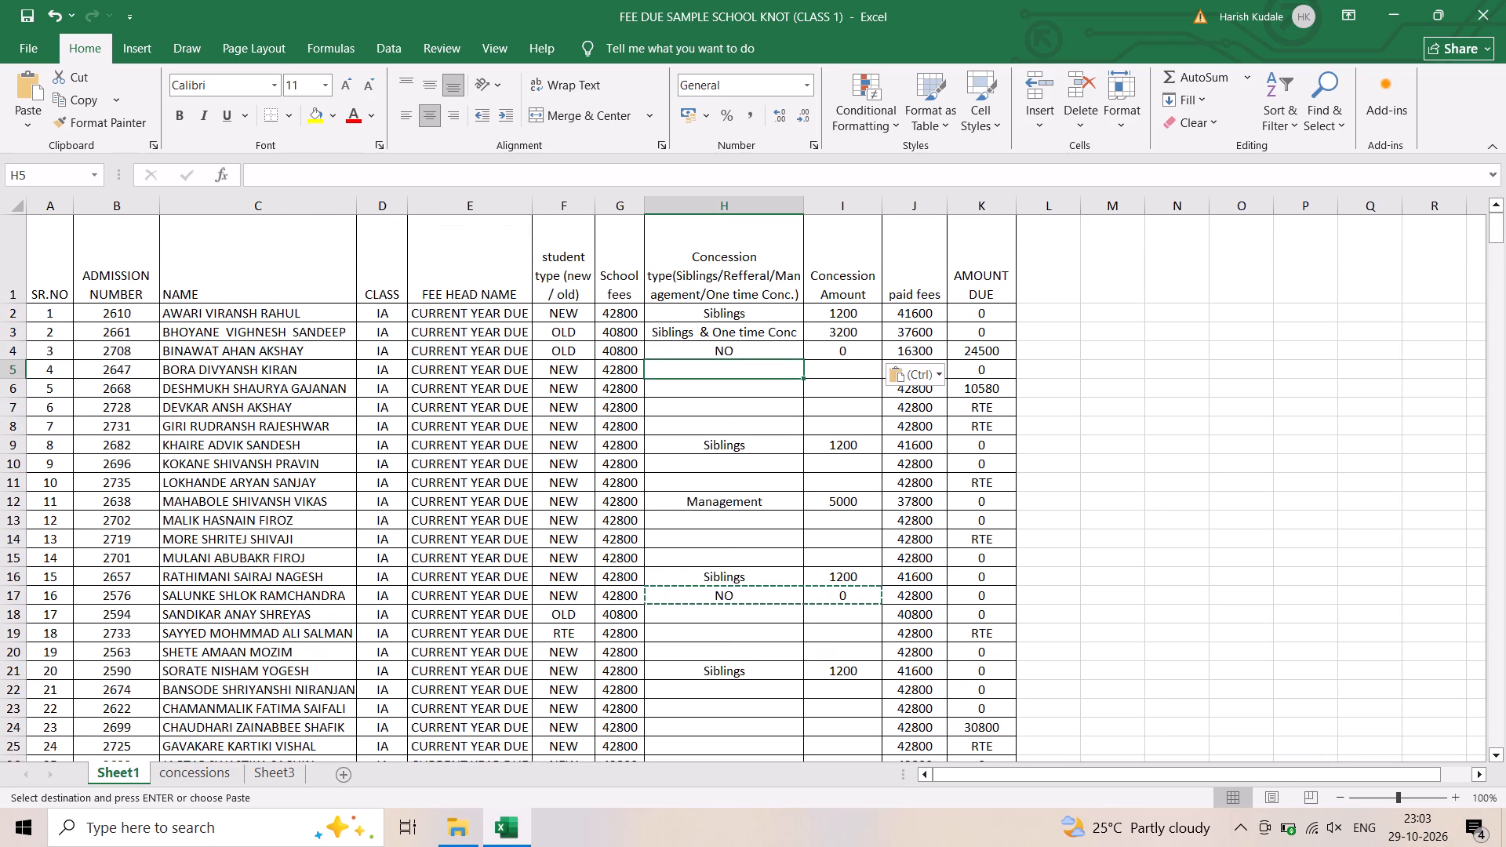
{"action": "left_click_drag", "start_coordinate": [733, 353], "coordinate": [823, 359]}
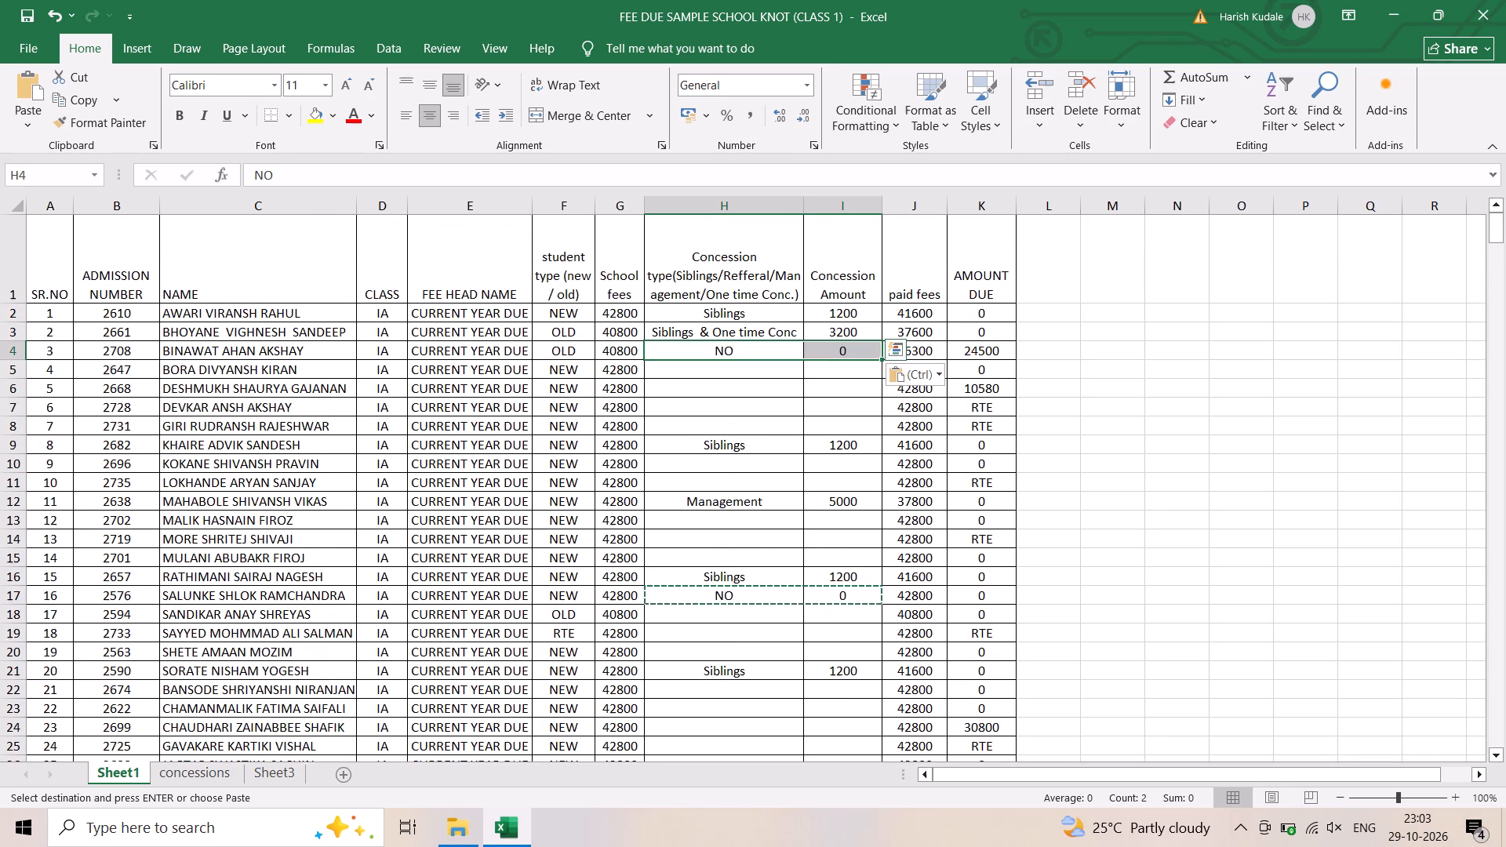
{"action": "left_click_drag", "start_coordinate": [882, 360], "coordinate": [882, 387]}
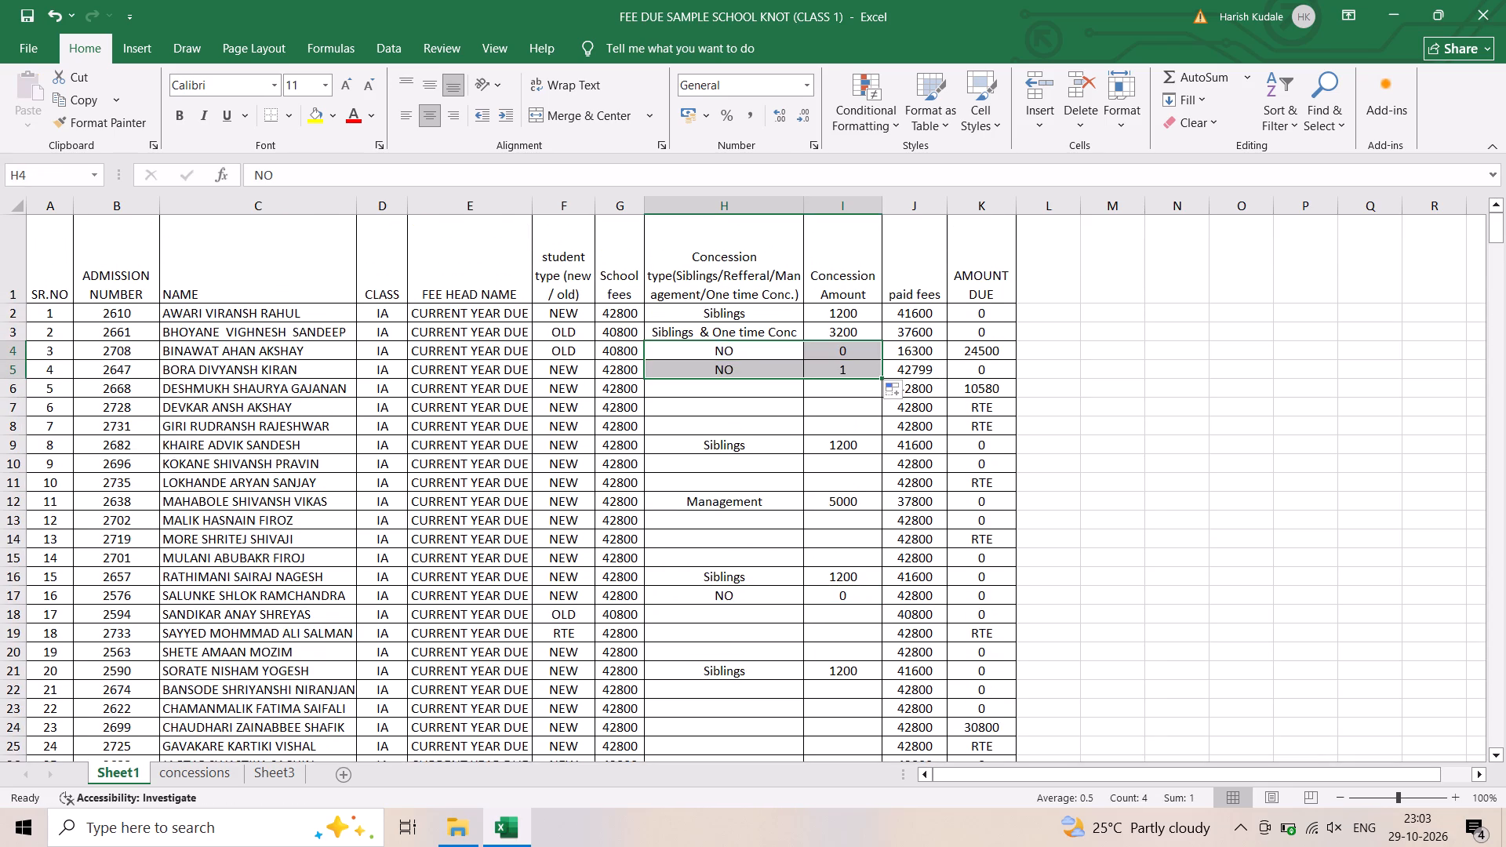
{"action": "left_click", "coordinate": [844, 369]}
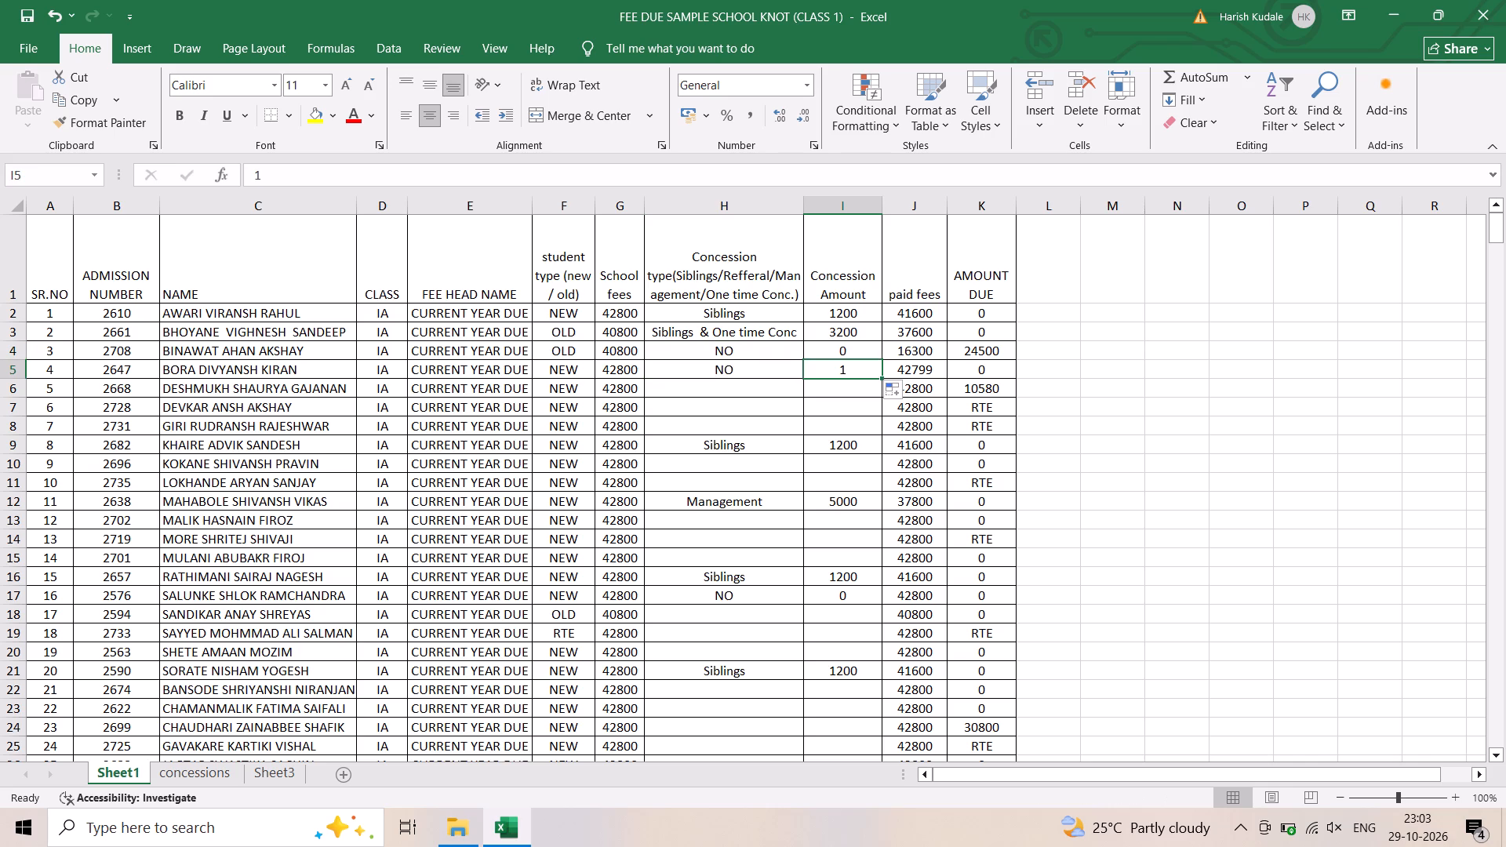
{"action": "key", "text": "0"}
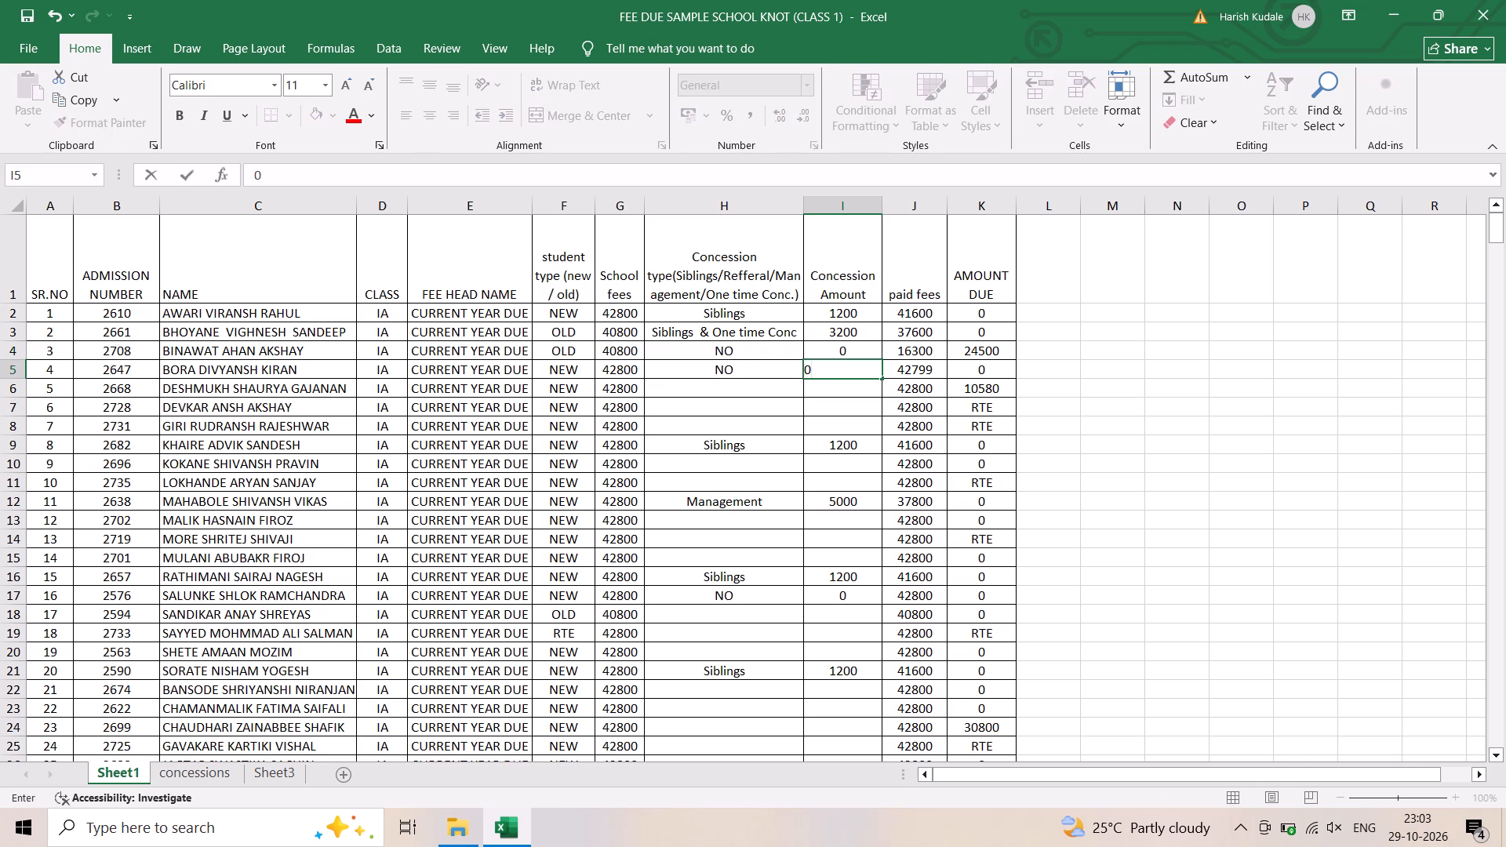
{"action": "left_click", "coordinate": [1317, 554]}
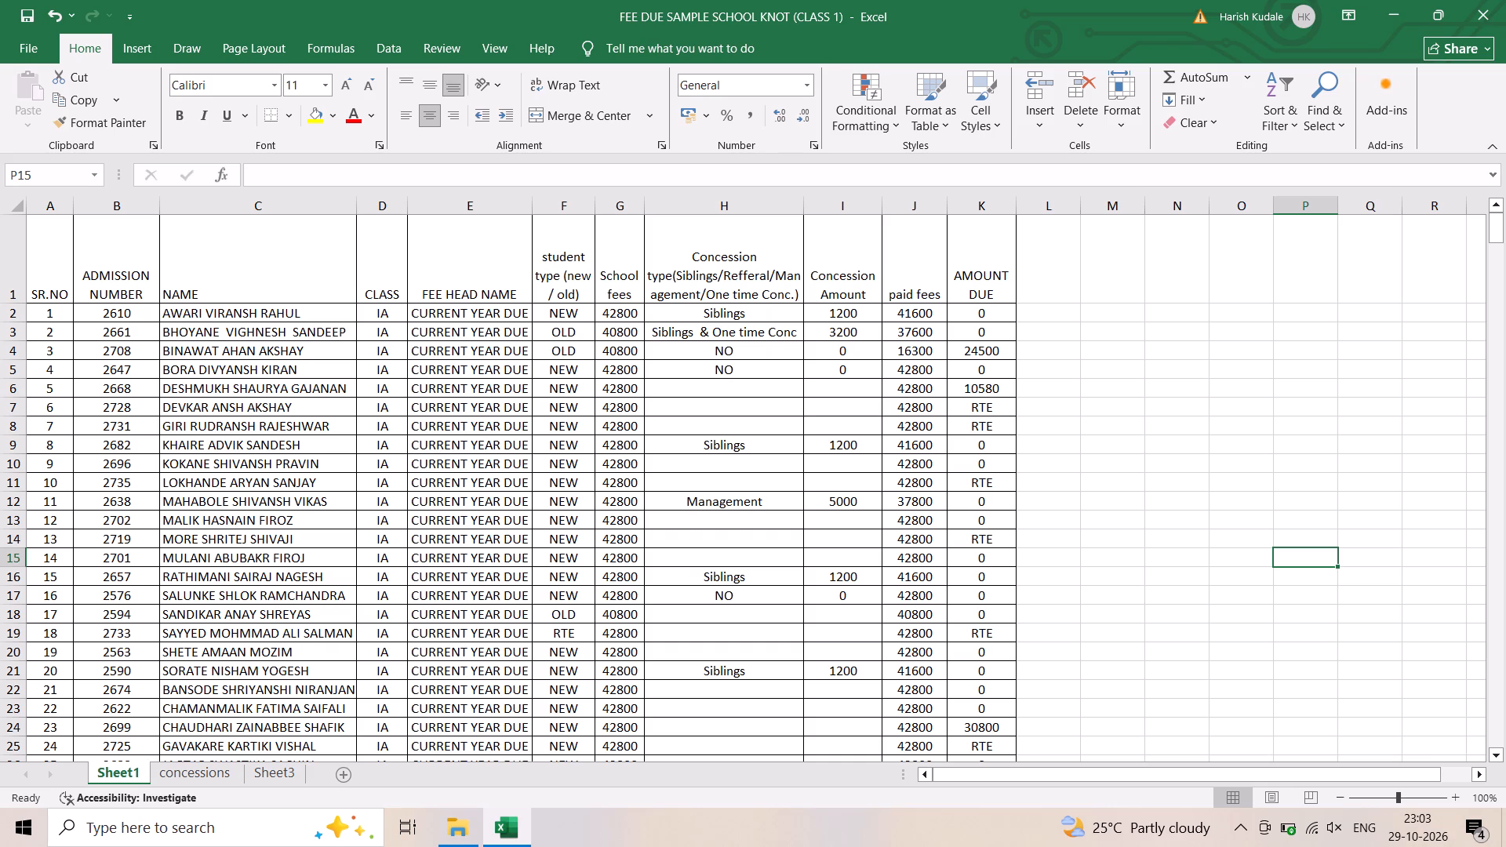
Enter 16320 and 14000 as scratch values in M6 and M7 and sum them with AutoSum in M8.
{"action": "left_click", "coordinate": [1109, 389]}
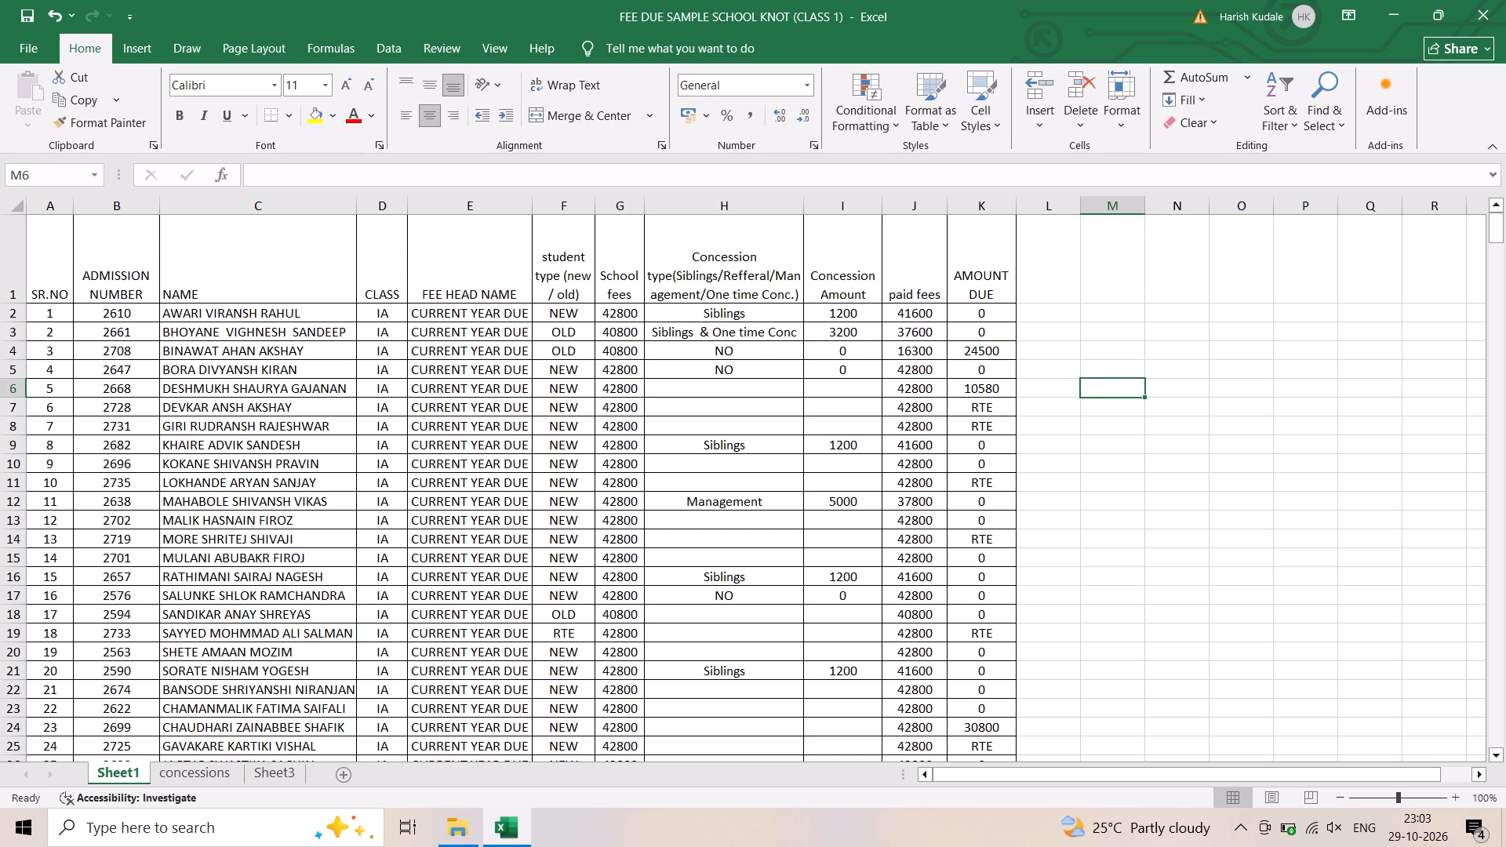
{"action": "key", "text": "1"}
{"action": "type", "text": "6320"}
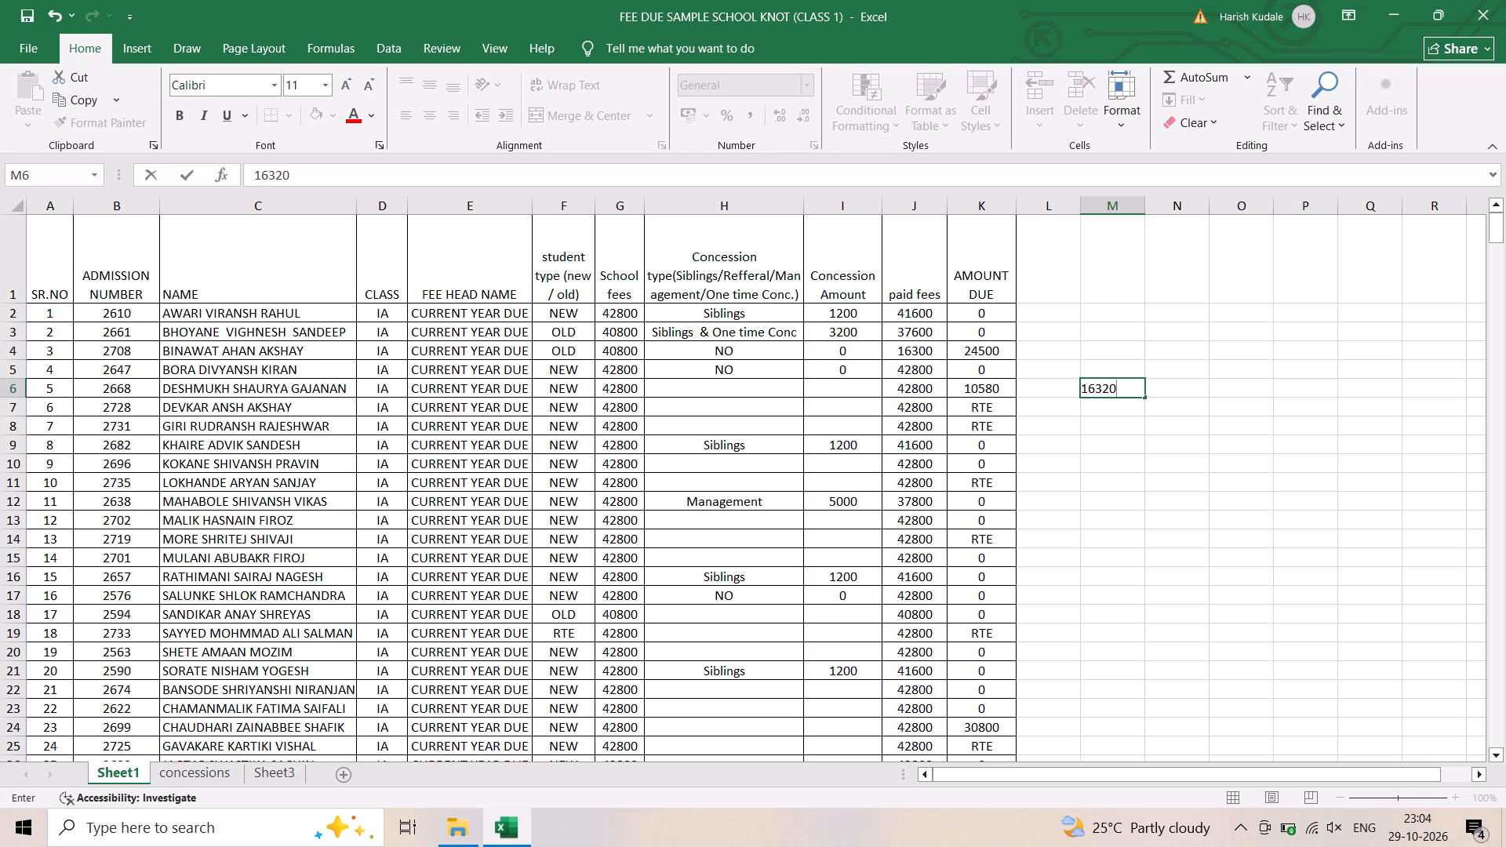
{"action": "left_click", "coordinate": [1119, 412]}
{"action": "type", "text": "14000"}
{"action": "left_click", "coordinate": [1215, 511]}
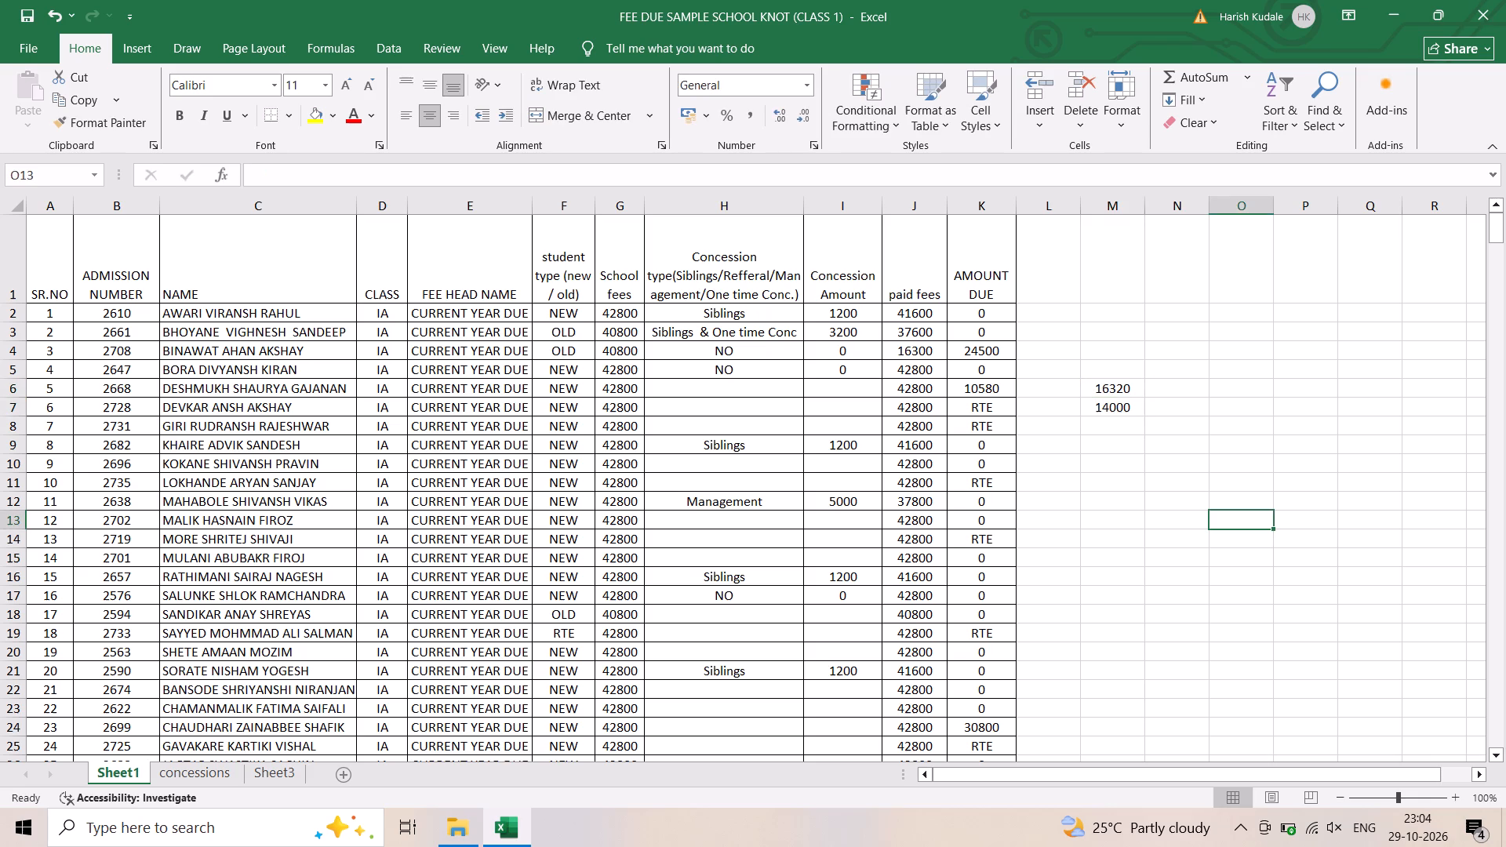
{"action": "left_click_drag", "start_coordinate": [1119, 383], "coordinate": [1123, 407]}
{"action": "left_click", "coordinate": [1199, 78]}
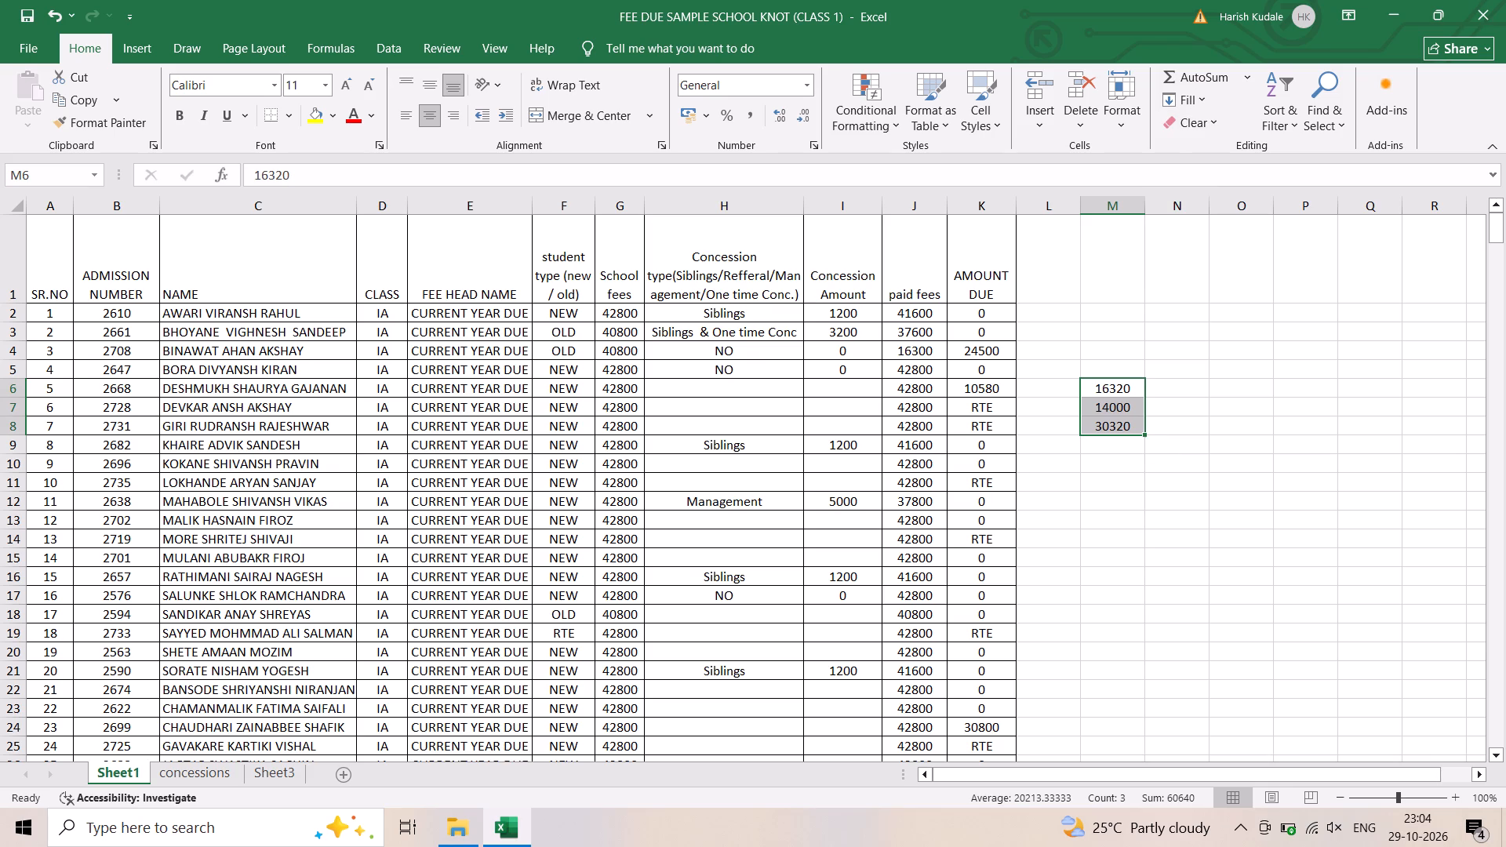
Set the row 6 student's paid fees in J6 to 30320.
{"action": "left_click", "coordinate": [910, 394]}
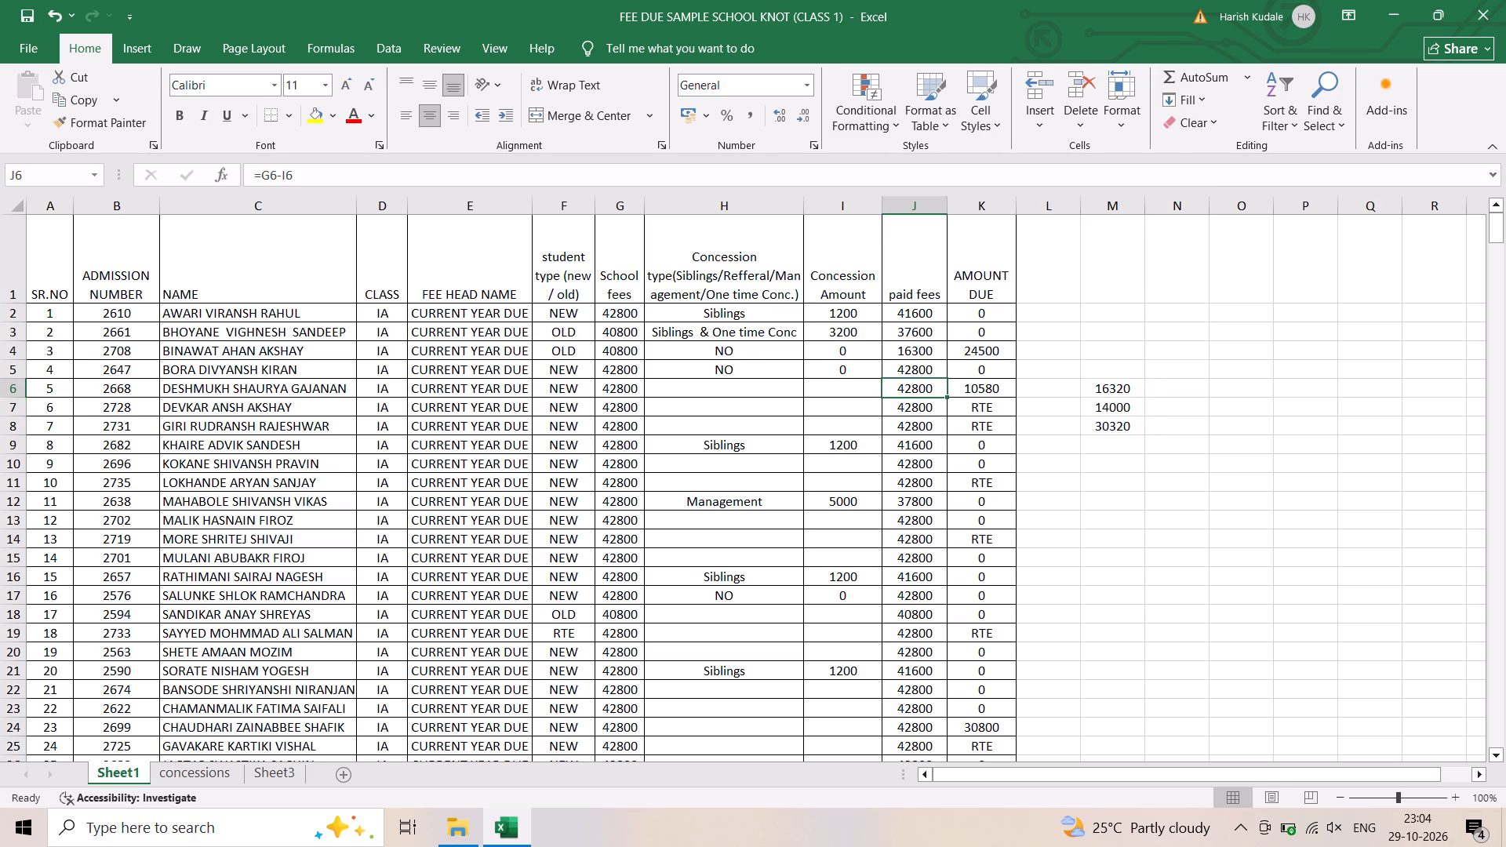
{"action": "type", "text": "30"}
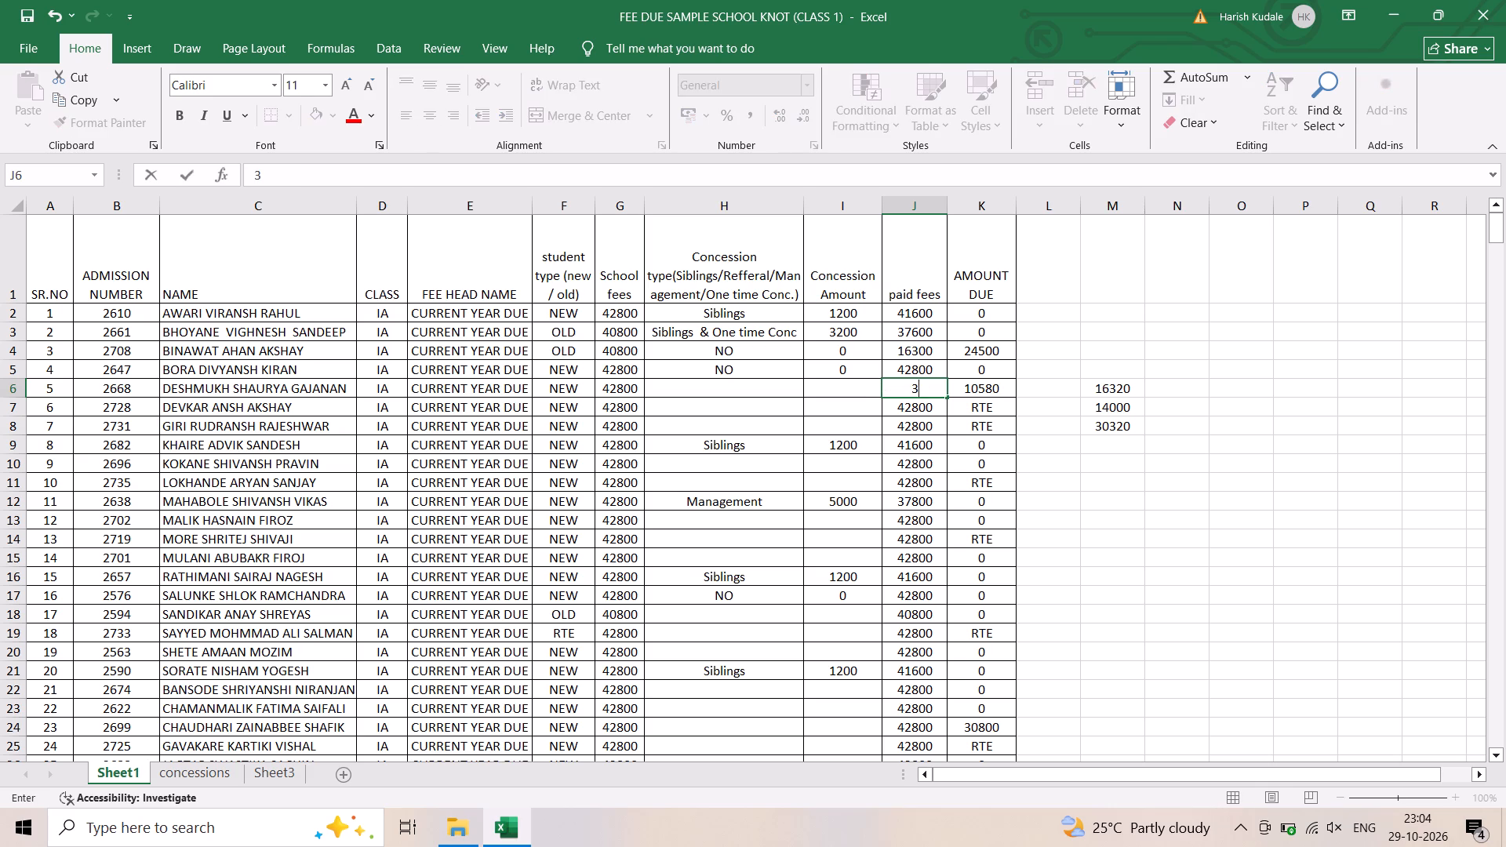
{"action": "type", "text": "320"}
{"action": "left_click", "coordinate": [1203, 637]}
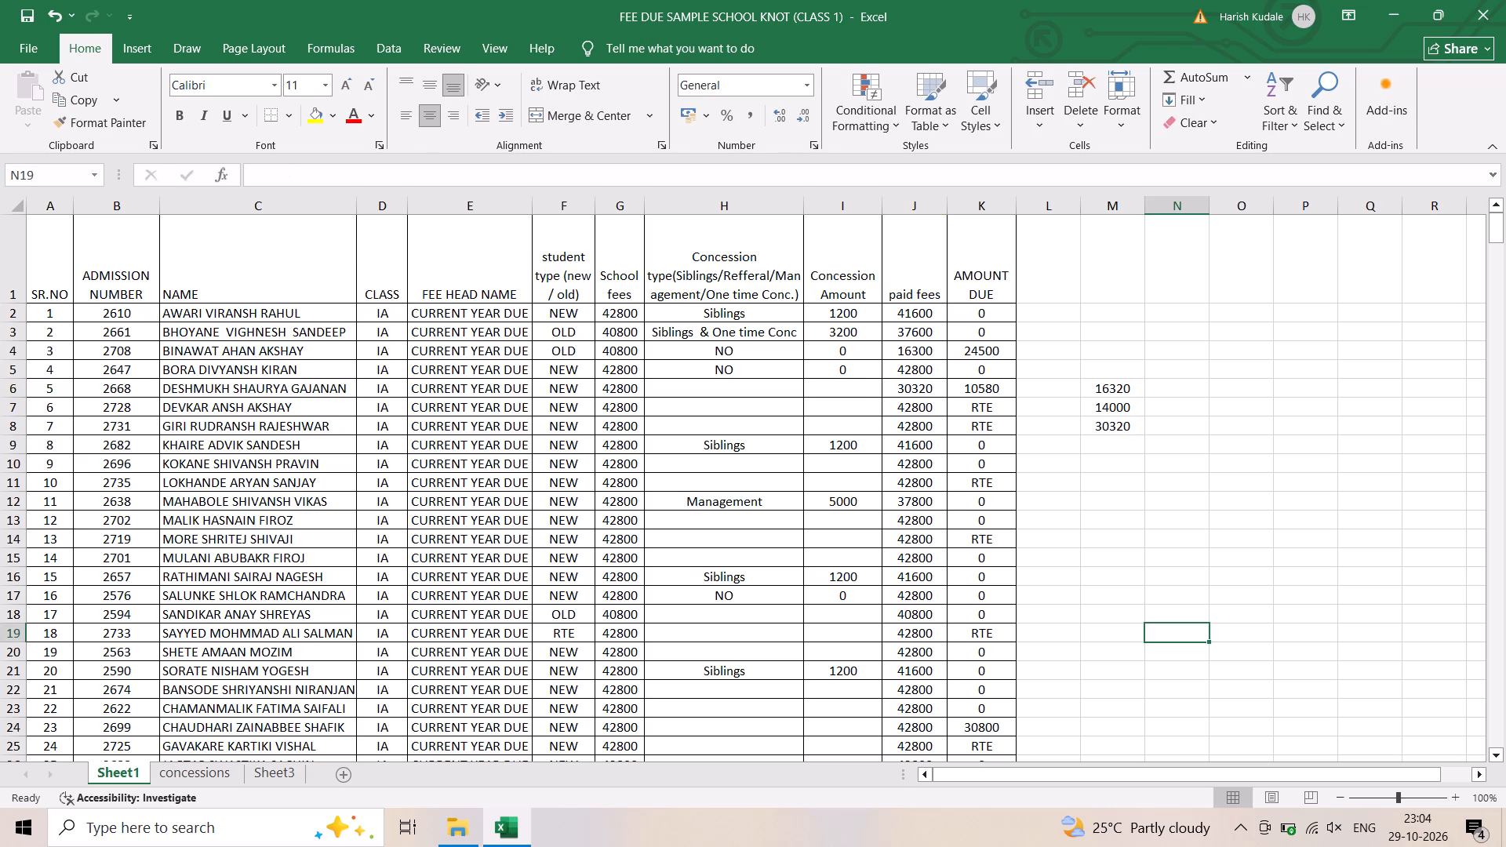
Clear the scratch calculation from cells M6:M8.
{"action": "left_click_drag", "start_coordinate": [1115, 389], "coordinate": [1117, 429]}
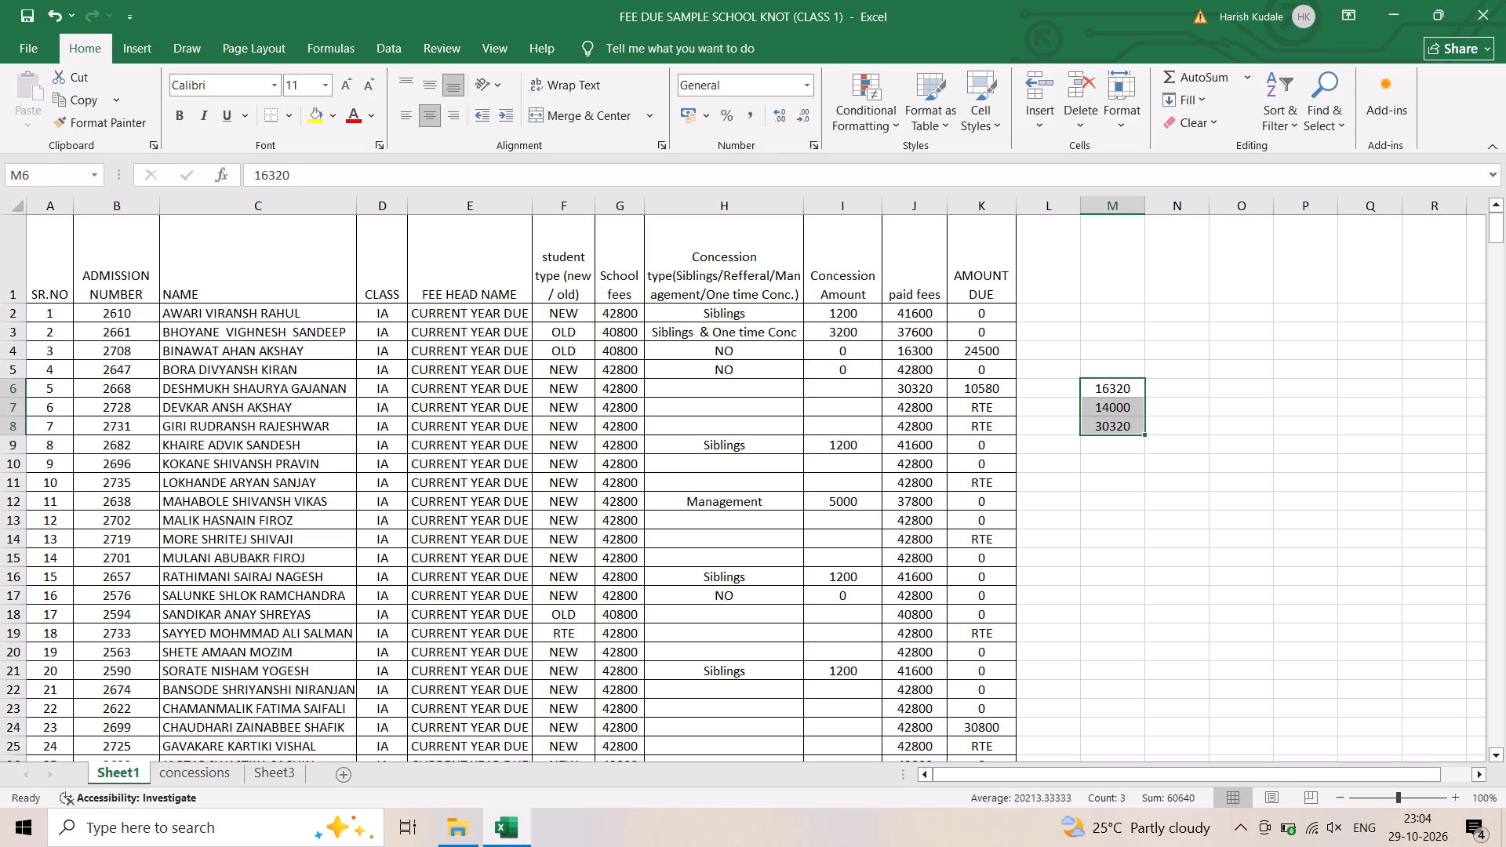
{"action": "left_click", "coordinate": [1109, 587]}
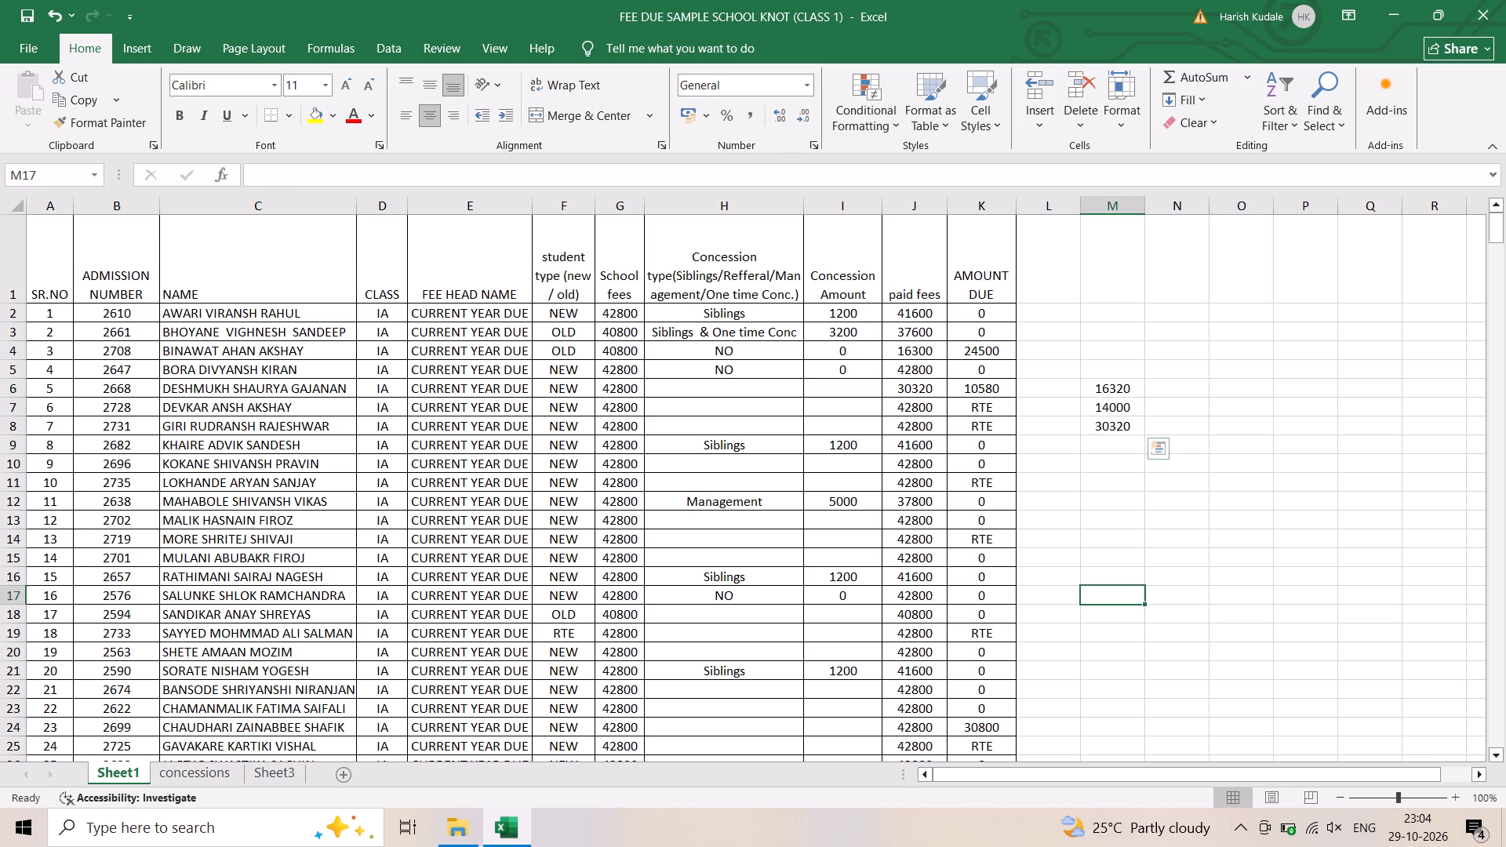
{"action": "left_click_drag", "start_coordinate": [1107, 388], "coordinate": [1112, 433]}
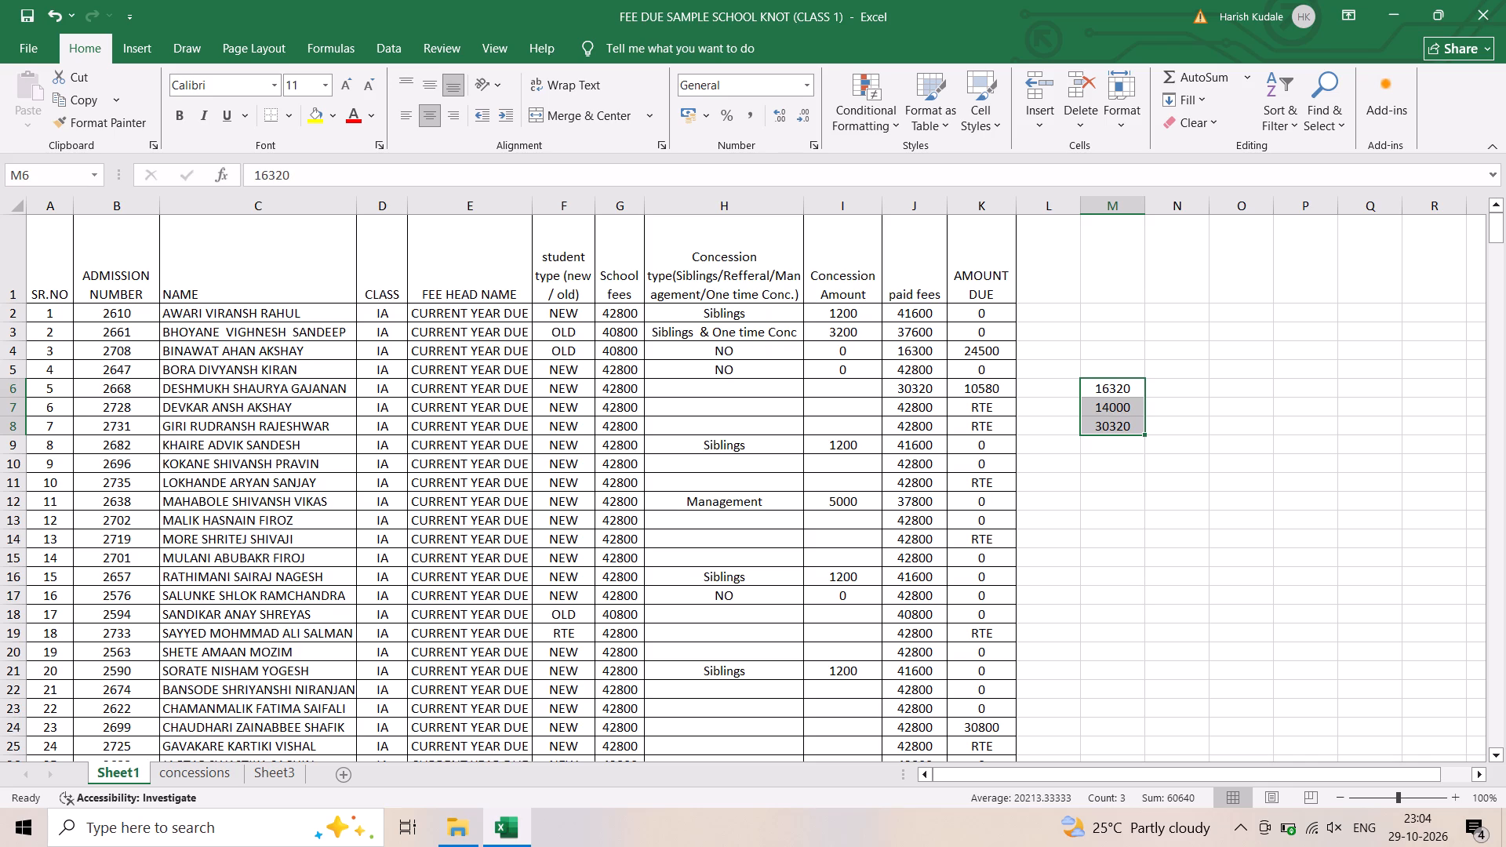
{"action": "key", "text": "BackSpace"}
{"action": "key", "text": "BackSpace"}
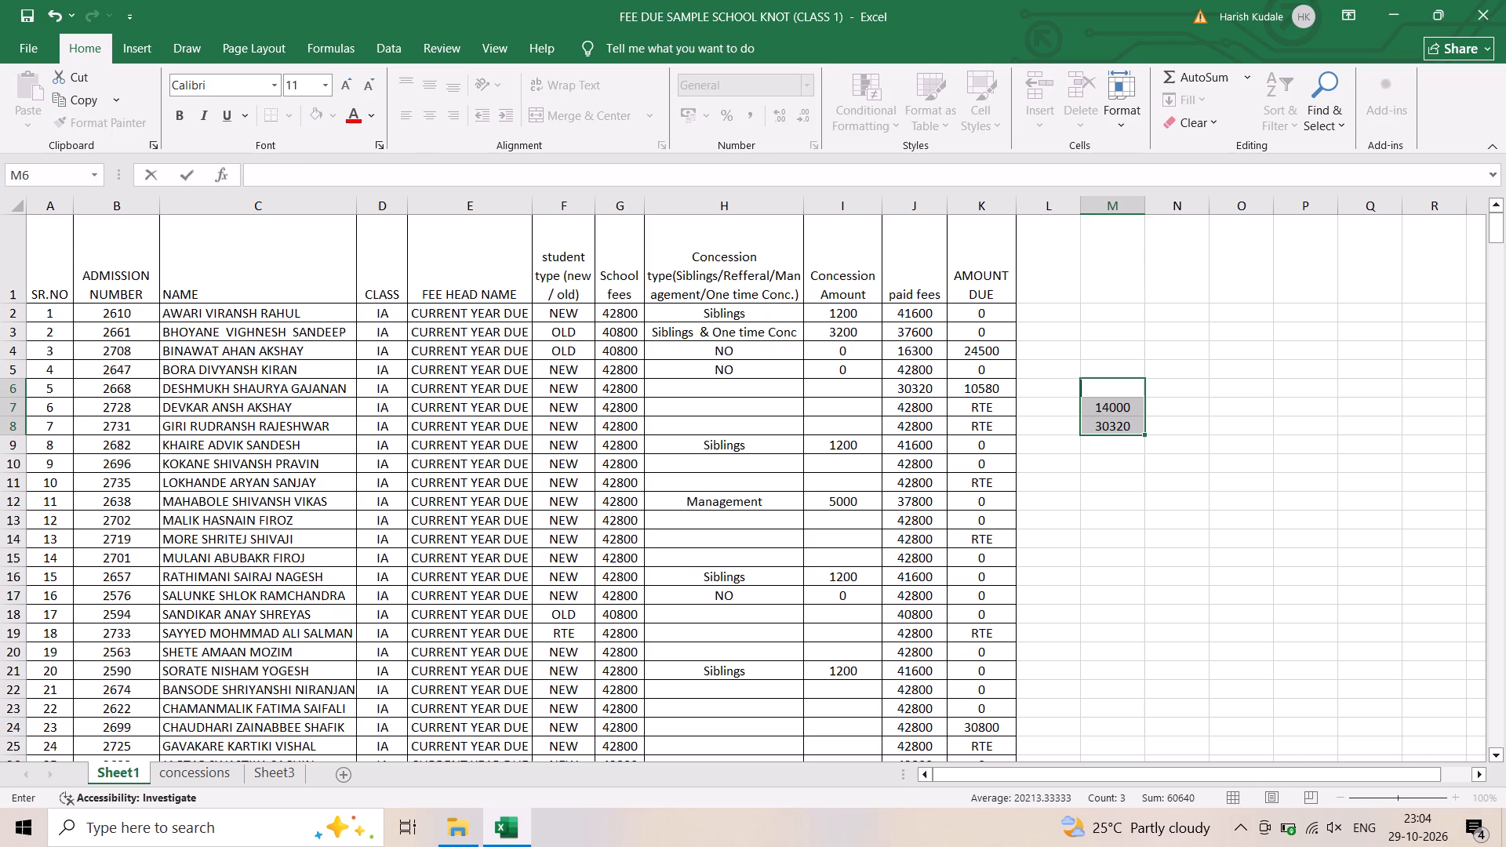
{"action": "left_click", "coordinate": [1153, 452]}
{"action": "left_click_drag", "start_coordinate": [1129, 403], "coordinate": [1126, 427]}
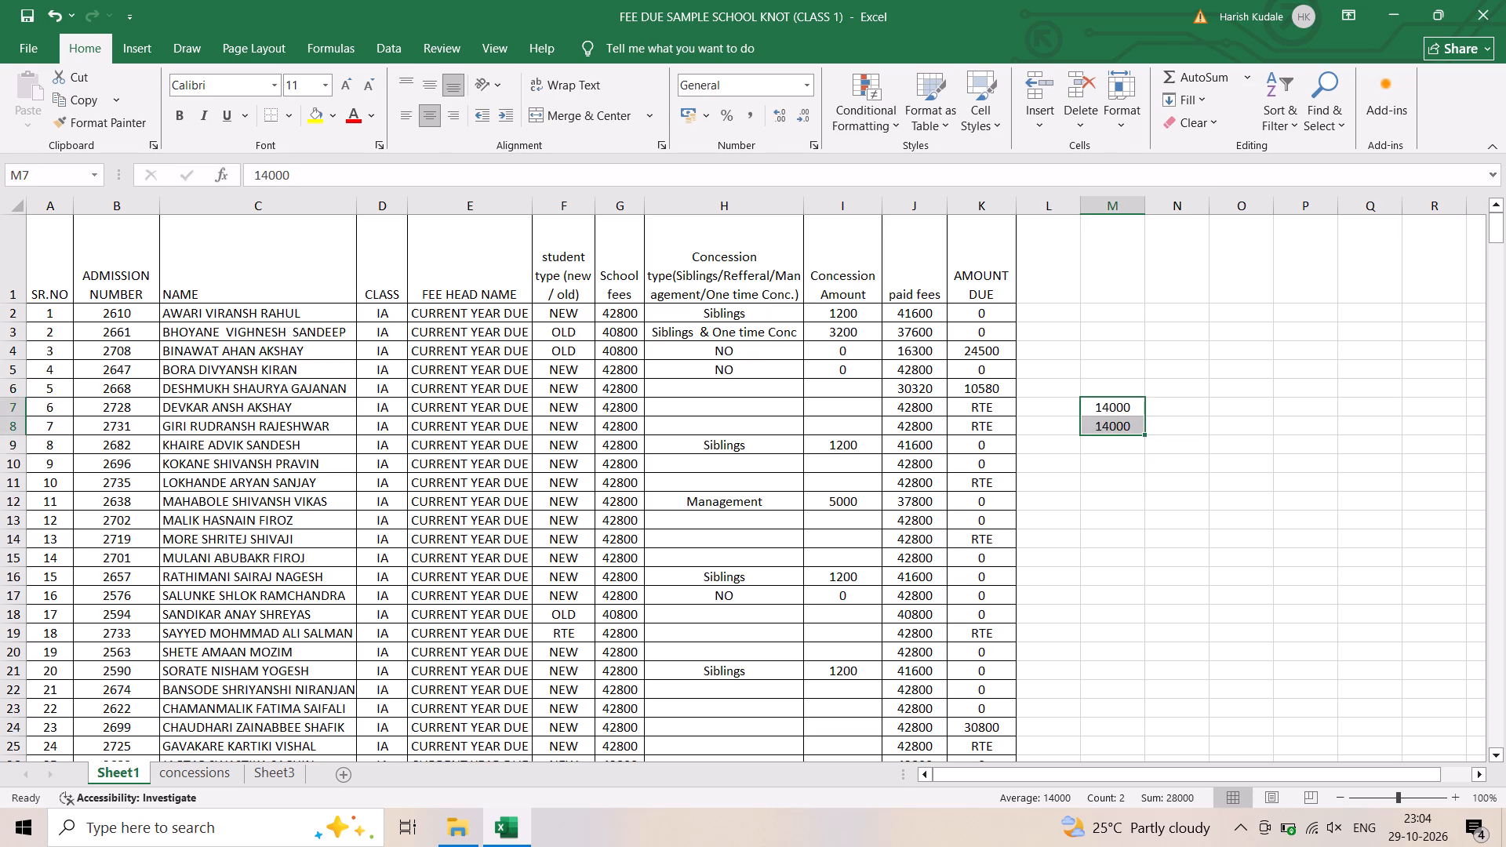
{"action": "key", "text": "Delete"}
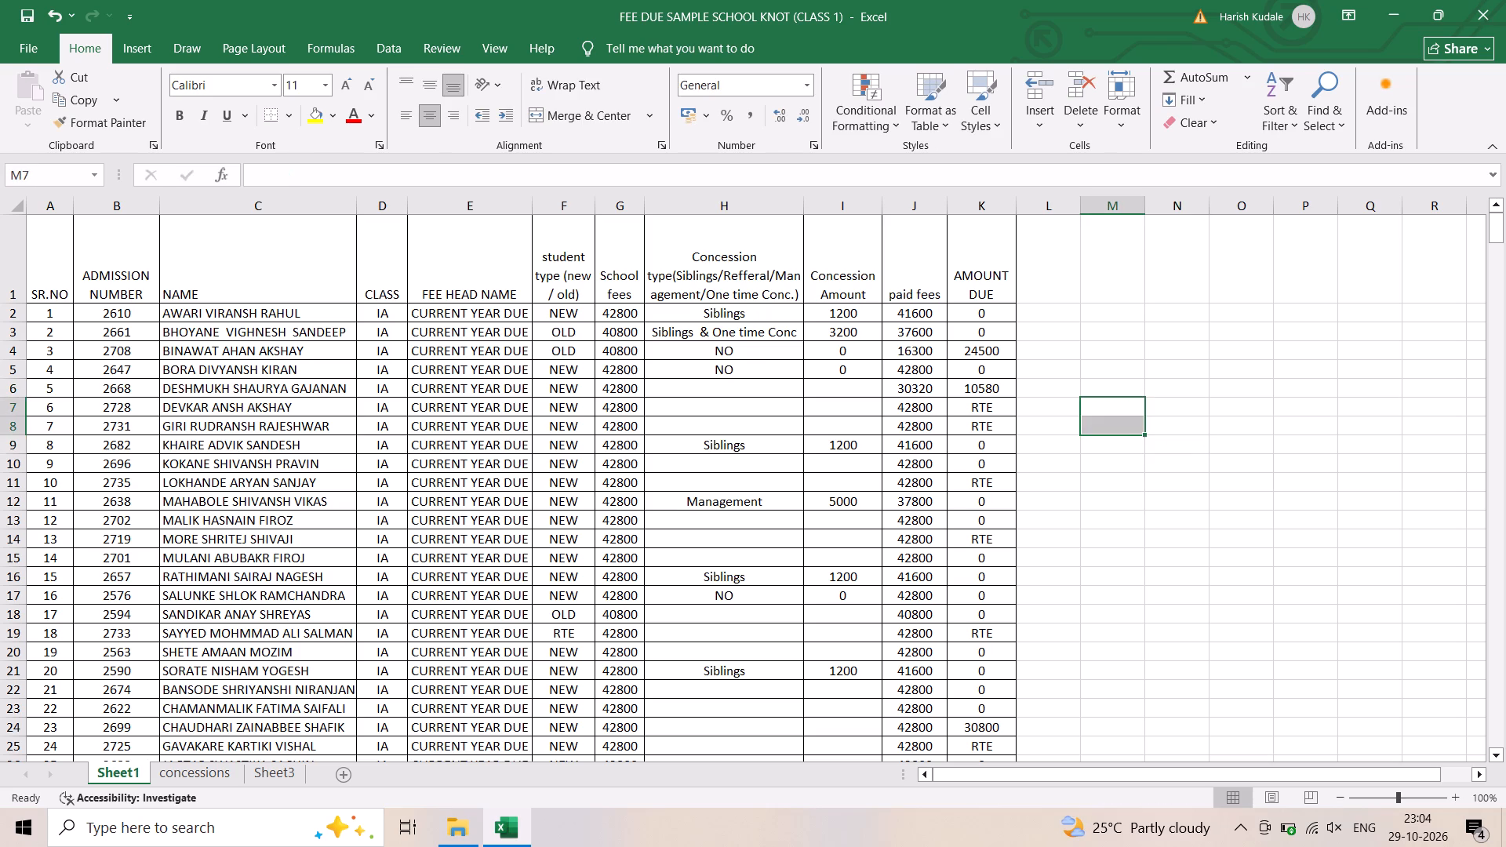
{"action": "left_click", "coordinate": [1155, 633]}
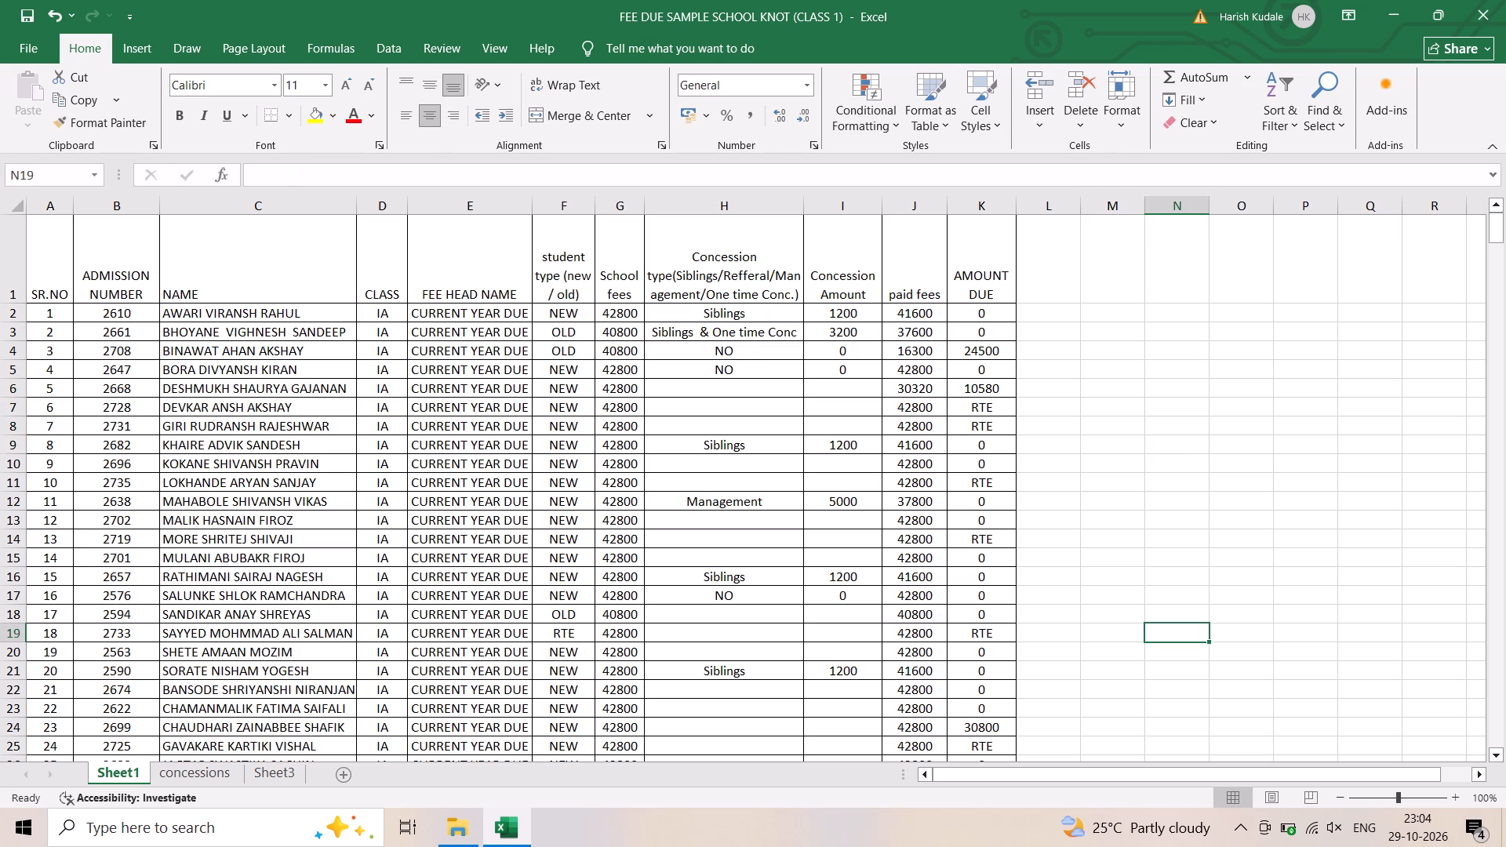
Copy the row 5 concession entries into H6:I6, giving type NO and amount 0.
{"action": "left_click", "coordinate": [715, 390]}
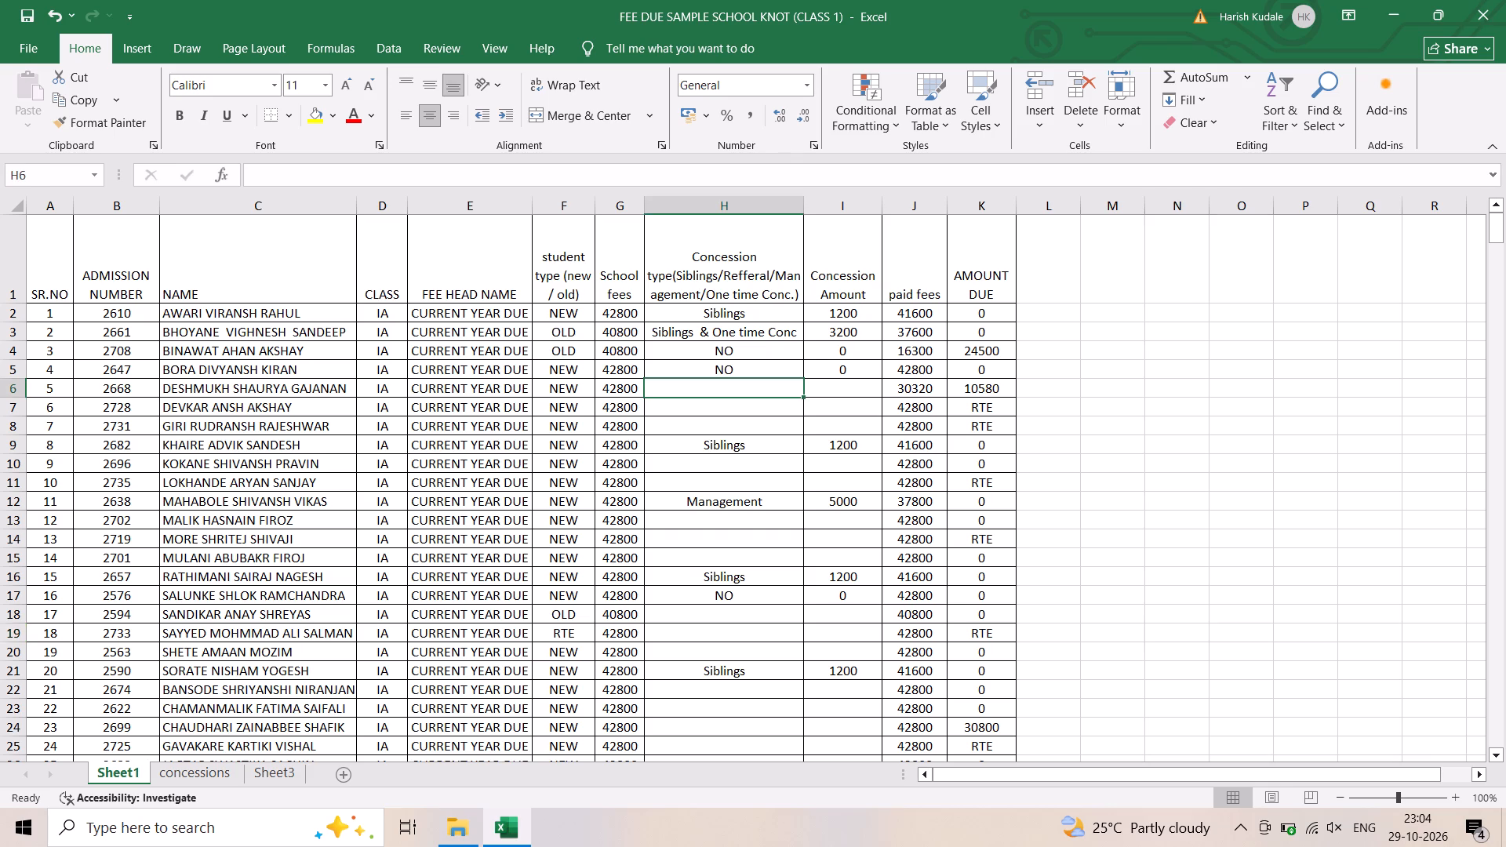
{"action": "left_click_drag", "start_coordinate": [735, 372], "coordinate": [857, 378]}
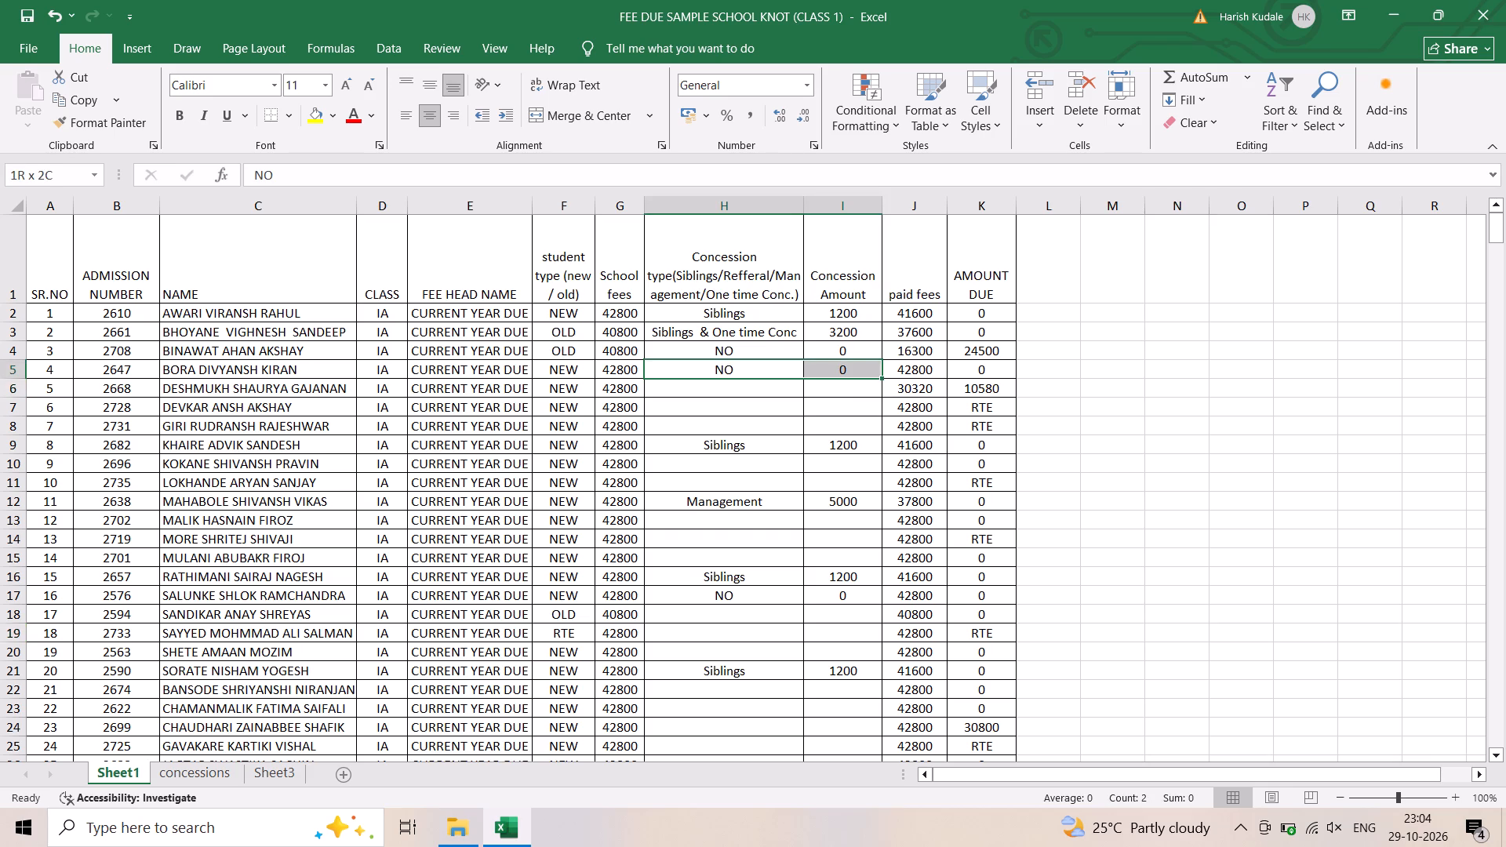
{"action": "left_click_drag", "start_coordinate": [857, 378], "coordinate": [860, 373]}
{"action": "right_click", "coordinate": [860, 373]}
{"action": "left_click", "coordinate": [904, 367]}
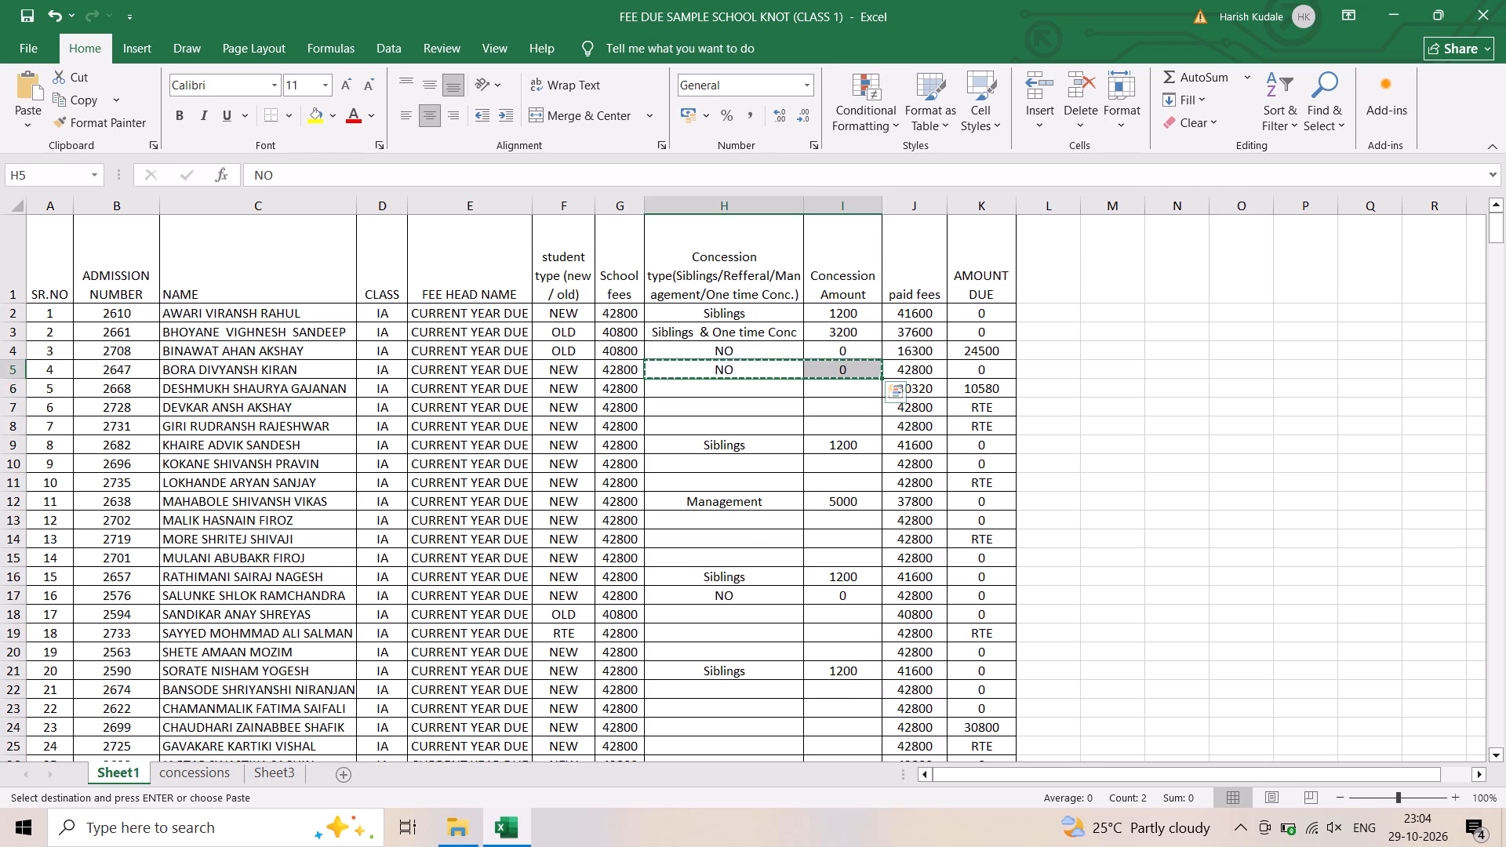
{"action": "left_click", "coordinate": [760, 387]}
{"action": "right_click", "coordinate": [760, 387]}
{"action": "left_click", "coordinate": [802, 447]}
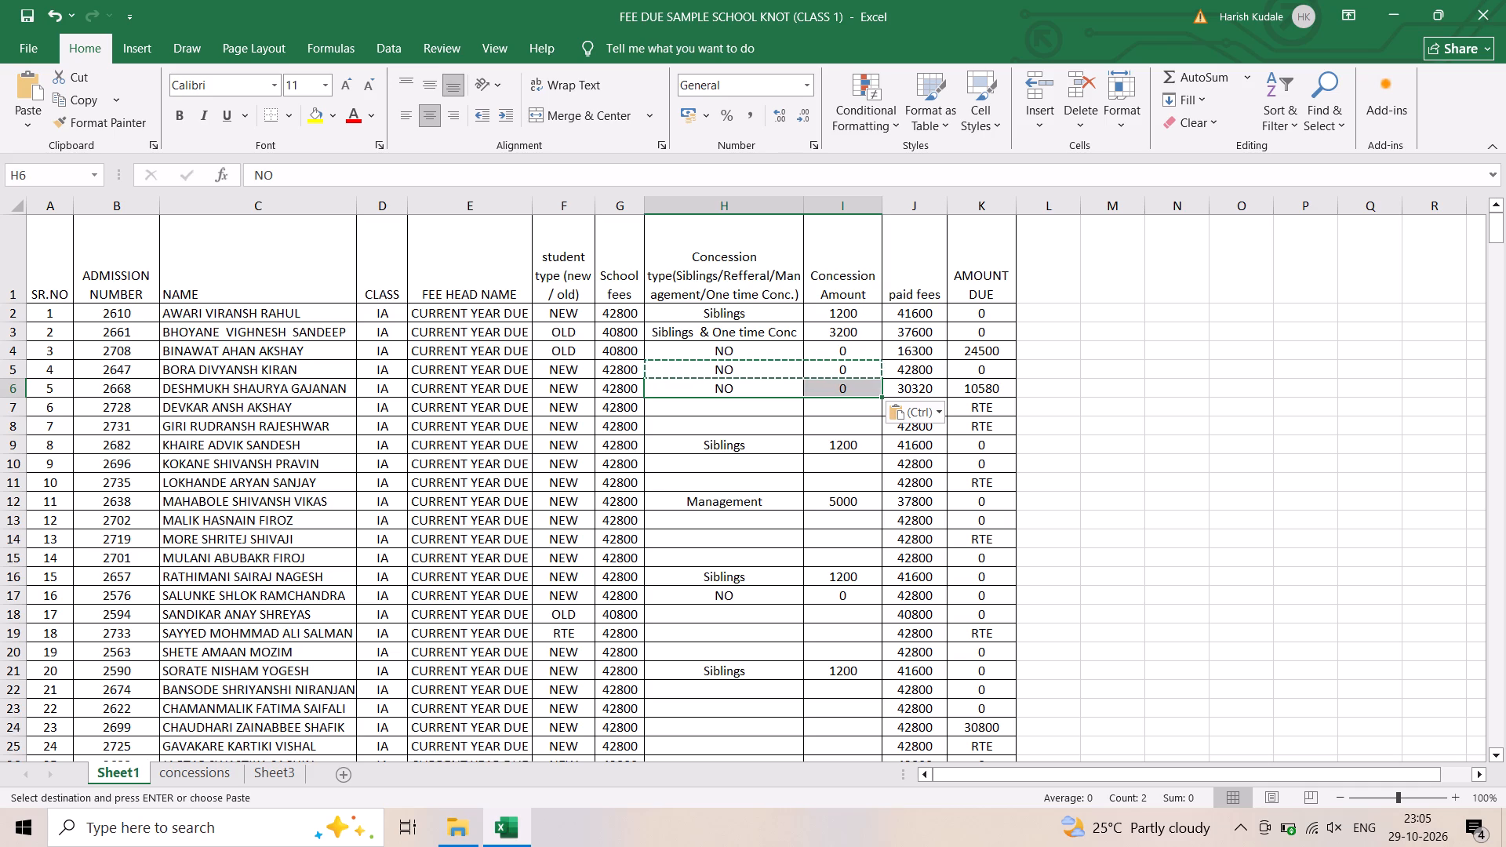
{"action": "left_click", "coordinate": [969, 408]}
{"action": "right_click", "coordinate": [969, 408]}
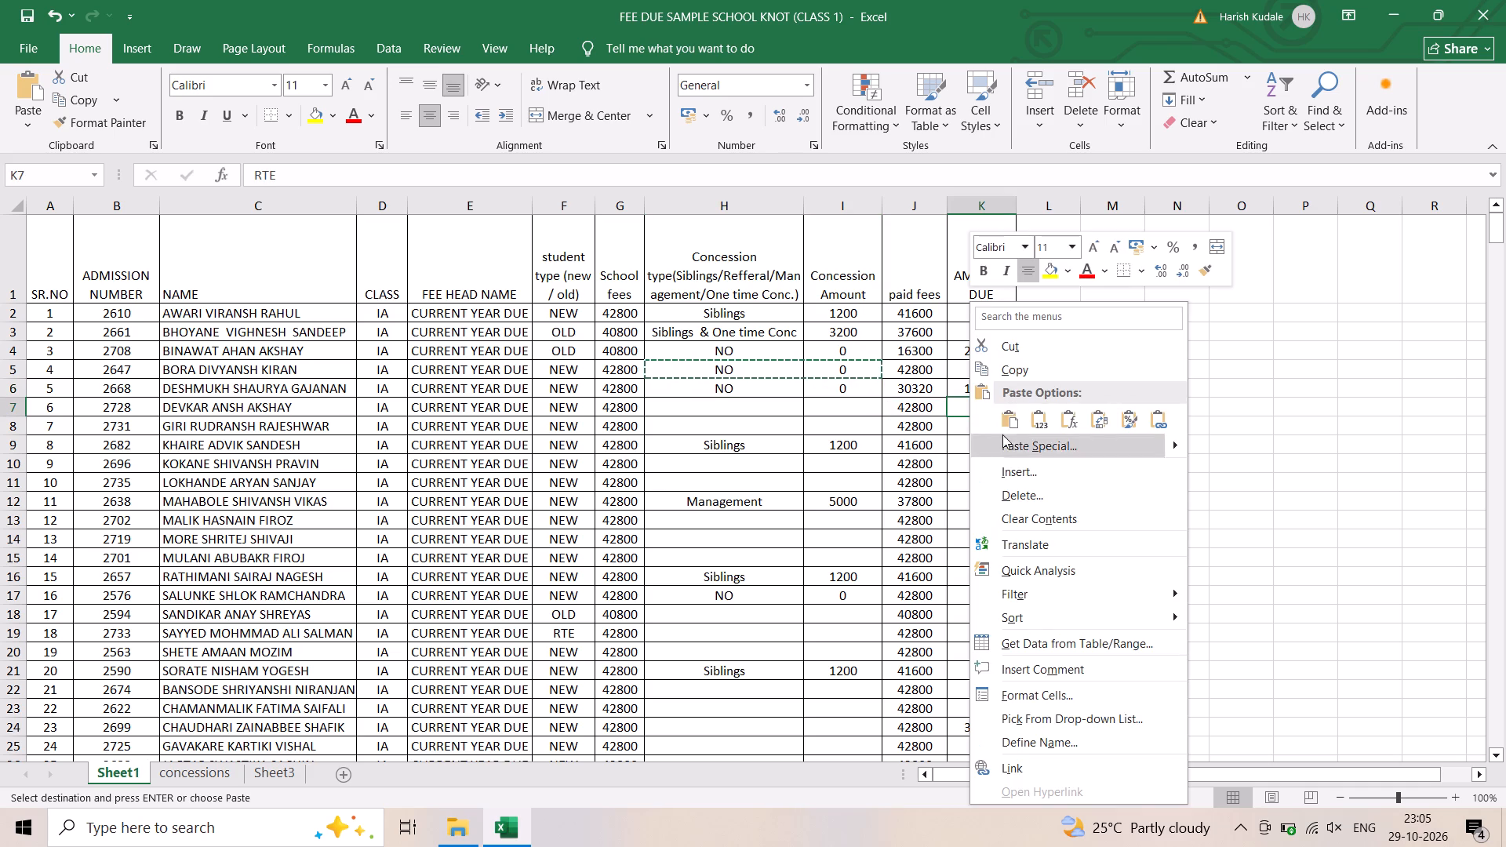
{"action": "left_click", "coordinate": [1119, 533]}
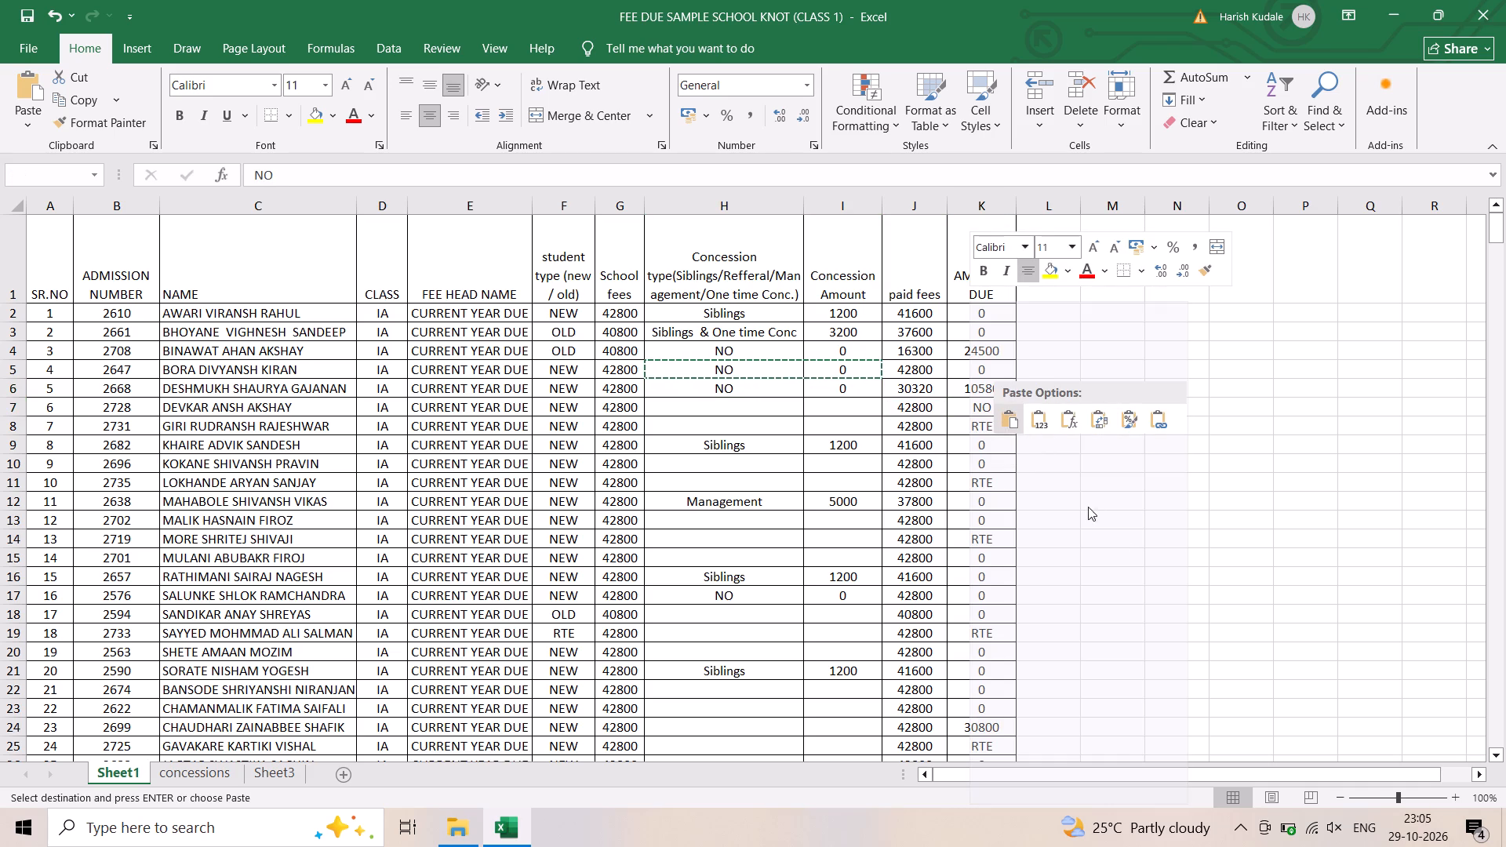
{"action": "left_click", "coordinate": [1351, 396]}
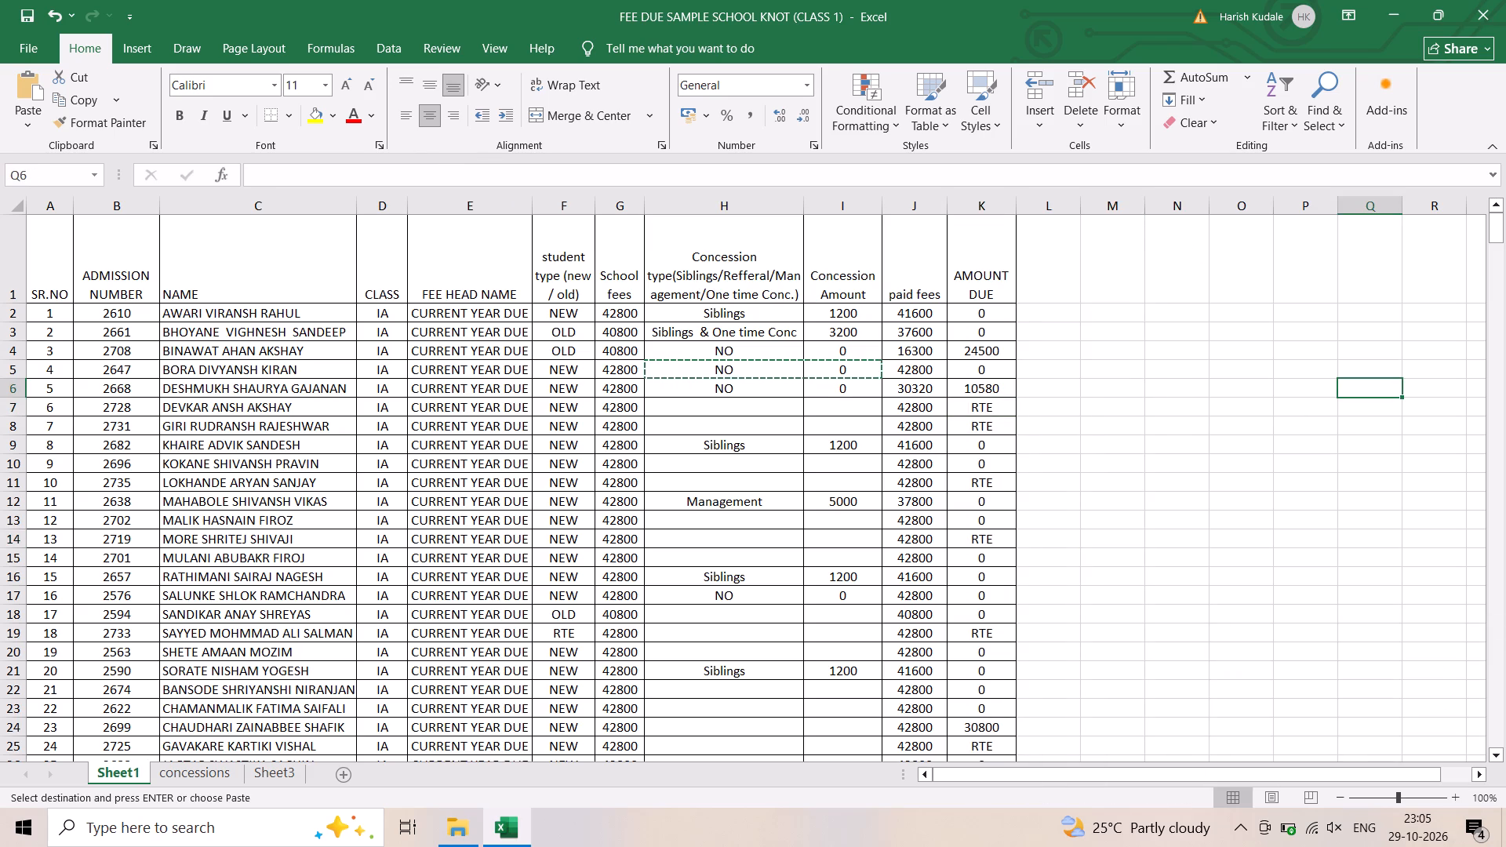
Copy RTE from K7 into F7:J7, covering student type, school fees, concession type, concession amount and paid fees.
{"action": "left_click", "coordinate": [978, 410]}
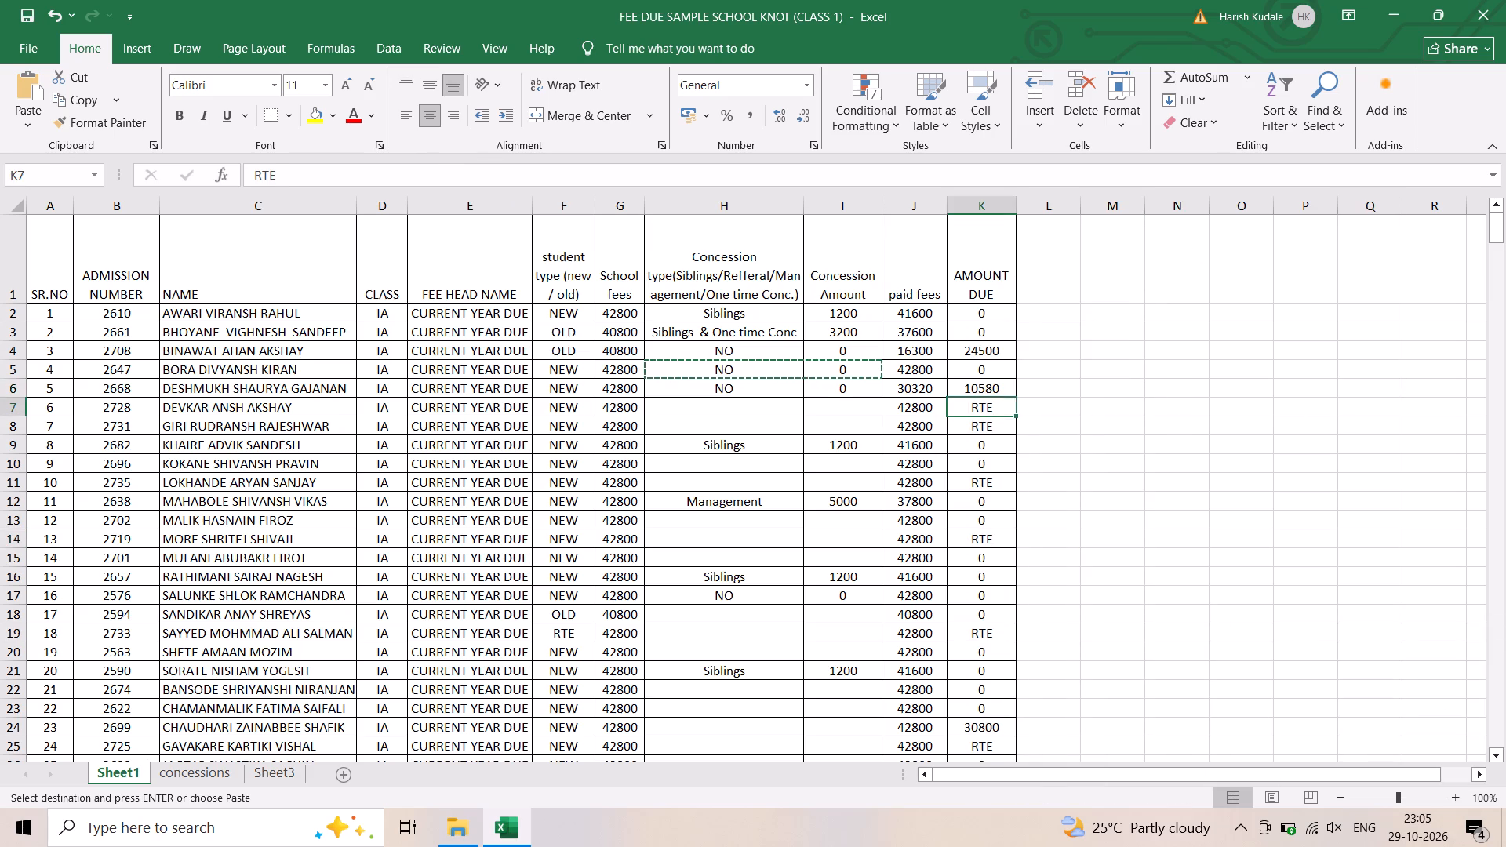
{"action": "right_click", "coordinate": [978, 410]}
{"action": "left_click", "coordinate": [1024, 370]}
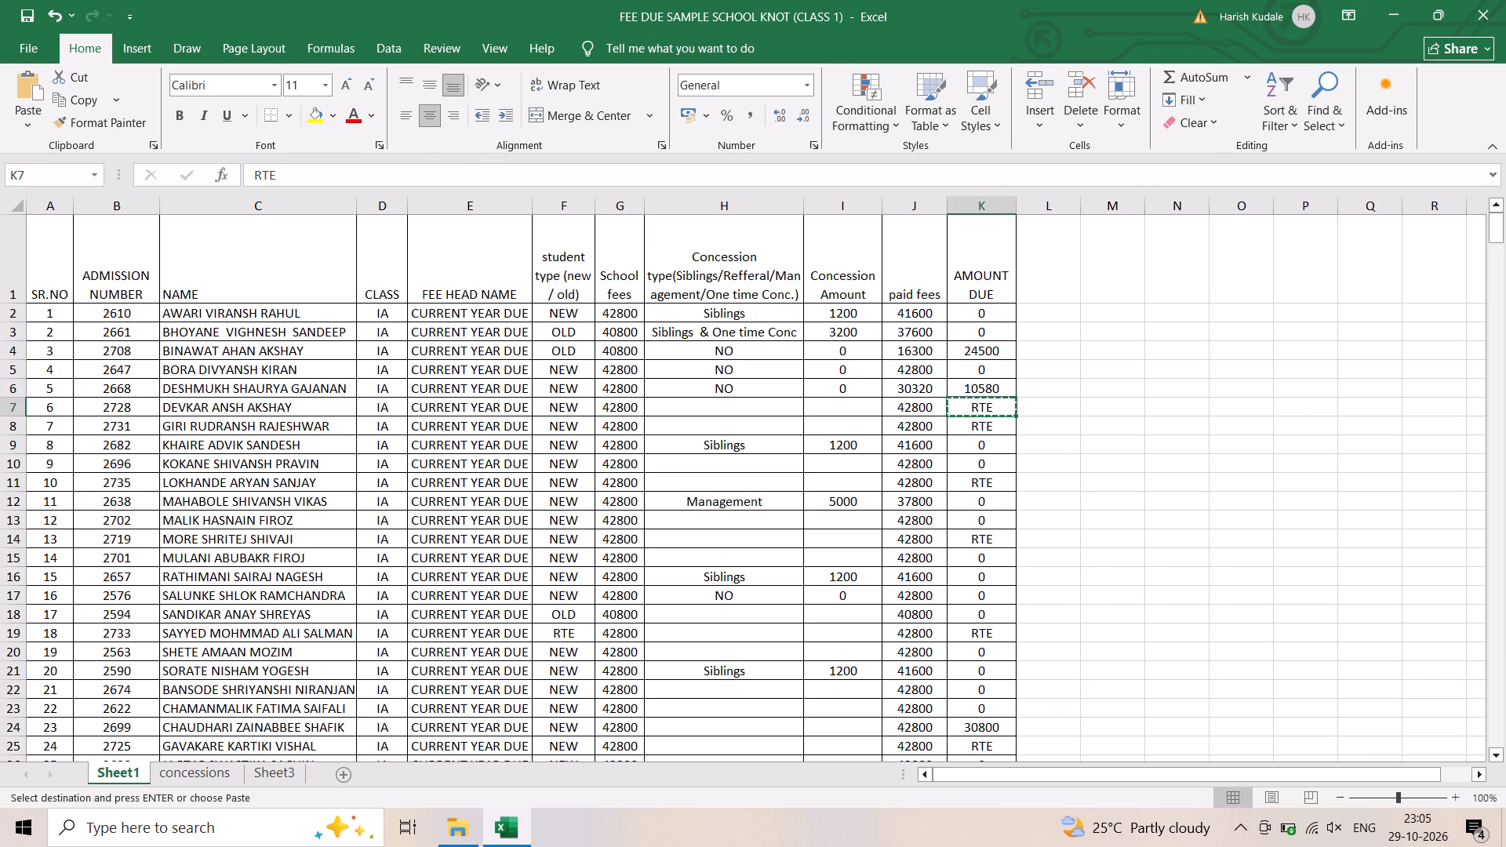
{"action": "left_click_drag", "start_coordinate": [569, 409], "coordinate": [625, 407]}
{"action": "right_click", "coordinate": [625, 407]}
{"action": "left_click", "coordinate": [675, 420]}
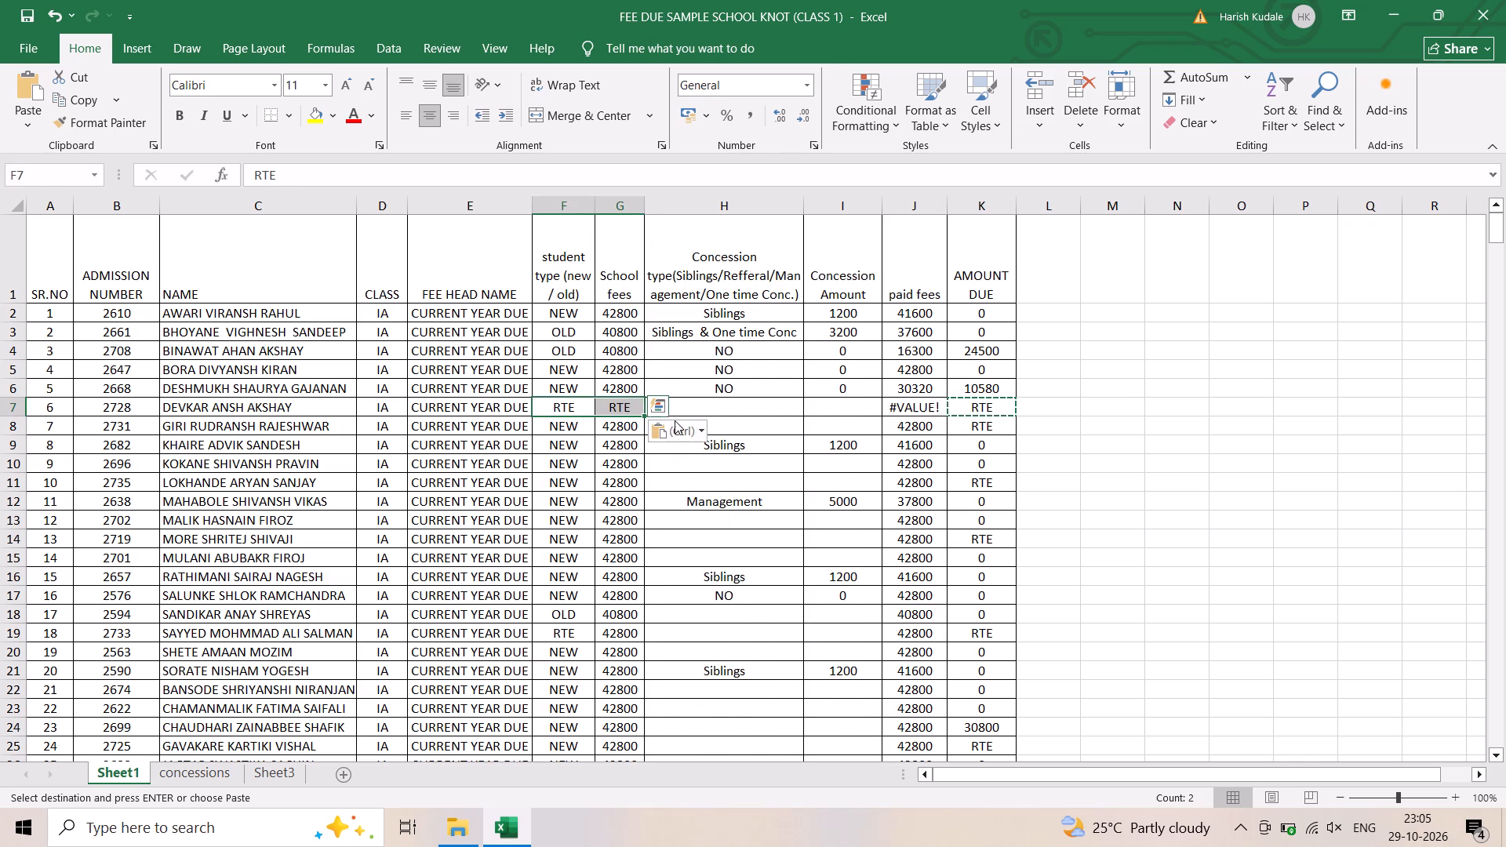
{"action": "left_click_drag", "start_coordinate": [726, 410], "coordinate": [919, 414]}
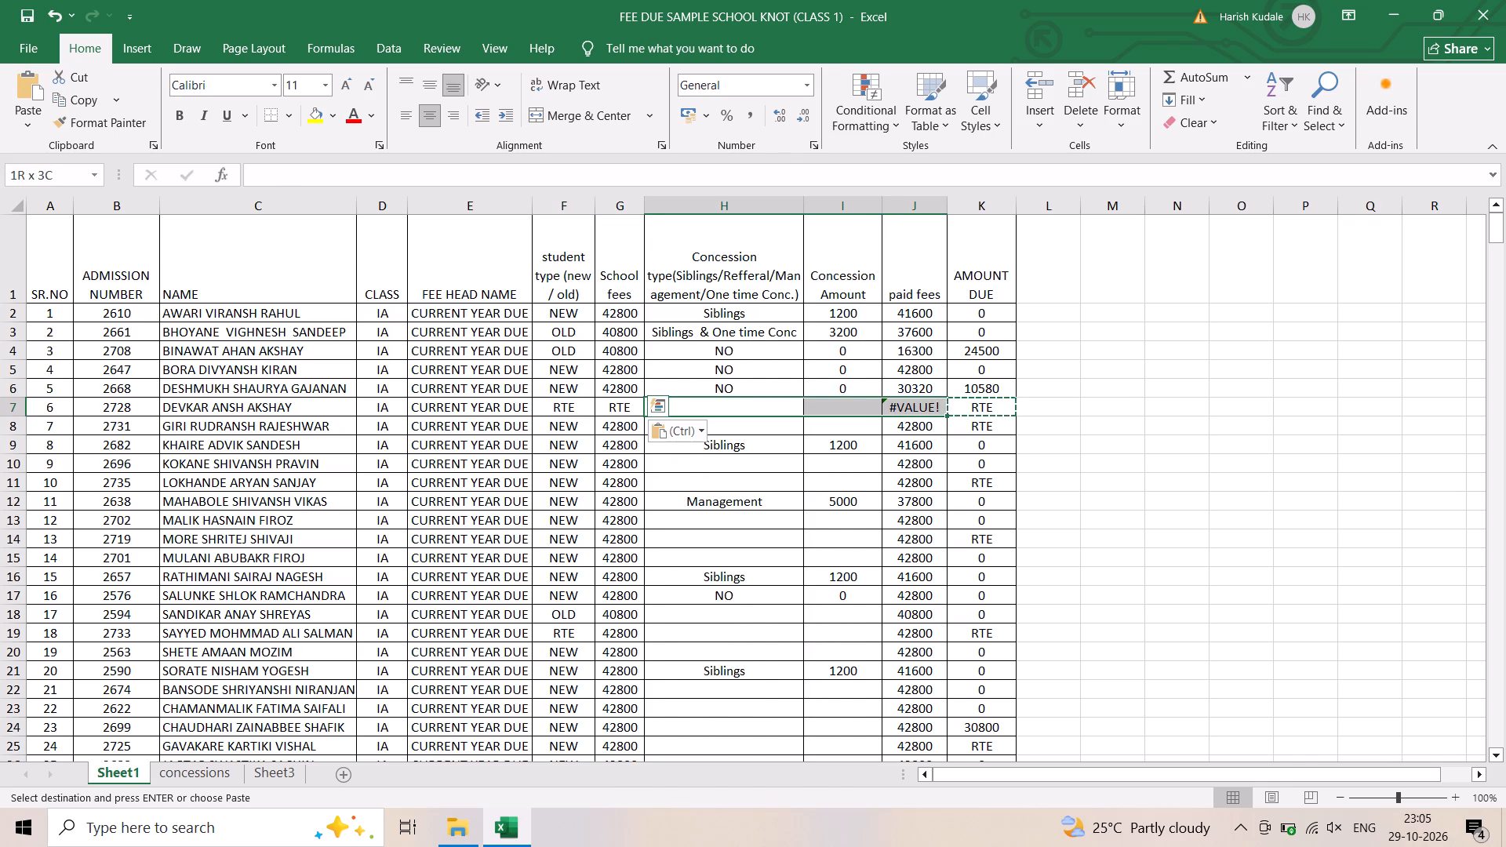
{"action": "left_click_drag", "start_coordinate": [919, 414], "coordinate": [944, 406]}
{"action": "right_click", "coordinate": [944, 406]}
{"action": "right_click", "coordinate": [911, 406]}
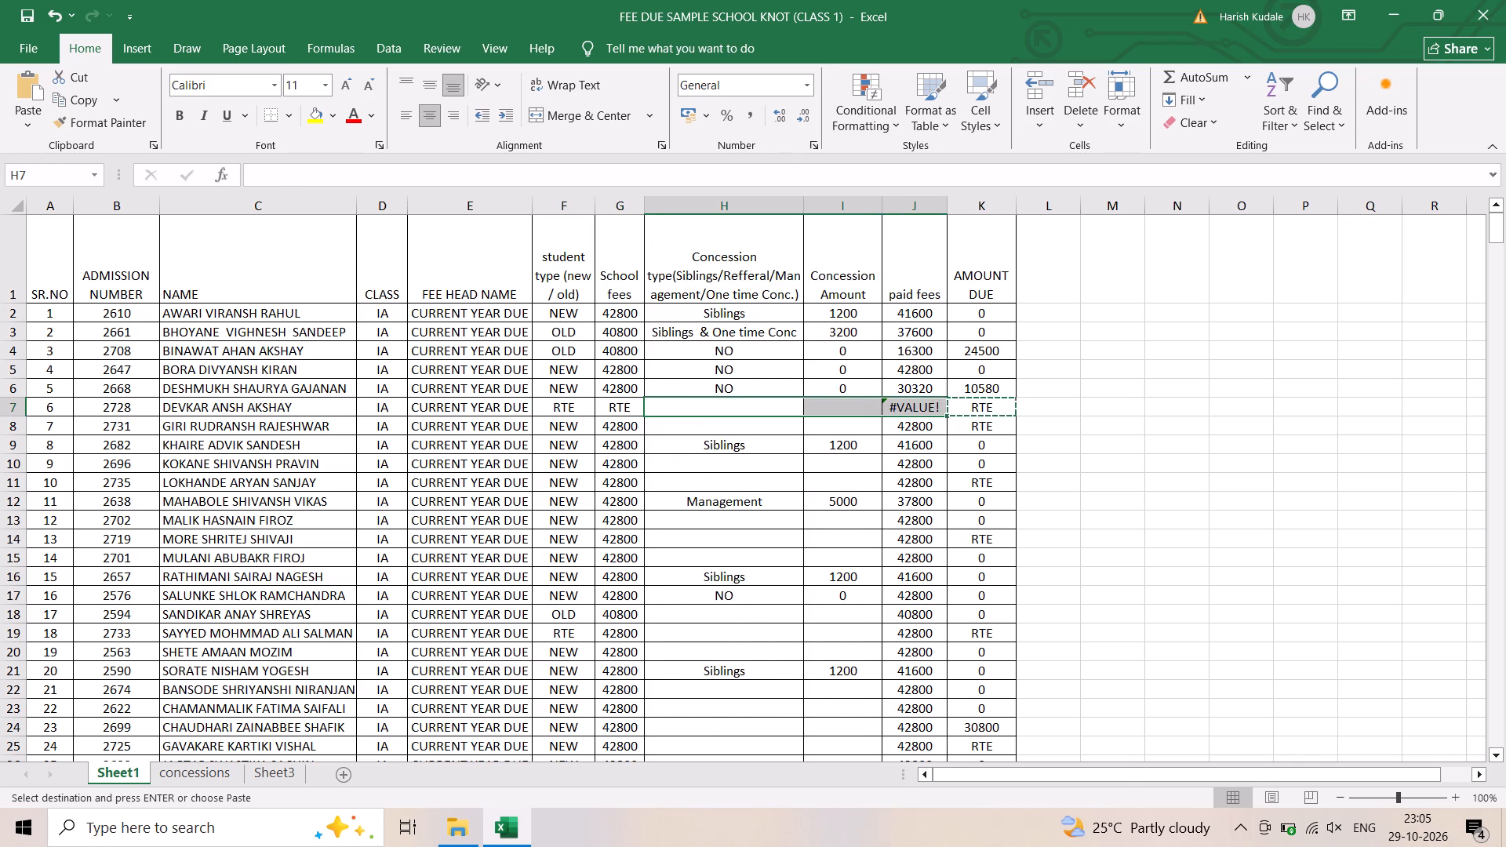
{"action": "left_click", "coordinate": [950, 447]}
{"action": "left_click", "coordinate": [1161, 532]}
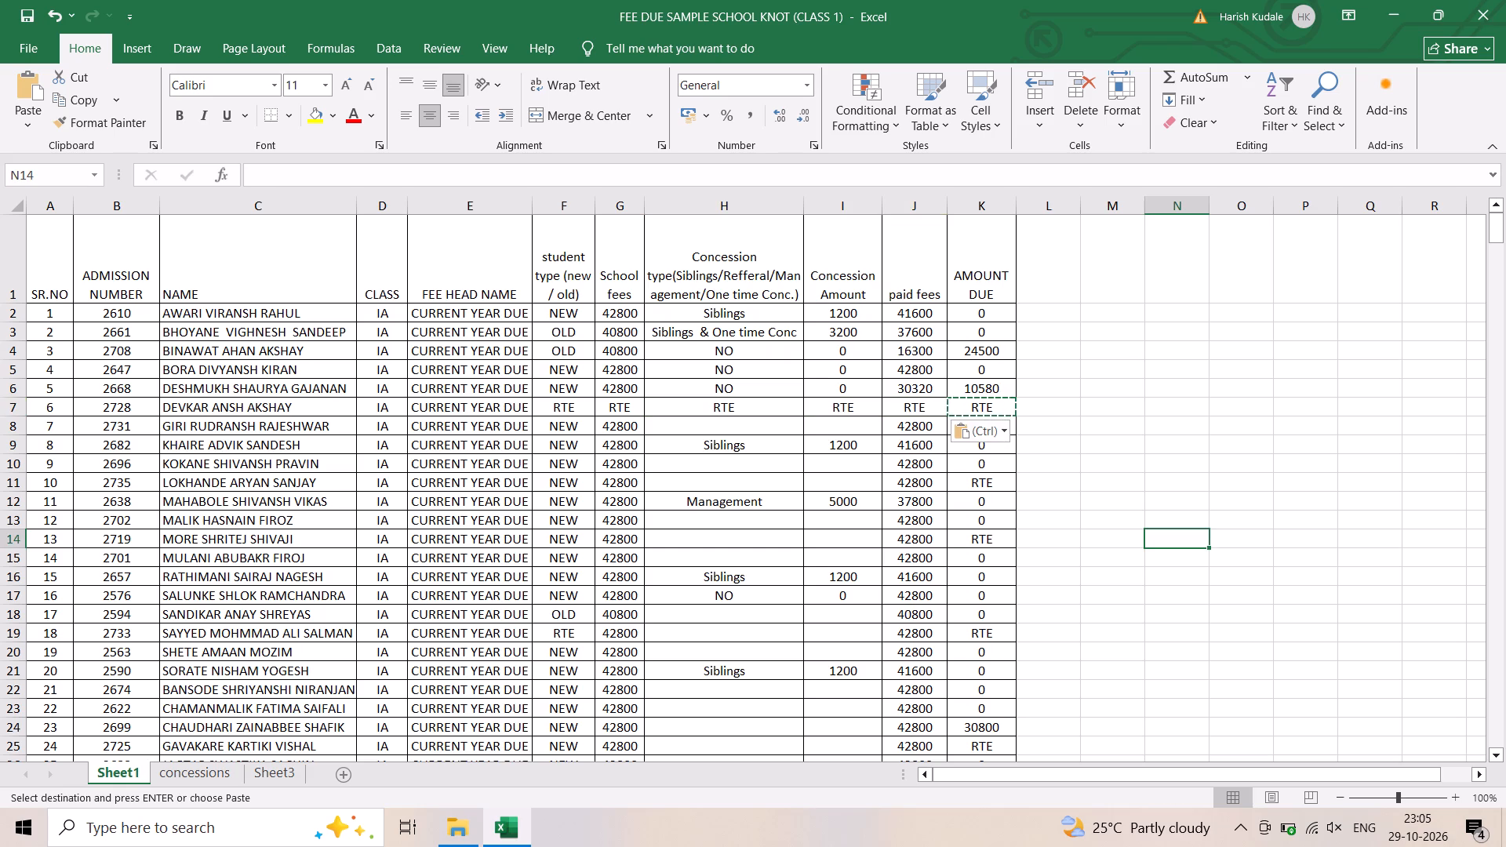
Copy RTE from K11 across the row 11 student's type, fees, concession and paid fees cells, F11:J11.
{"action": "left_click", "coordinate": [986, 483]}
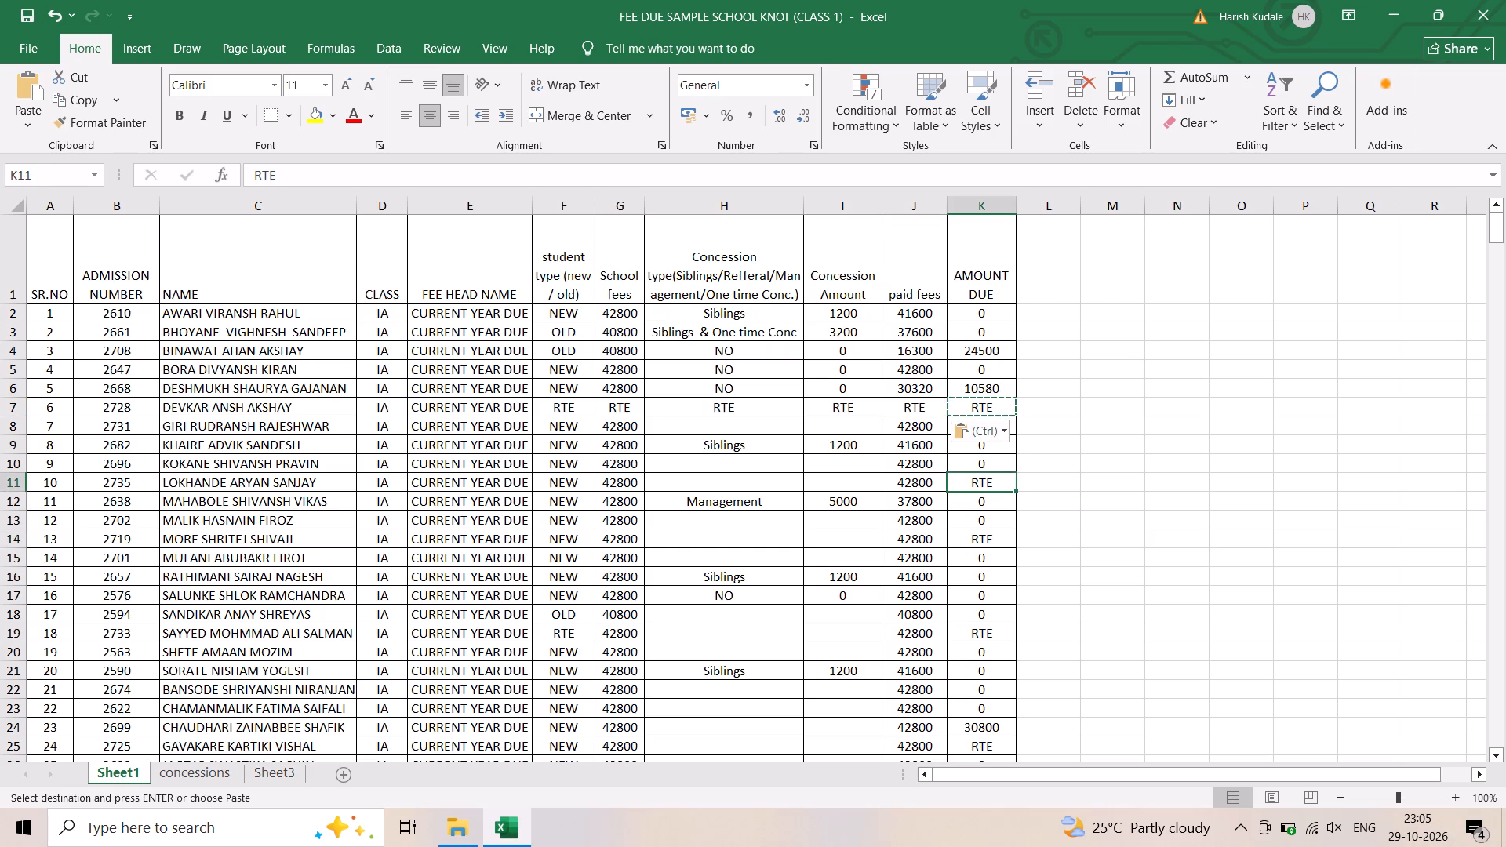
{"action": "right_click", "coordinate": [983, 482]}
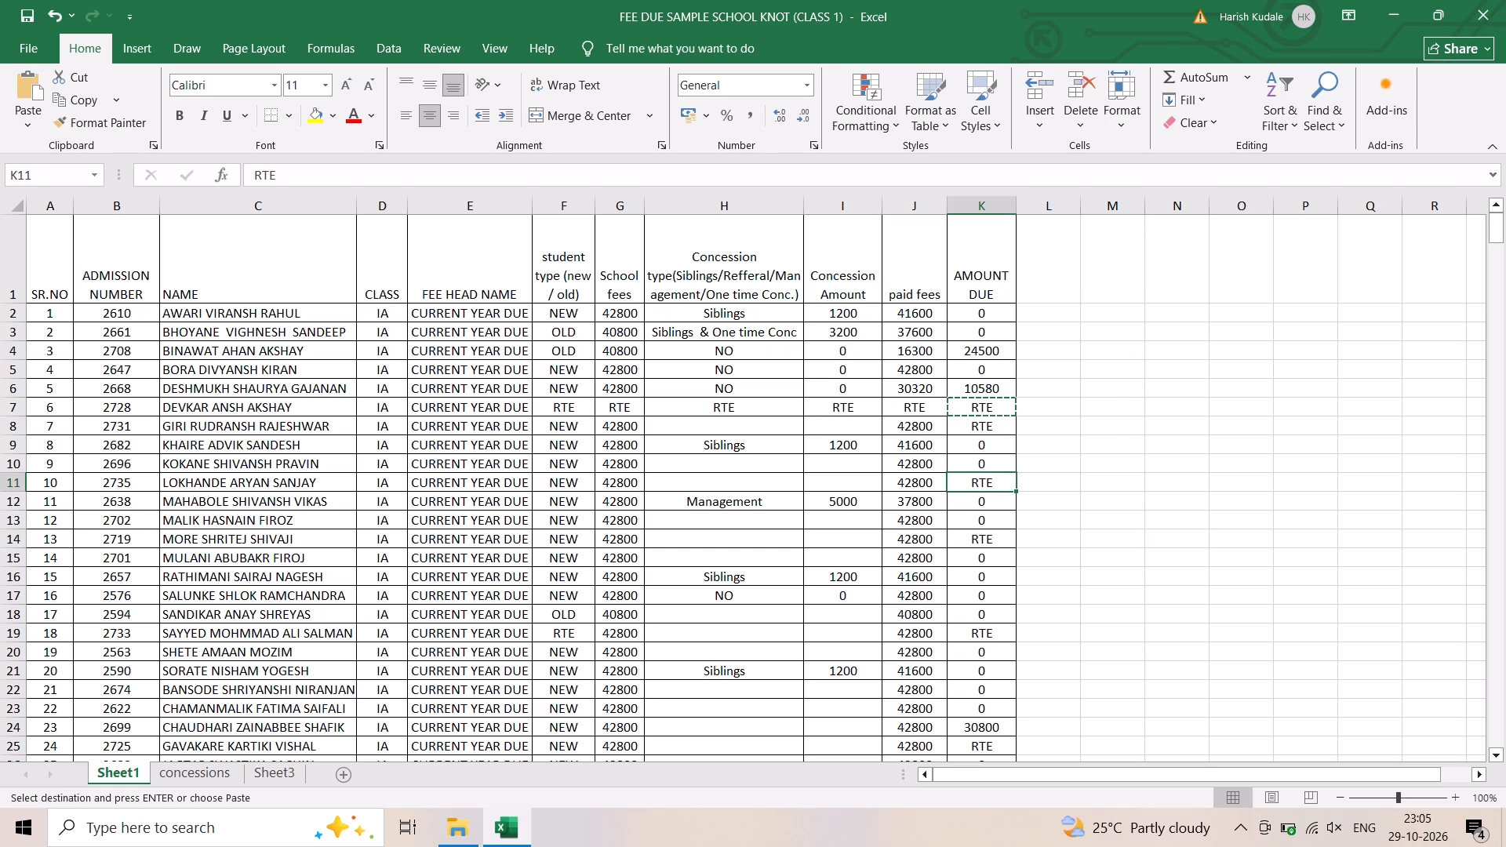
{"action": "left_click", "coordinate": [1013, 369]}
{"action": "left_click_drag", "start_coordinate": [564, 478], "coordinate": [850, 485]}
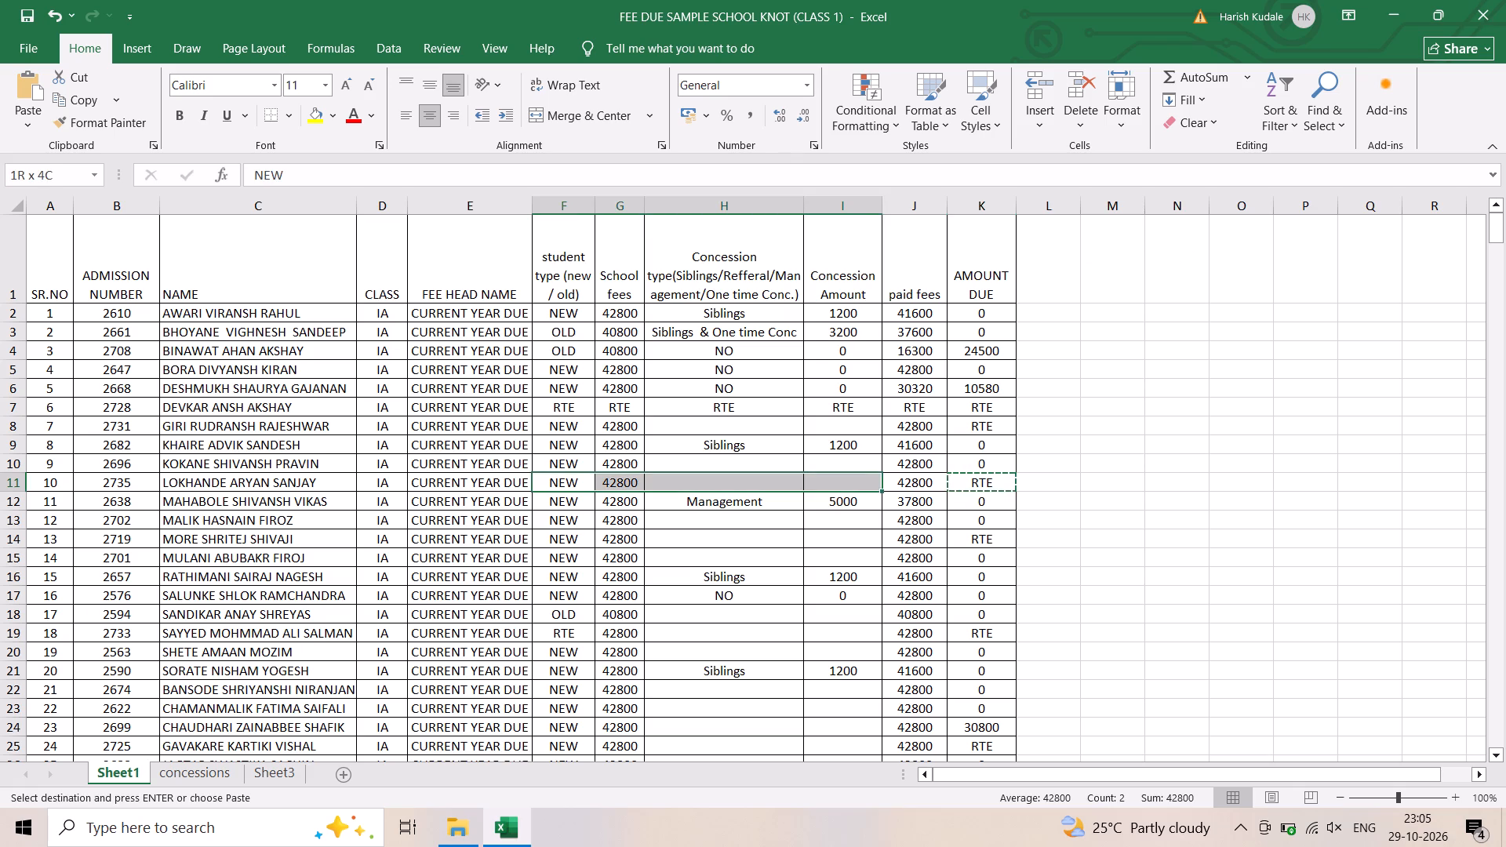
{"action": "left_click_drag", "start_coordinate": [850, 485], "coordinate": [926, 484]}
{"action": "right_click", "coordinate": [926, 484]}
{"action": "left_click", "coordinate": [965, 414]}
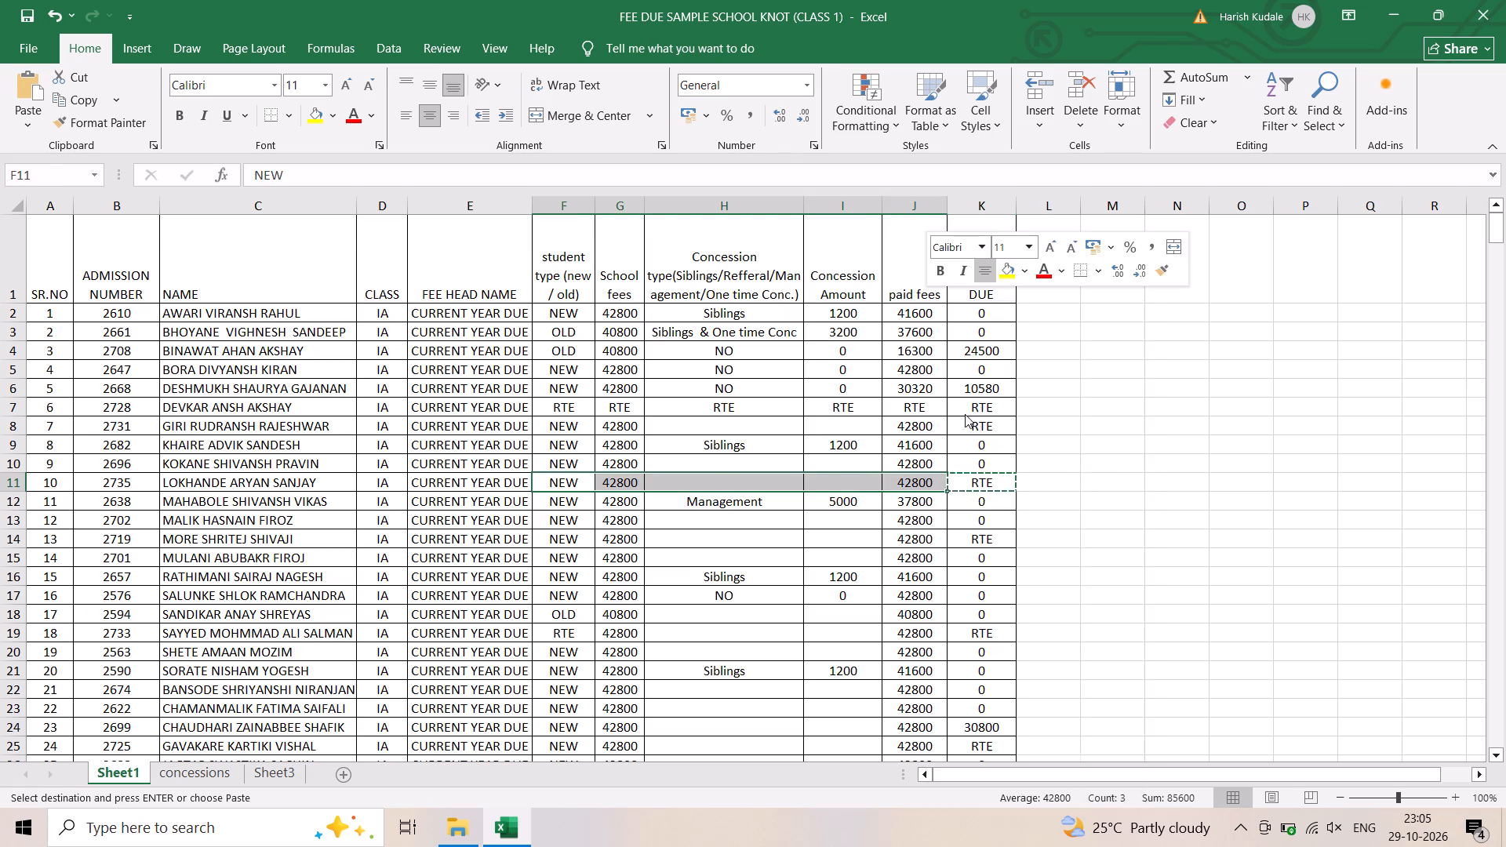
{"action": "left_click", "coordinate": [1169, 584]}
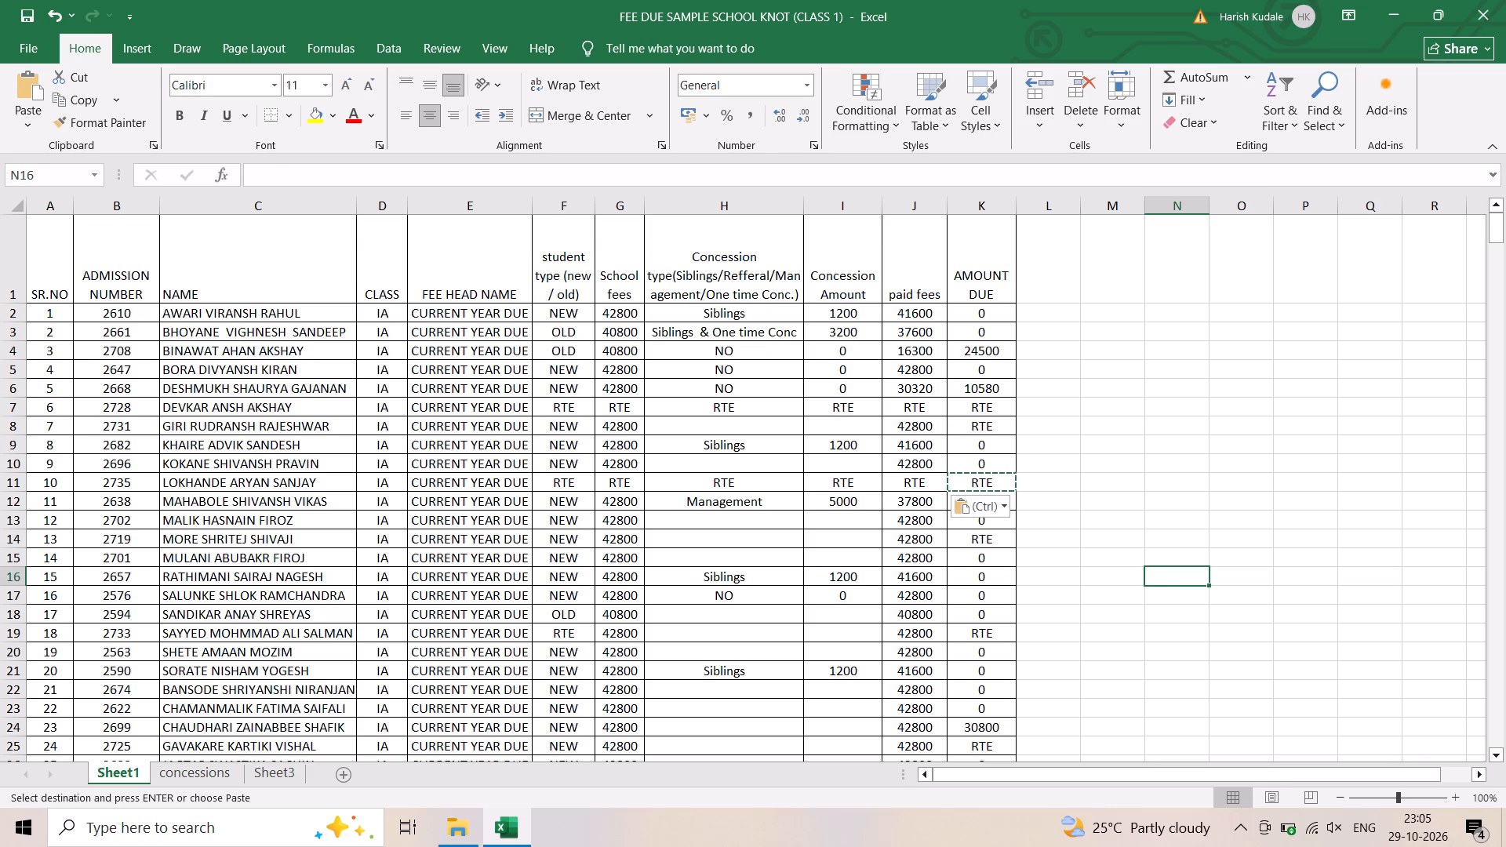
Paste the copied RTE across F14:J14 and F19:J19 for the RTE students in rows 14 and 19.
{"action": "left_click_drag", "start_coordinate": [580, 539], "coordinate": [919, 546]}
{"action": "right_click", "coordinate": [920, 543]}
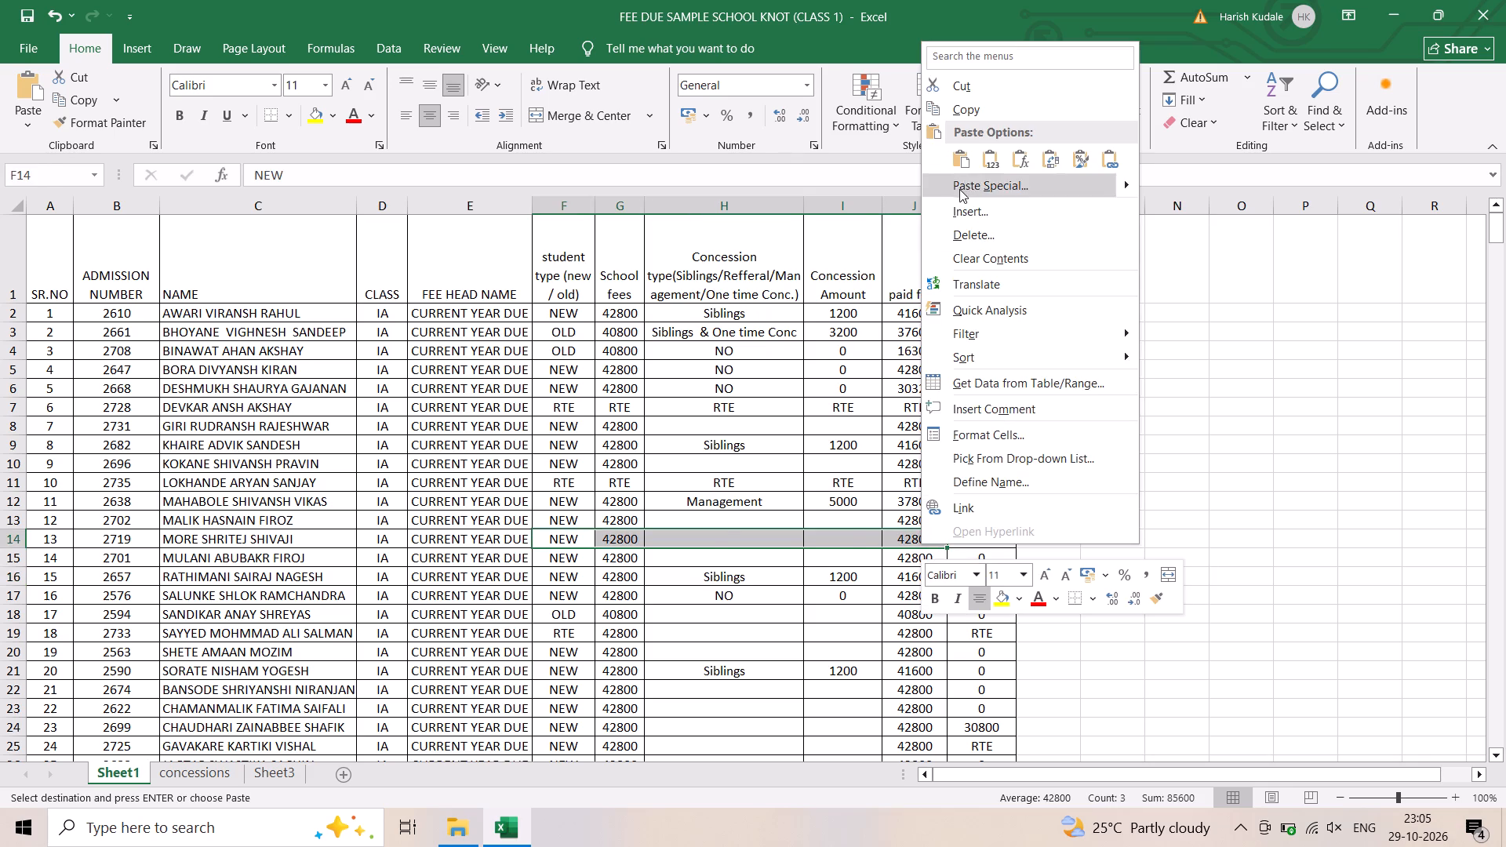
{"action": "left_click", "coordinate": [969, 154]}
{"action": "scroll", "coordinate": [884, 576], "scroll_direction": "down", "scroll_amount": 1}
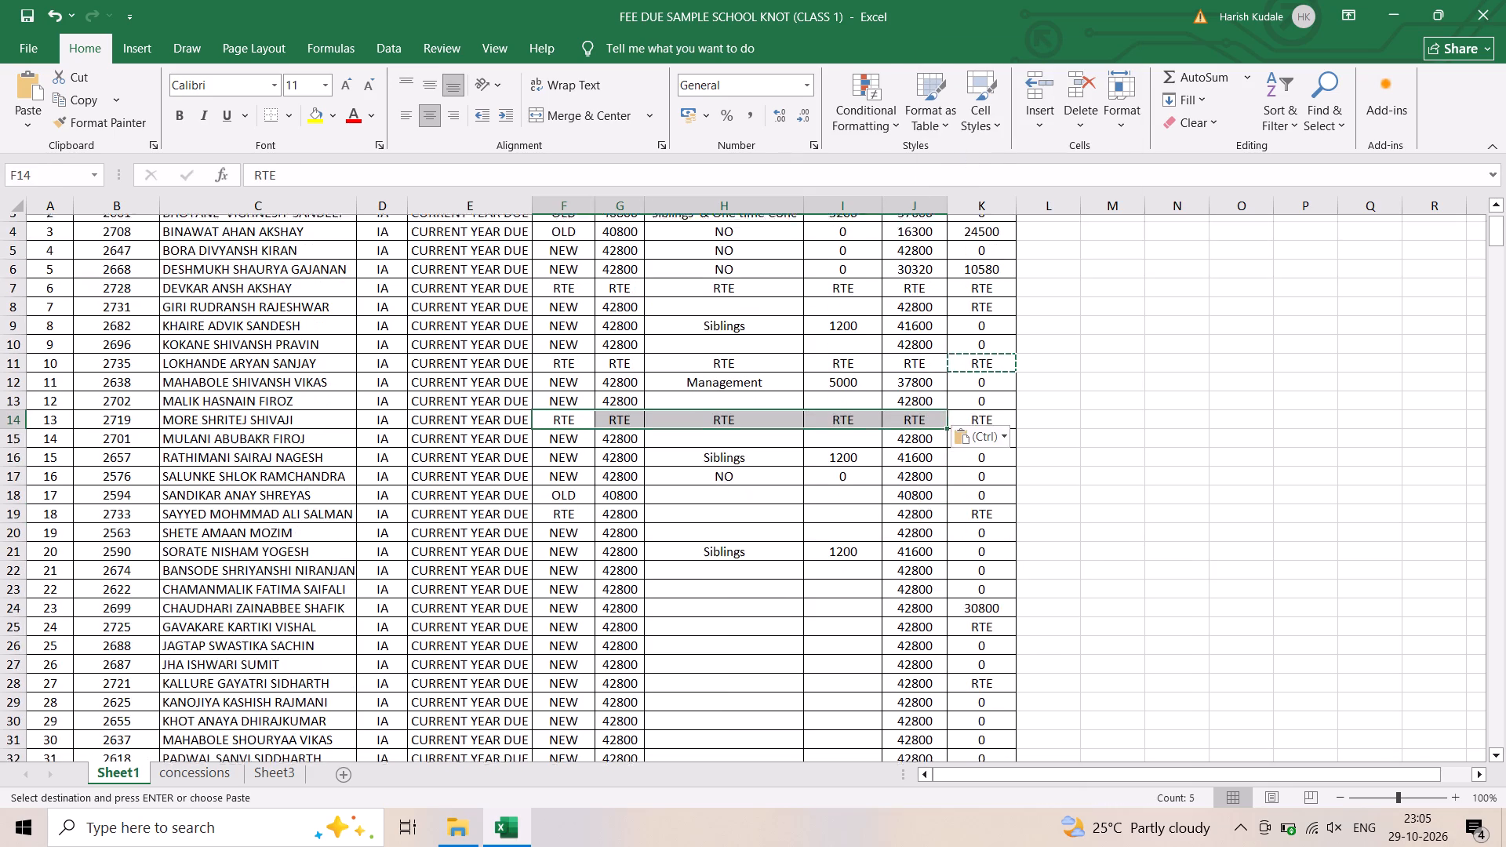
{"action": "left_click_drag", "start_coordinate": [580, 506], "coordinate": [689, 495]}
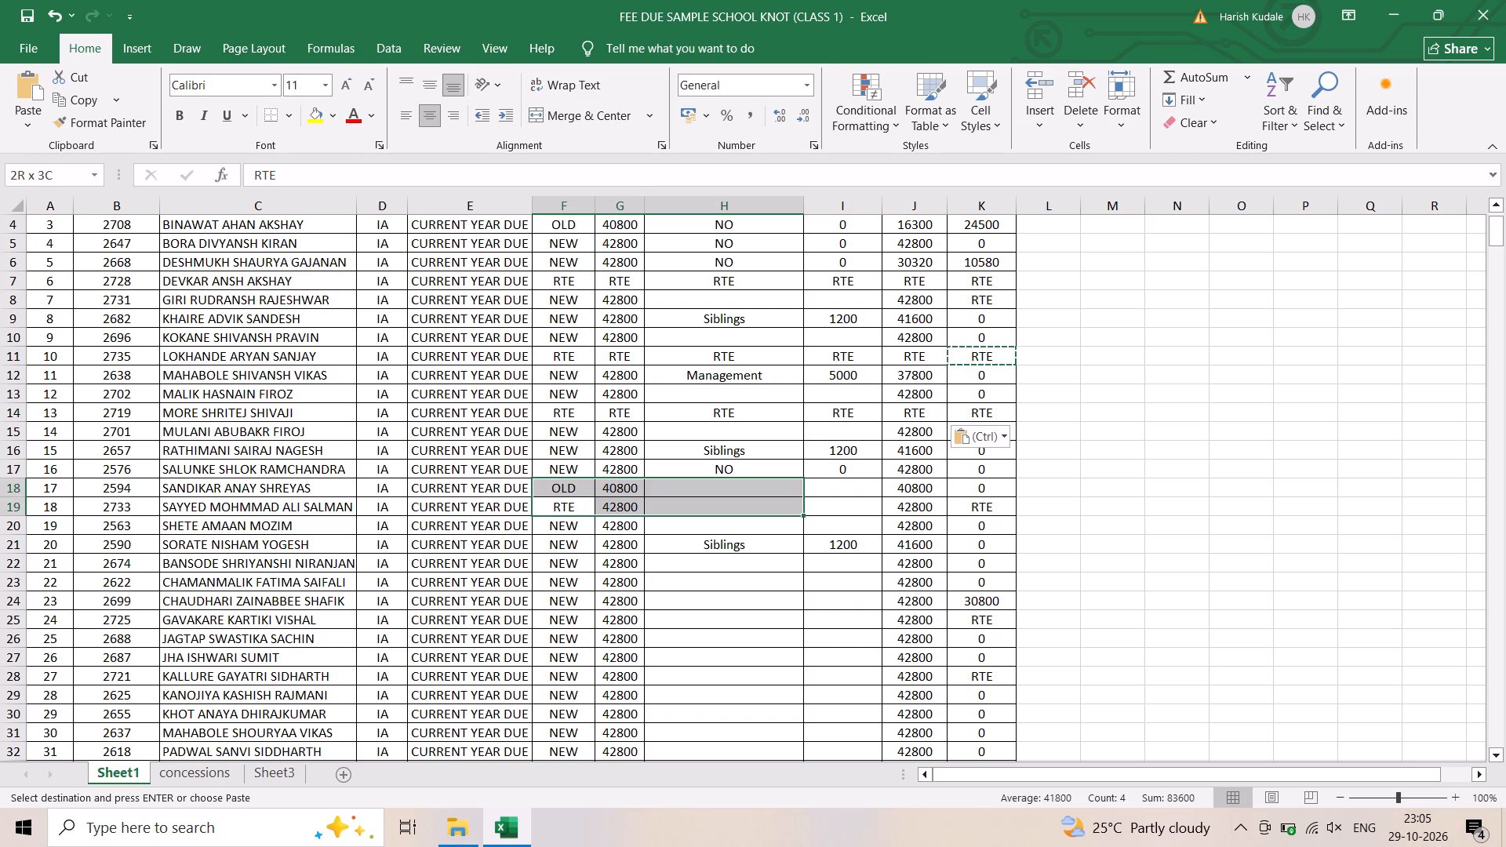
{"action": "left_click_drag", "start_coordinate": [689, 495], "coordinate": [909, 506]}
{"action": "right_click", "coordinate": [909, 506]}
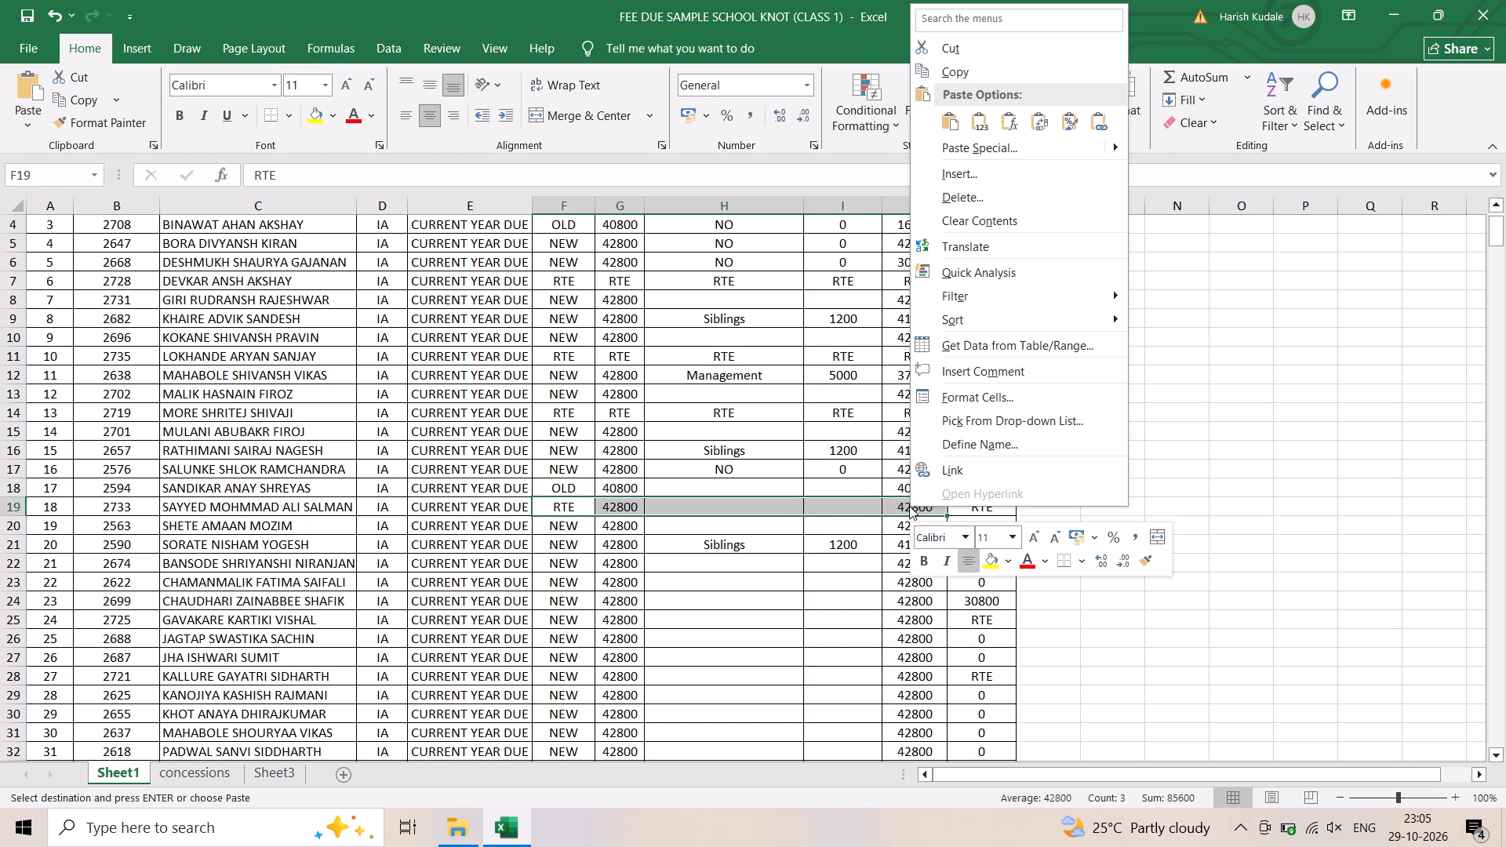
{"action": "left_click", "coordinate": [953, 118]}
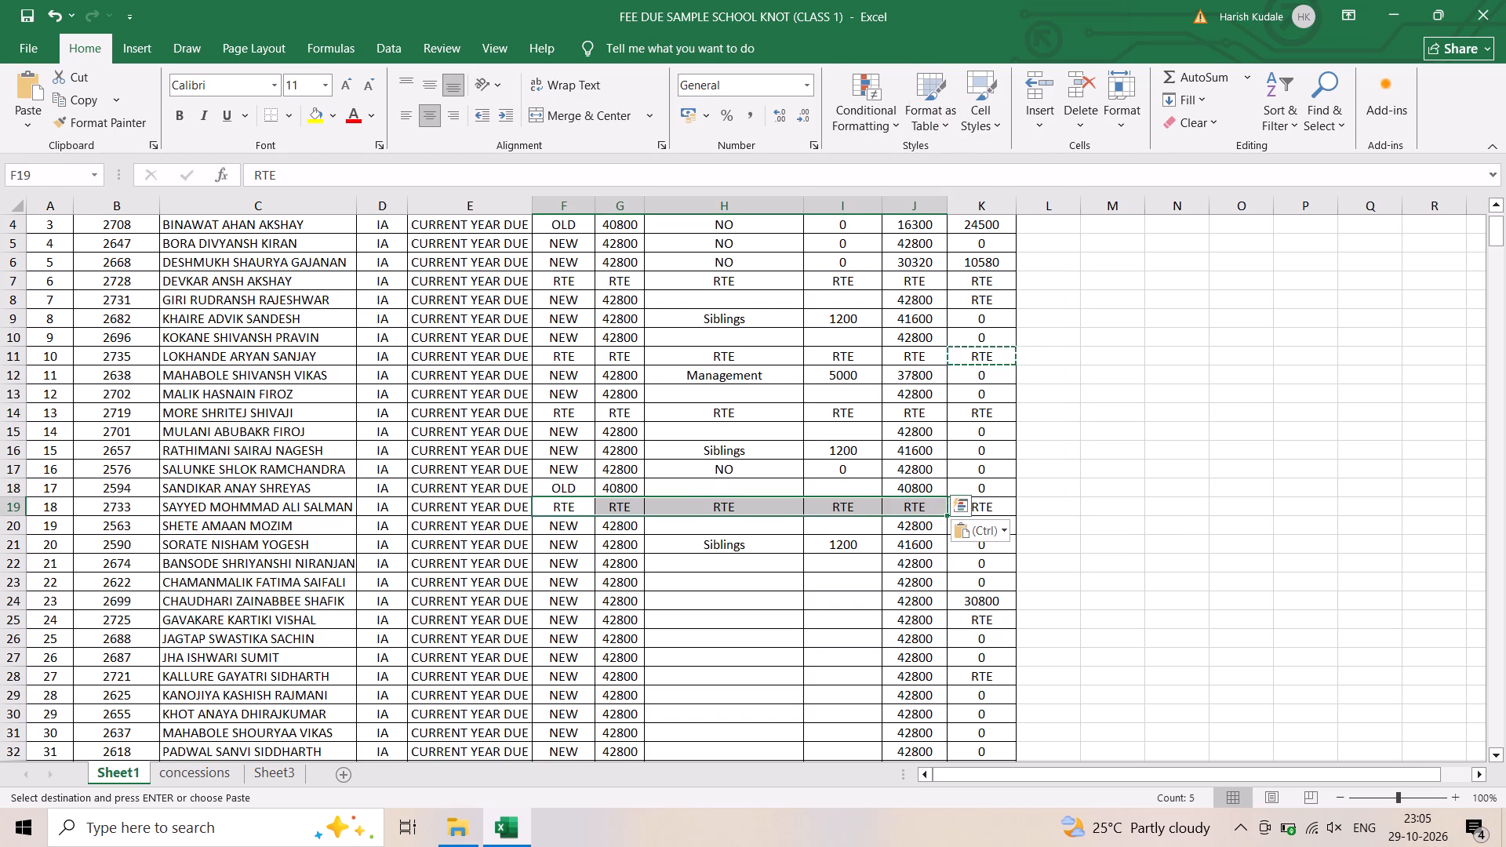
Paste the copied RTE across F25:J25 and F33:J33 for the RTE students in rows 25 and 33.
{"action": "scroll", "coordinate": [922, 518], "scroll_direction": "down", "scroll_amount": 2}
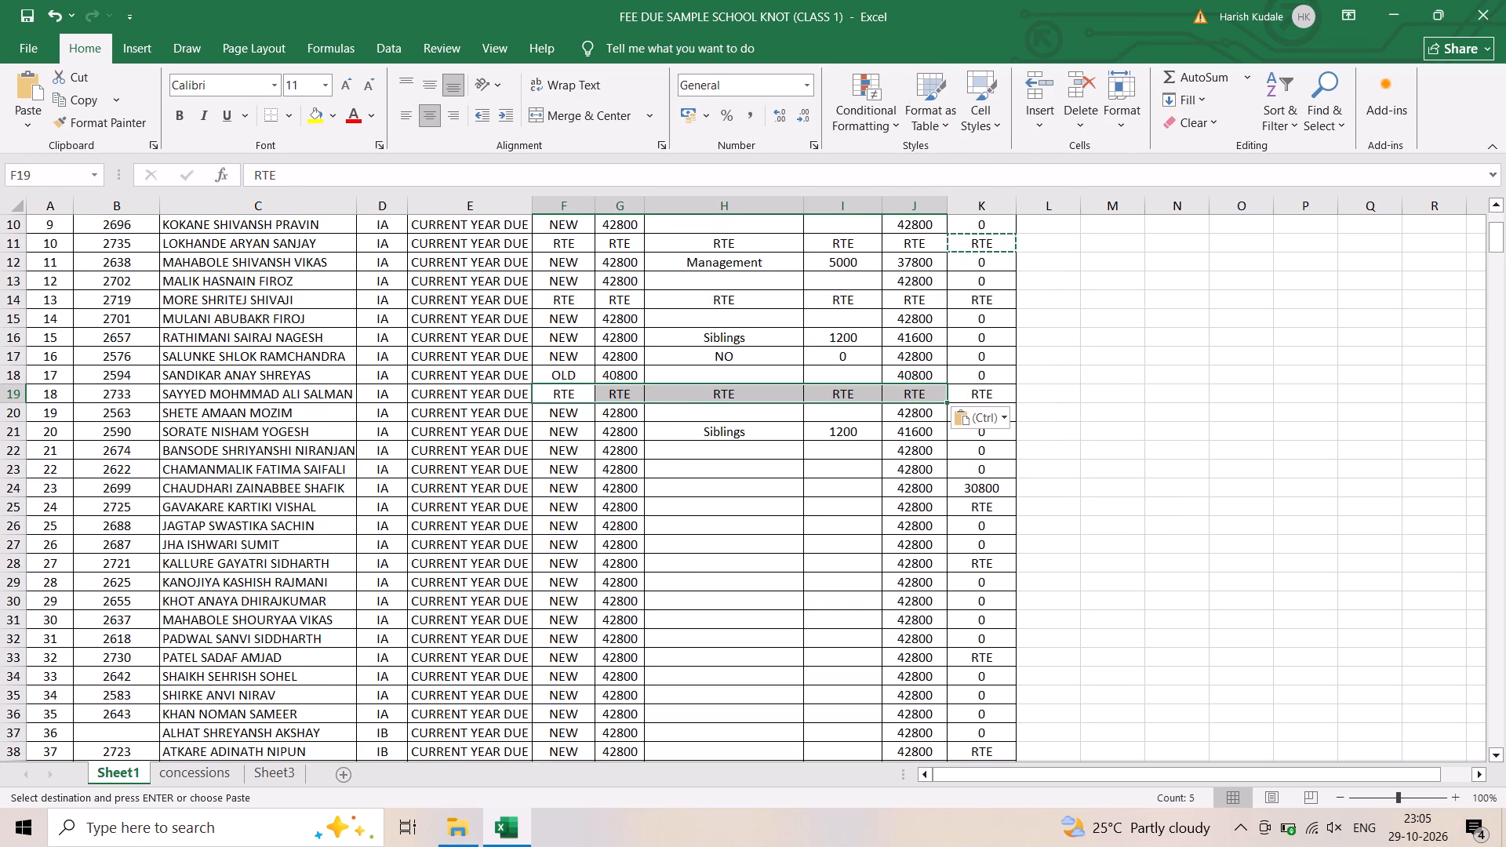
{"action": "left_click_drag", "start_coordinate": [547, 507], "coordinate": [918, 506]}
{"action": "right_click", "coordinate": [917, 505]}
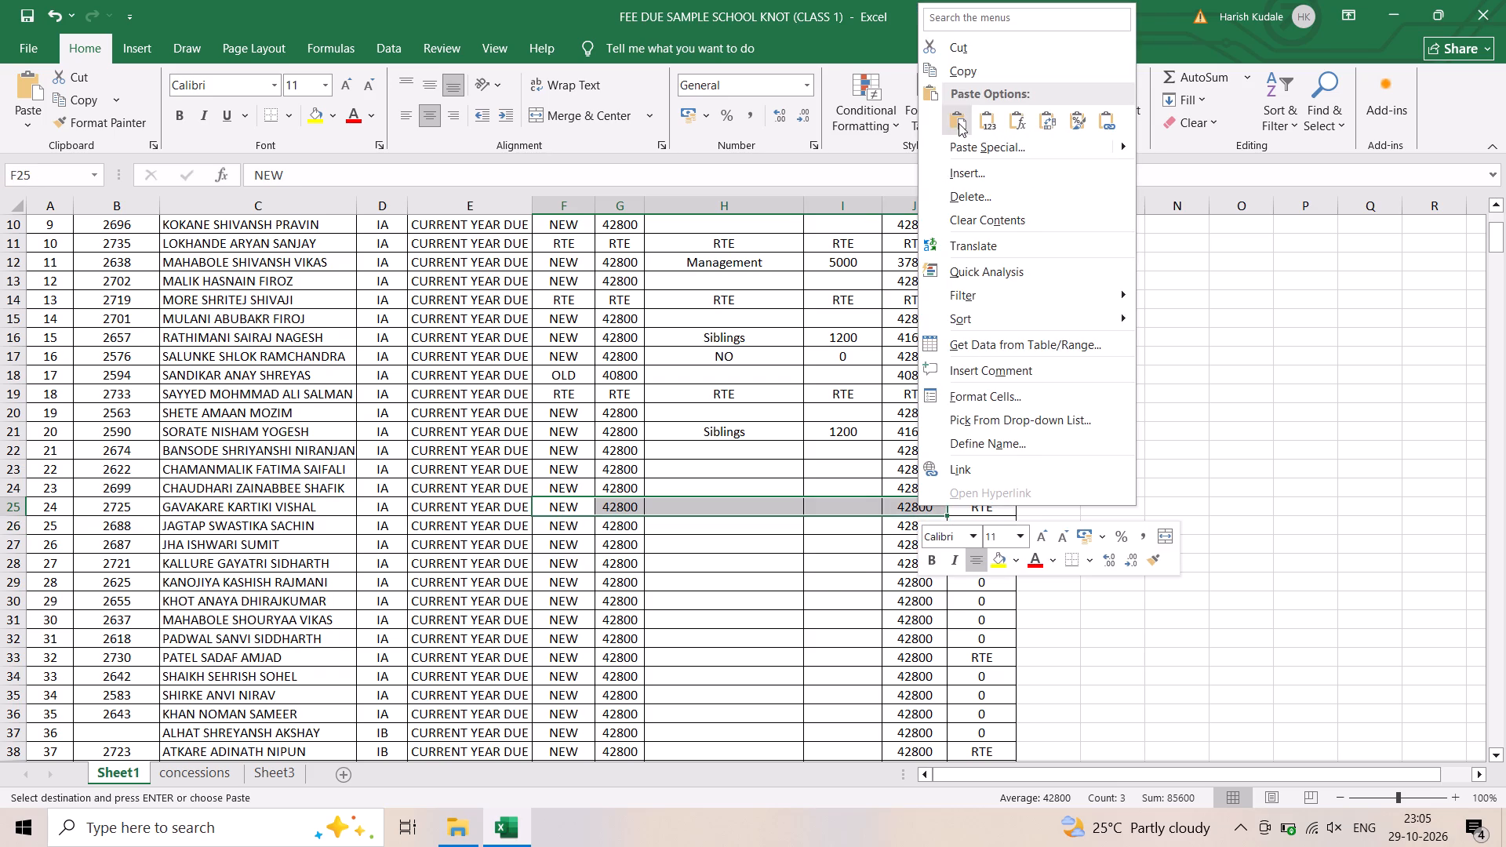
{"action": "left_click", "coordinate": [959, 123]}
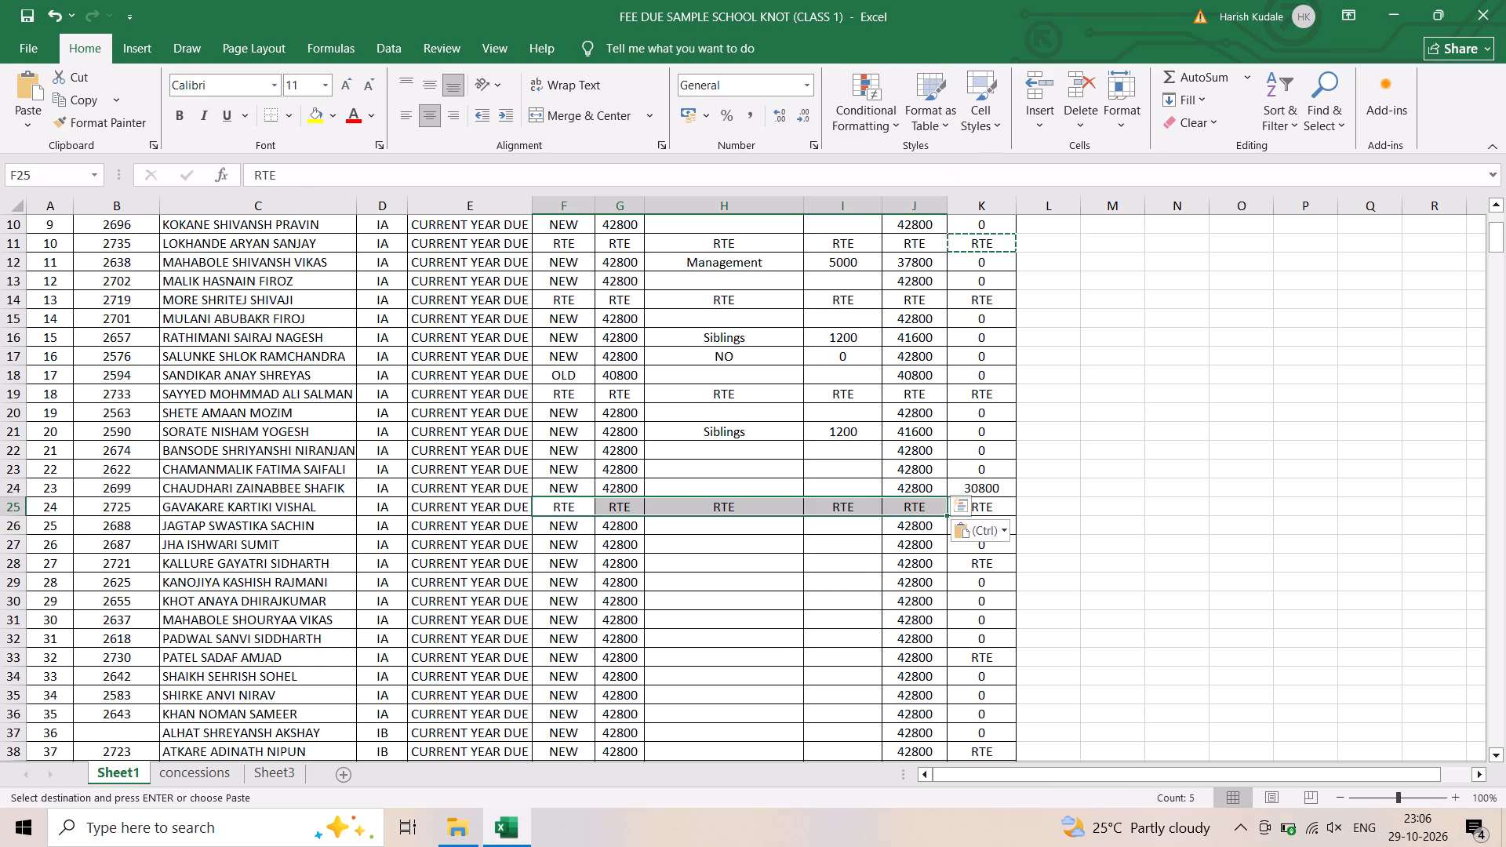
{"action": "scroll", "coordinate": [818, 573], "scroll_direction": "down", "scroll_amount": 2}
{"action": "left_click_drag", "start_coordinate": [566, 543], "coordinate": [573, 542]}
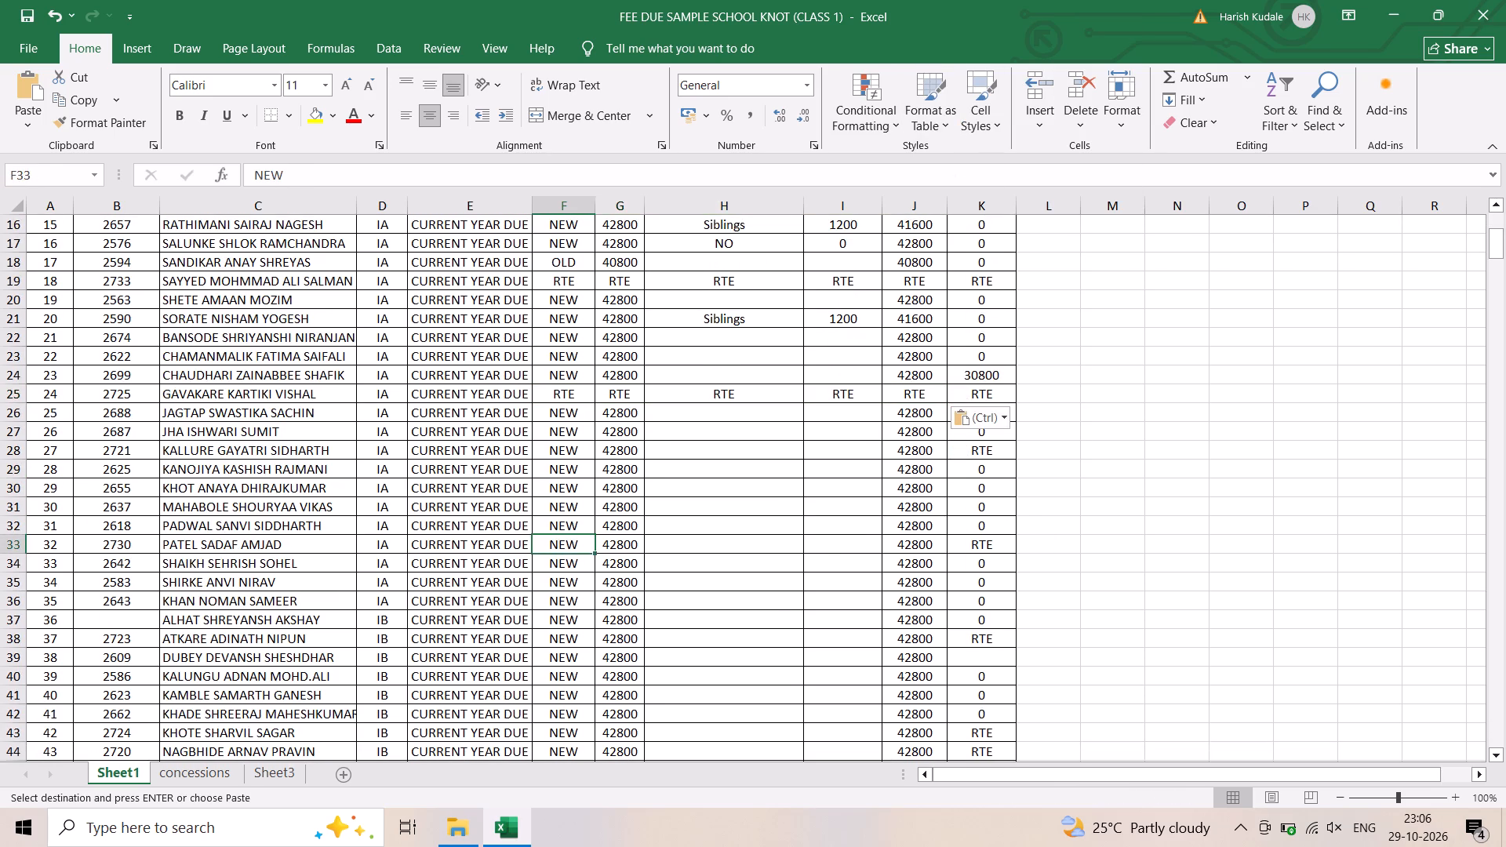
{"action": "left_click_drag", "start_coordinate": [573, 542], "coordinate": [928, 545]}
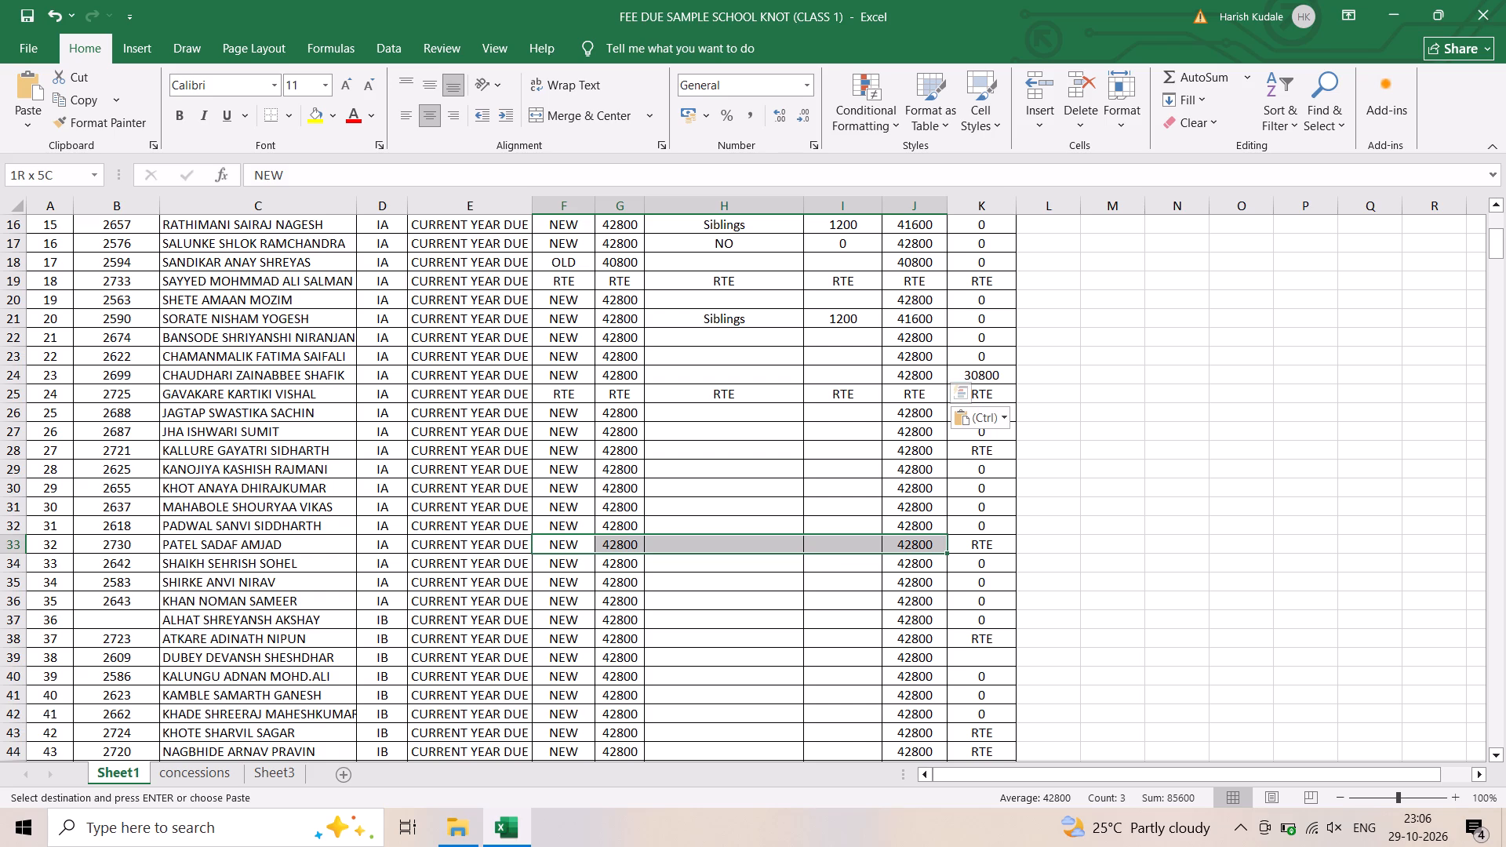
{"action": "right_click", "coordinate": [928, 545]}
{"action": "left_click", "coordinate": [973, 161]}
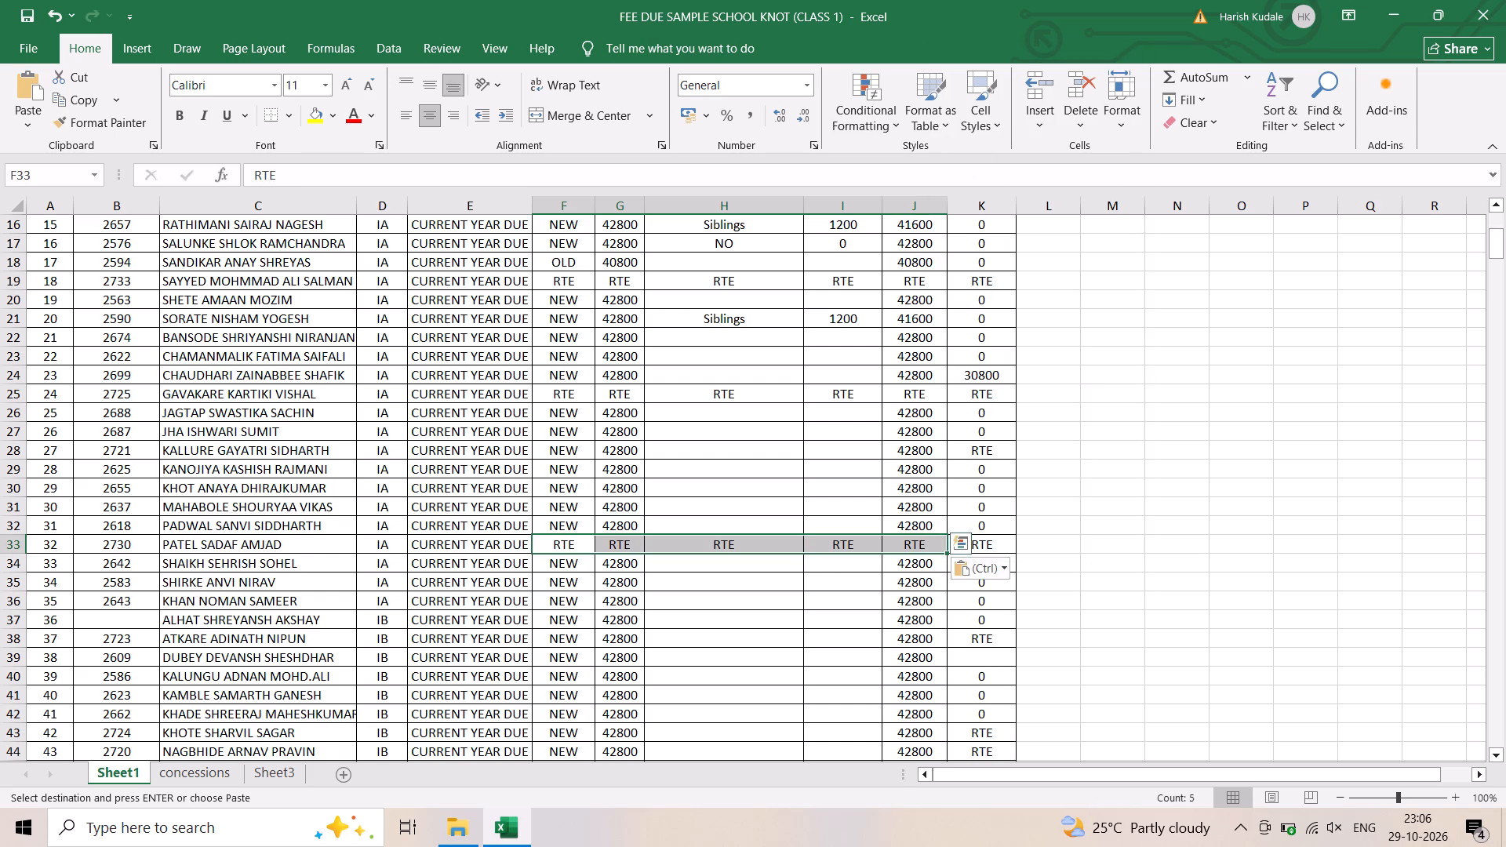
Paste the copied RTE across F38:J38 for the class IB student in row 38.
{"action": "scroll", "coordinate": [754, 592], "scroll_direction": "down", "scroll_amount": 1}
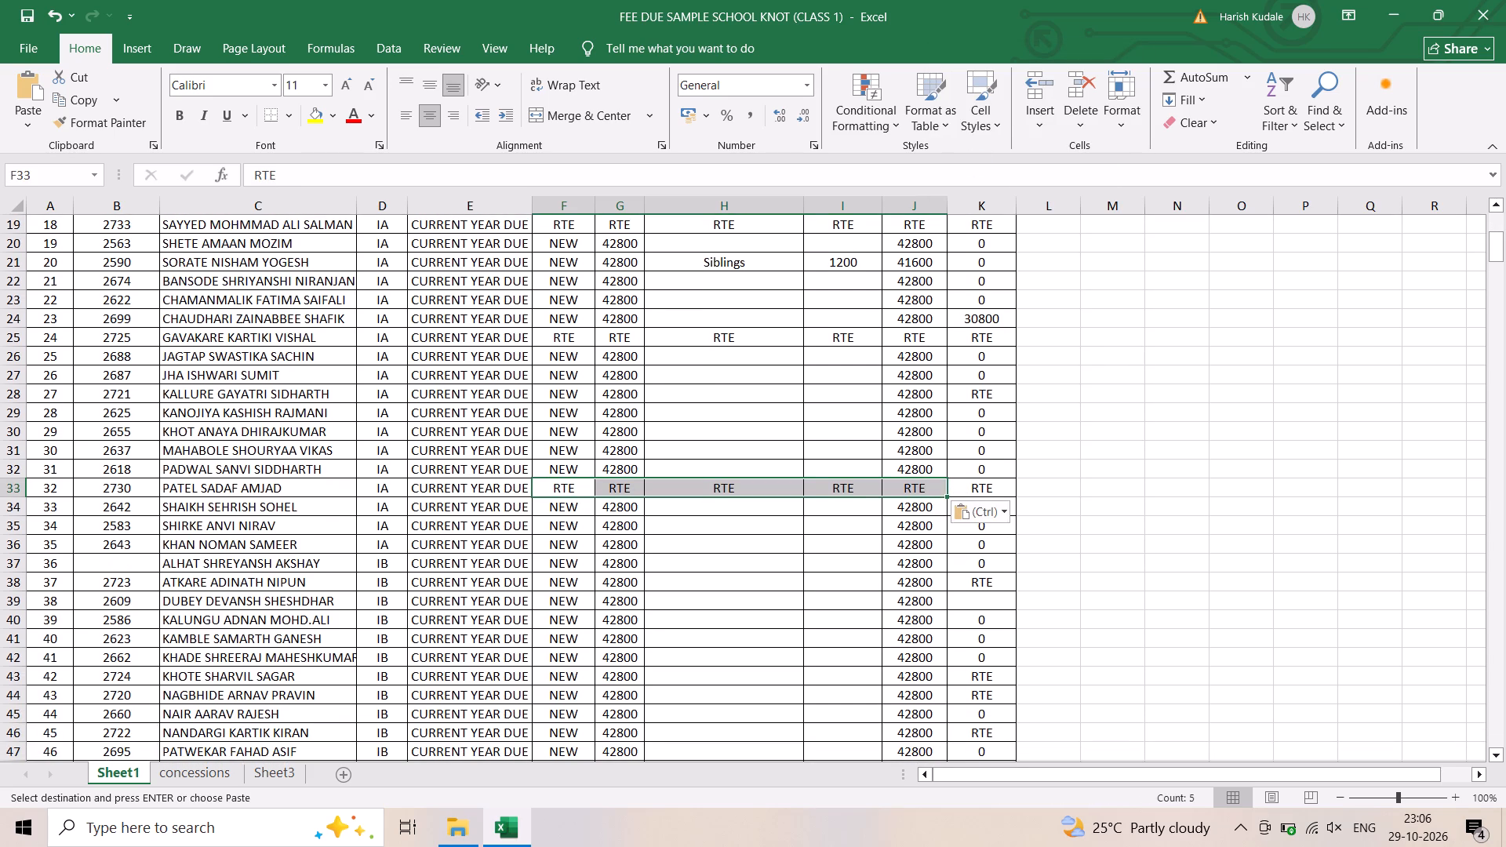
{"action": "left_click_drag", "start_coordinate": [569, 586], "coordinate": [913, 584]}
{"action": "right_click", "coordinate": [915, 583]}
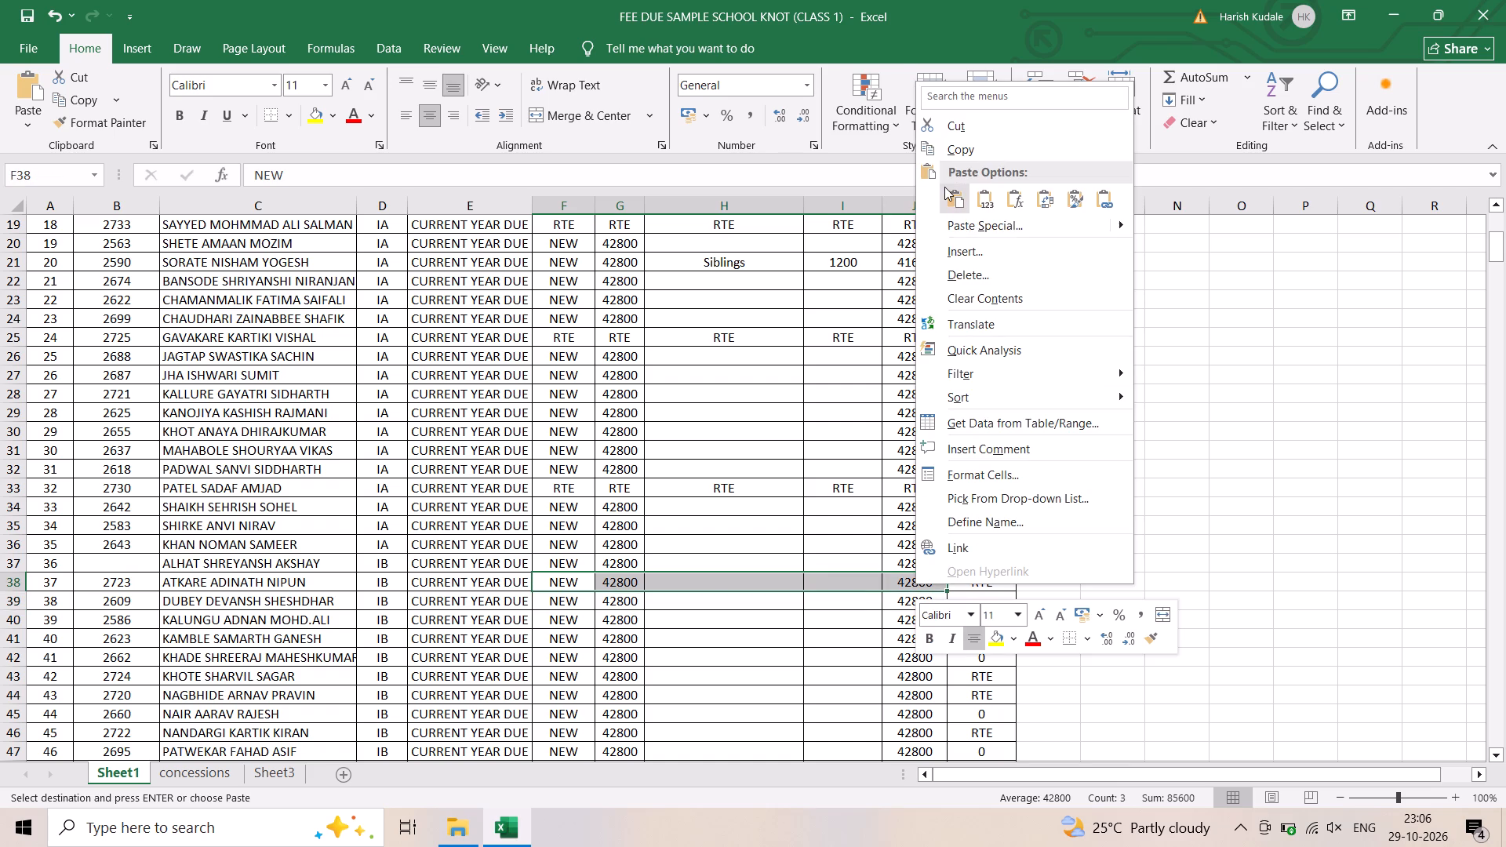
{"action": "left_click", "coordinate": [944, 187]}
Paste the copied RTE across F43:J44 for the two class IB RTE students in rows 43 and 44.
{"action": "scroll", "coordinate": [864, 526], "scroll_direction": "down", "scroll_amount": 2}
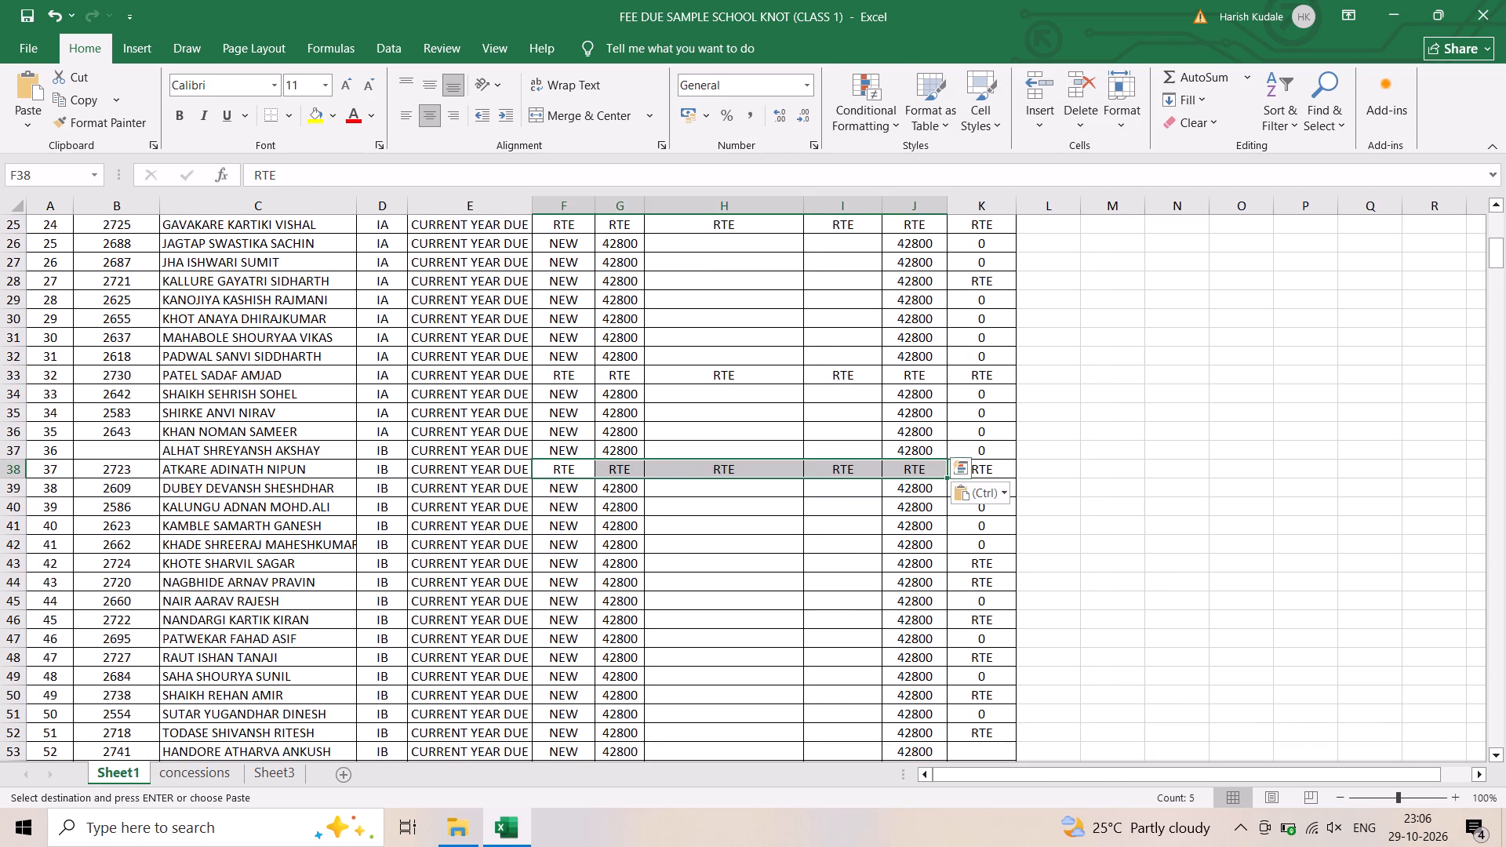
{"action": "left_click_drag", "start_coordinate": [559, 565], "coordinate": [697, 575]}
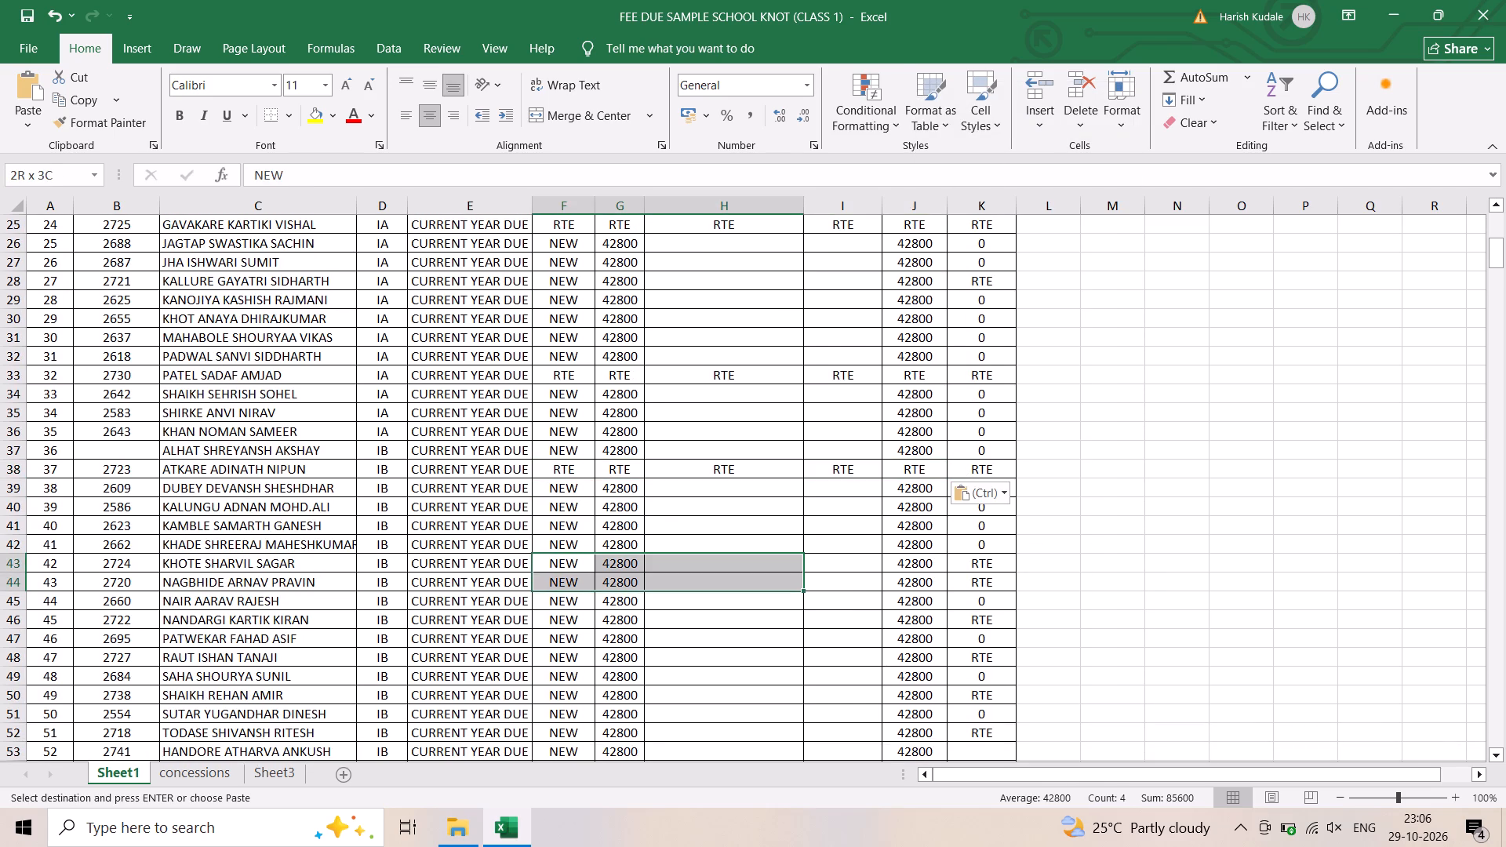
{"action": "left_click_drag", "start_coordinate": [697, 575], "coordinate": [917, 576]}
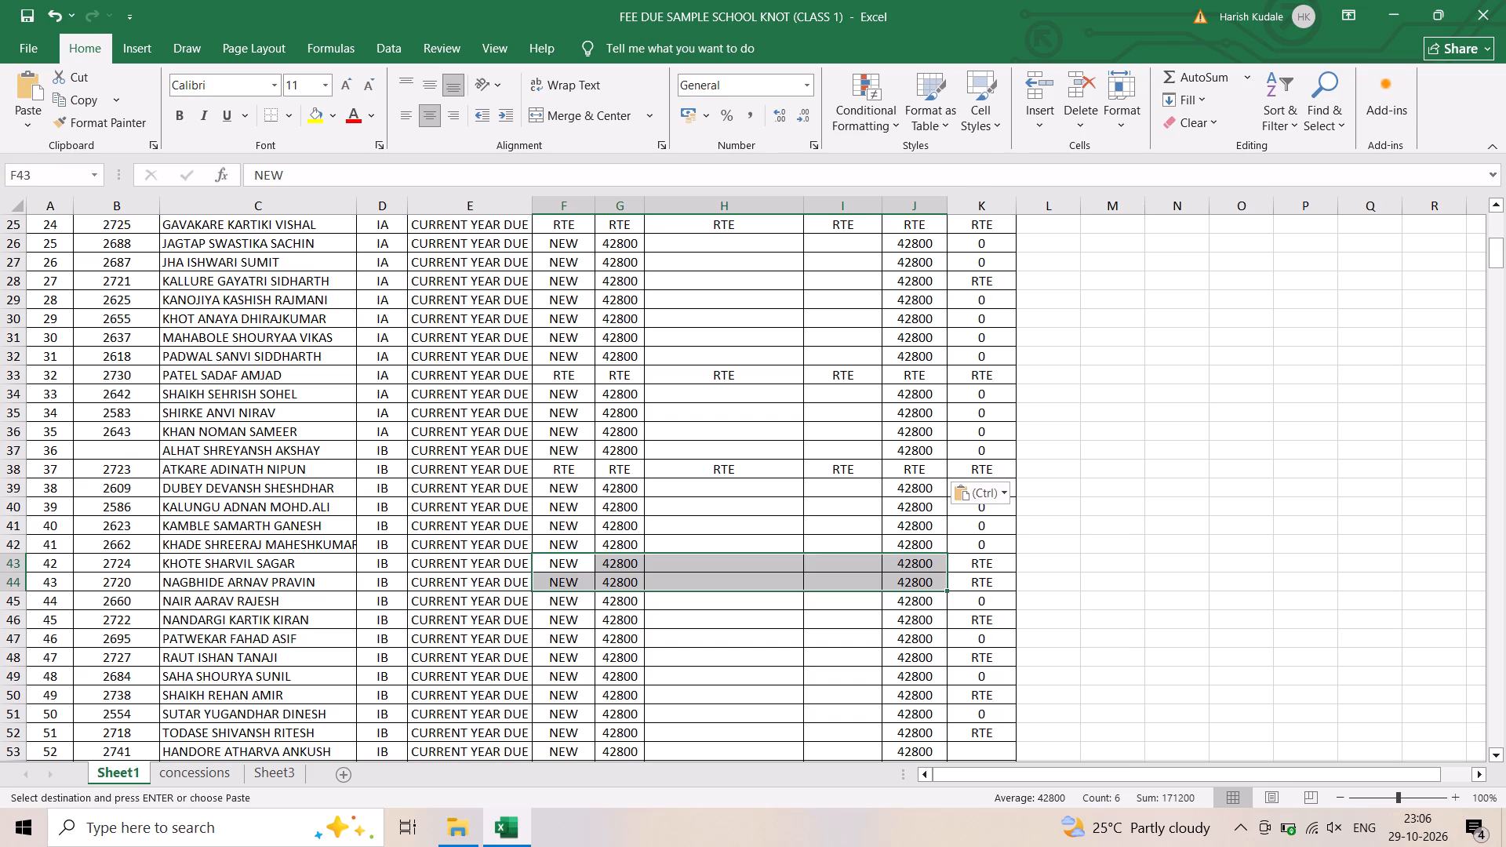
{"action": "right_click", "coordinate": [917, 576]}
{"action": "left_click", "coordinate": [955, 200]}
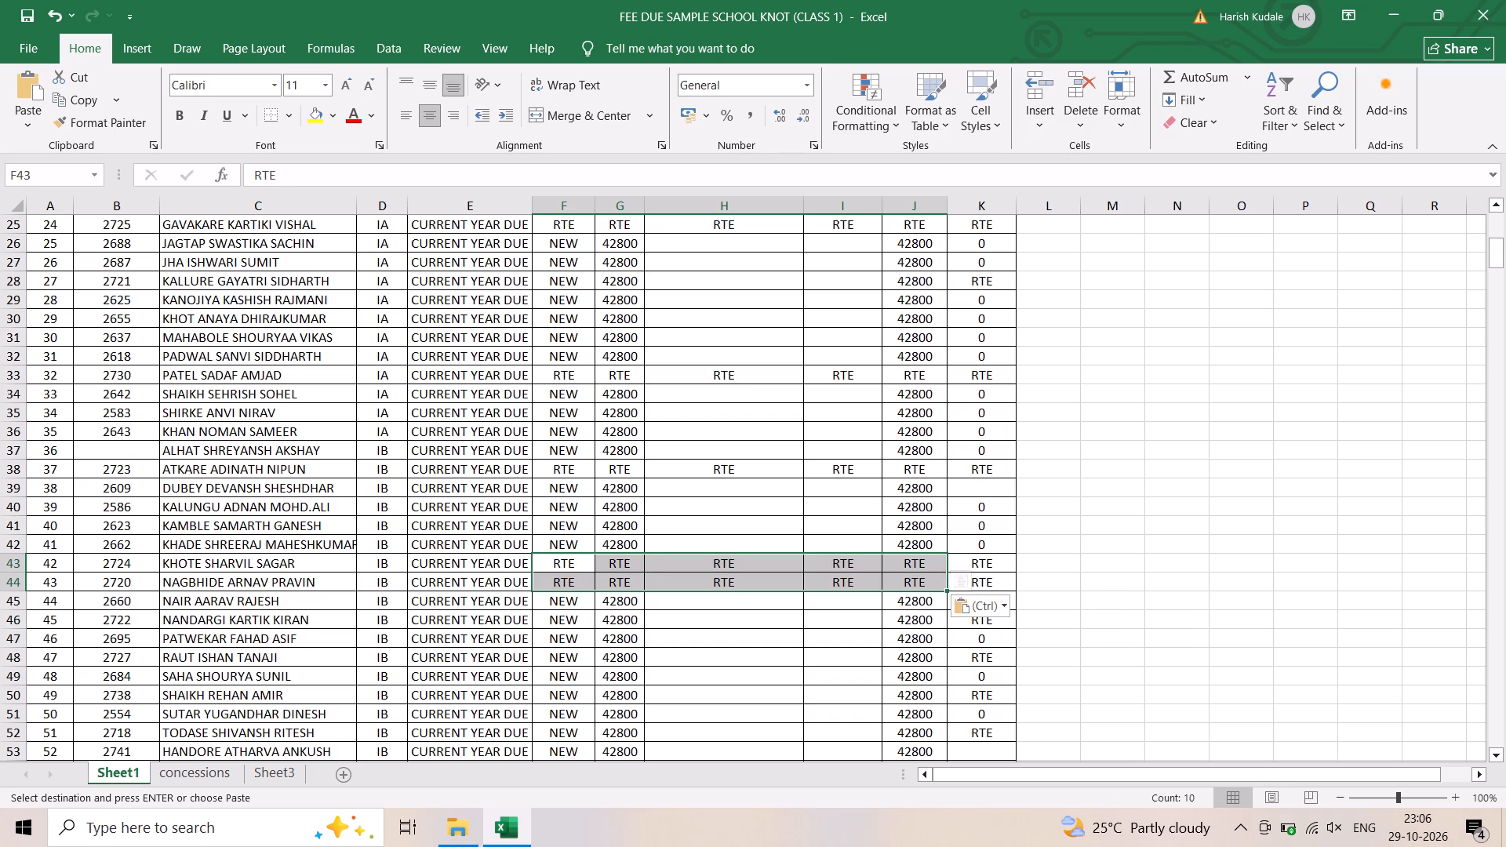
Paste the copied RTE across F46:J46 and F50:J50 for the RTE students in rows 46 and 50.
{"action": "scroll", "coordinate": [837, 576], "scroll_direction": "down", "scroll_amount": 2}
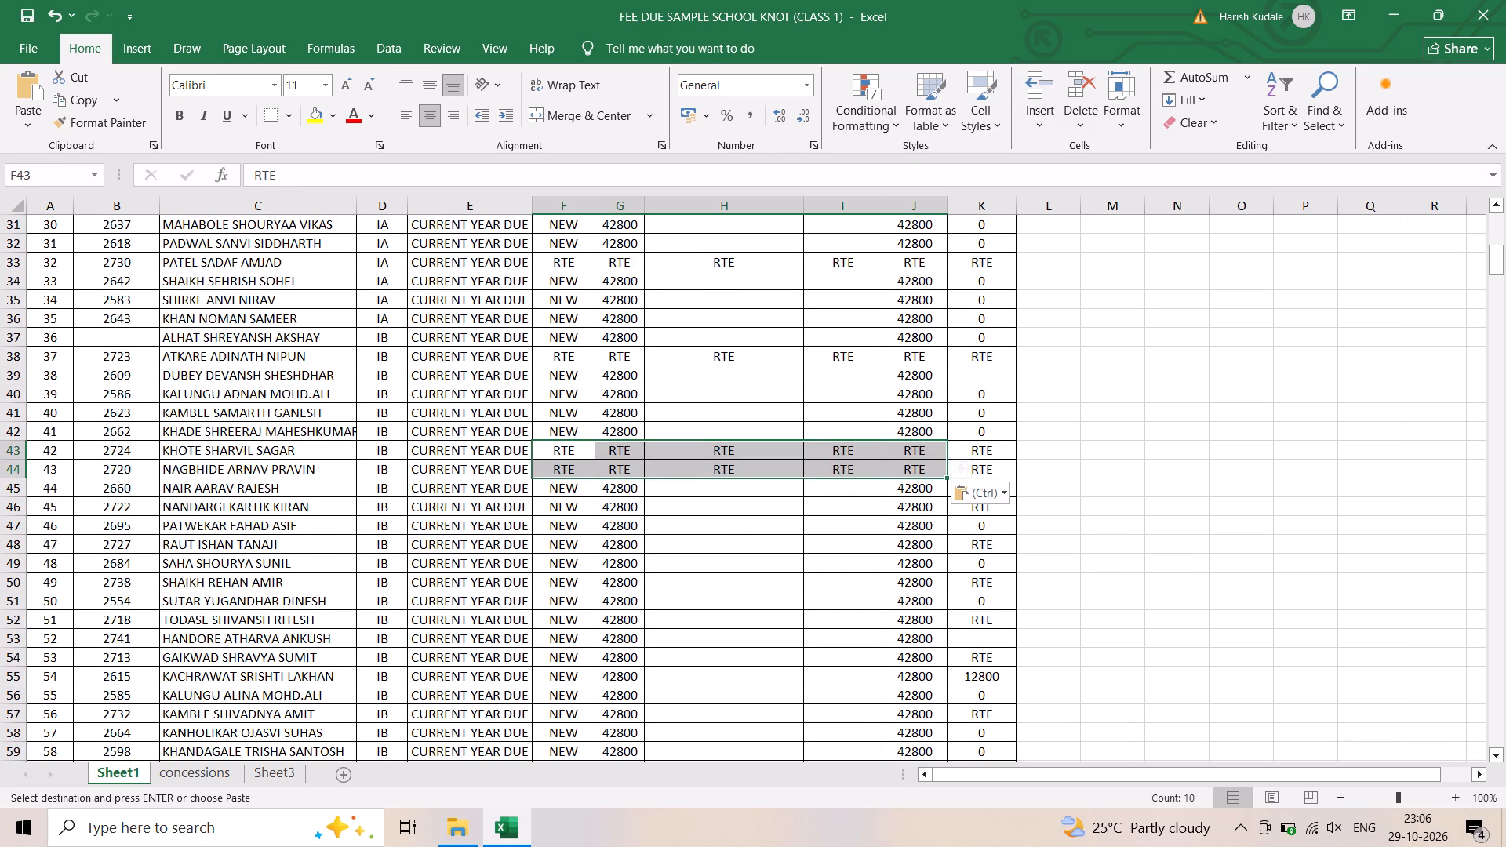
{"action": "left_click_drag", "start_coordinate": [550, 509], "coordinate": [752, 513]}
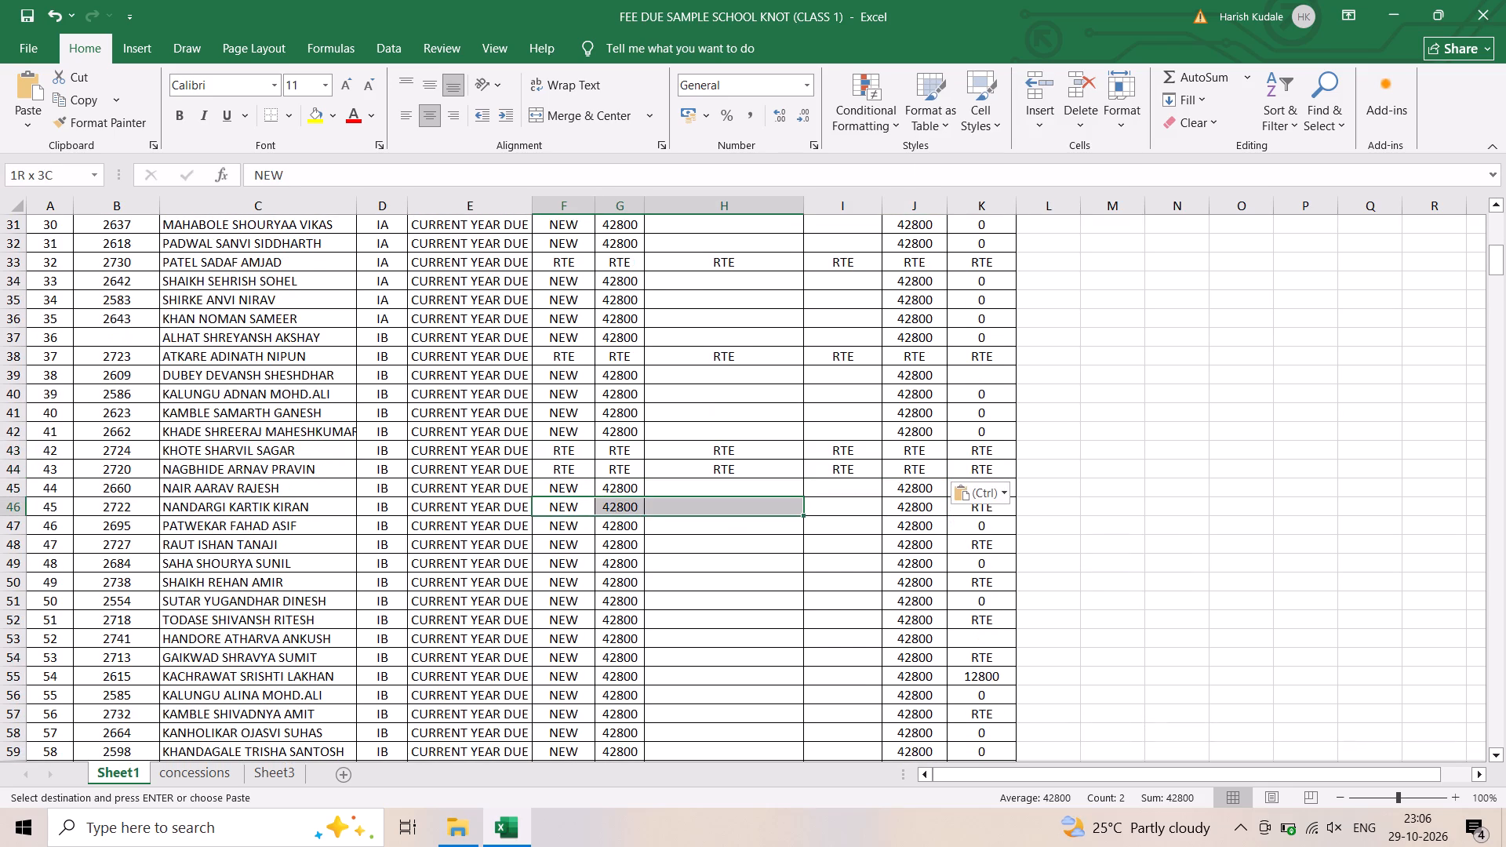
{"action": "left_click_drag", "start_coordinate": [752, 513], "coordinate": [927, 504]}
{"action": "right_click", "coordinate": [927, 507]}
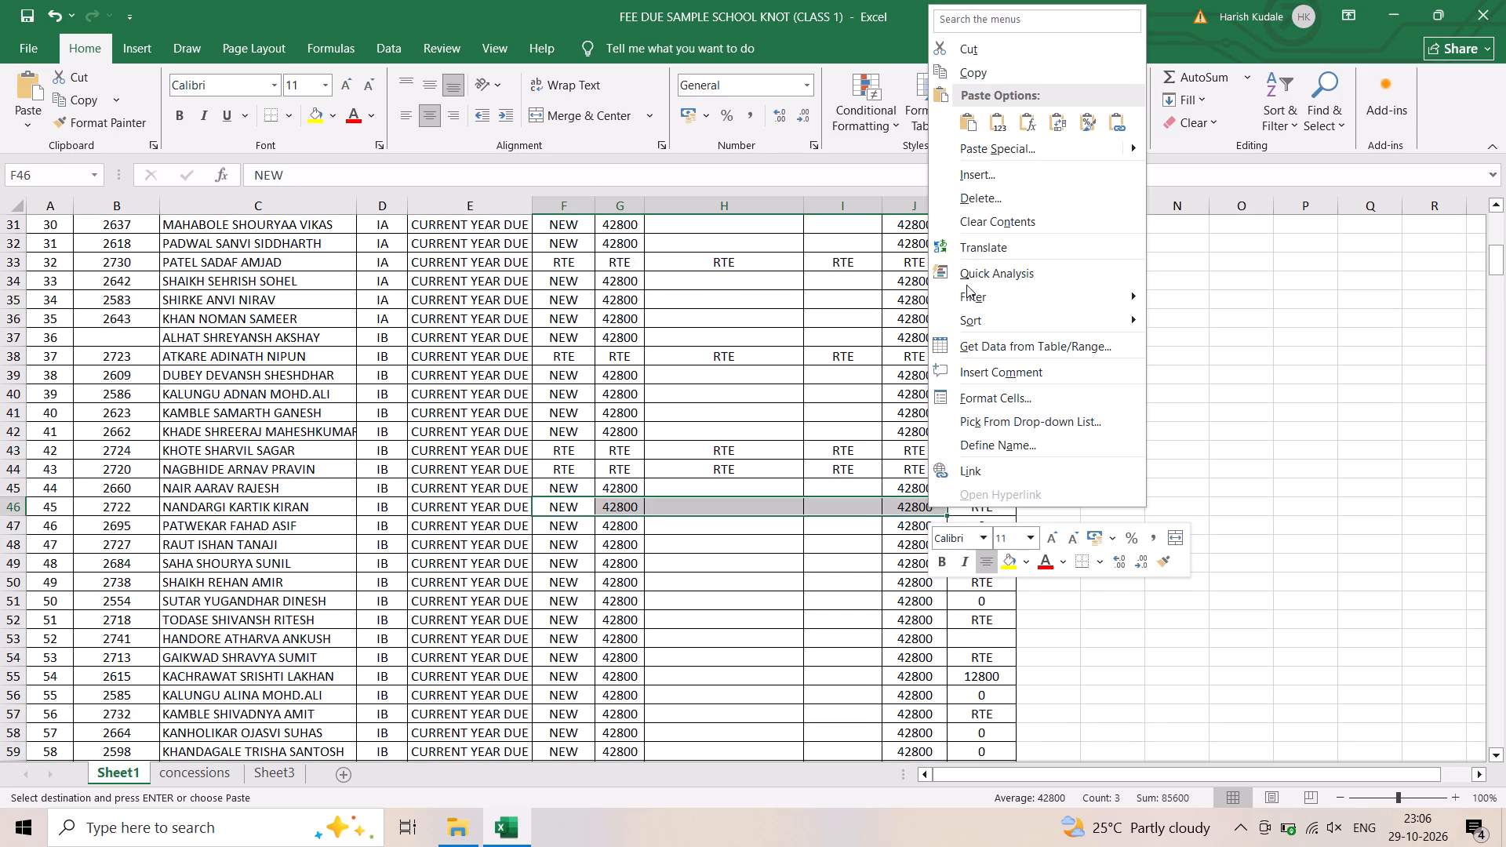
{"action": "left_click", "coordinate": [974, 129]}
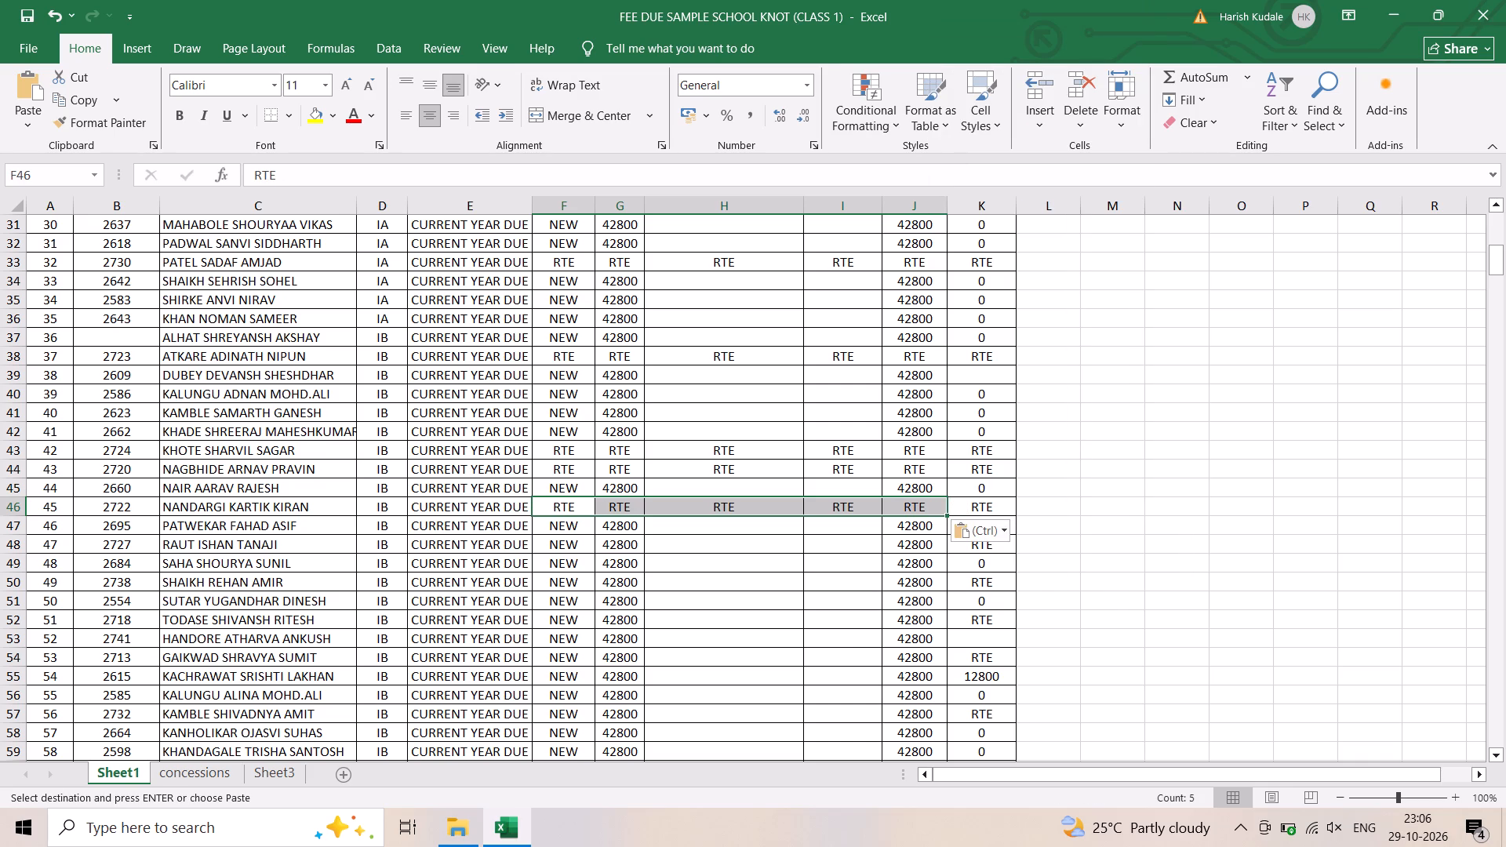
{"action": "left_click_drag", "start_coordinate": [563, 579], "coordinate": [686, 583]}
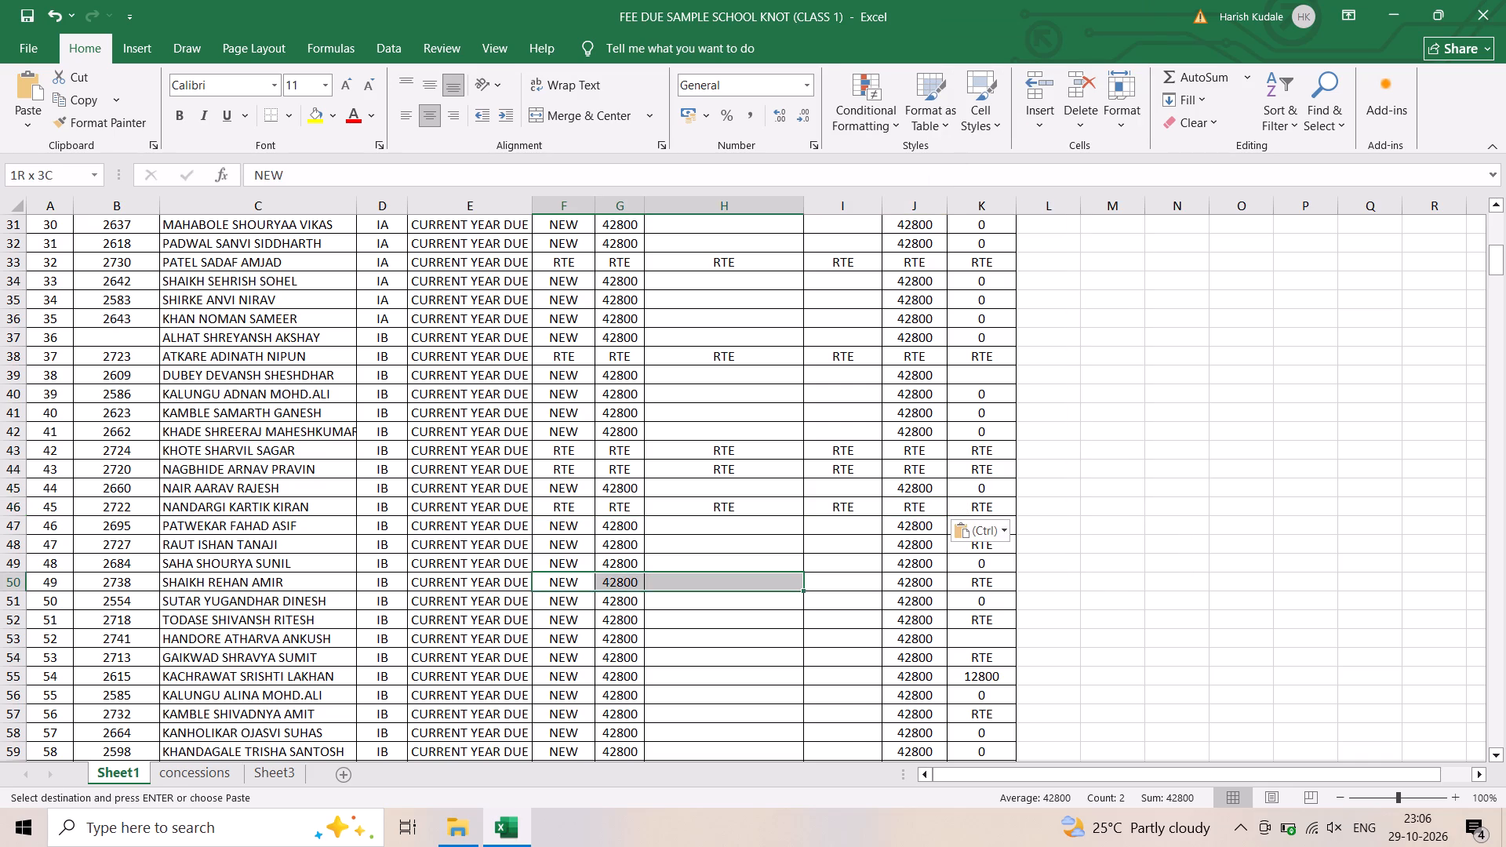
{"action": "left_click_drag", "start_coordinate": [686, 583], "coordinate": [926, 580]}
{"action": "right_click", "coordinate": [926, 580]}
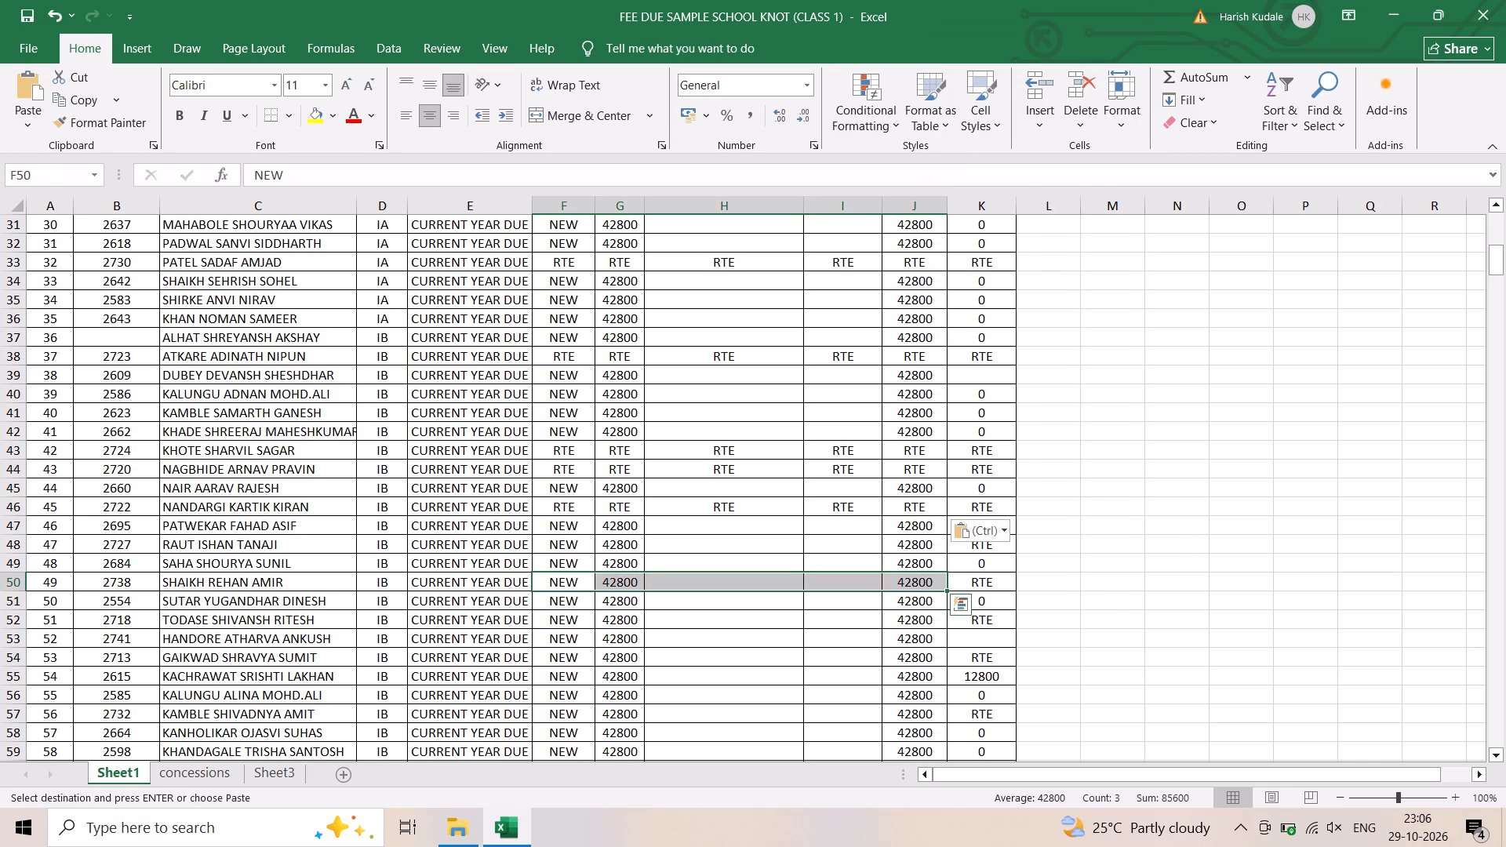
{"action": "left_click", "coordinate": [967, 199]}
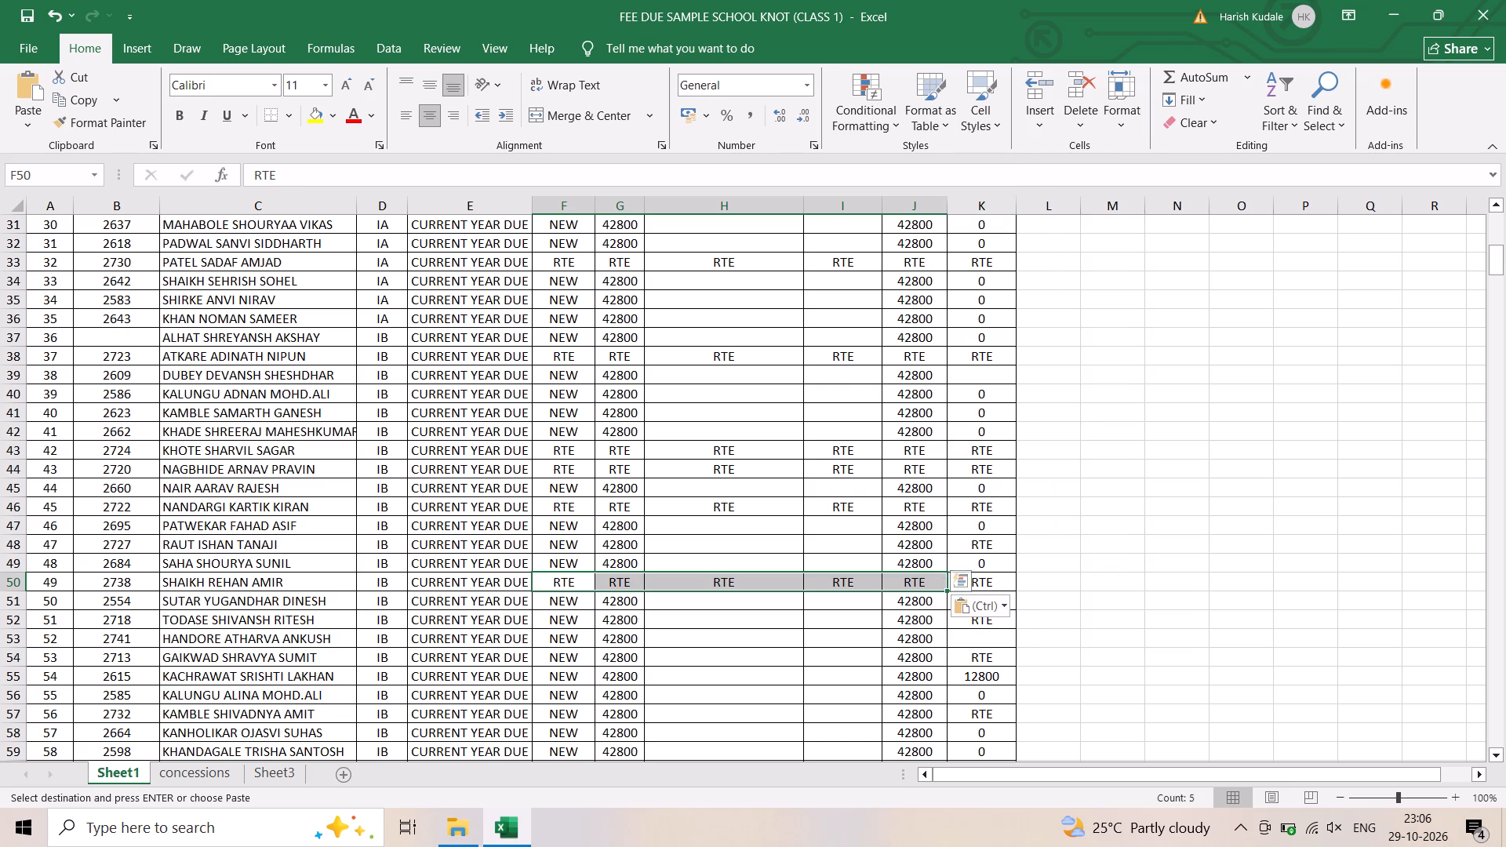
Paste the copied RTE across F52:J52 for the RTE student in row 52.
{"action": "scroll", "coordinate": [813, 624], "scroll_direction": "down", "scroll_amount": 1}
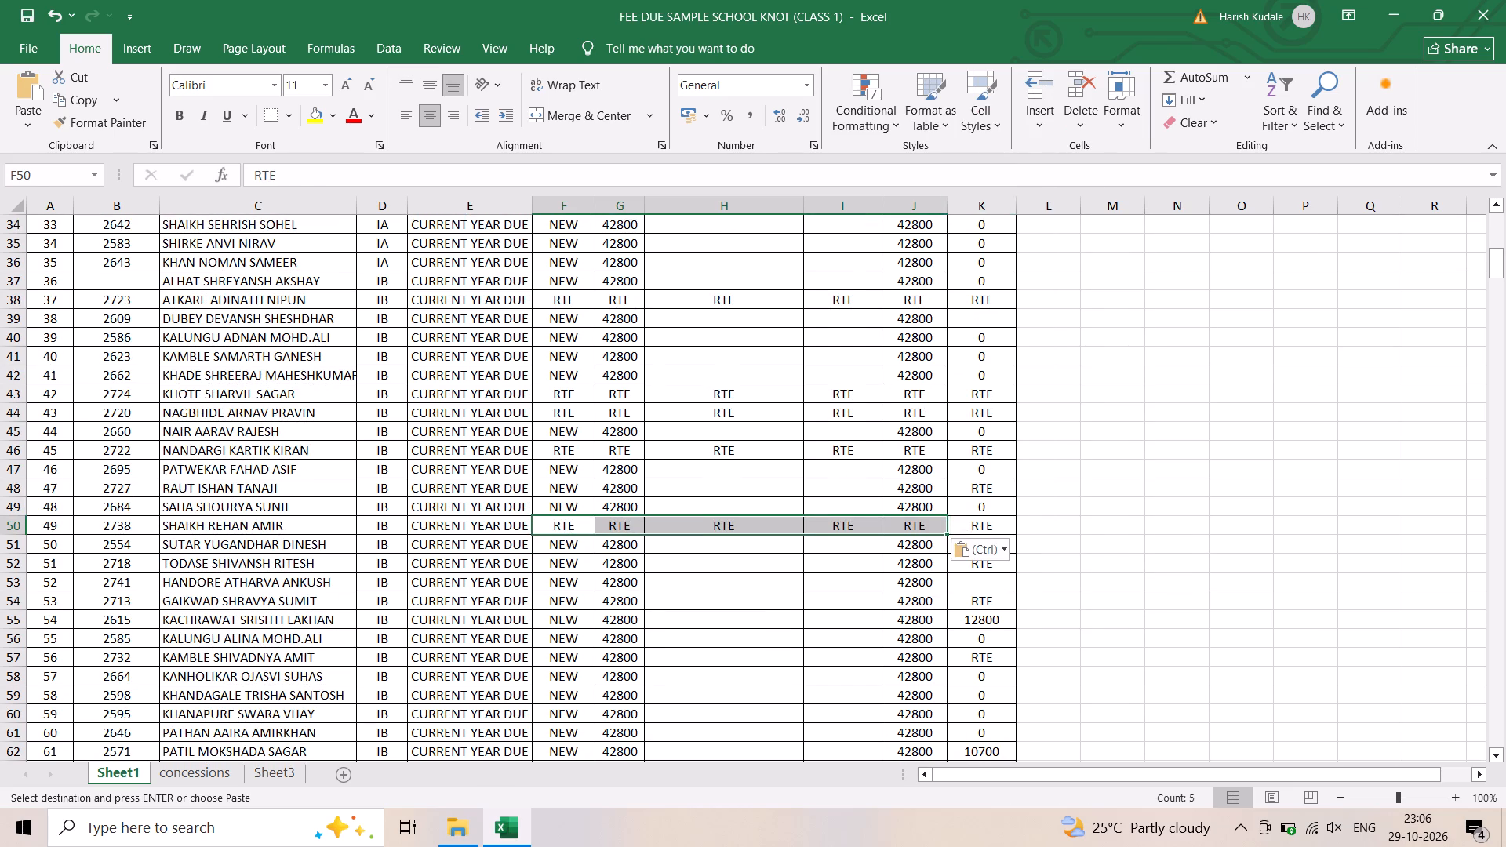
{"action": "left_click_drag", "start_coordinate": [566, 564], "coordinate": [904, 566]}
{"action": "right_click", "coordinate": [904, 567]}
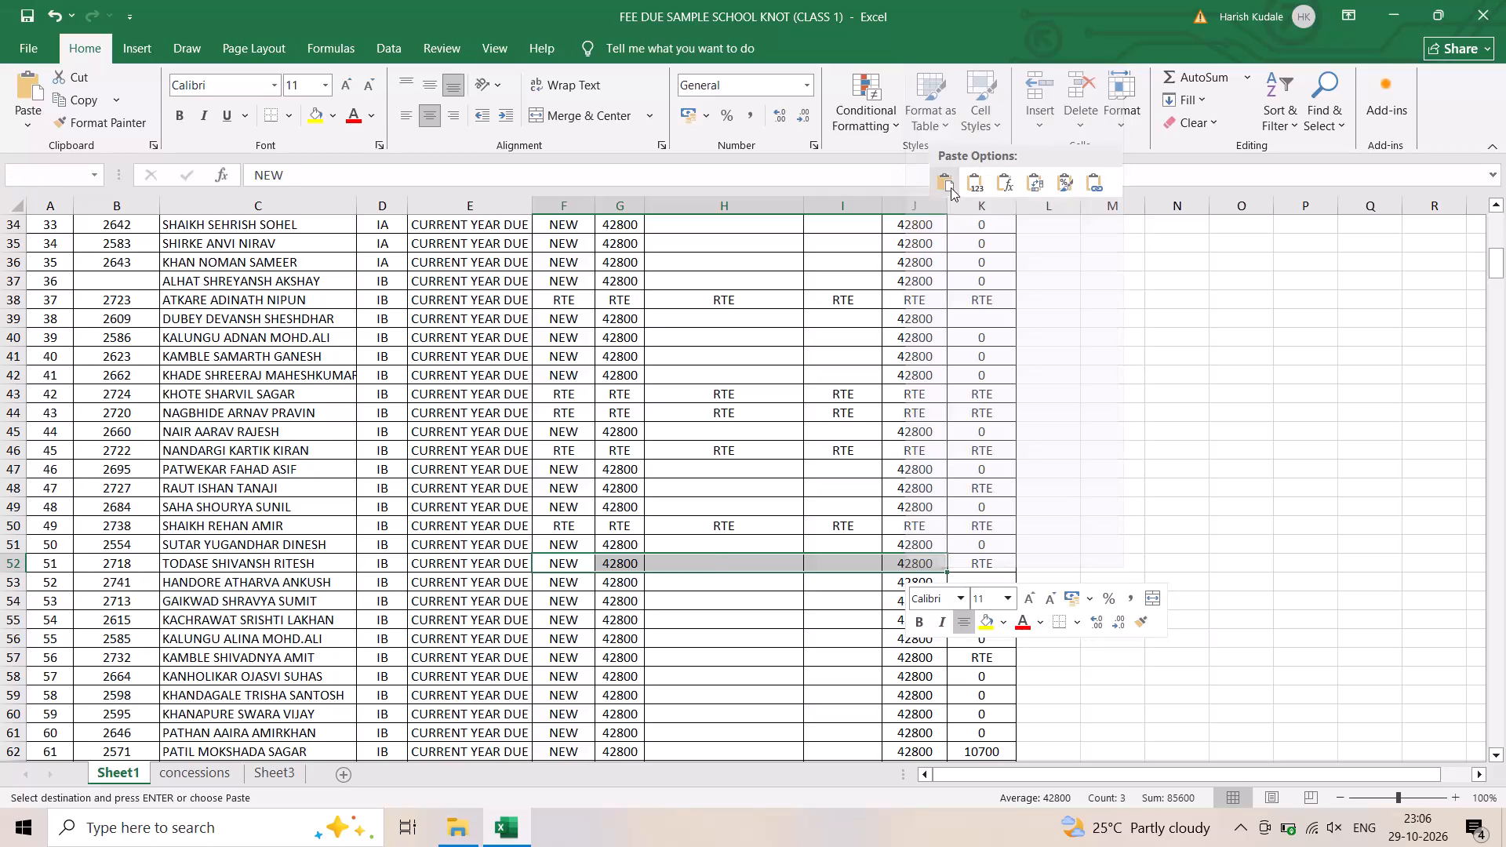
{"action": "left_click", "coordinate": [951, 187]}
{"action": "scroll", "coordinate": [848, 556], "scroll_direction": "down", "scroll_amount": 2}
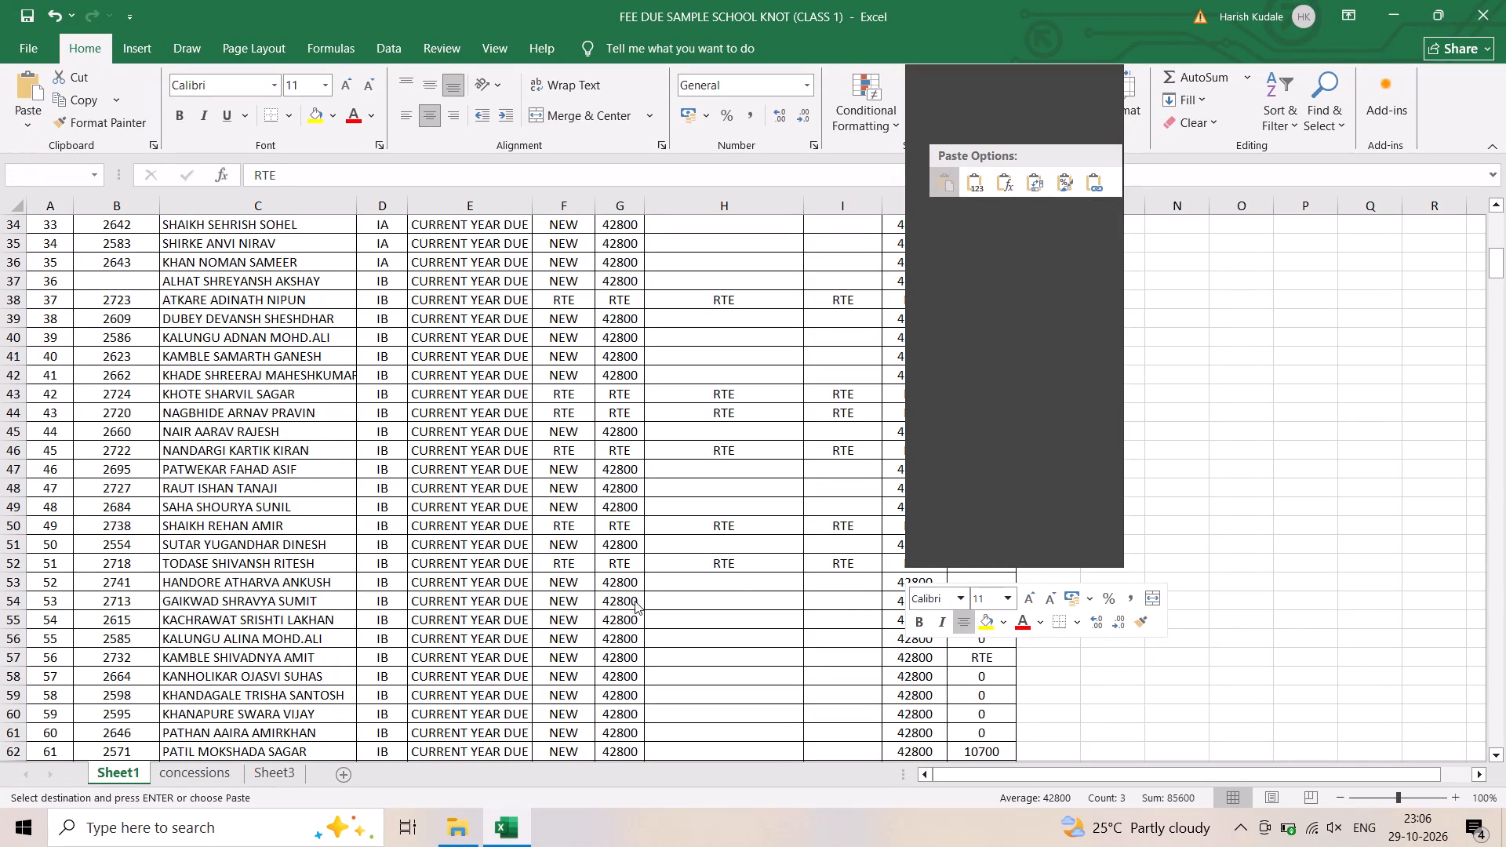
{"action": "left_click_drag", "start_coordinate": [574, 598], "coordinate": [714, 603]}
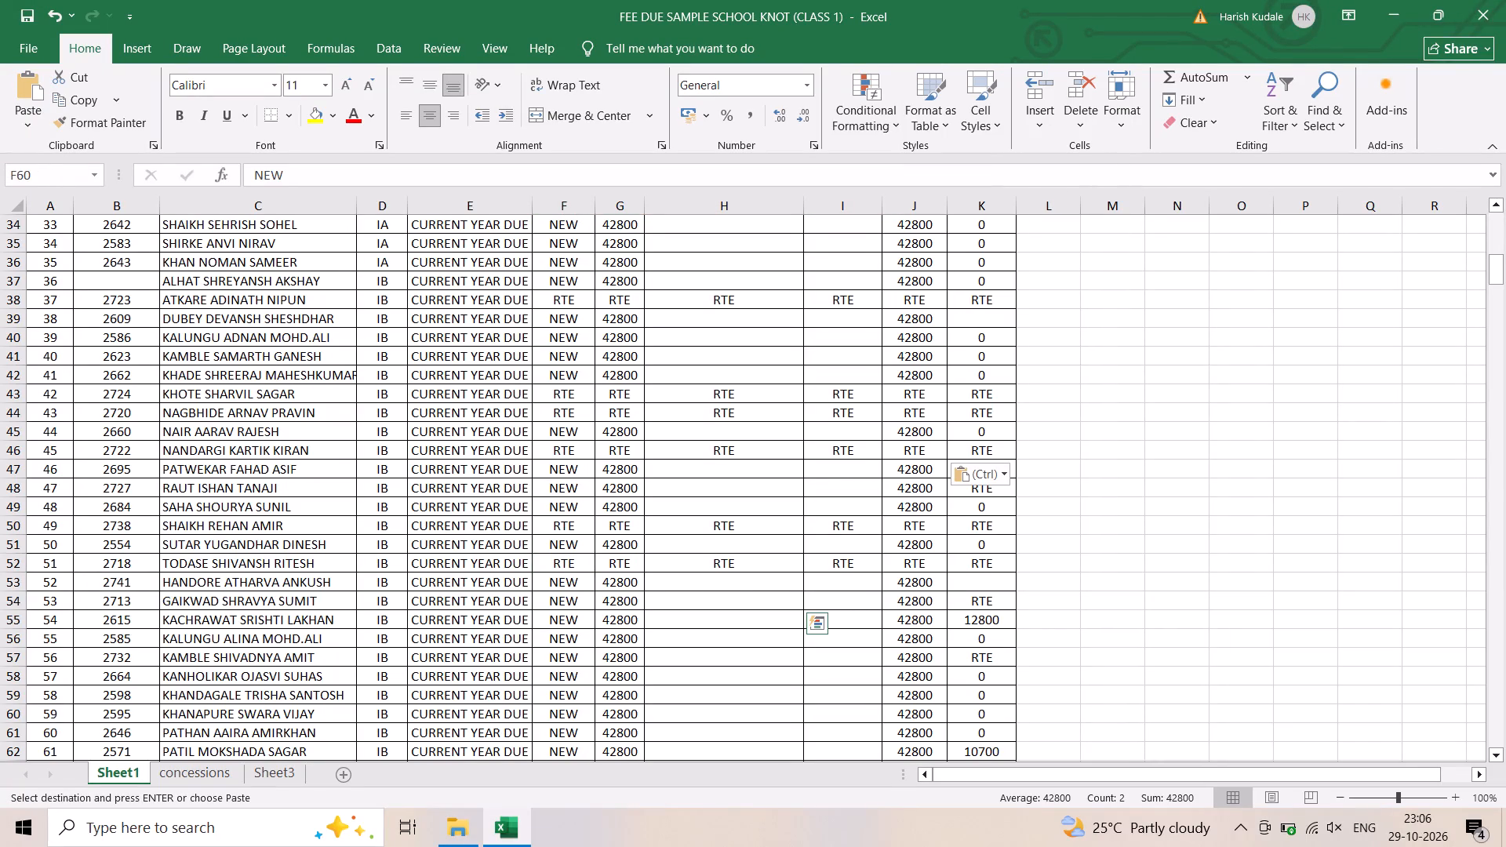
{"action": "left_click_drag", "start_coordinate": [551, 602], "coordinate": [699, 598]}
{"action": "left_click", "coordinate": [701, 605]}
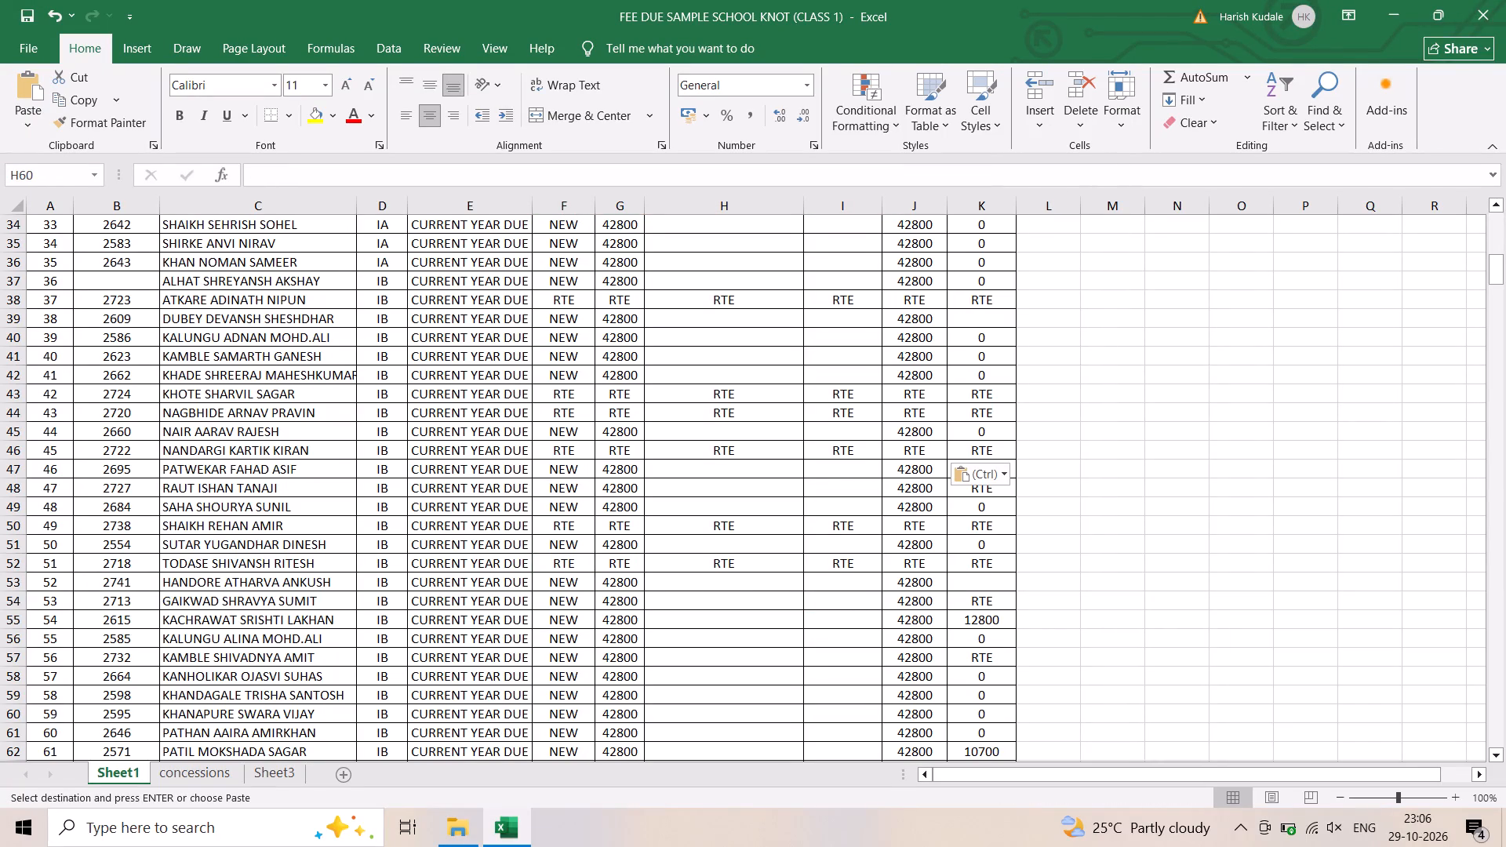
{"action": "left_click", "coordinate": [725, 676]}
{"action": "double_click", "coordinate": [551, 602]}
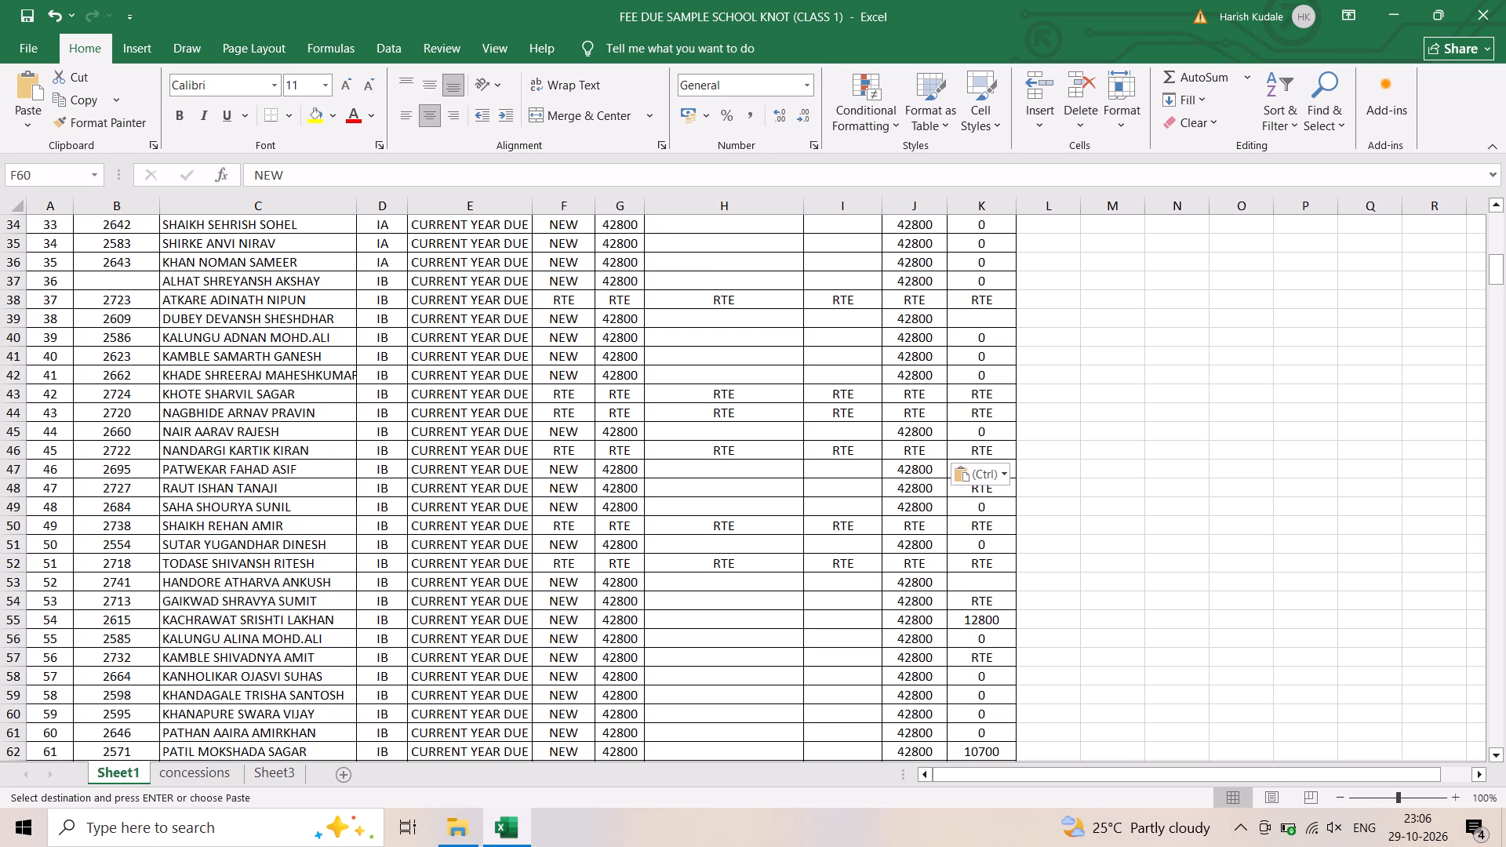
Save the fee due workbook.
{"action": "scroll", "coordinate": [699, 681], "scroll_direction": "down", "scroll_amount": 1}
{"action": "scroll", "coordinate": [698, 684], "scroll_direction": "up", "scroll_amount": 9}
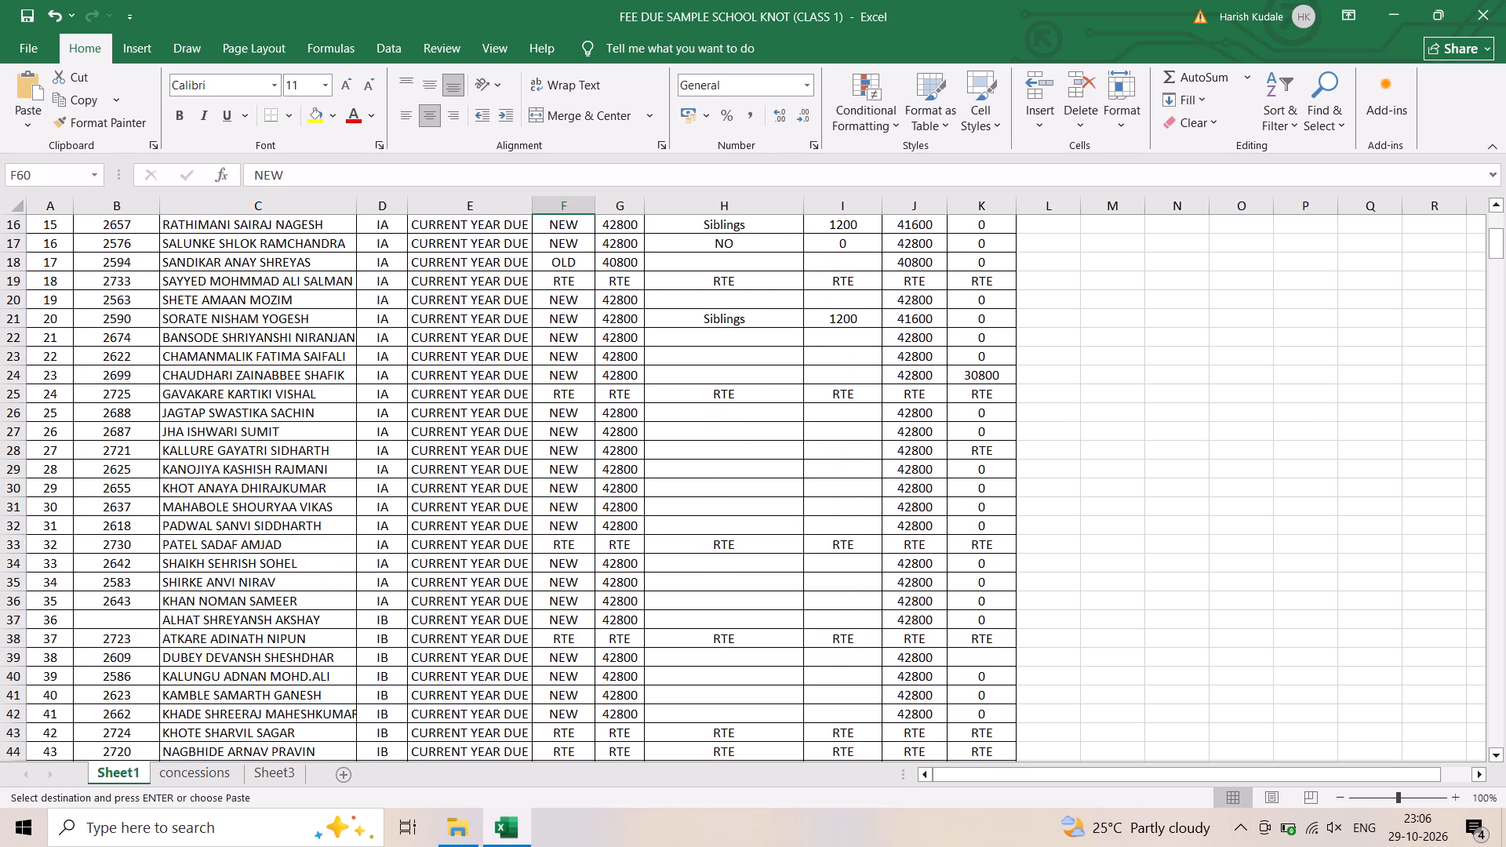
{"action": "scroll", "coordinate": [800, 620], "scroll_direction": "up", "scroll_amount": 8}
{"action": "left_click", "coordinate": [23, 45]}
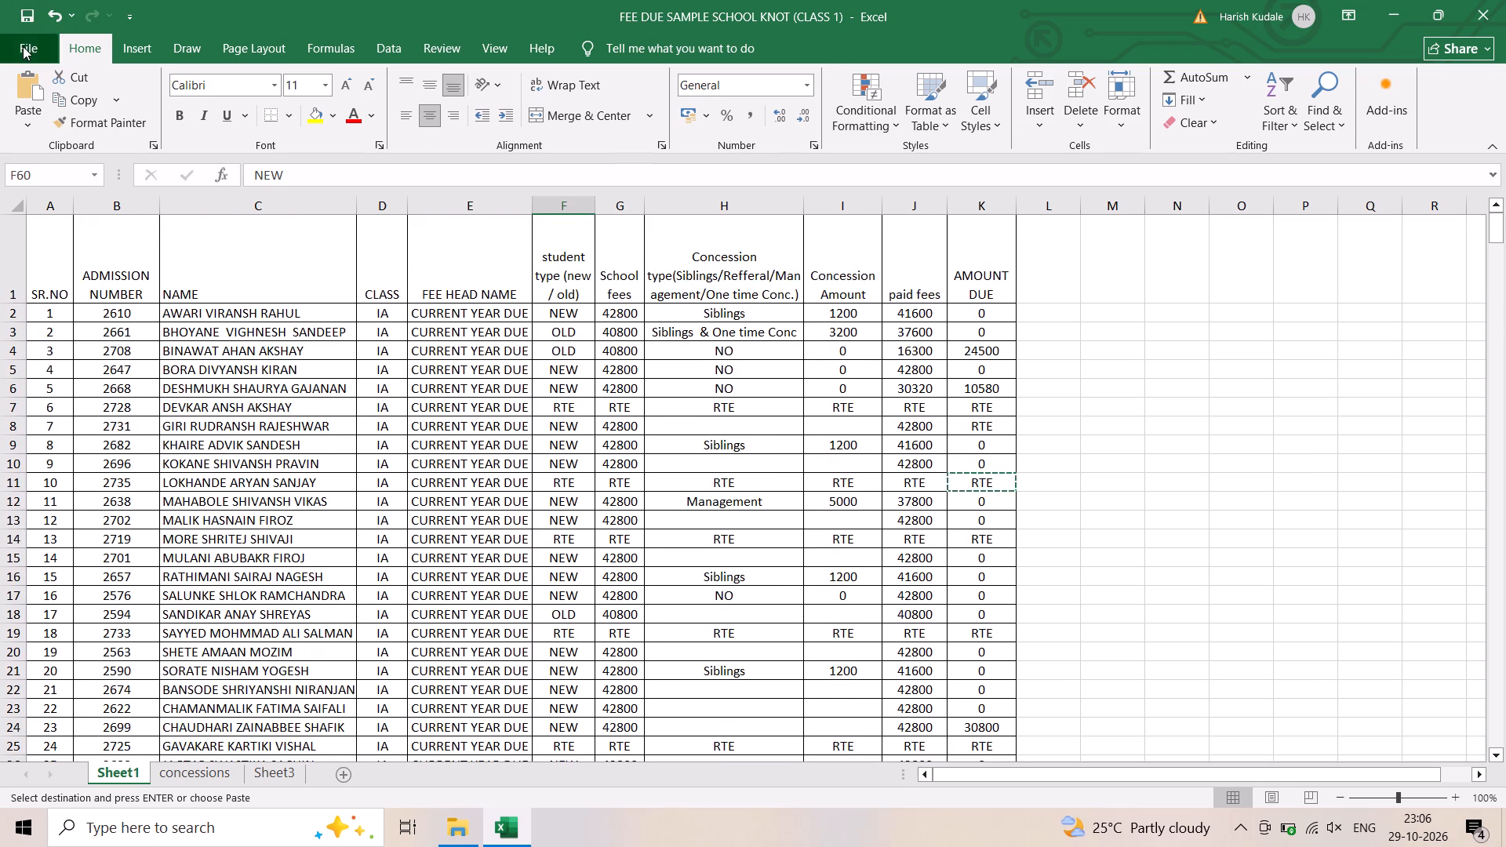
{"action": "left_click", "coordinate": [50, 266]}
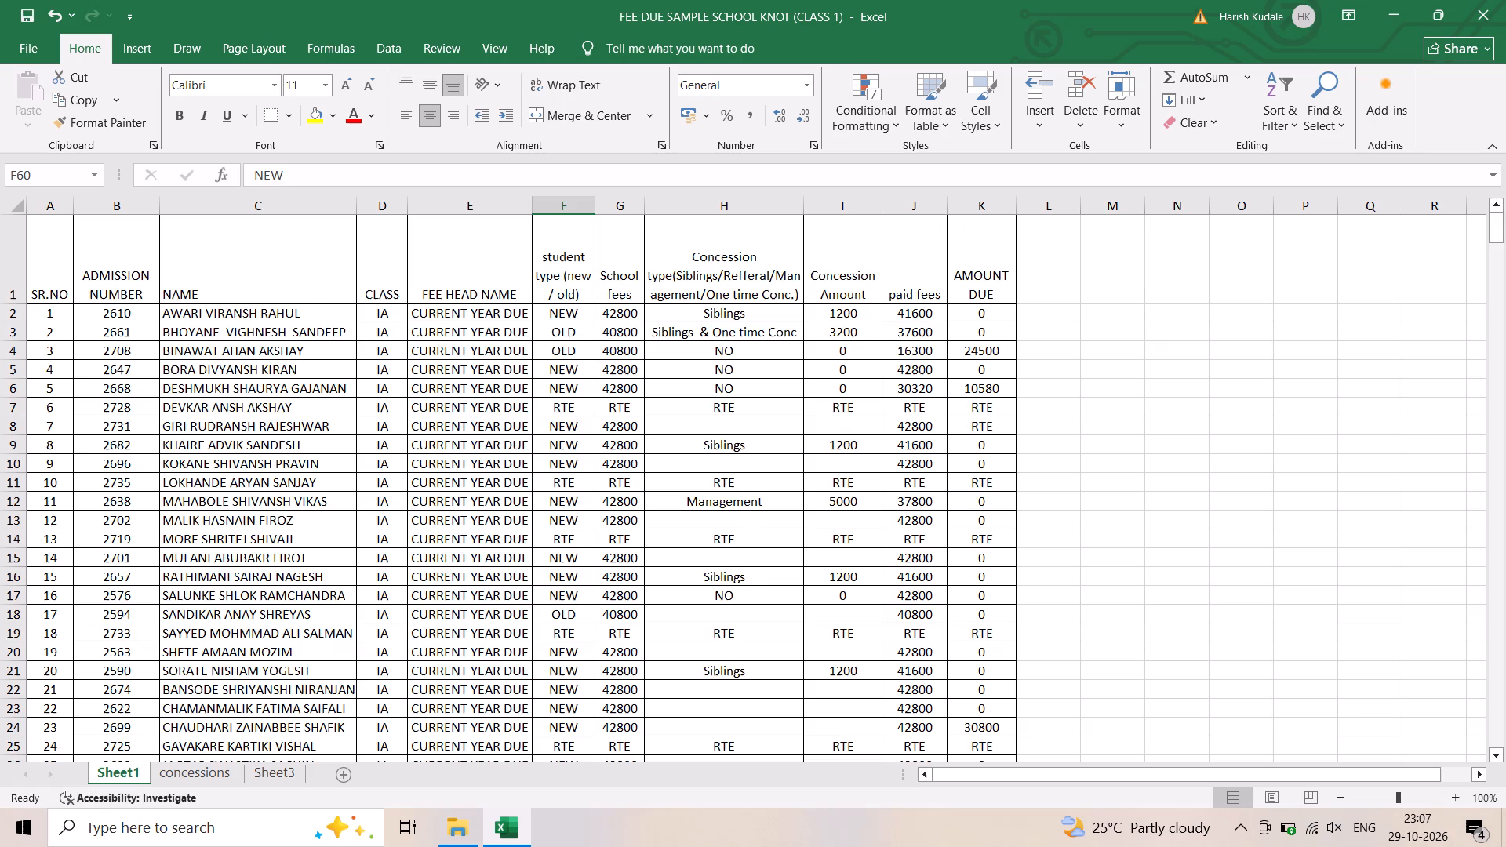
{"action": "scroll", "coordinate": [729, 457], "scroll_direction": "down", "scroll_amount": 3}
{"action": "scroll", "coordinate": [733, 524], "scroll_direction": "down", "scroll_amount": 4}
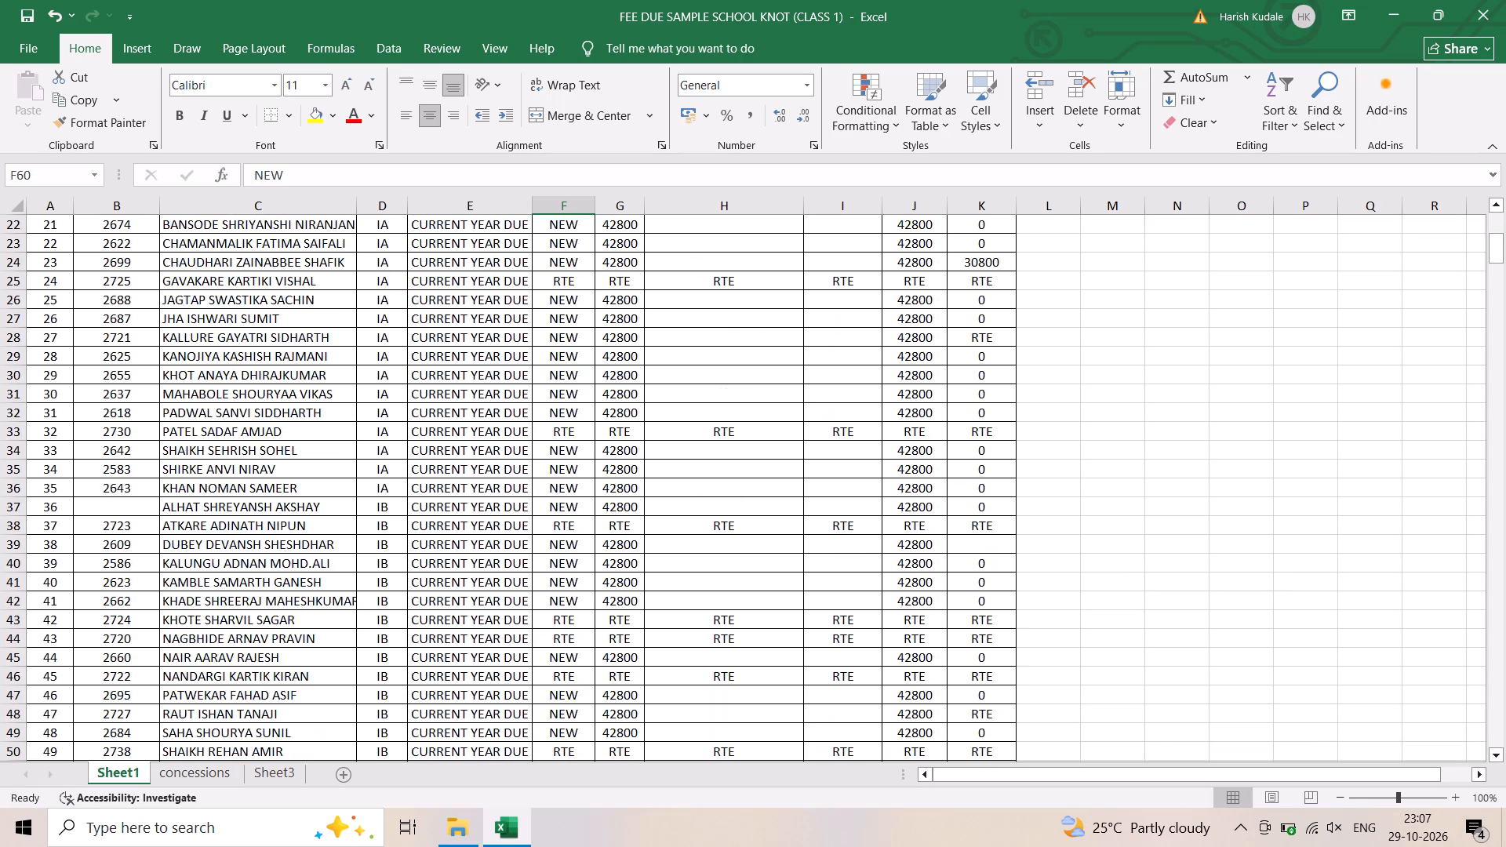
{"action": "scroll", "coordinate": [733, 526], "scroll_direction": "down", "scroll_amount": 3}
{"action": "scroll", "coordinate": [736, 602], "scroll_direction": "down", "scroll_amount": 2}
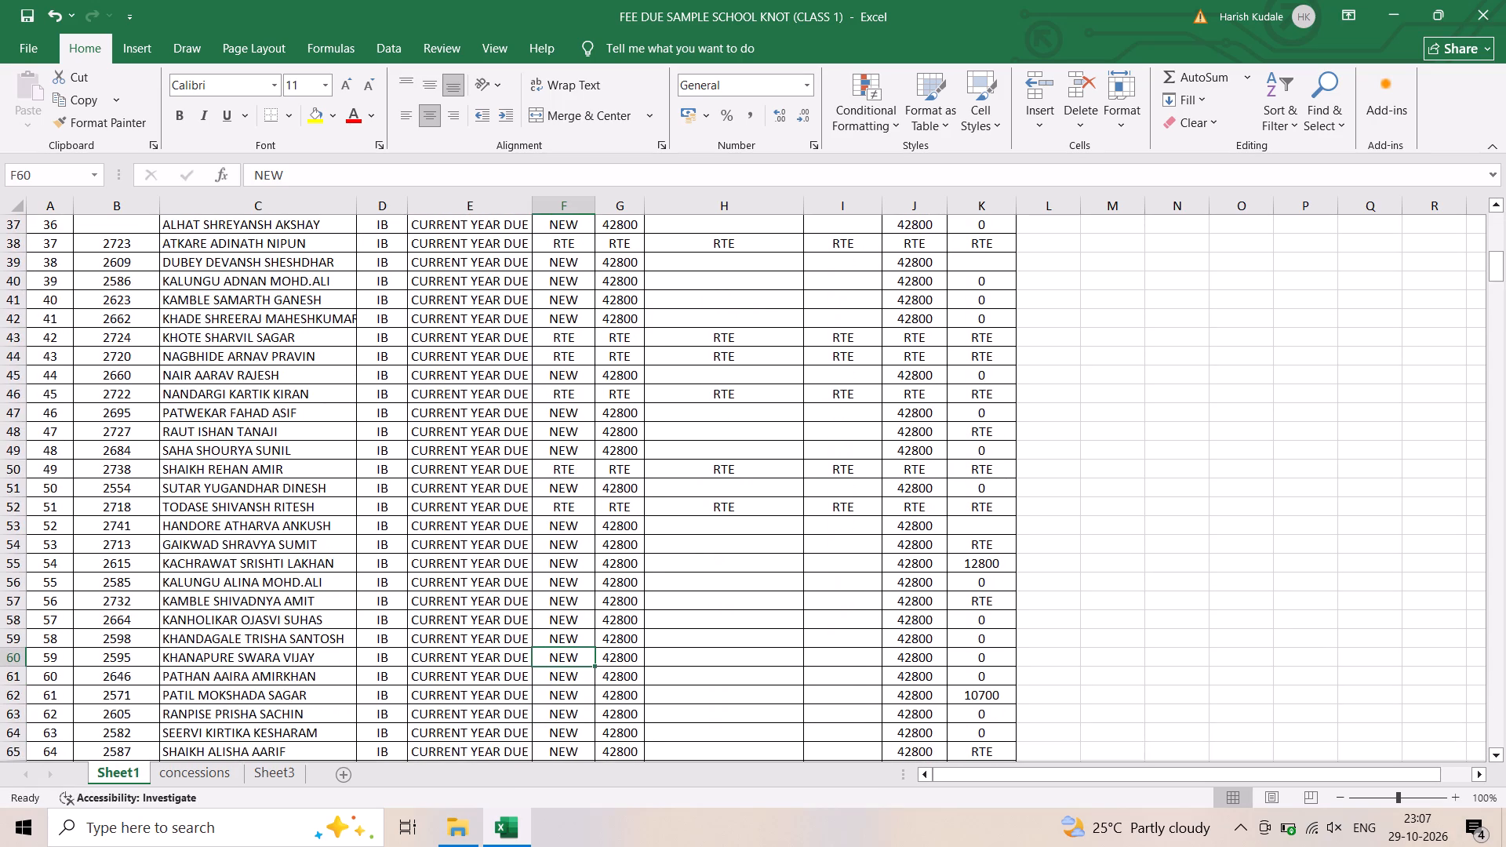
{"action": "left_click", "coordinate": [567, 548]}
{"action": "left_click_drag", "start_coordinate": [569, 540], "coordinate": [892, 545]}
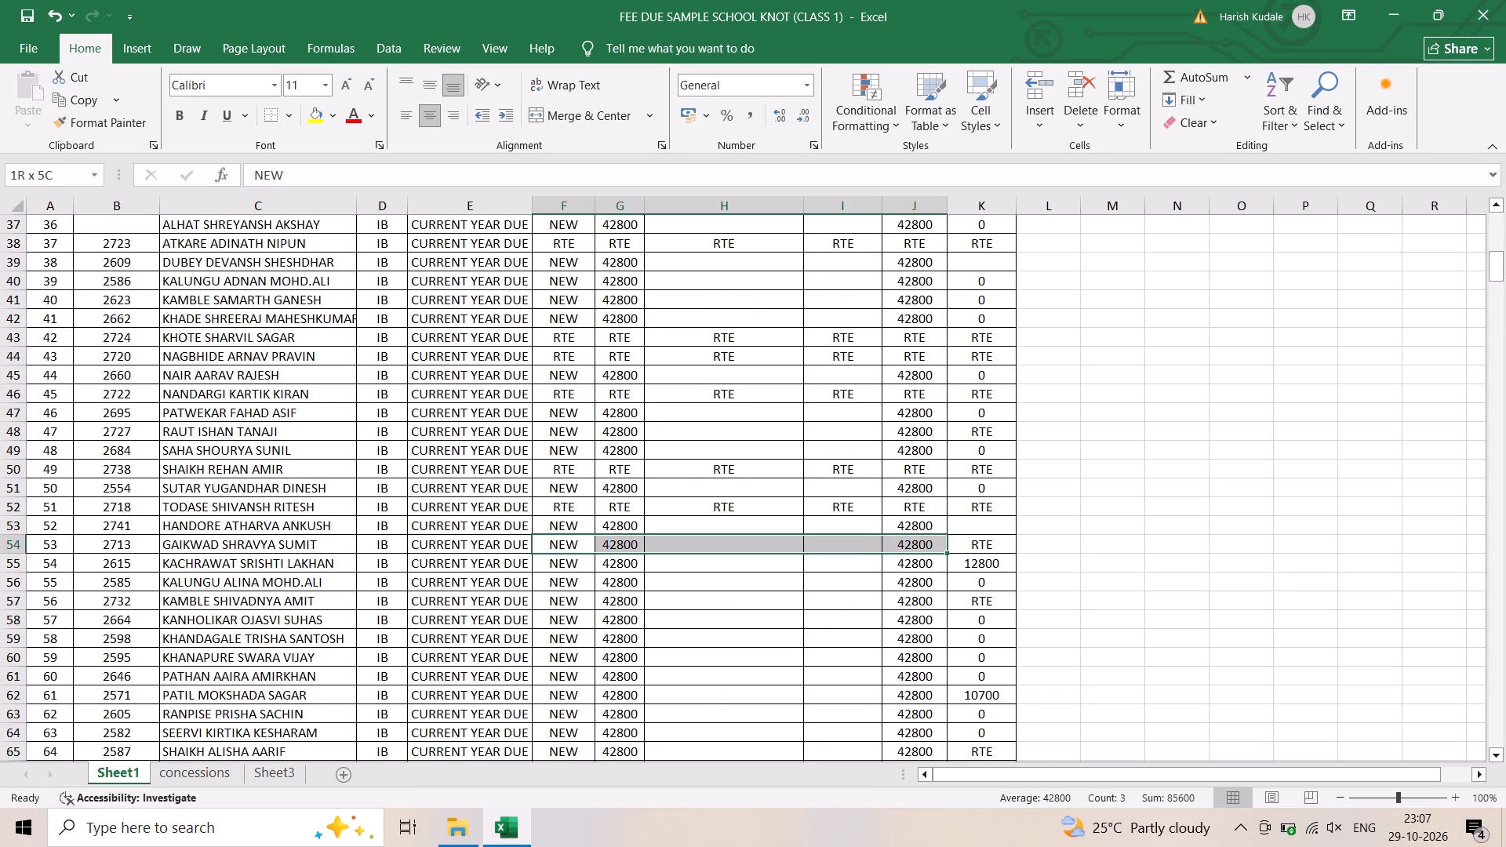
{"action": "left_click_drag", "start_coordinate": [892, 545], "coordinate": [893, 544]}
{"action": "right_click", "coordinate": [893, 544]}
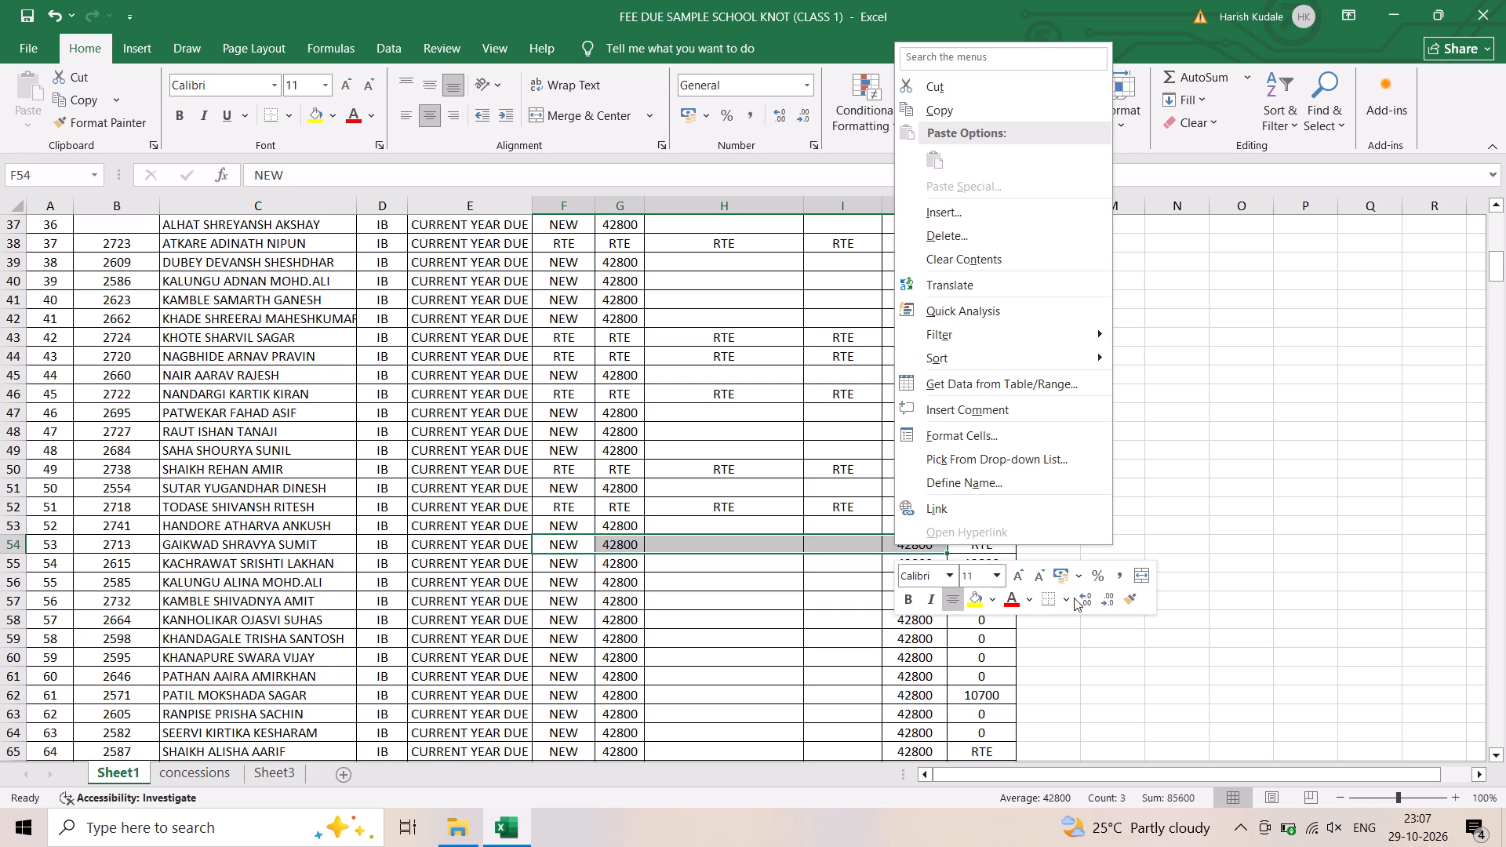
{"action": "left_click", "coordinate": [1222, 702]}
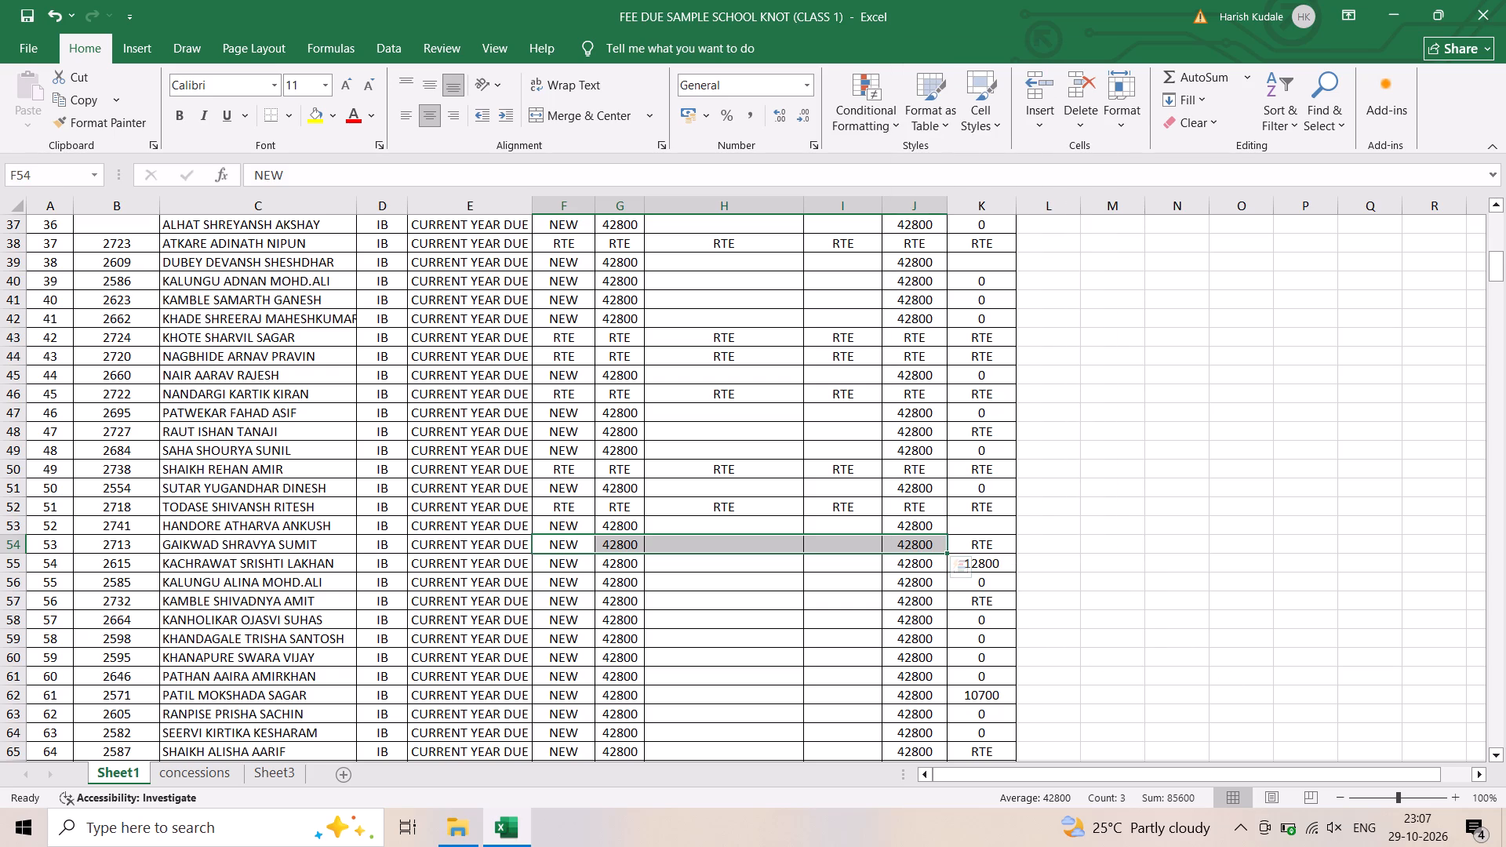
Copy the RTE cells F52:K52 and paste them starting at F54 for the RTE student in row 54.
{"action": "left_click_drag", "start_coordinate": [566, 507], "coordinate": [981, 504]}
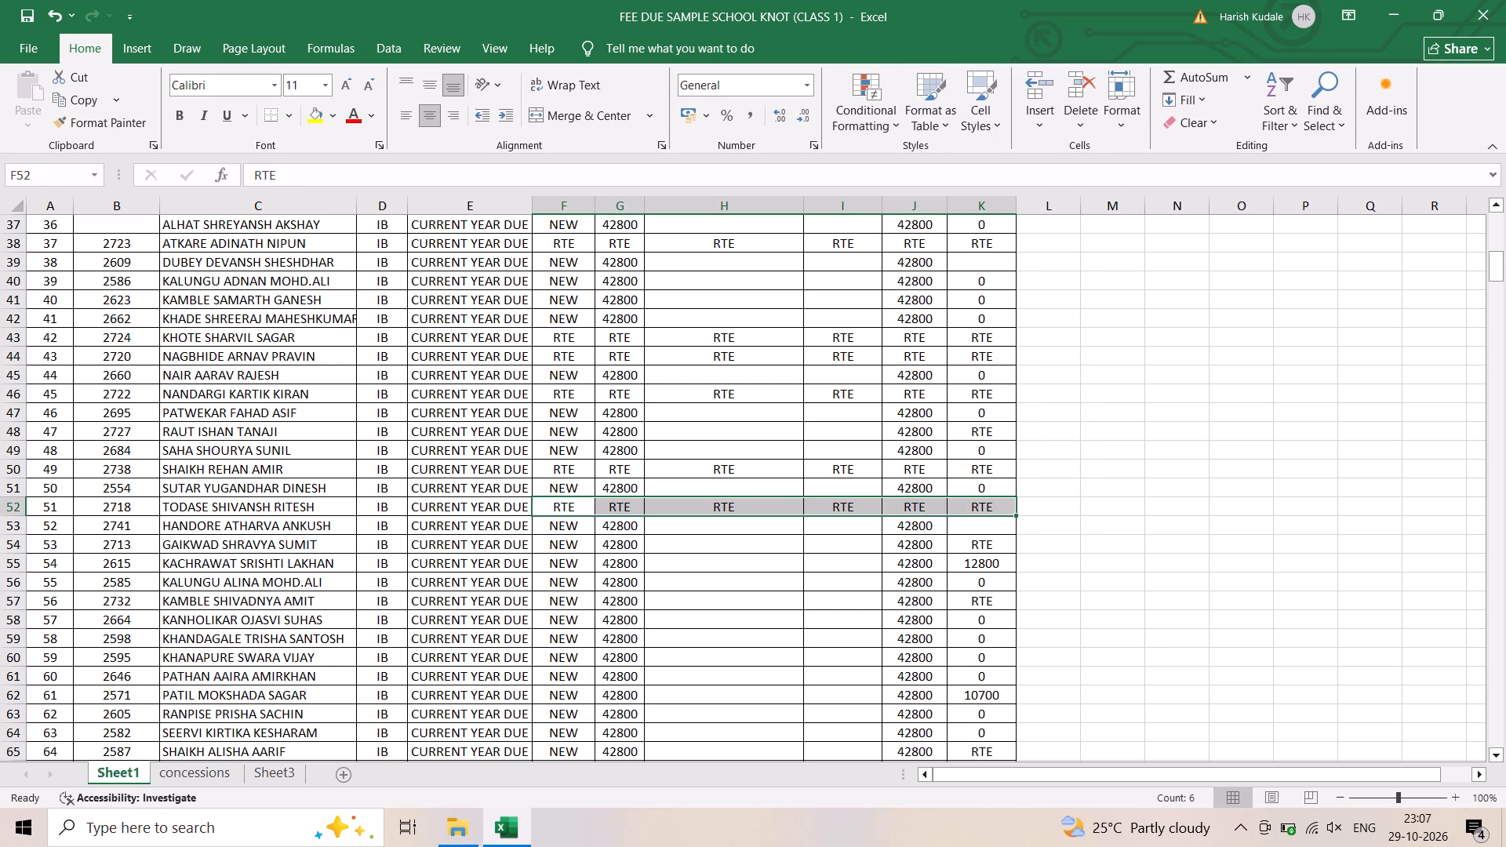
{"action": "right_click", "coordinate": [984, 501]}
{"action": "left_click", "coordinate": [1024, 372]}
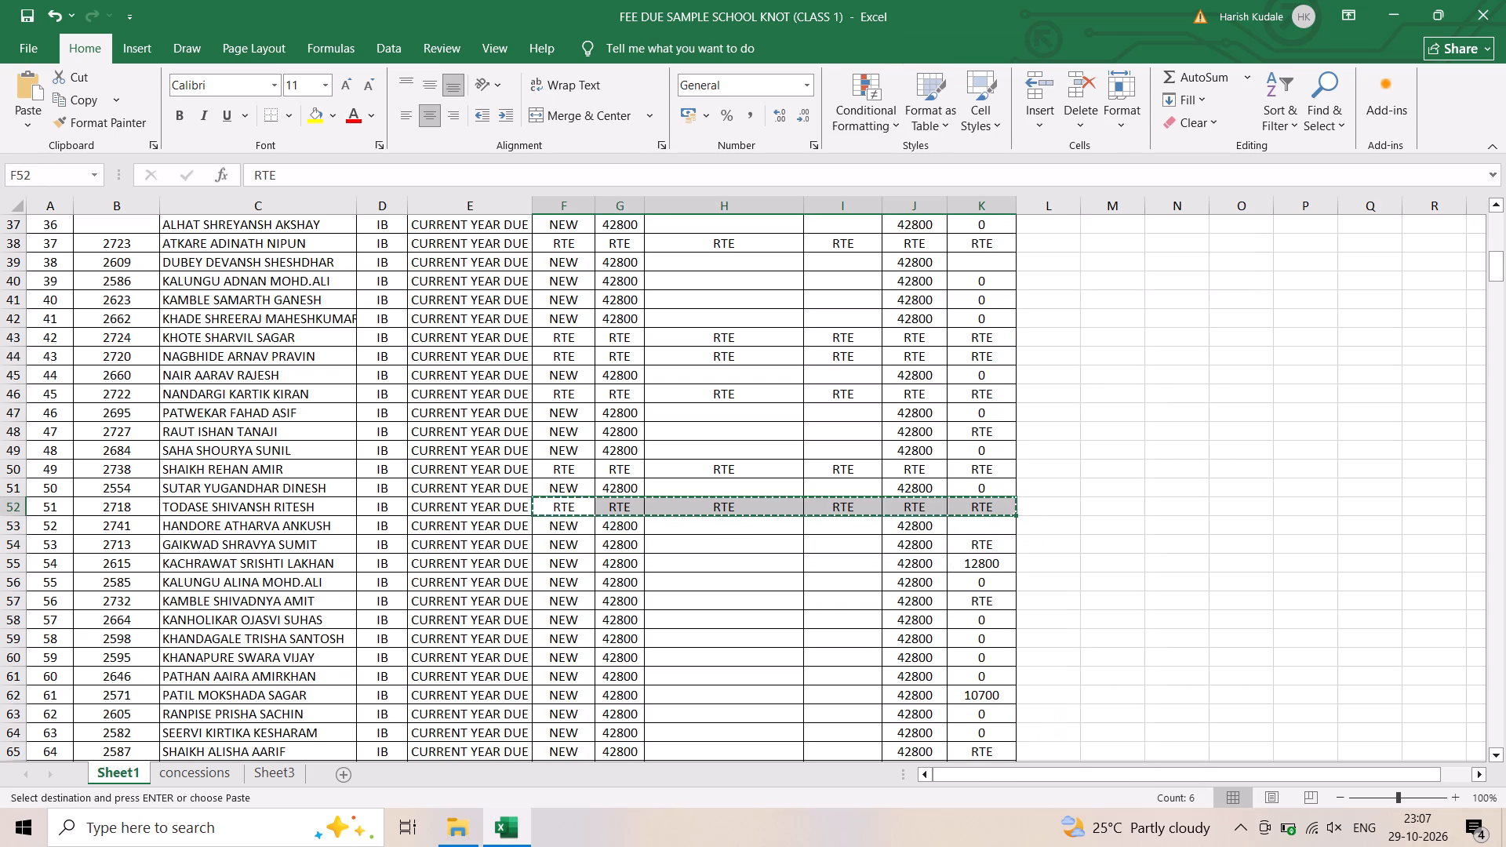
{"action": "left_click", "coordinate": [550, 543]}
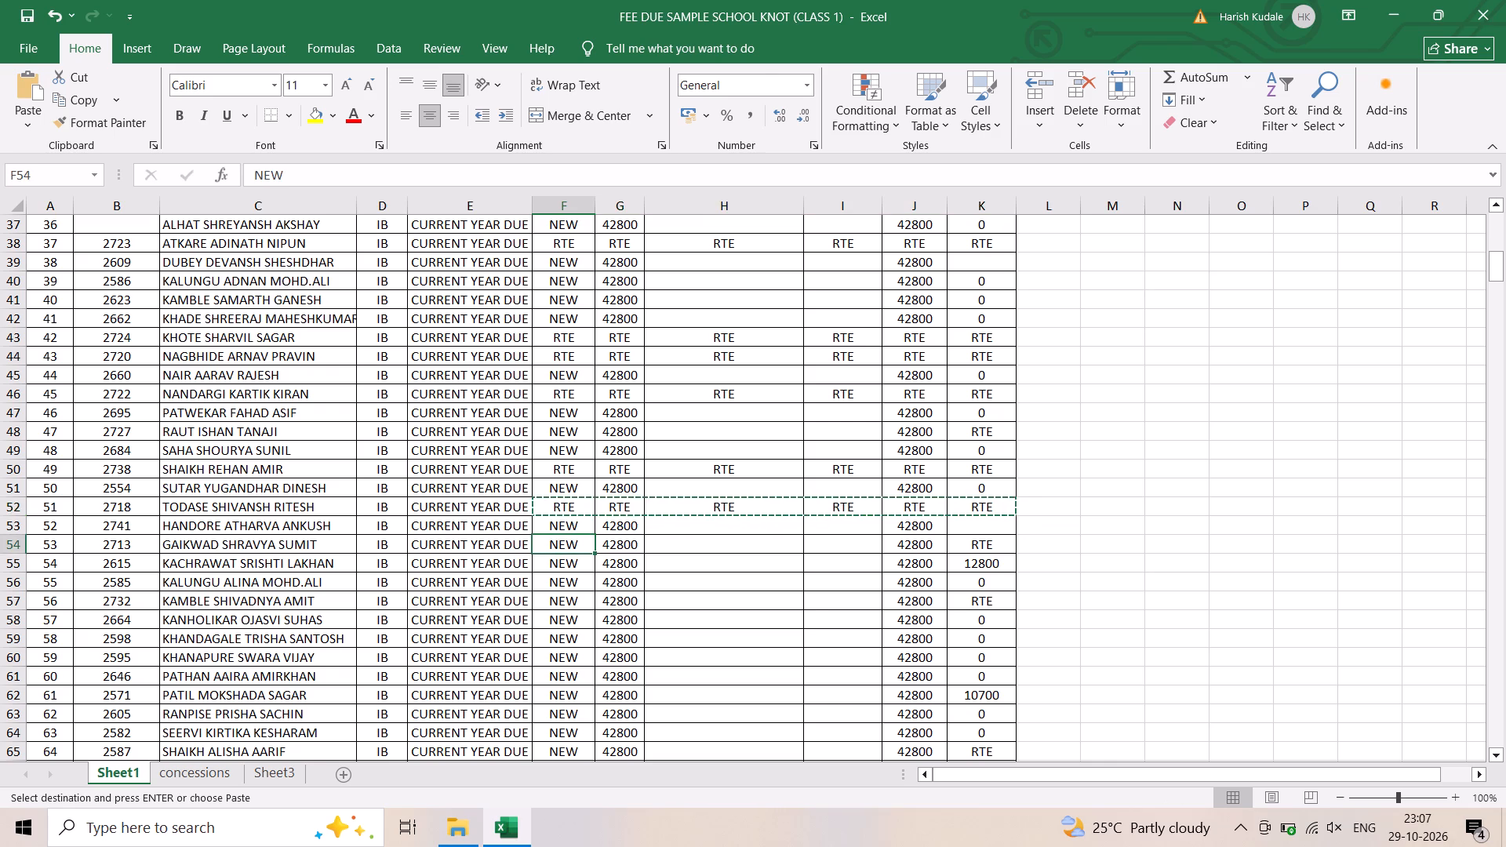
{"action": "right_click", "coordinate": [550, 543]}
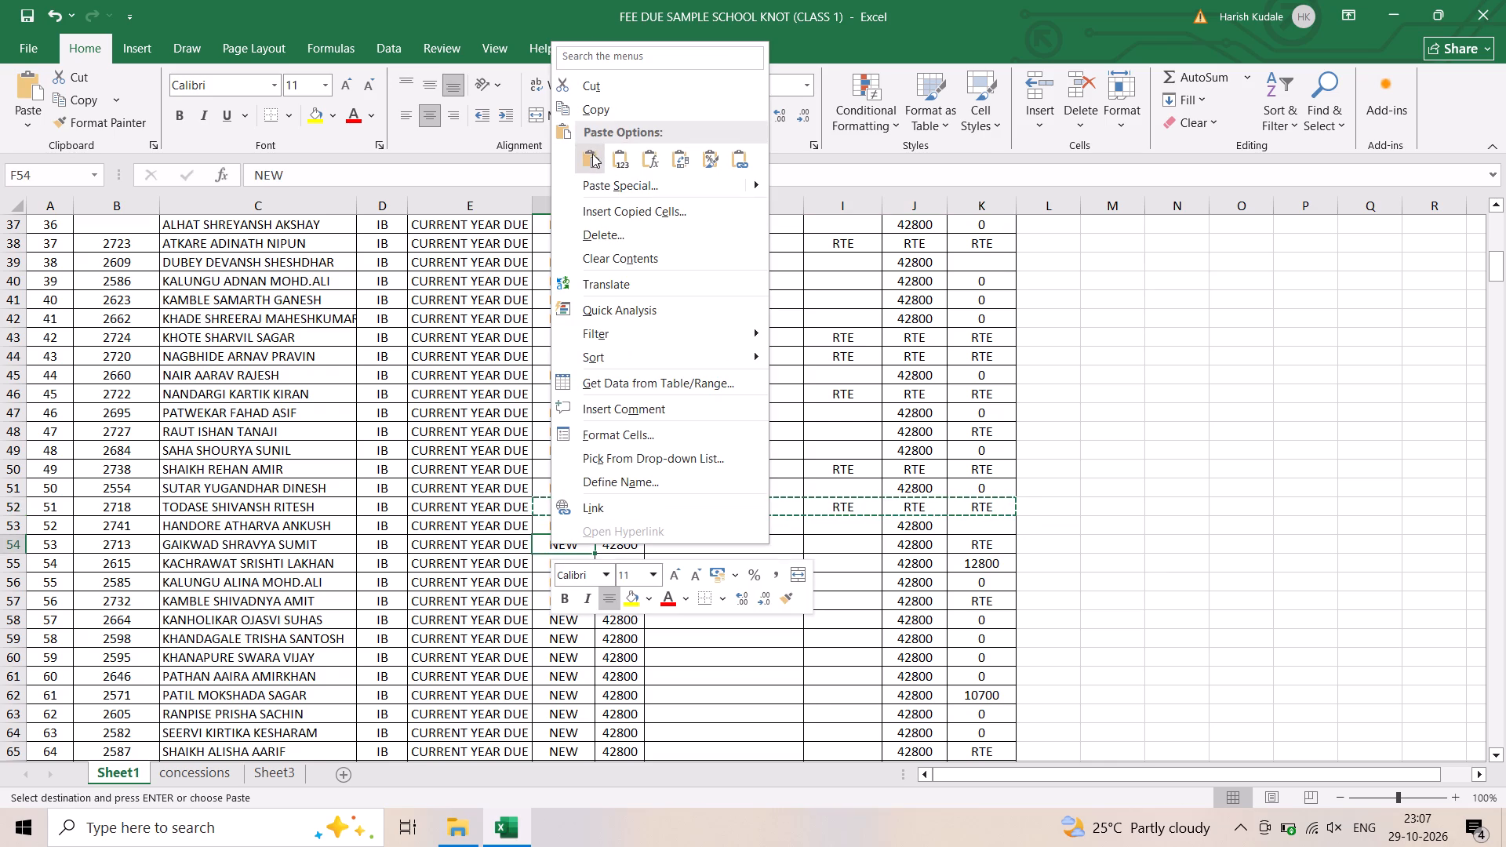
{"action": "left_click", "coordinate": [592, 154]}
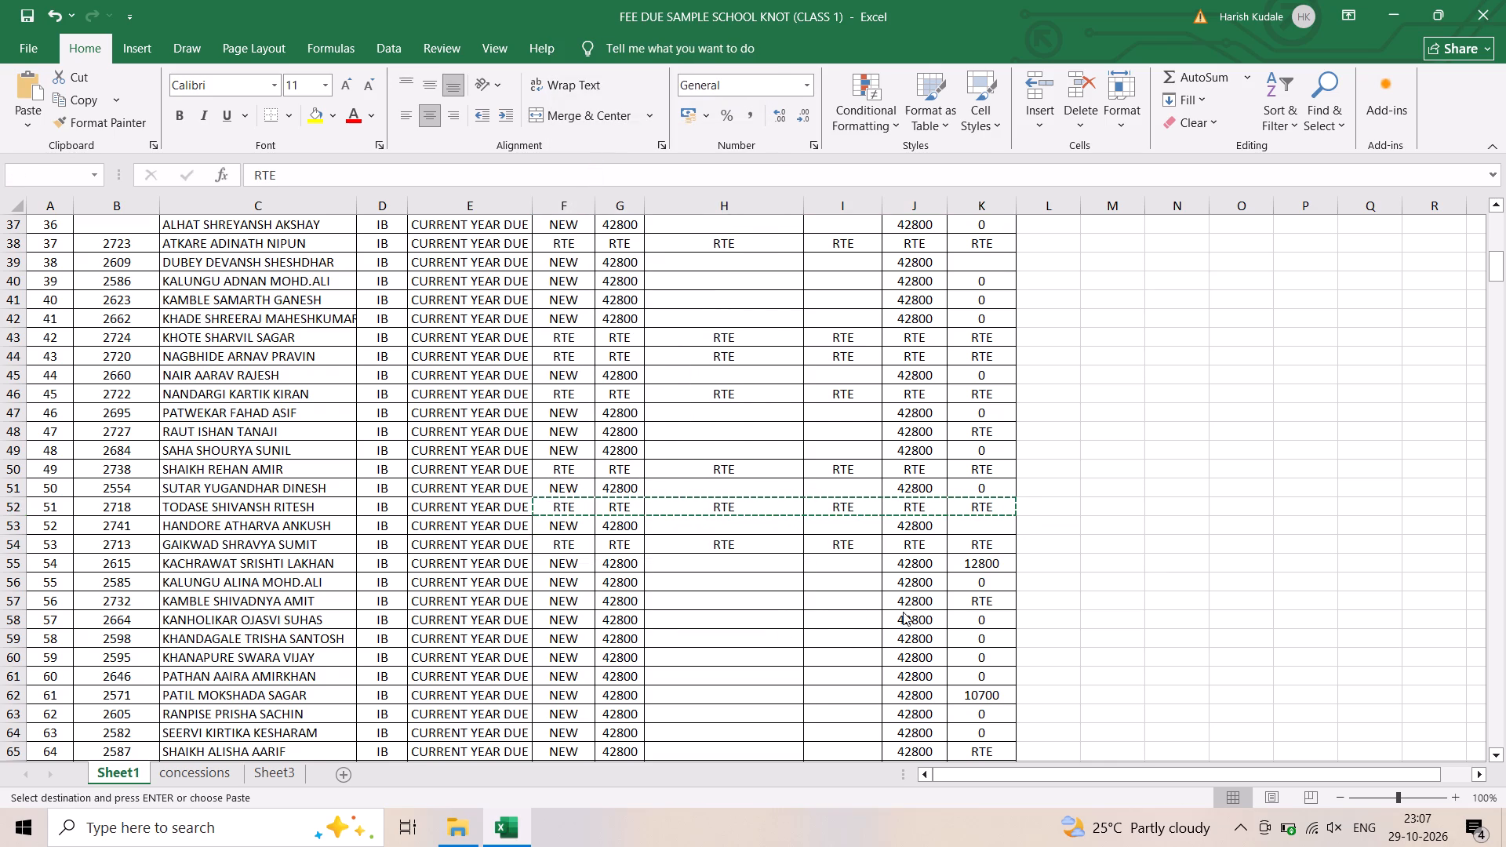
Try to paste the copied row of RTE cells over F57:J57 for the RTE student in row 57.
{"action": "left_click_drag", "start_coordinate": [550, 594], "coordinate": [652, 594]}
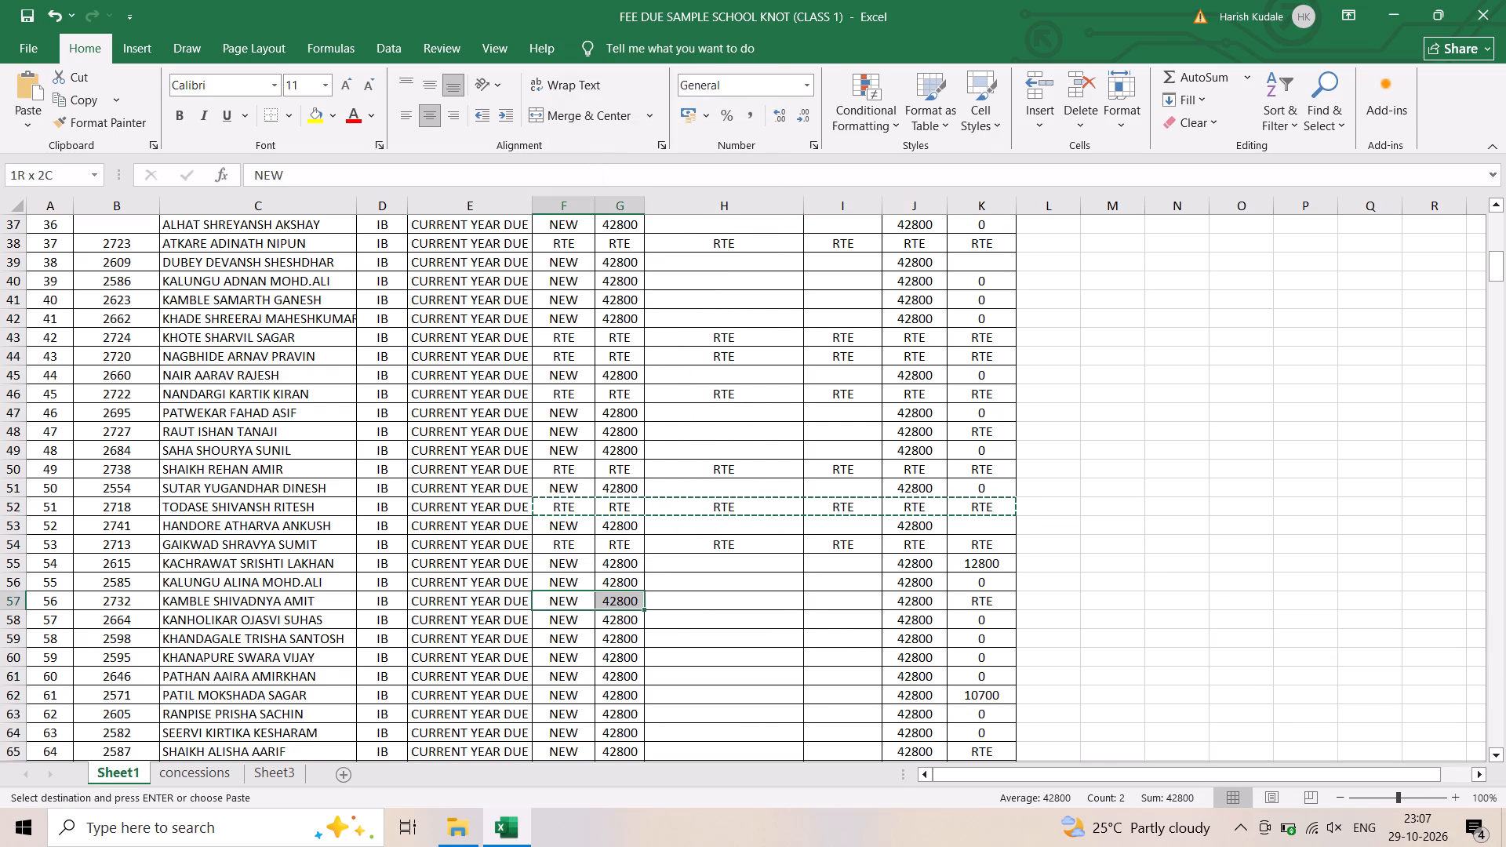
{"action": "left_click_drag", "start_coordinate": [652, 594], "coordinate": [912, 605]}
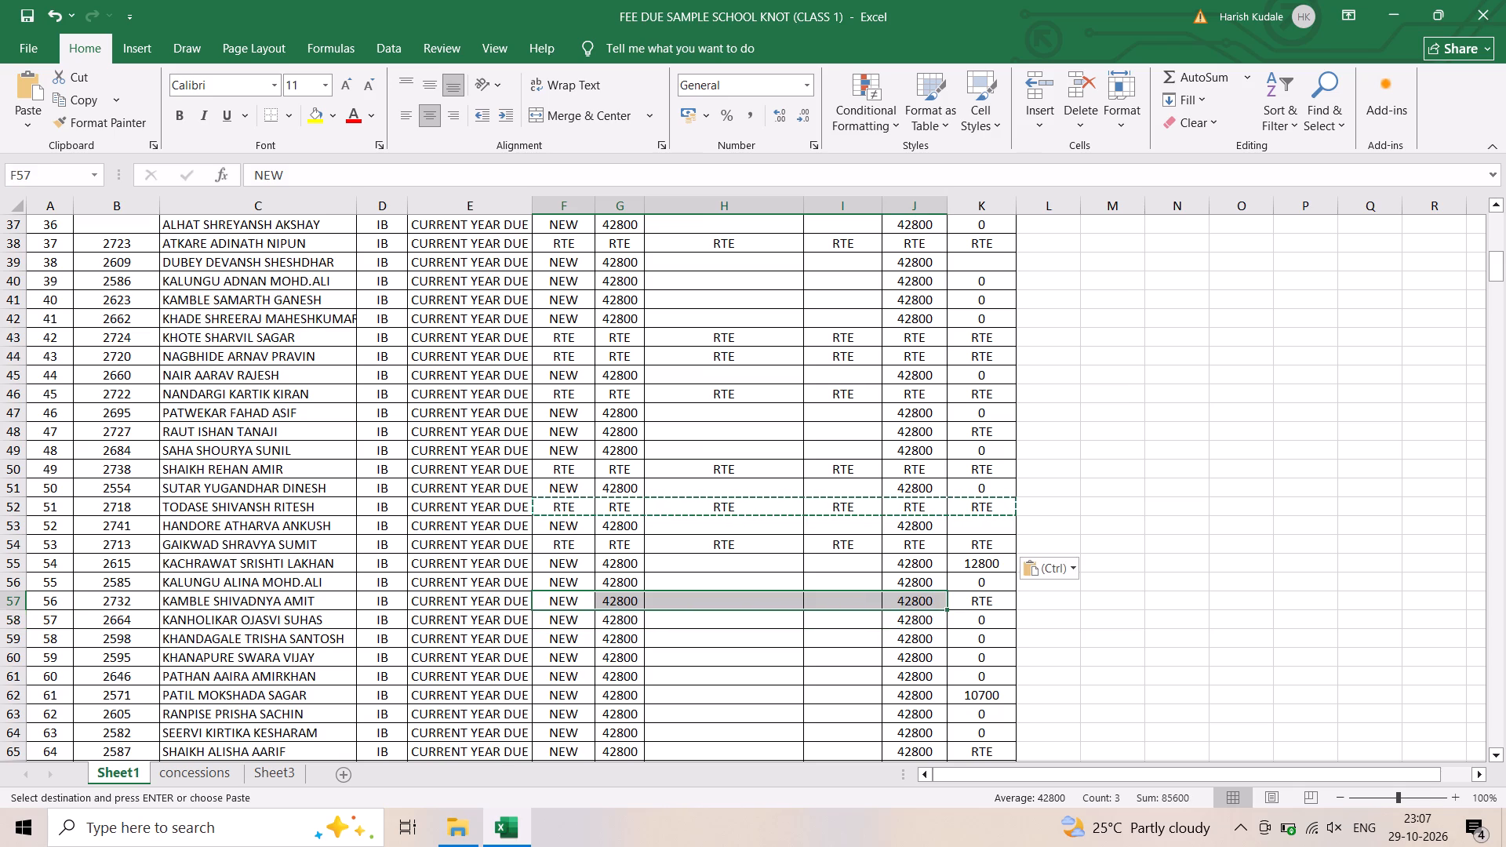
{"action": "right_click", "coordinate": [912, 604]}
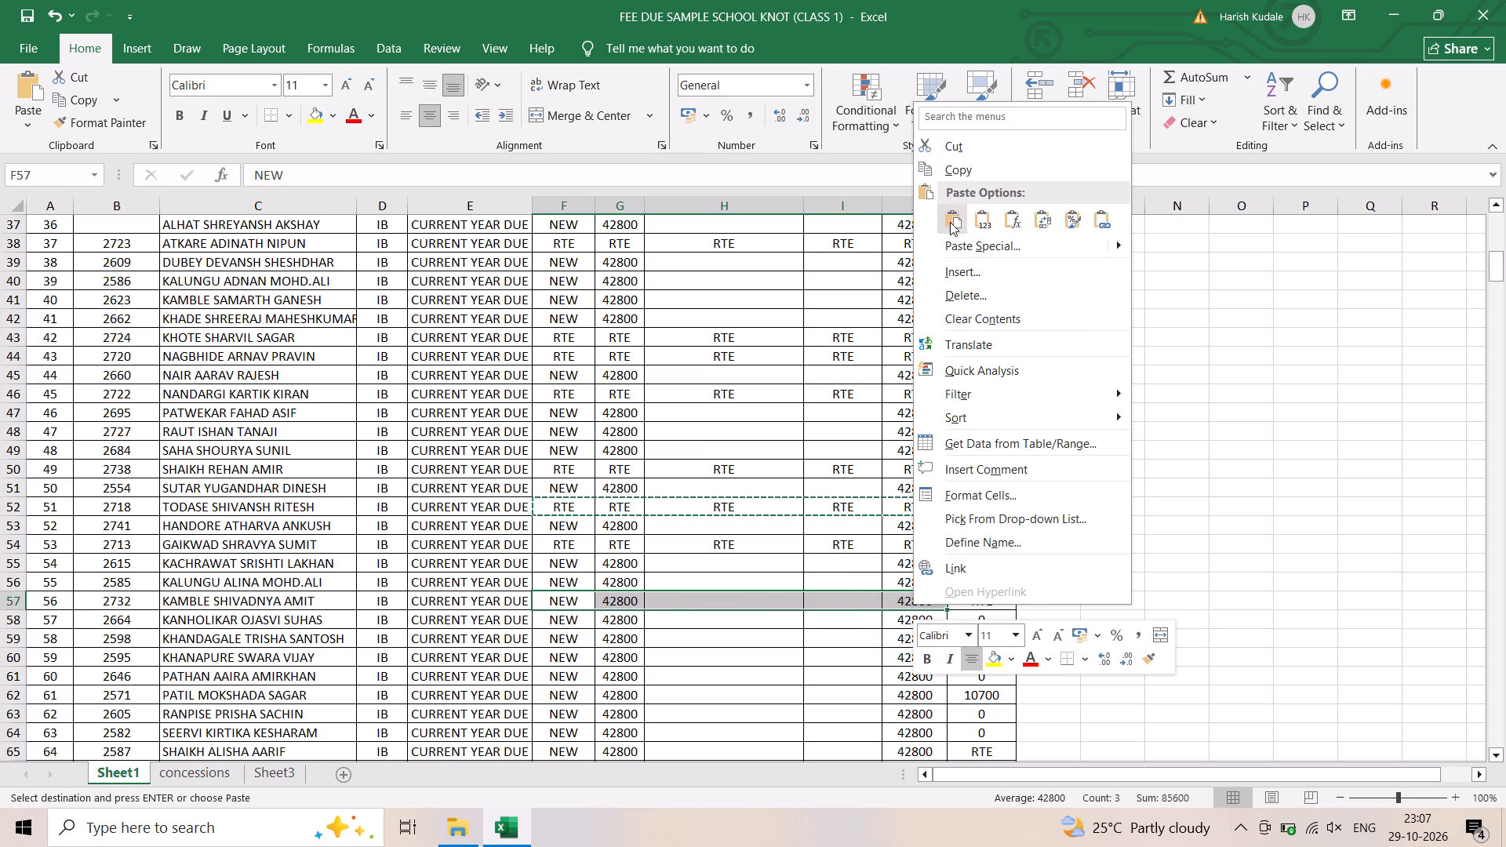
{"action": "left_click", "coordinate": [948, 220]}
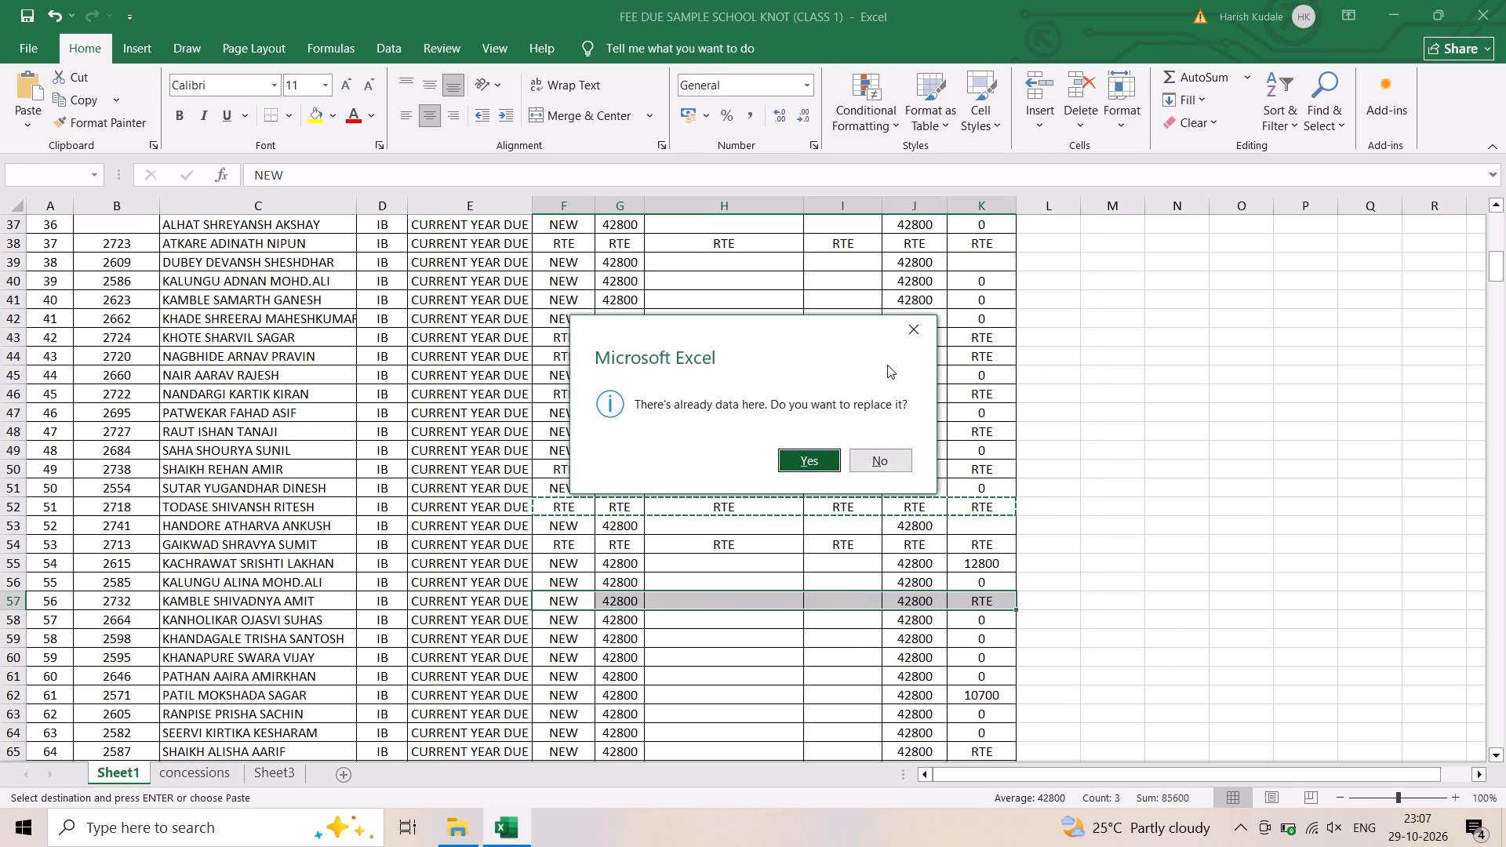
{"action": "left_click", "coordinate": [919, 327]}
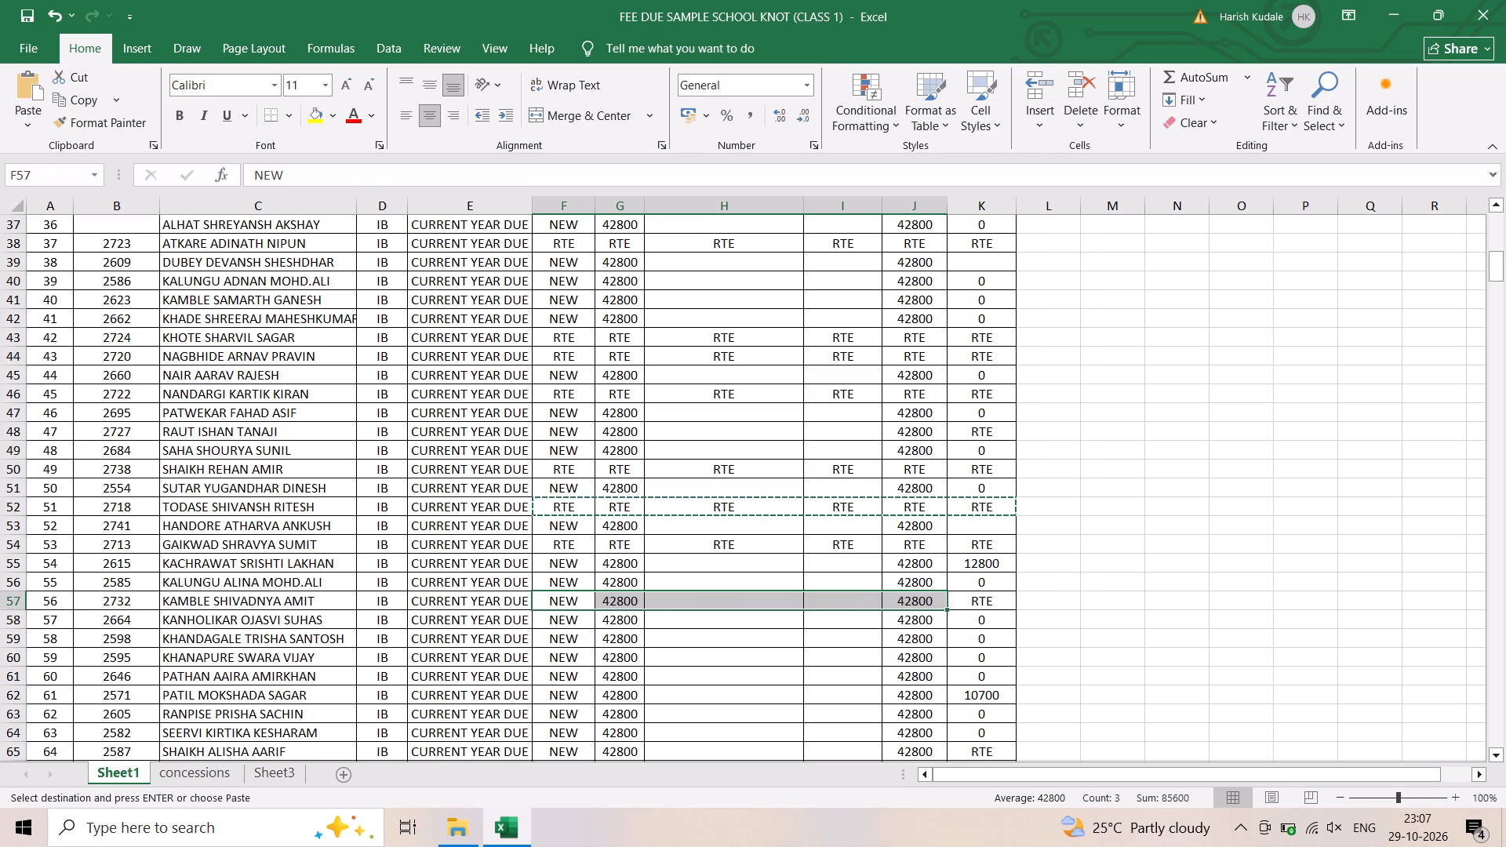
Copy the RTE in K57 and paste it across F57:J57 for the RTE student in row 57.
{"action": "left_click", "coordinate": [973, 599]}
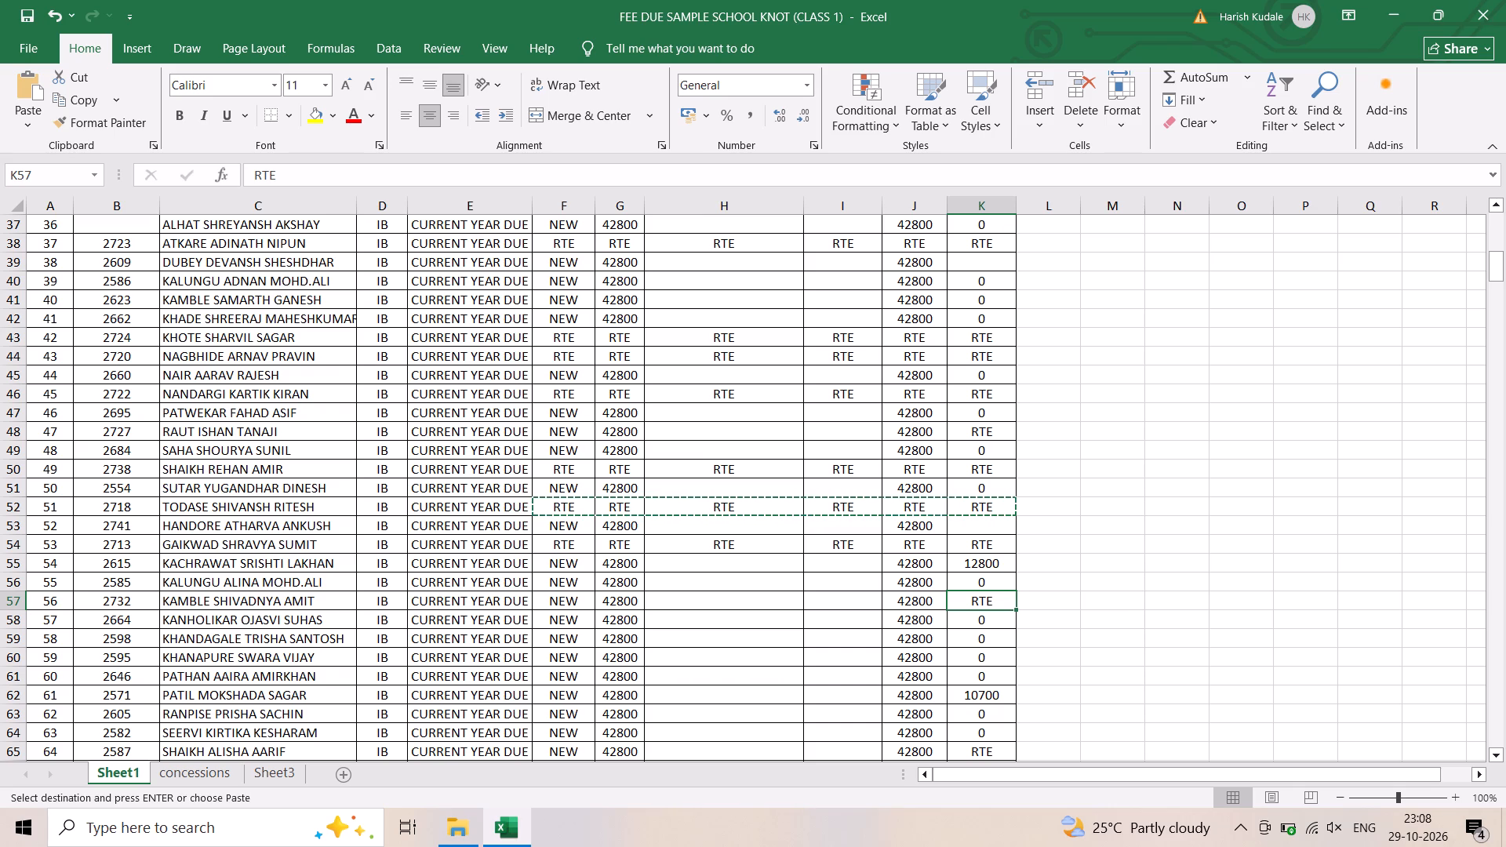
{"action": "left_click", "coordinate": [977, 605]}
{"action": "right_click", "coordinate": [977, 605]}
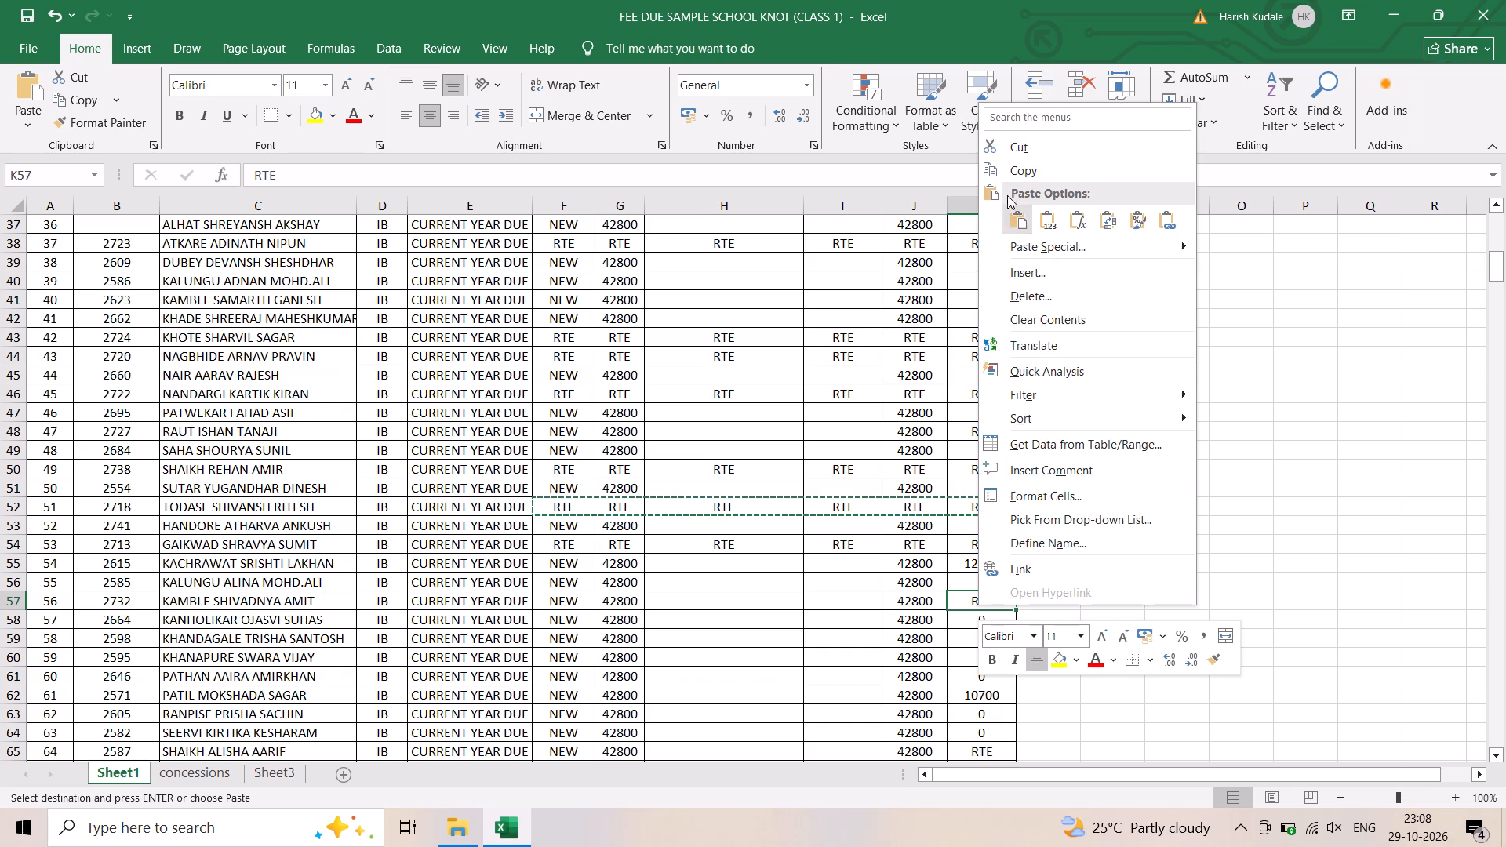
{"action": "left_click", "coordinate": [1014, 169]}
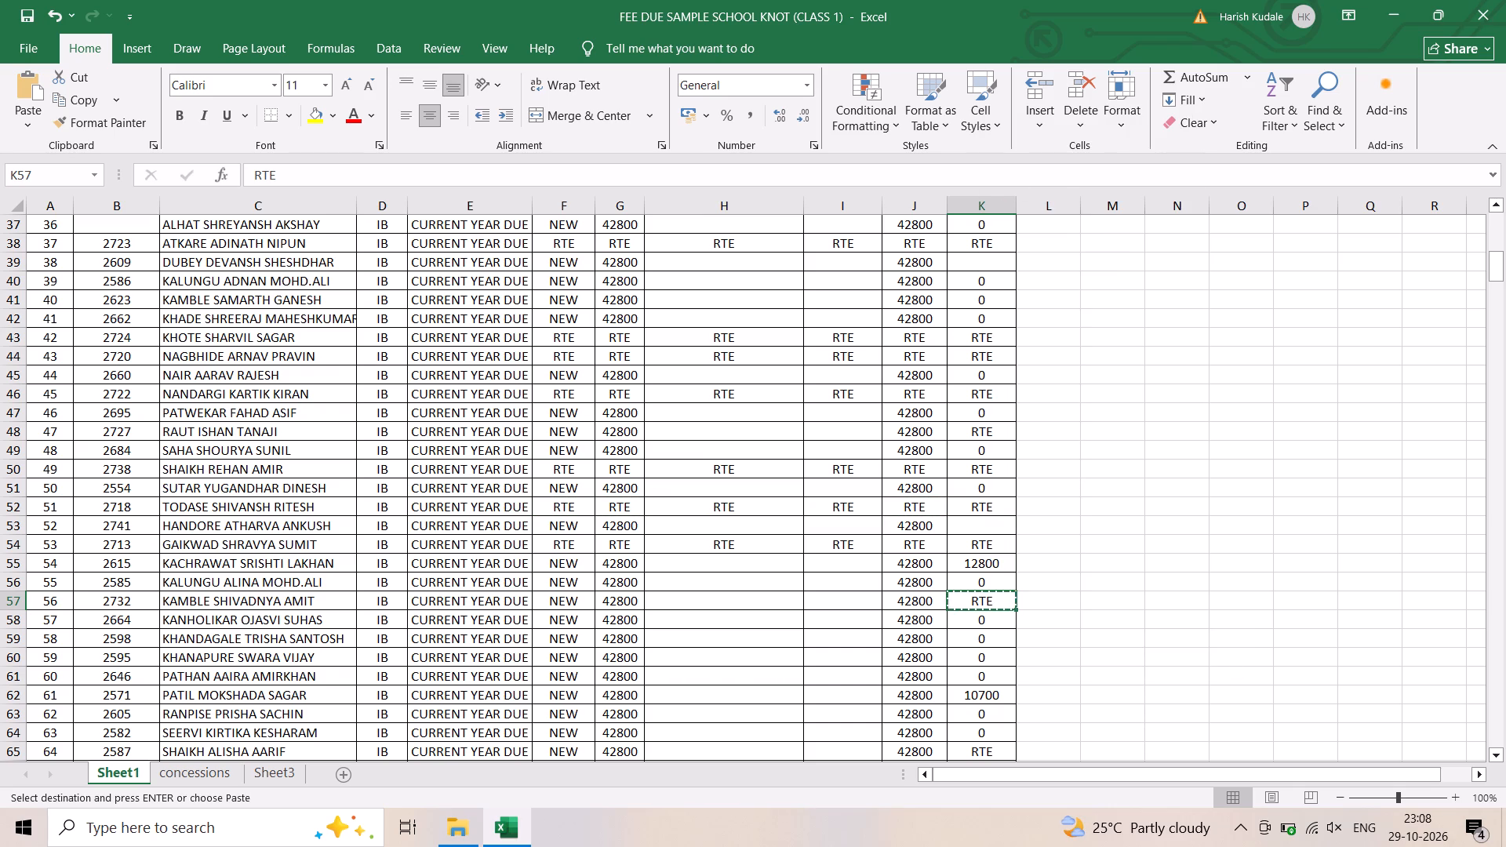
{"action": "left_click_drag", "start_coordinate": [561, 601], "coordinate": [899, 602]}
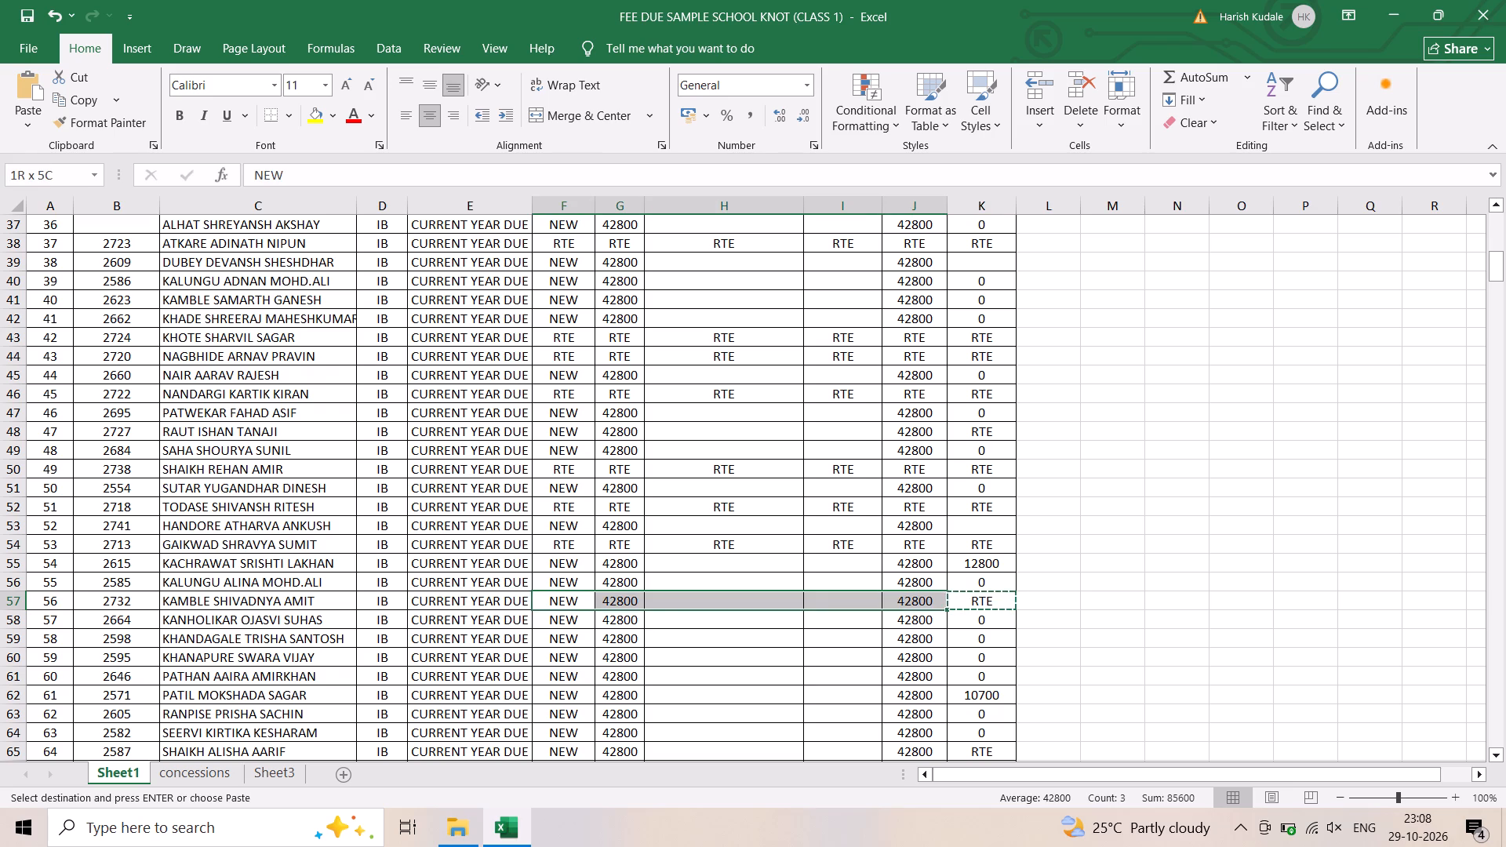
{"action": "left_click_drag", "start_coordinate": [899, 602], "coordinate": [901, 602]}
{"action": "right_click", "coordinate": [902, 601]}
{"action": "left_click", "coordinate": [947, 214]}
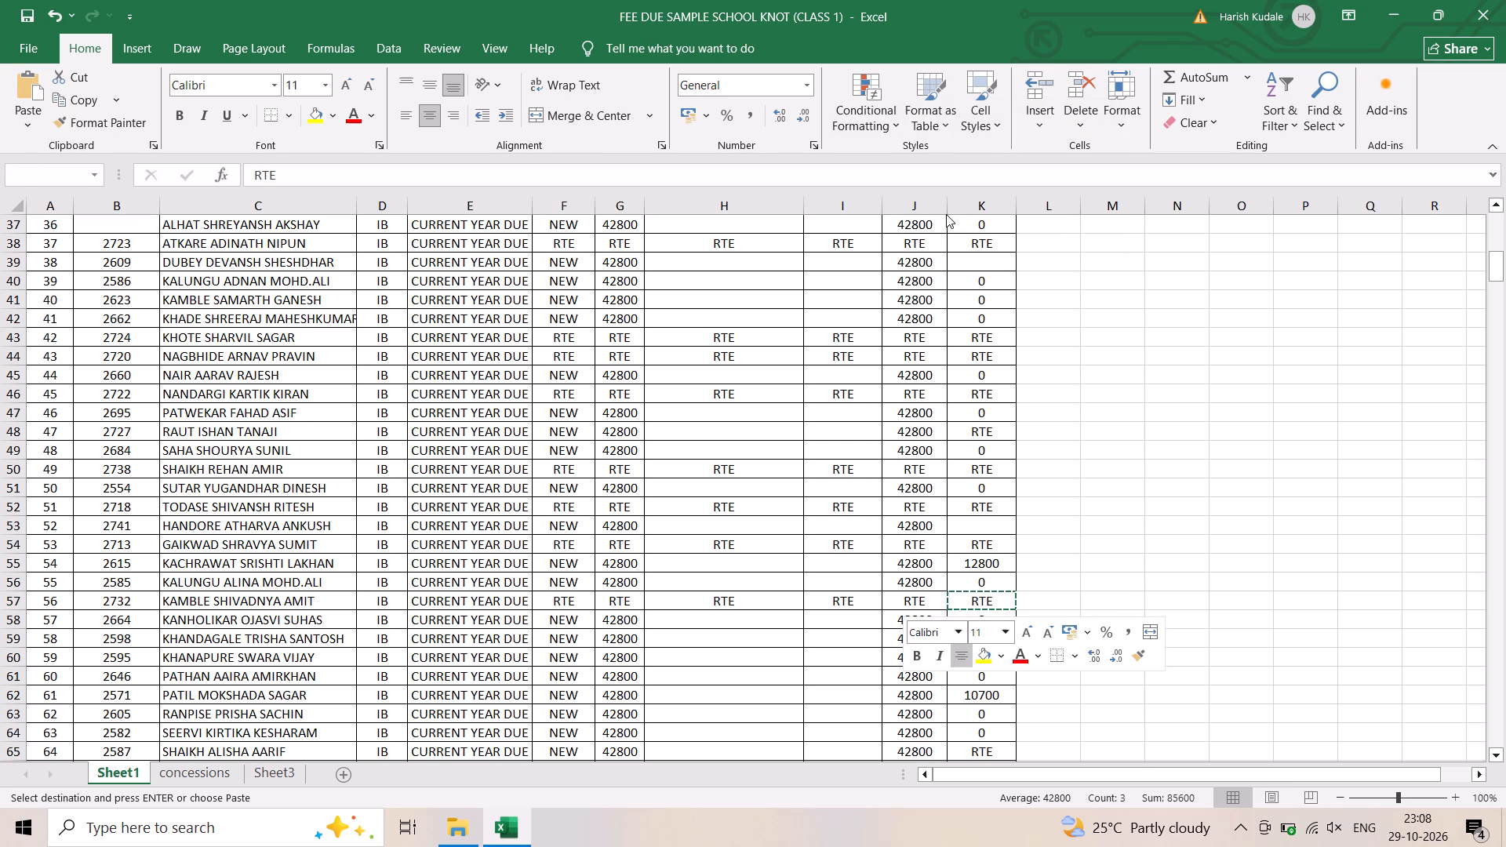
Save the fee due workbook.
{"action": "scroll", "coordinate": [741, 686], "scroll_direction": "down", "scroll_amount": 3}
{"action": "scroll", "coordinate": [801, 658], "scroll_direction": "down", "scroll_amount": 2}
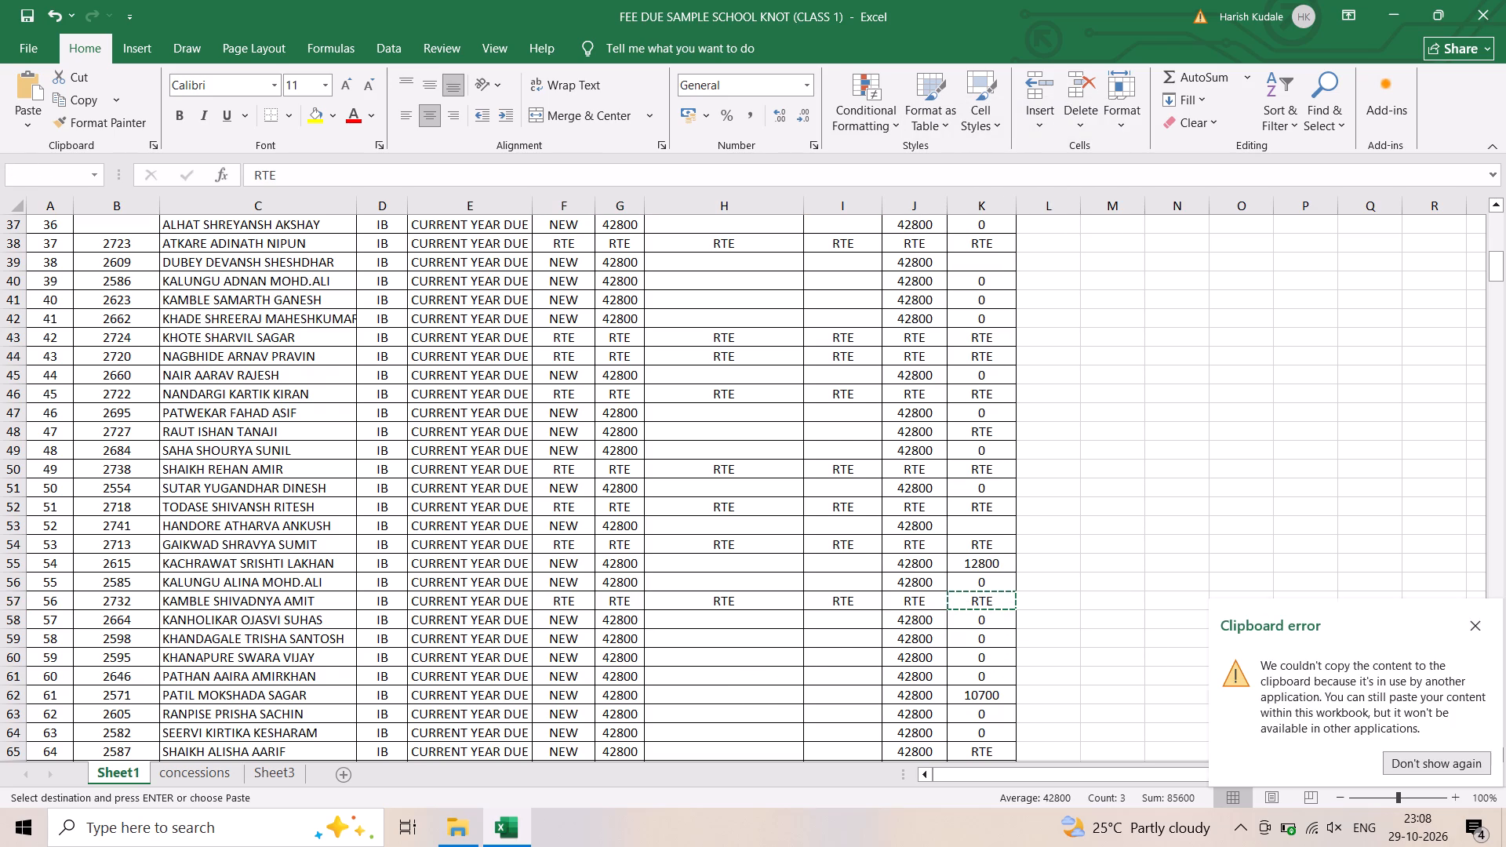
{"action": "left_click", "coordinate": [13, 45]}
{"action": "left_click", "coordinate": [52, 281]}
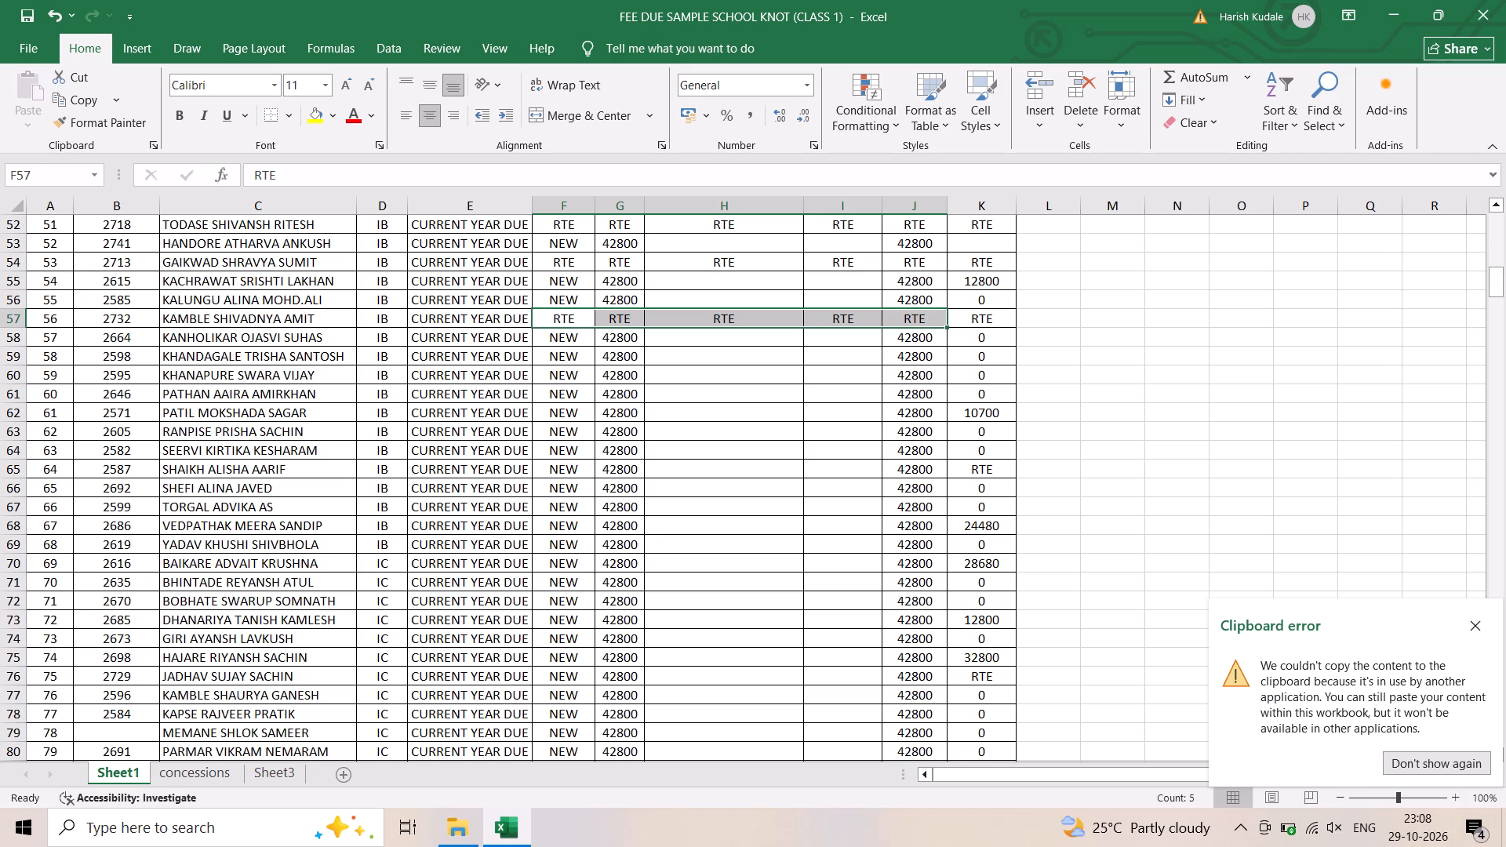
Copy the RTE in K76 and paste it across F76:J76 for the RTE student in row 76.
{"action": "scroll", "coordinate": [919, 653], "scroll_direction": "down", "scroll_amount": 1}
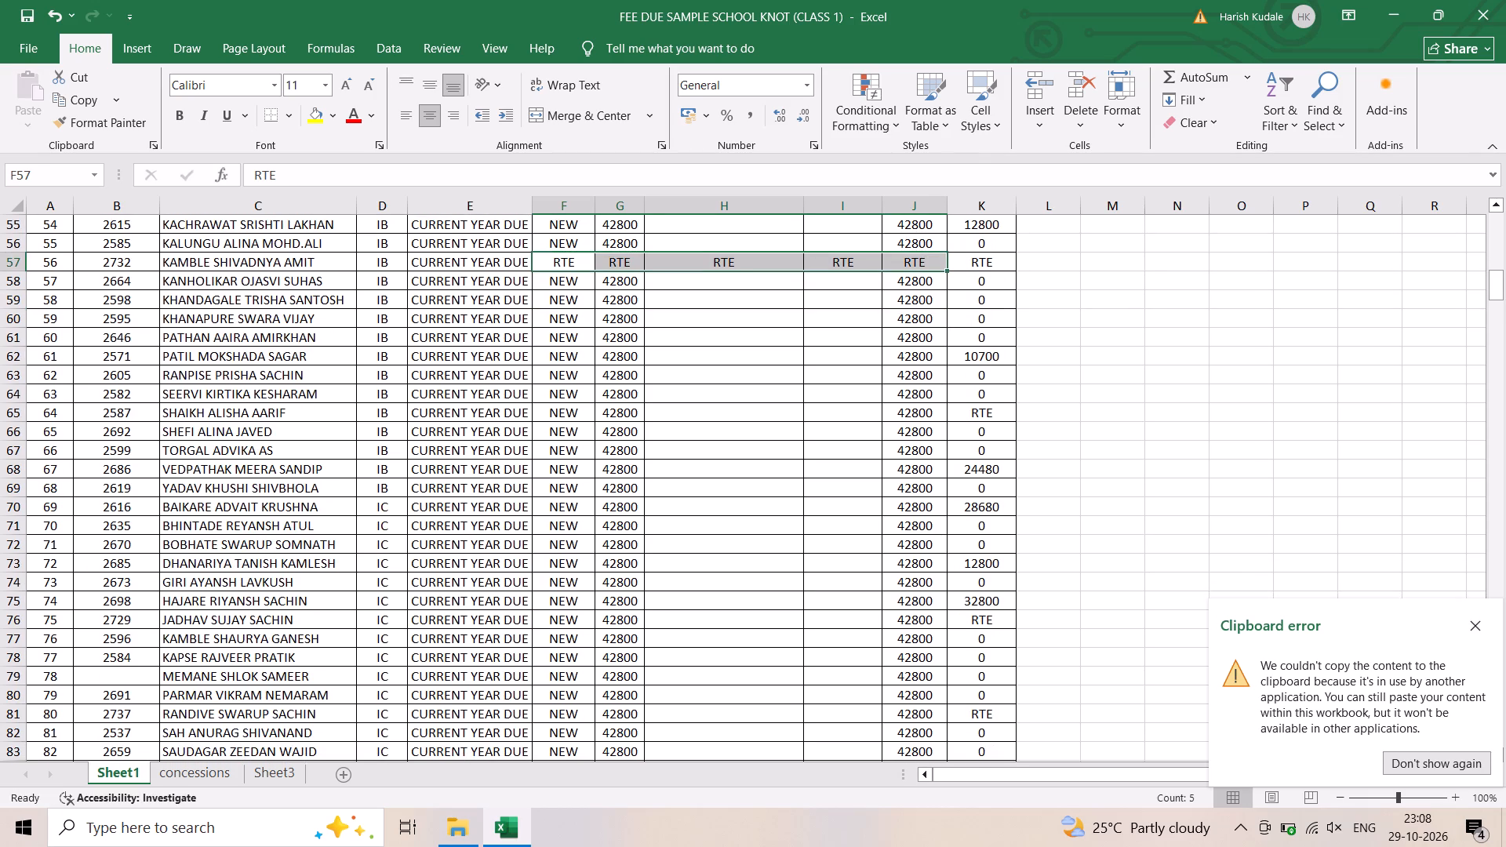
{"action": "left_click", "coordinate": [968, 620]}
{"action": "right_click", "coordinate": [968, 620]}
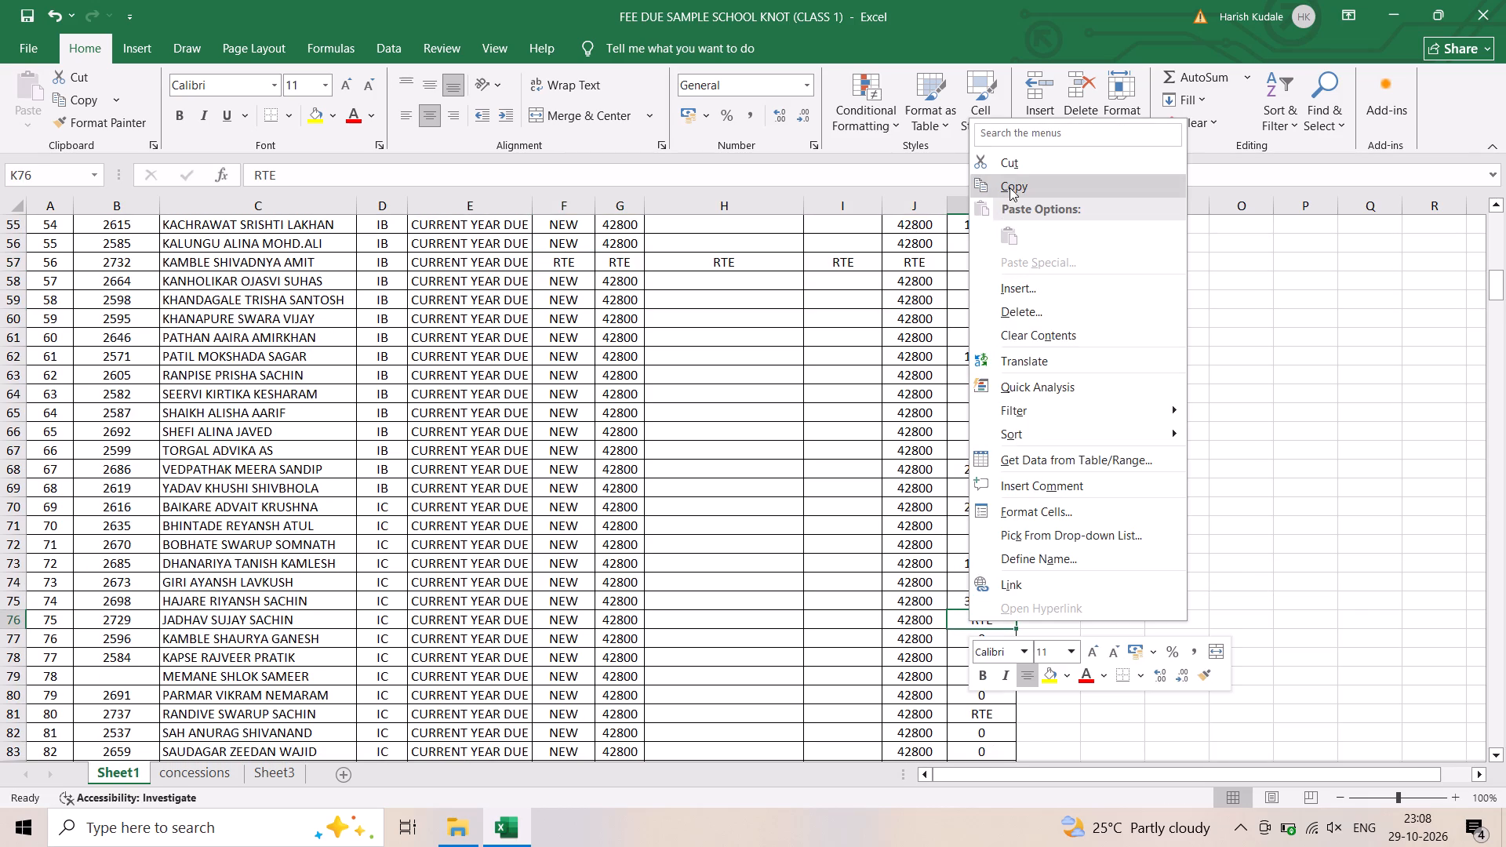
{"action": "left_click", "coordinate": [1009, 187]}
{"action": "left_click_drag", "start_coordinate": [550, 620], "coordinate": [628, 626]}
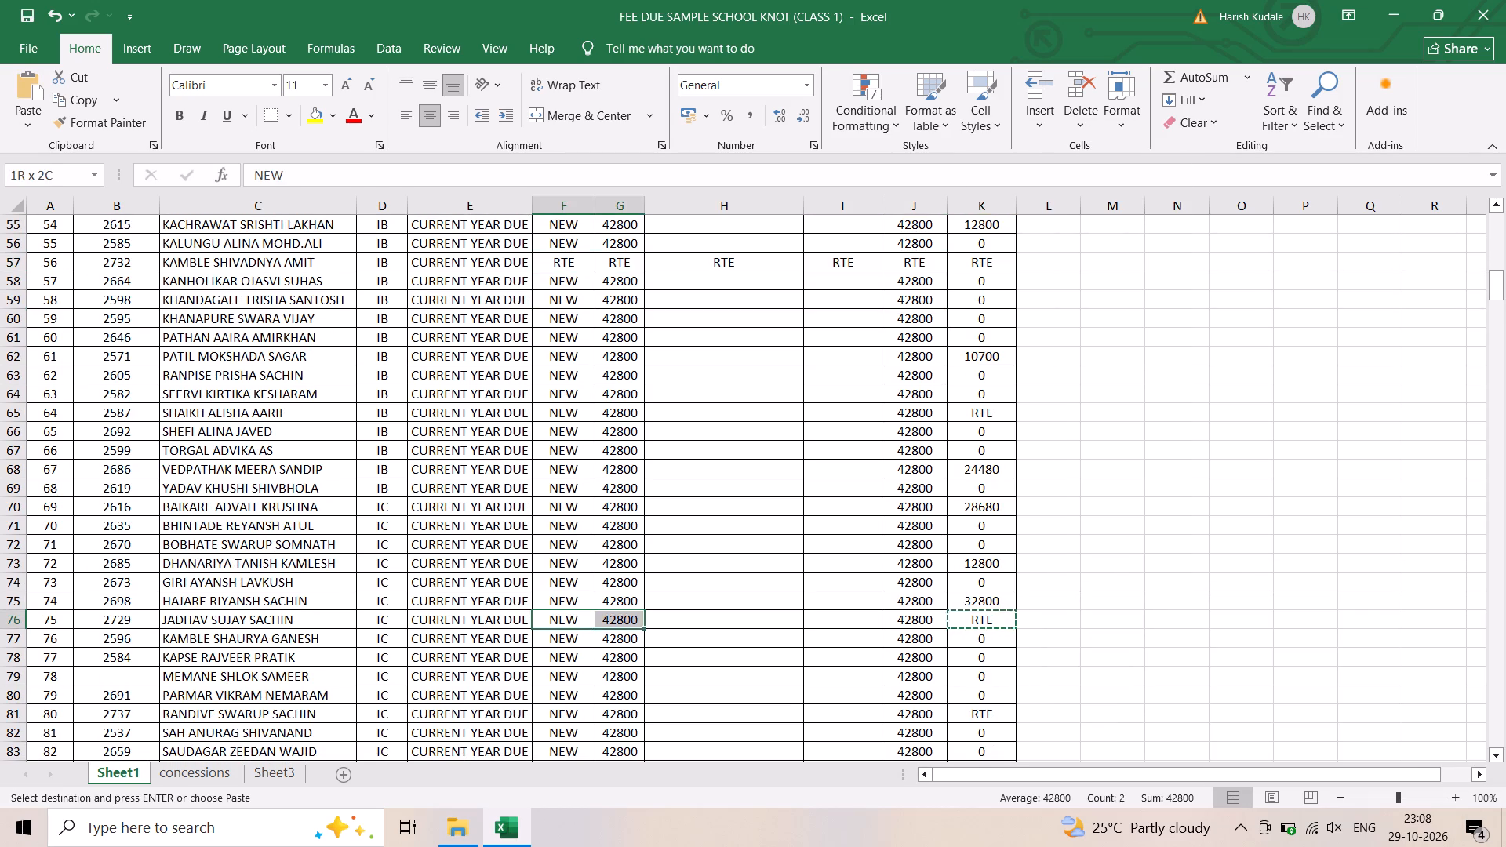
{"action": "left_click_drag", "start_coordinate": [628, 626], "coordinate": [905, 619]}
{"action": "right_click", "coordinate": [905, 619]}
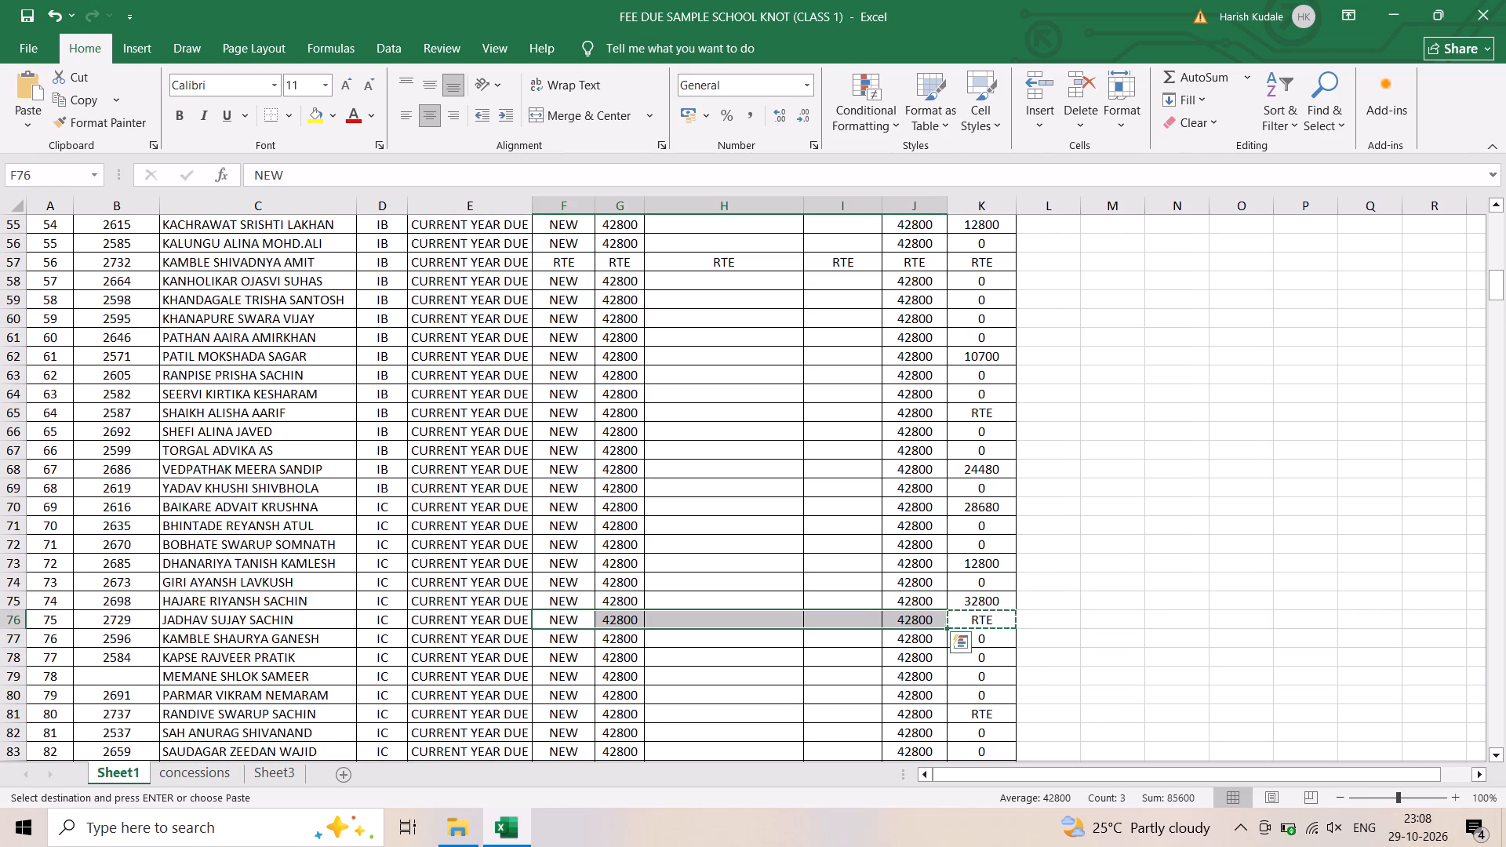
{"action": "left_click", "coordinate": [952, 235]}
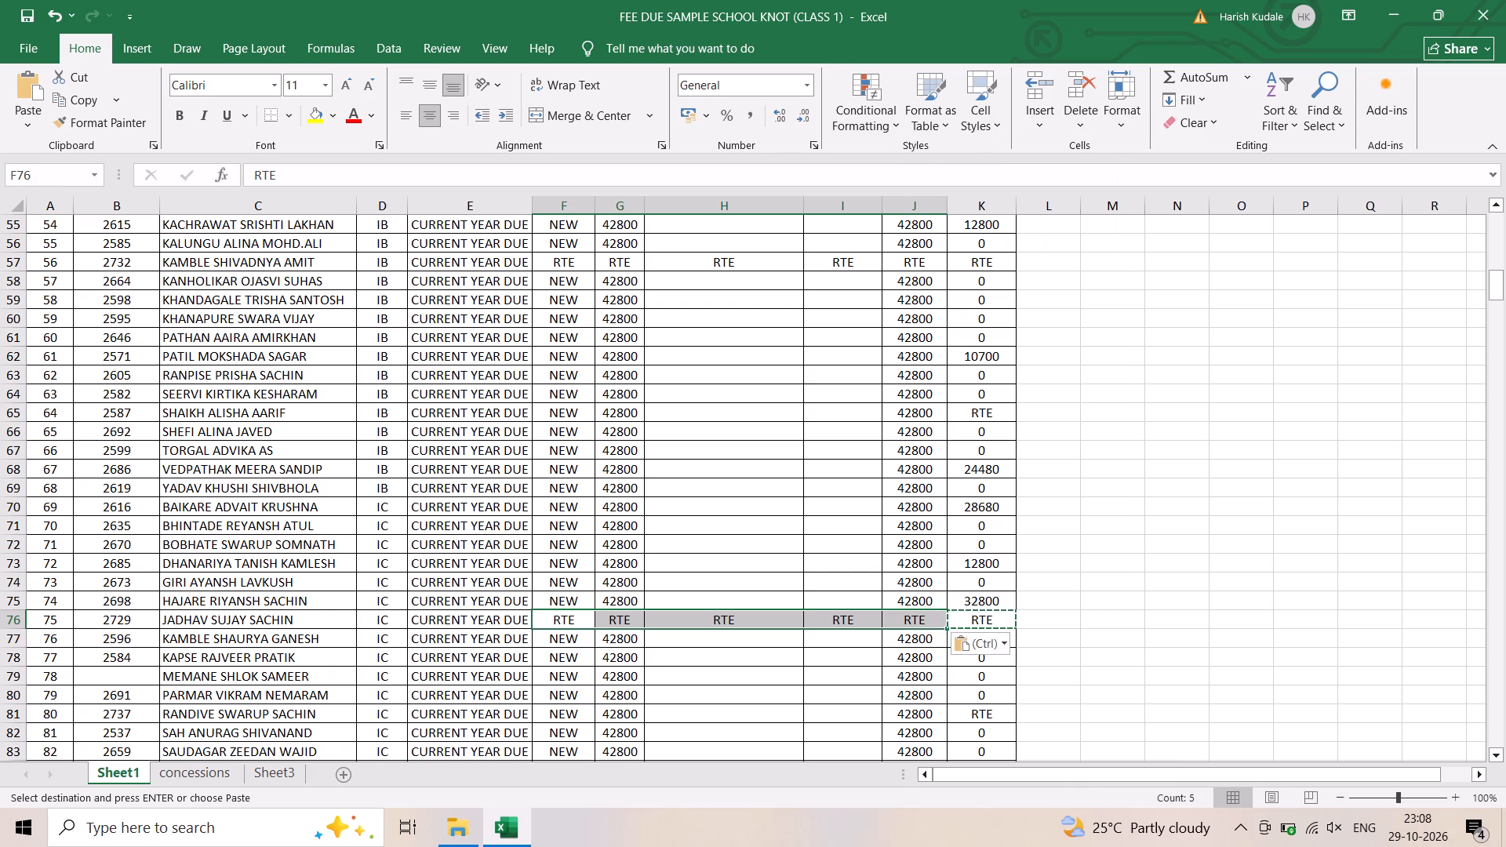
Paste the copied RTE across F81:J81 for the RTE student in row 81.
{"action": "scroll", "coordinate": [857, 569], "scroll_direction": "down", "scroll_amount": 2}
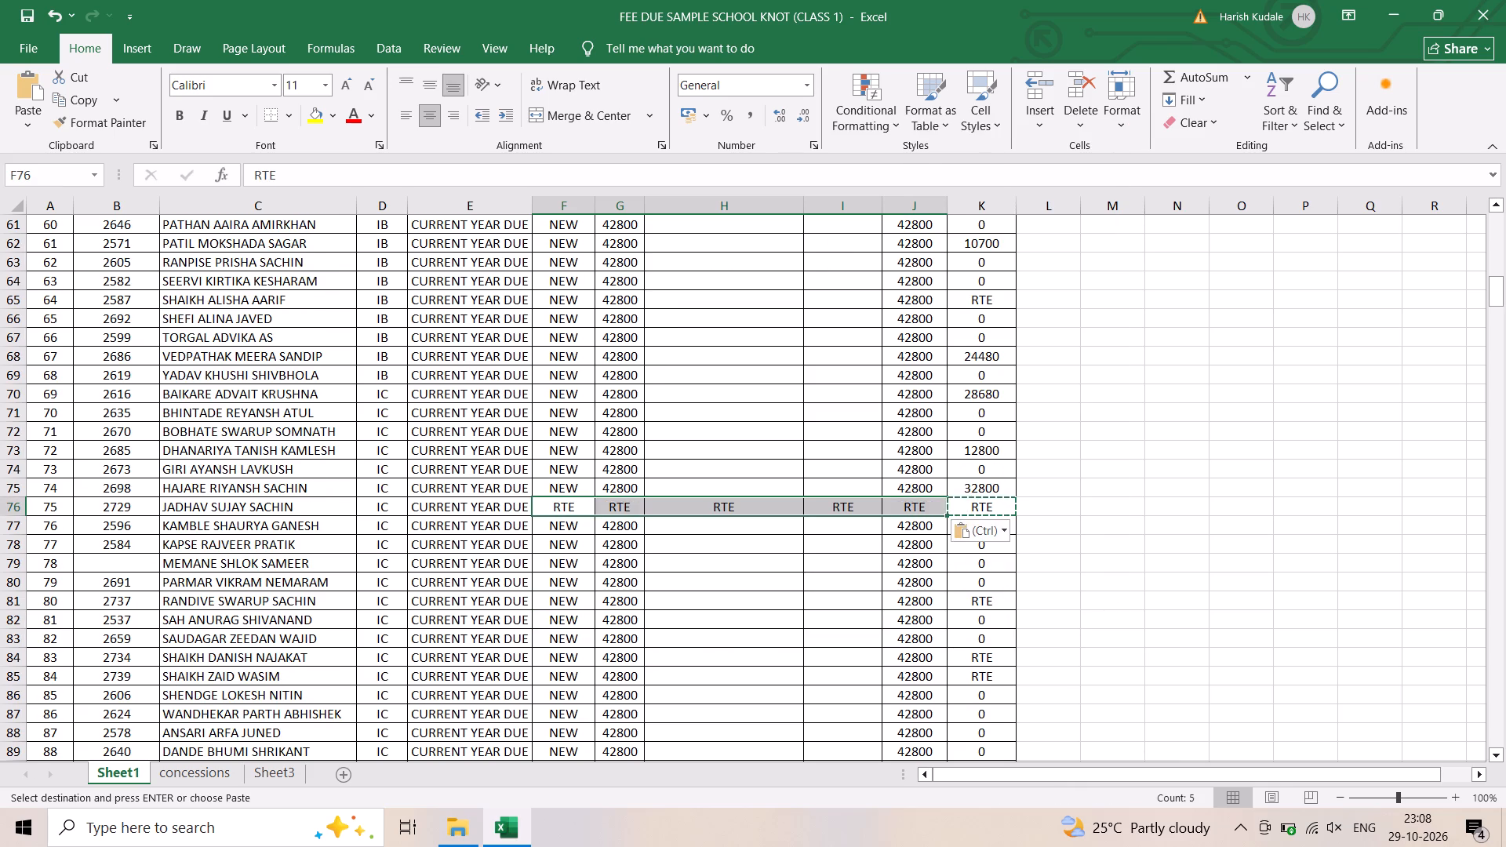
{"action": "left_click_drag", "start_coordinate": [579, 598], "coordinate": [908, 603]}
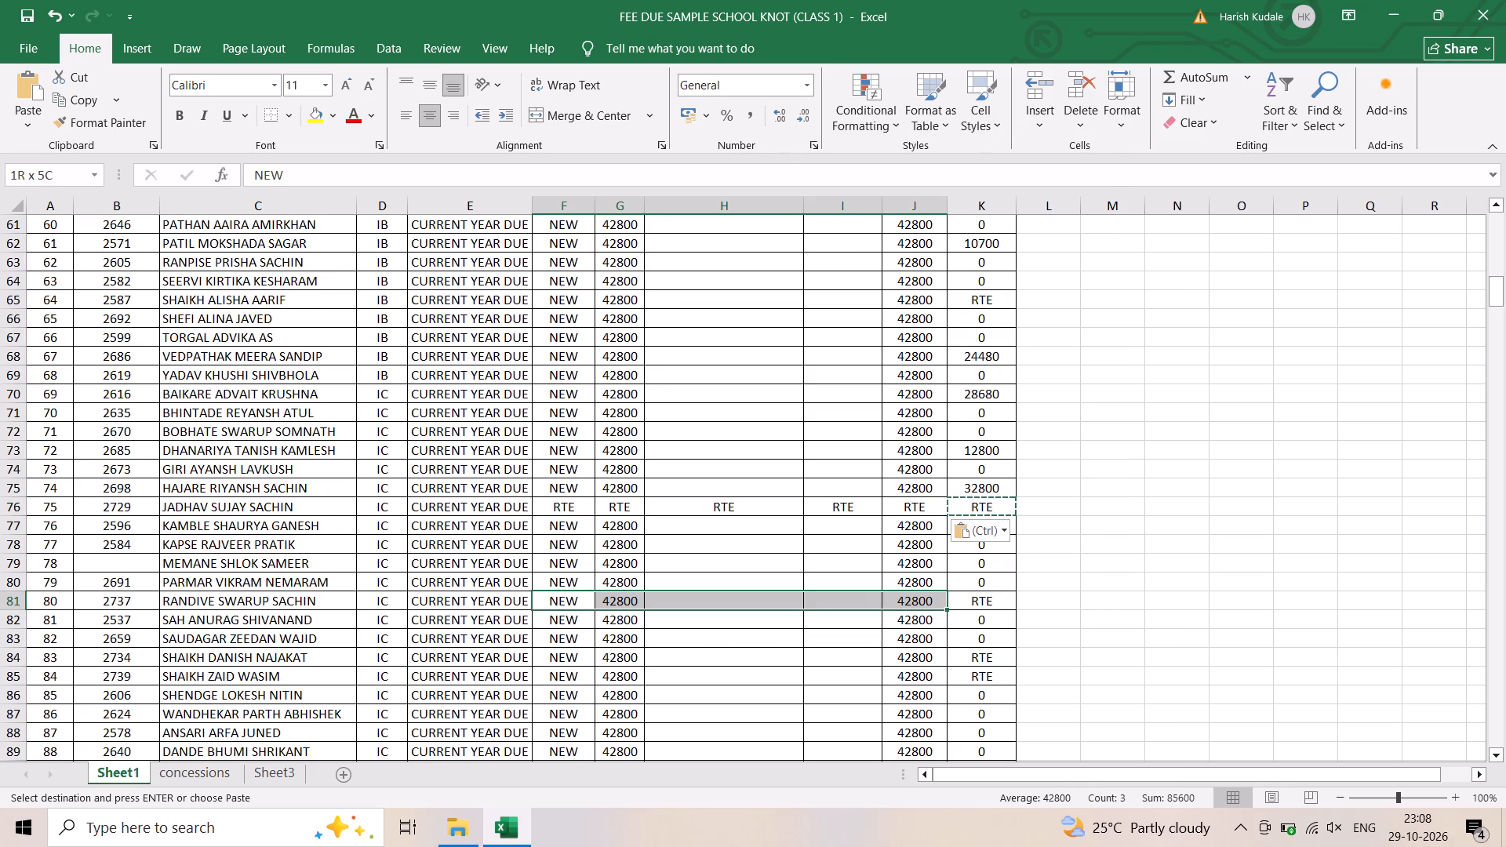
{"action": "left_click_drag", "start_coordinate": [908, 603], "coordinate": [908, 603]}
{"action": "right_click", "coordinate": [908, 603]}
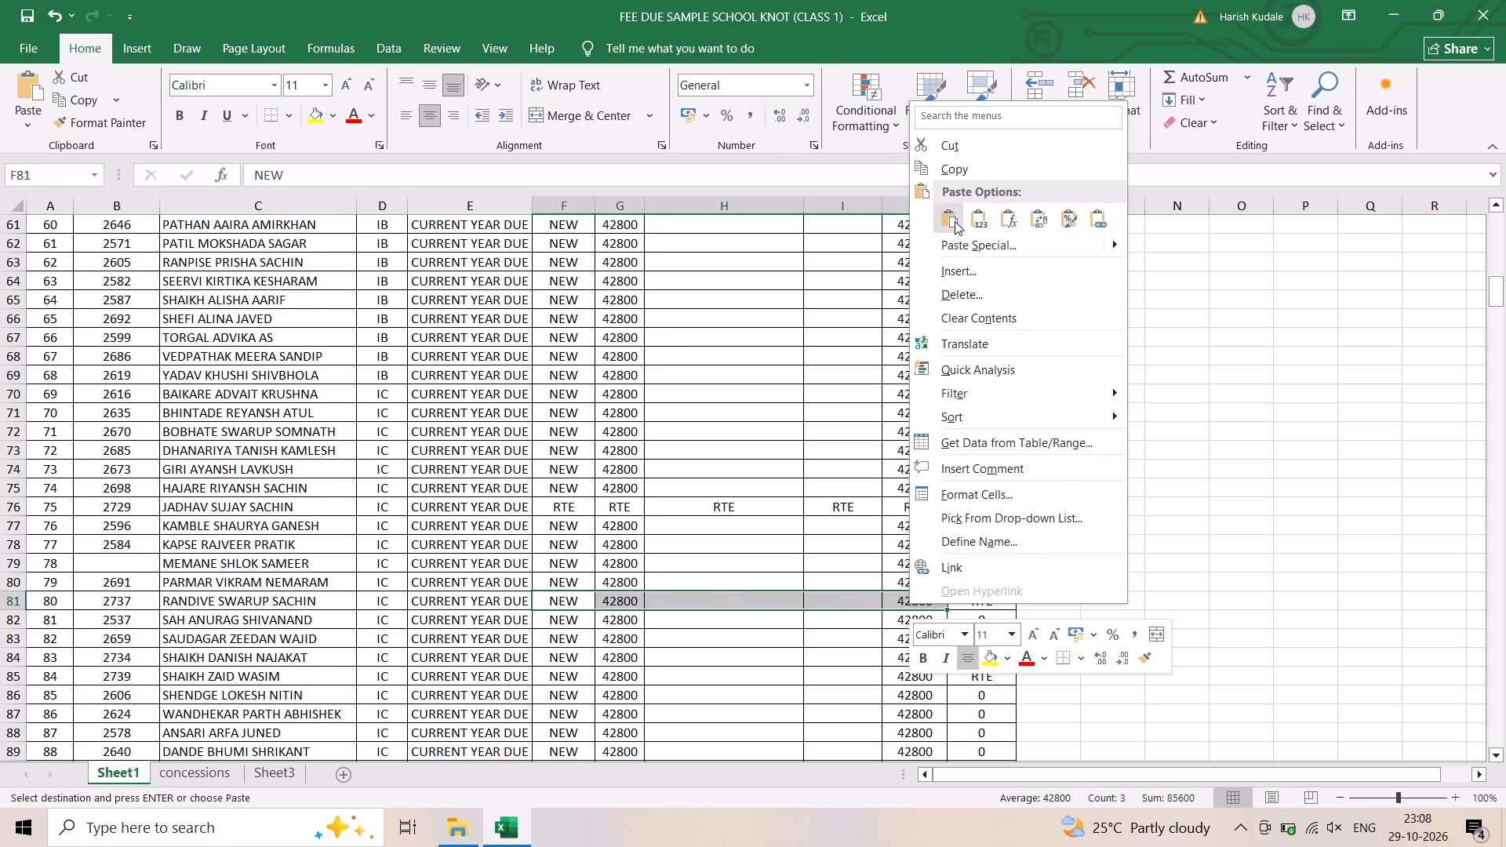
{"action": "left_click", "coordinate": [955, 221]}
Paste the copied RTE across F84:J85 for the two RTE students in rows 84 and 85.
{"action": "scroll", "coordinate": [886, 567], "scroll_direction": "down", "scroll_amount": 3}
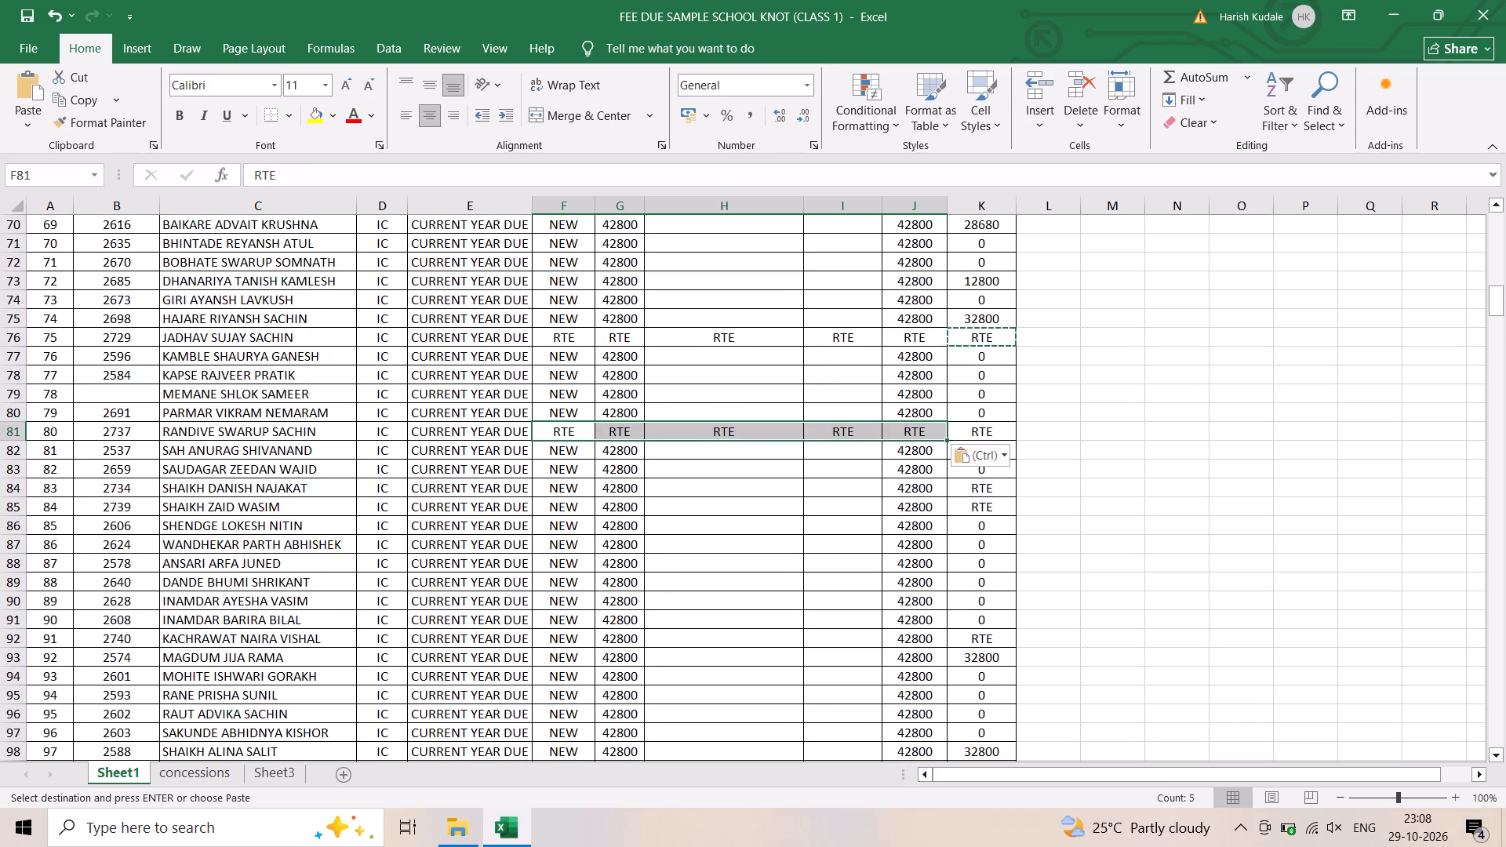
{"action": "left_click_drag", "start_coordinate": [568, 485], "coordinate": [776, 524]}
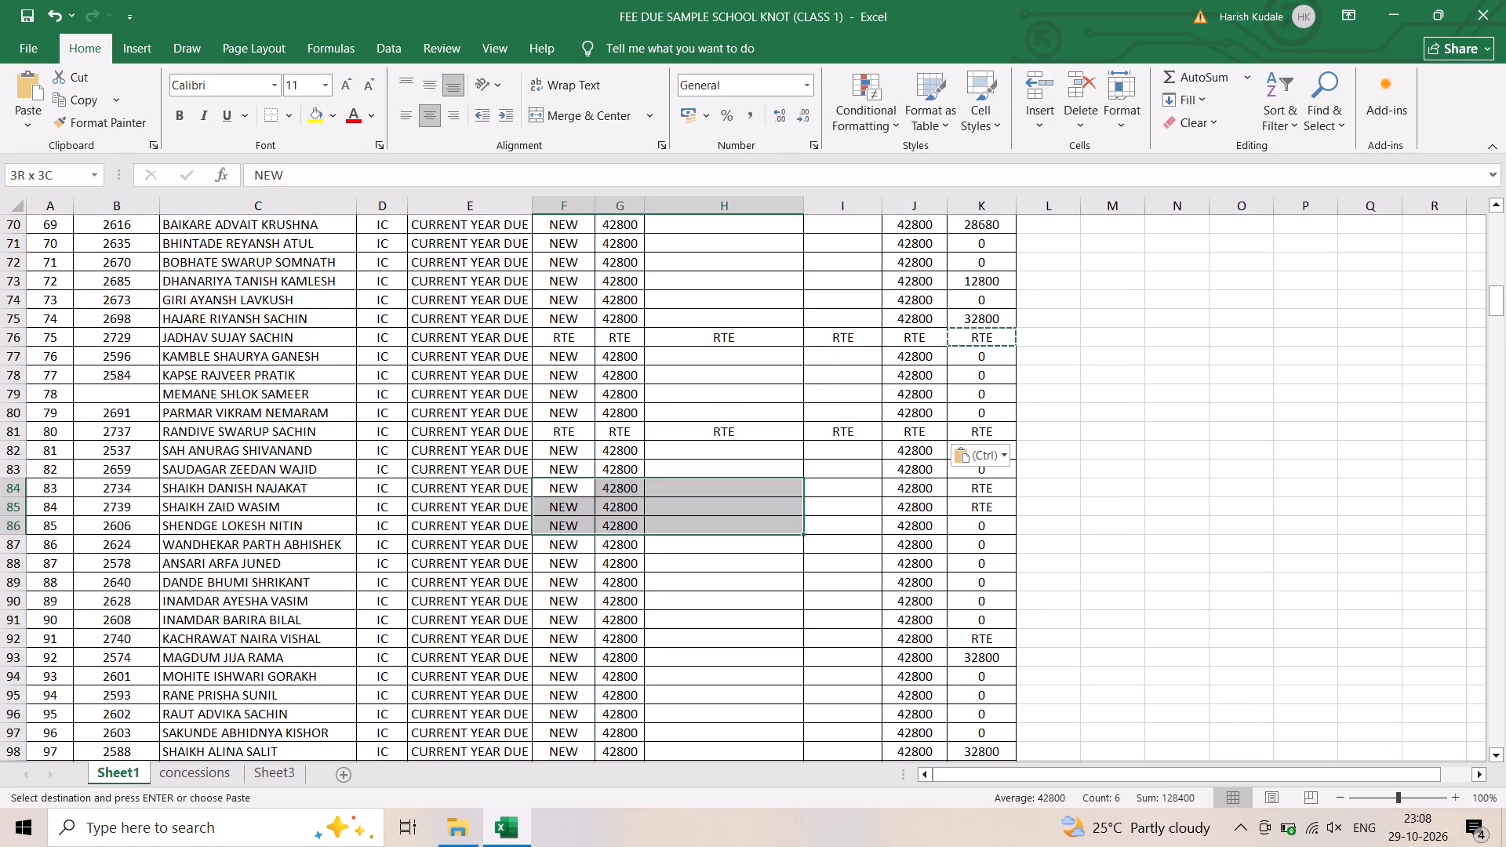
{"action": "left_click_drag", "start_coordinate": [776, 524], "coordinate": [921, 501]}
{"action": "right_click", "coordinate": [921, 501]}
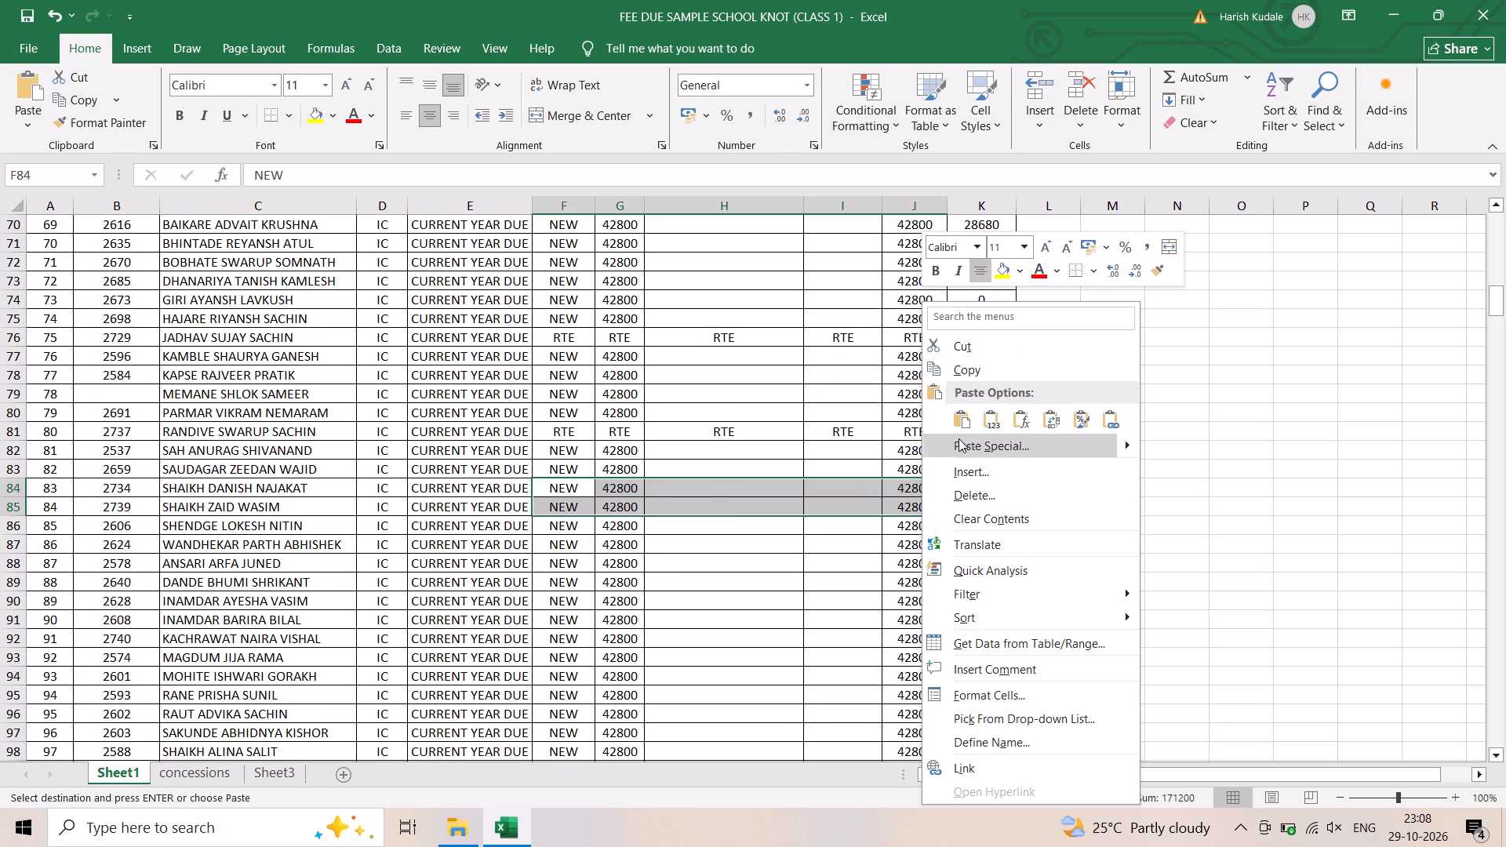
{"action": "left_click", "coordinate": [970, 413]}
Paste the copied RTE across F92:J92 for the RTE student in row 92.
{"action": "scroll", "coordinate": [896, 608], "scroll_direction": "down", "scroll_amount": 1}
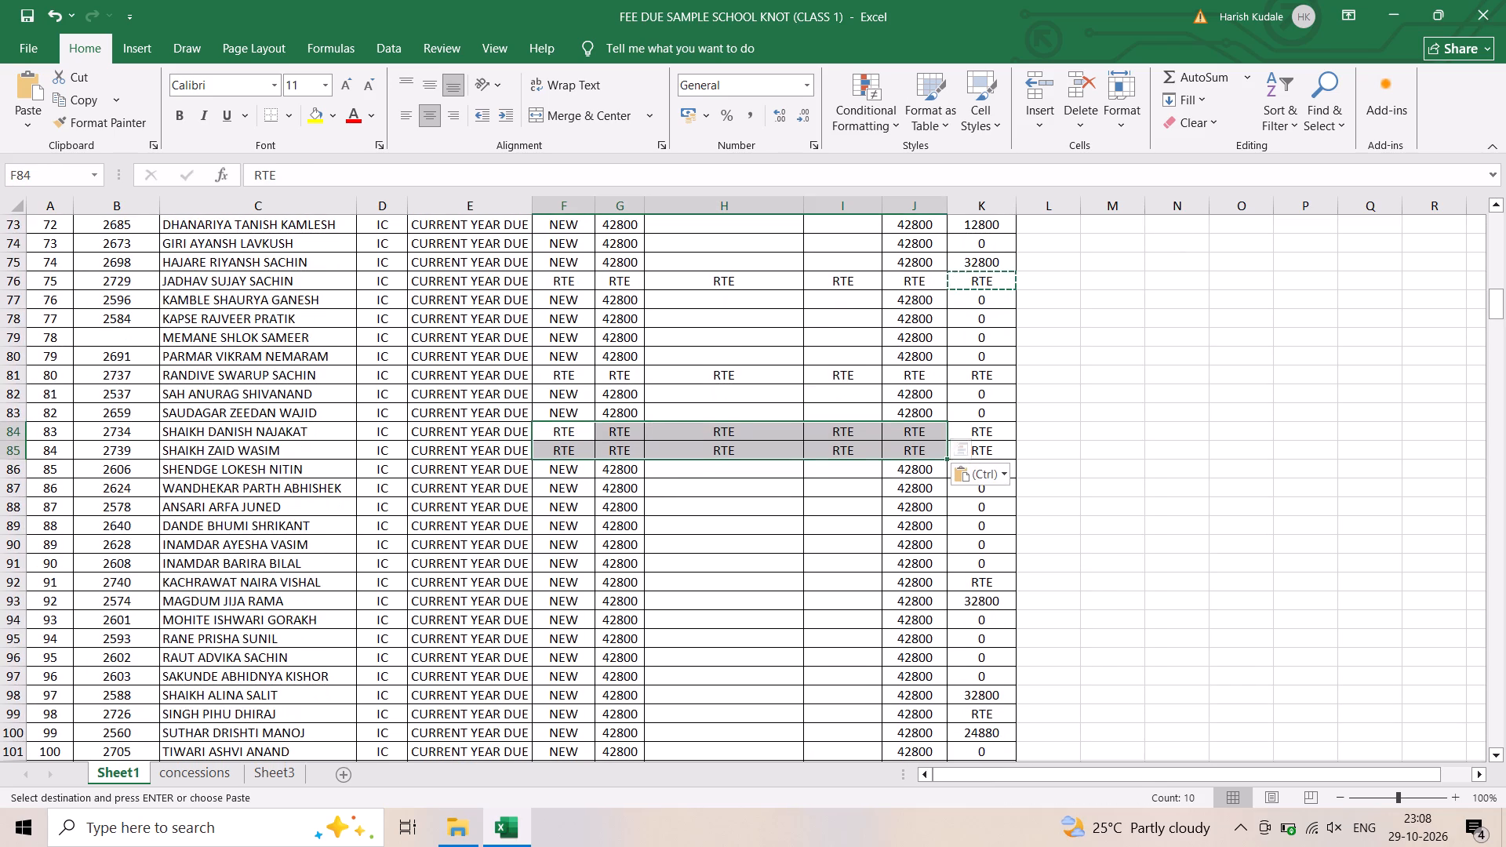
{"action": "left_click_drag", "start_coordinate": [569, 578], "coordinate": [875, 587]}
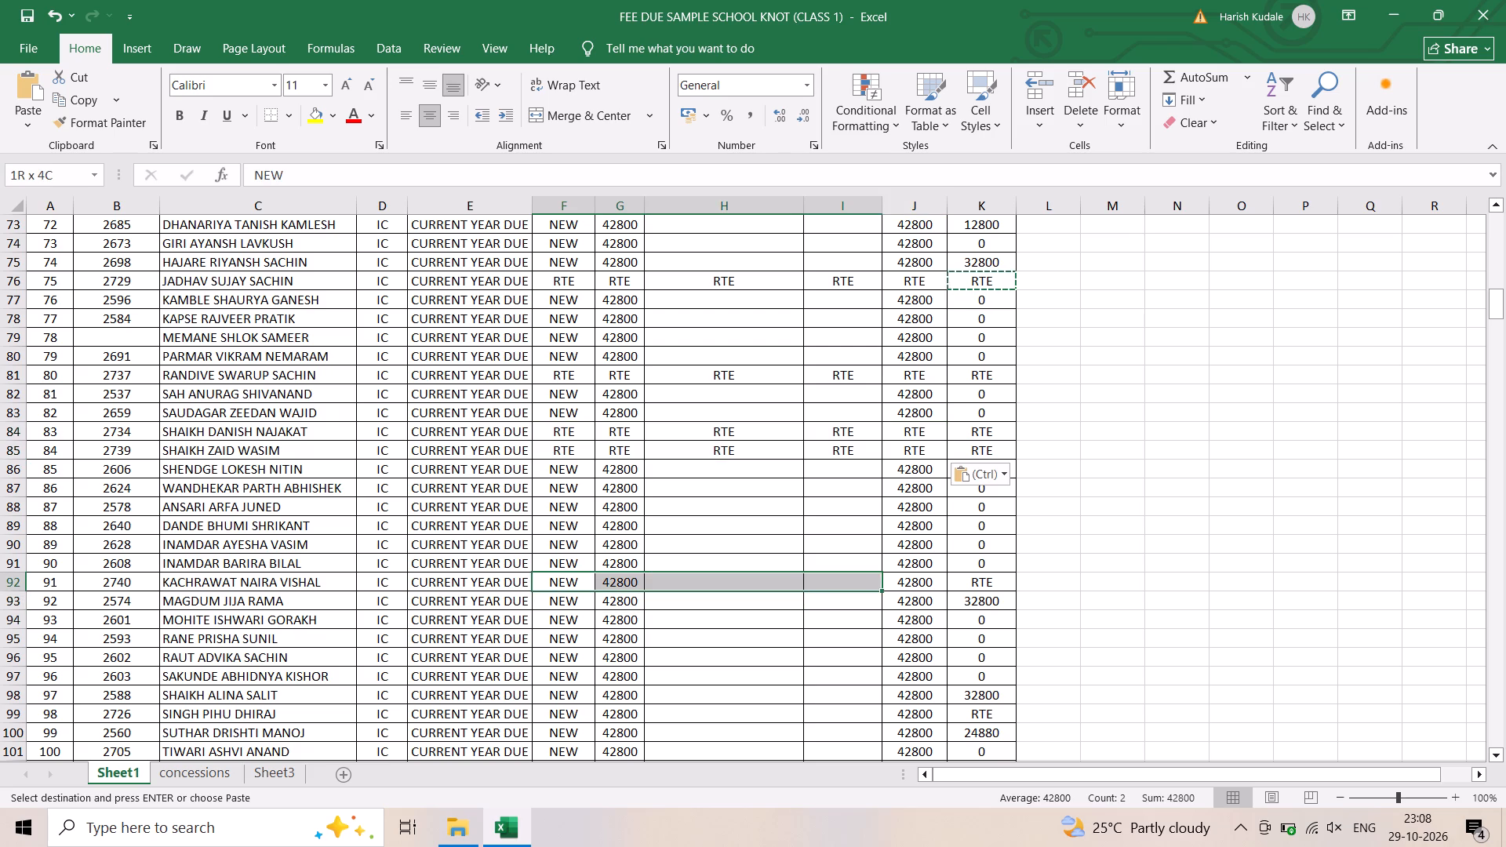
{"action": "left_click_drag", "start_coordinate": [875, 587], "coordinate": [899, 581]}
{"action": "right_click", "coordinate": [899, 581]}
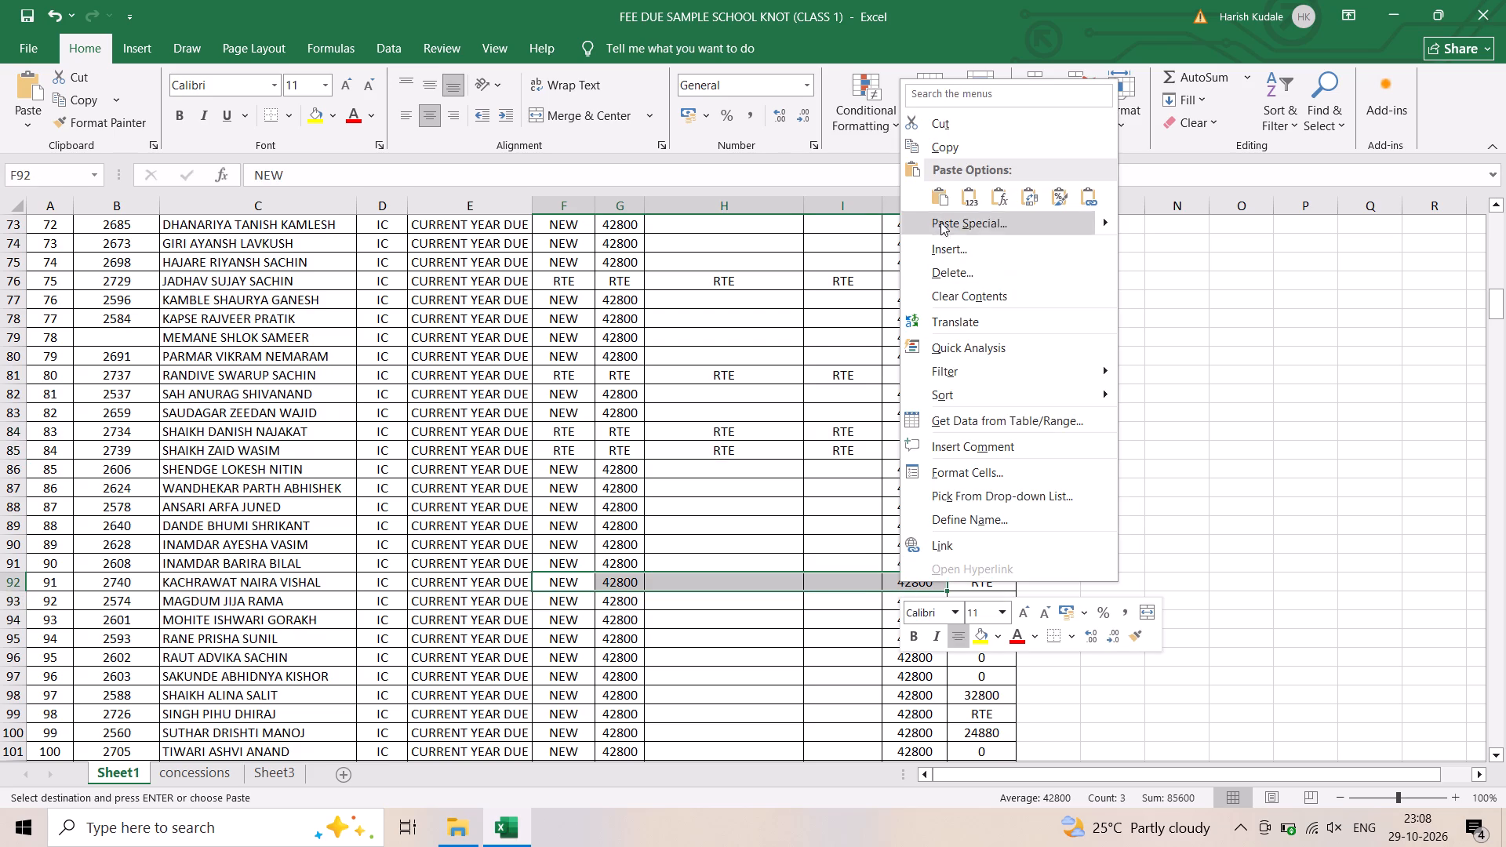
{"action": "left_click", "coordinate": [940, 208]}
Paste the copied RTE across F99:J99 for the RTE student in row 99.
{"action": "scroll", "coordinate": [859, 550], "scroll_direction": "down", "scroll_amount": 2}
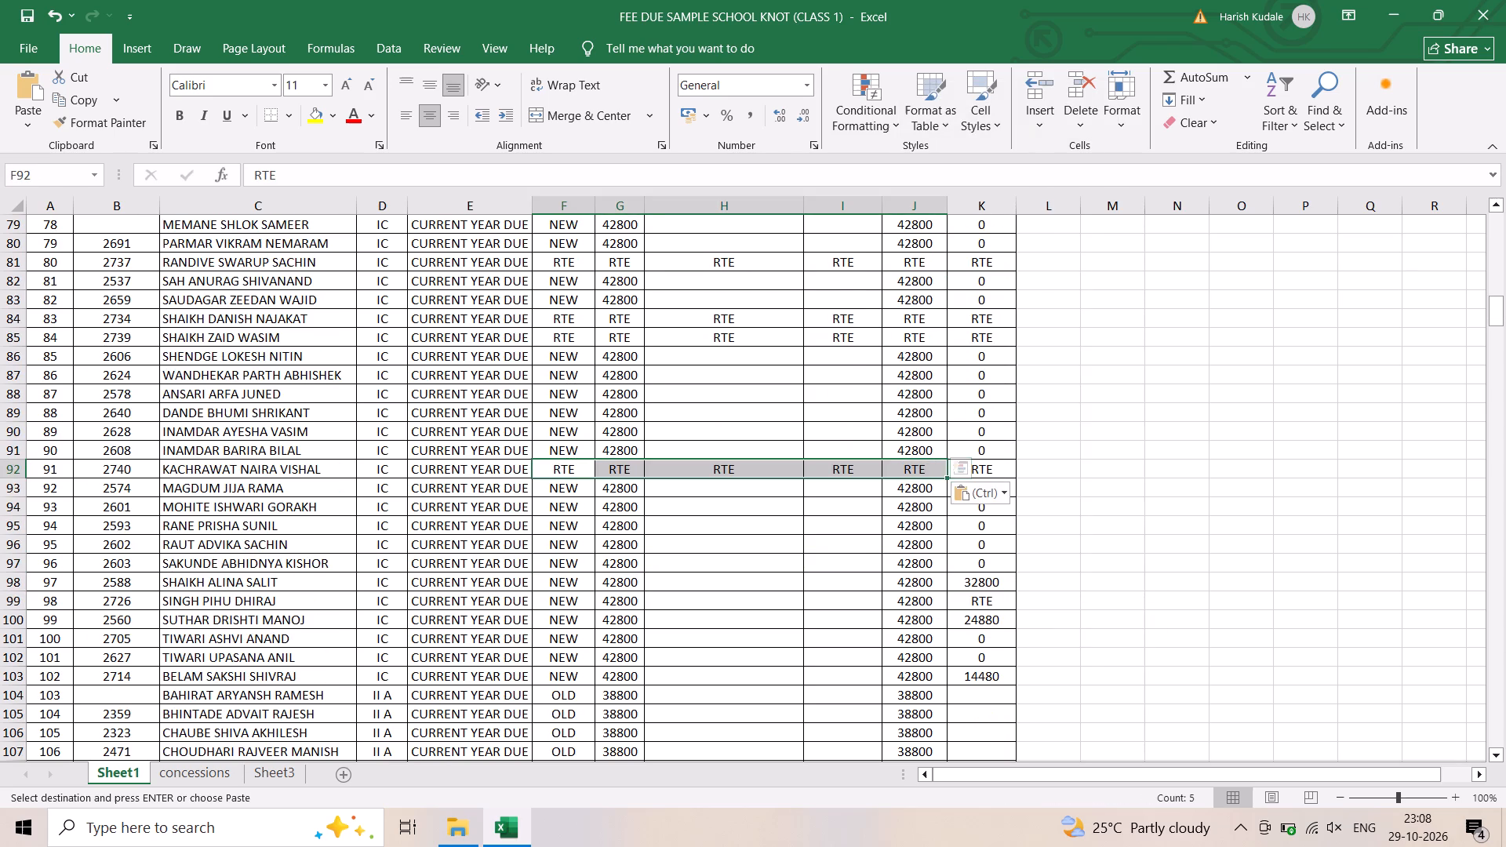
{"action": "left_click_drag", "start_coordinate": [556, 602], "coordinate": [831, 609]}
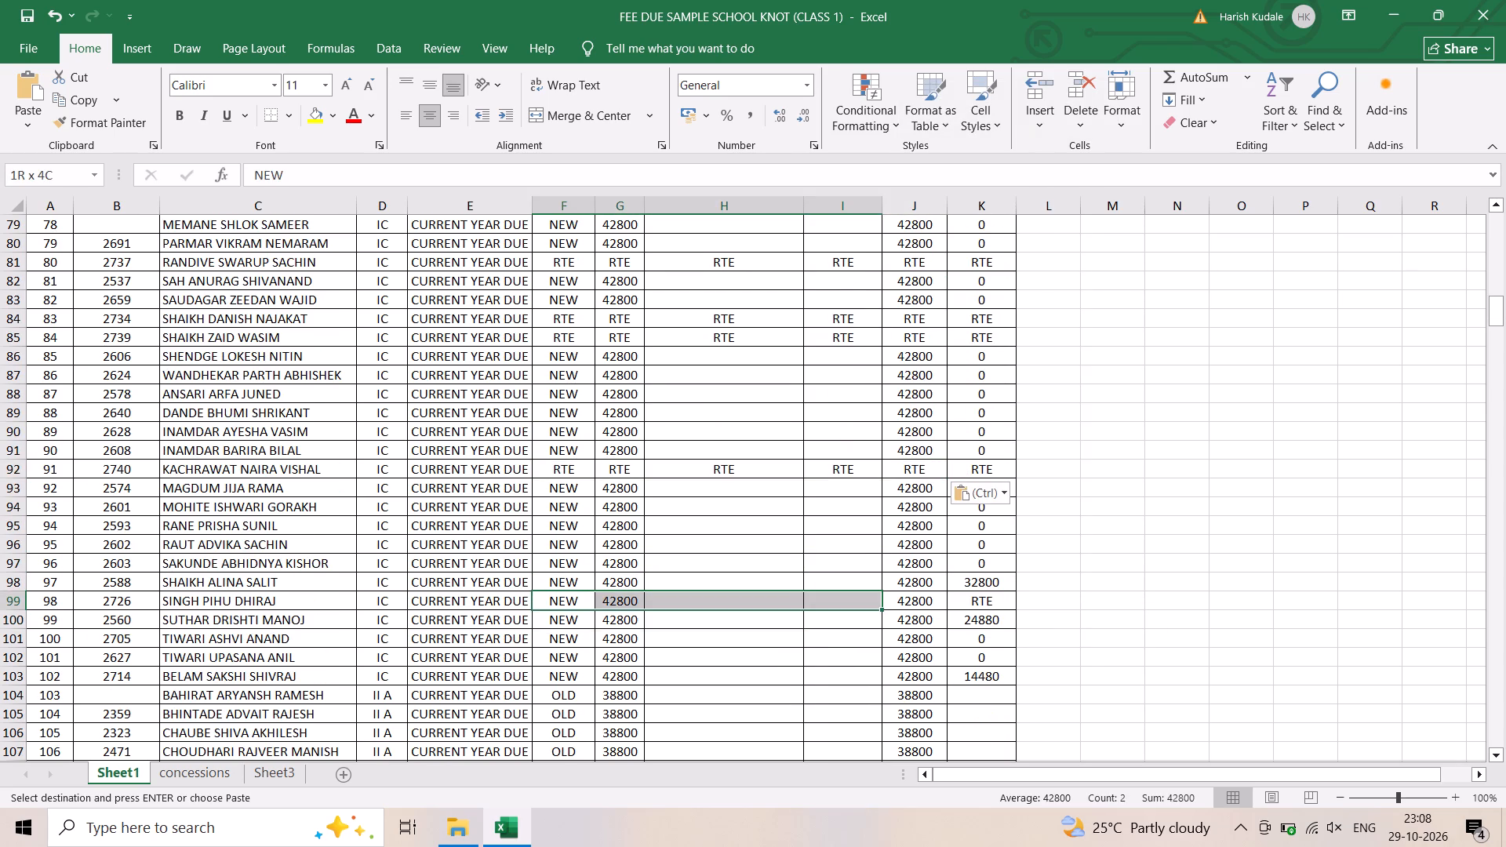
{"action": "left_click_drag", "start_coordinate": [831, 609], "coordinate": [905, 602]}
{"action": "right_click", "coordinate": [905, 602]}
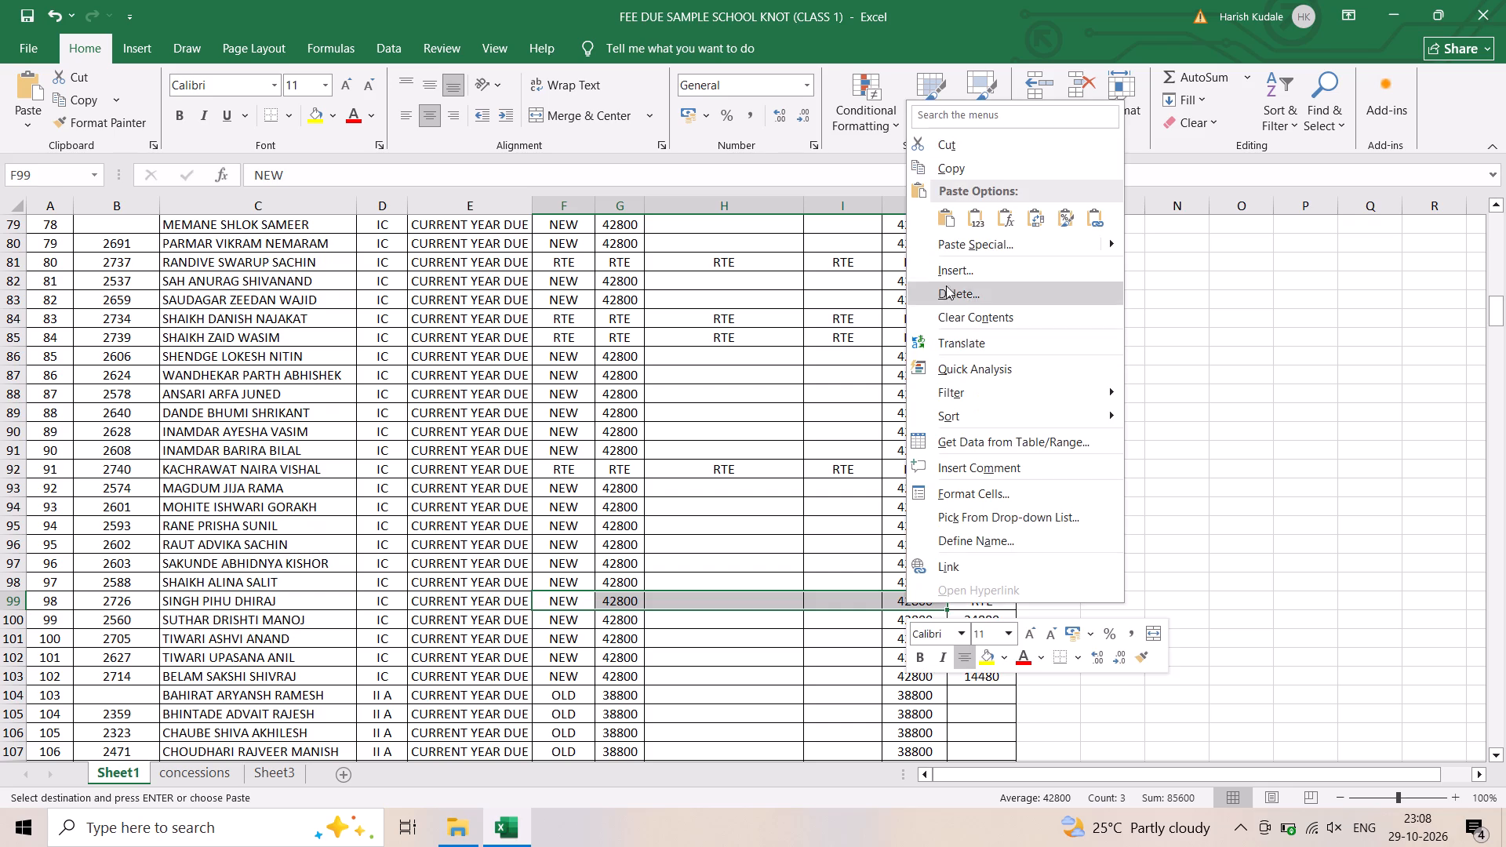
{"action": "left_click", "coordinate": [951, 220]}
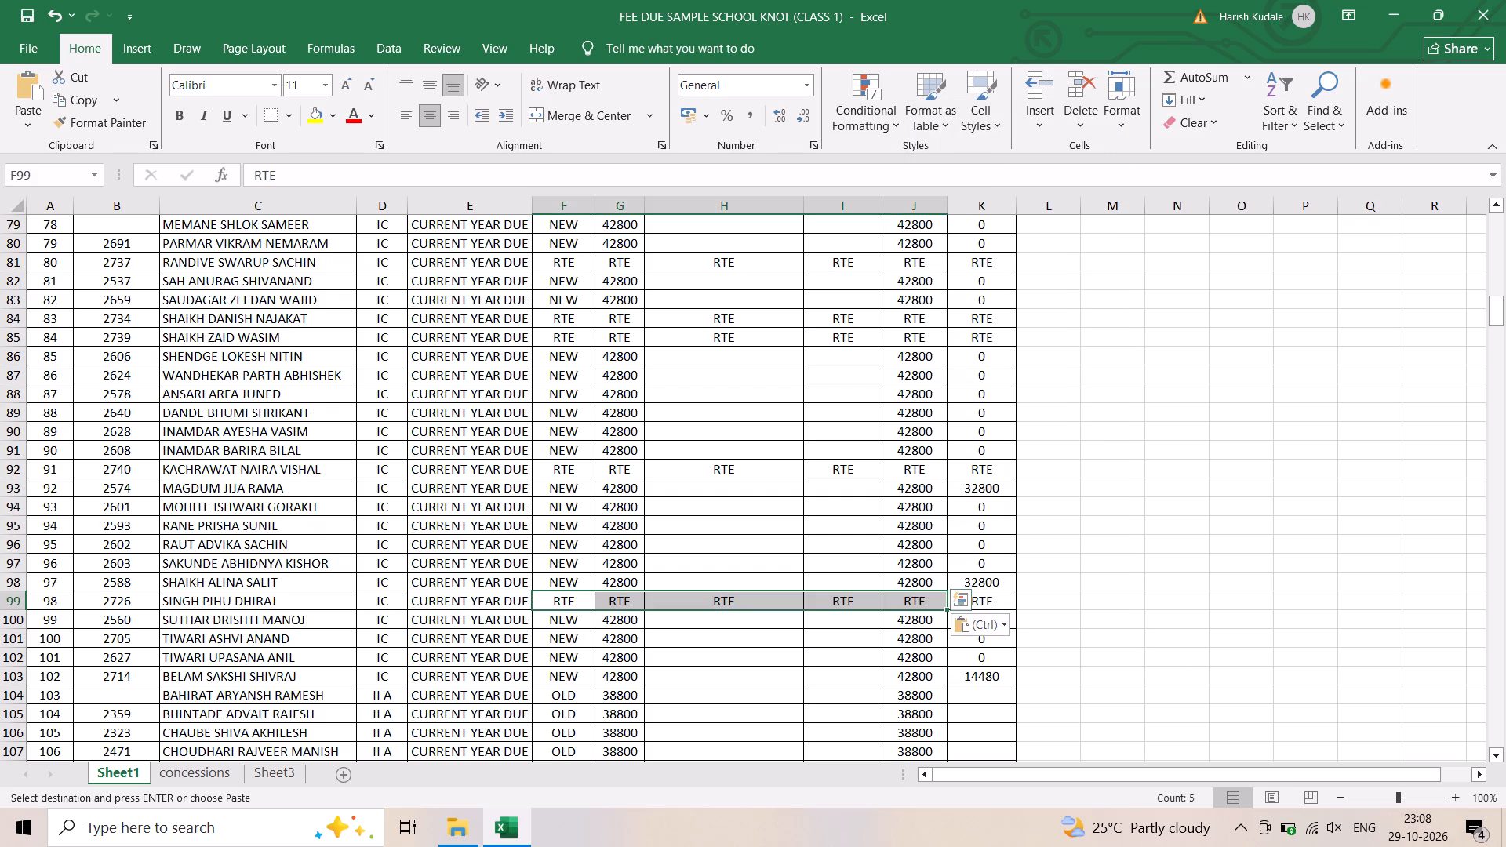
Go back to the skipped RTE student in row 65 and paste the copied RTE across F65:J65.
{"action": "scroll", "coordinate": [786, 813], "scroll_direction": "down", "scroll_amount": 2}
{"action": "scroll", "coordinate": [827, 703], "scroll_direction": "down", "scroll_amount": 2}
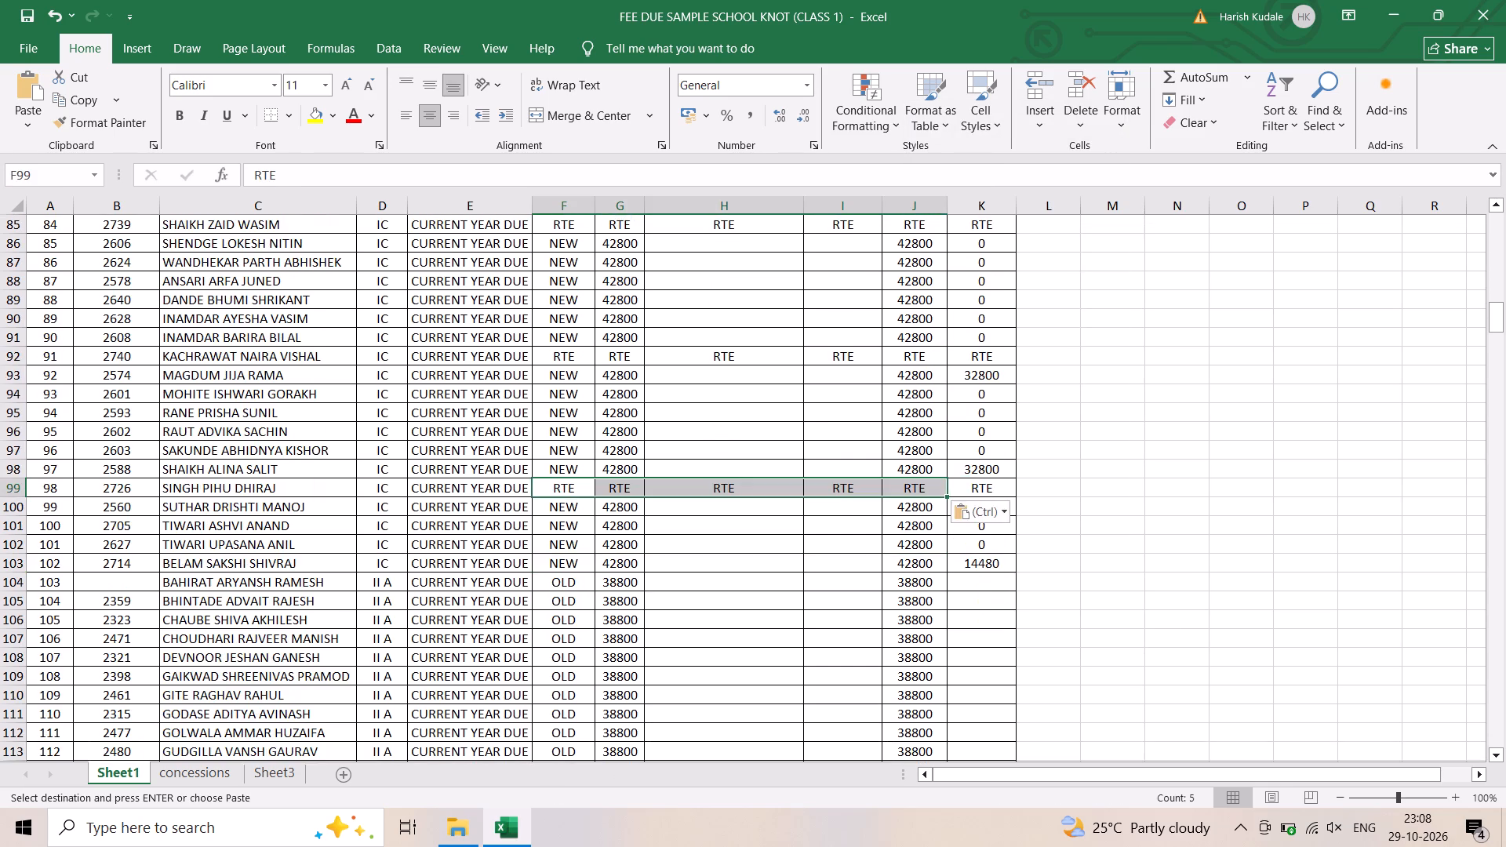
{"action": "scroll", "coordinate": [827, 701], "scroll_direction": "down", "scroll_amount": 2}
{"action": "scroll", "coordinate": [822, 706], "scroll_direction": "up", "scroll_amount": 11}
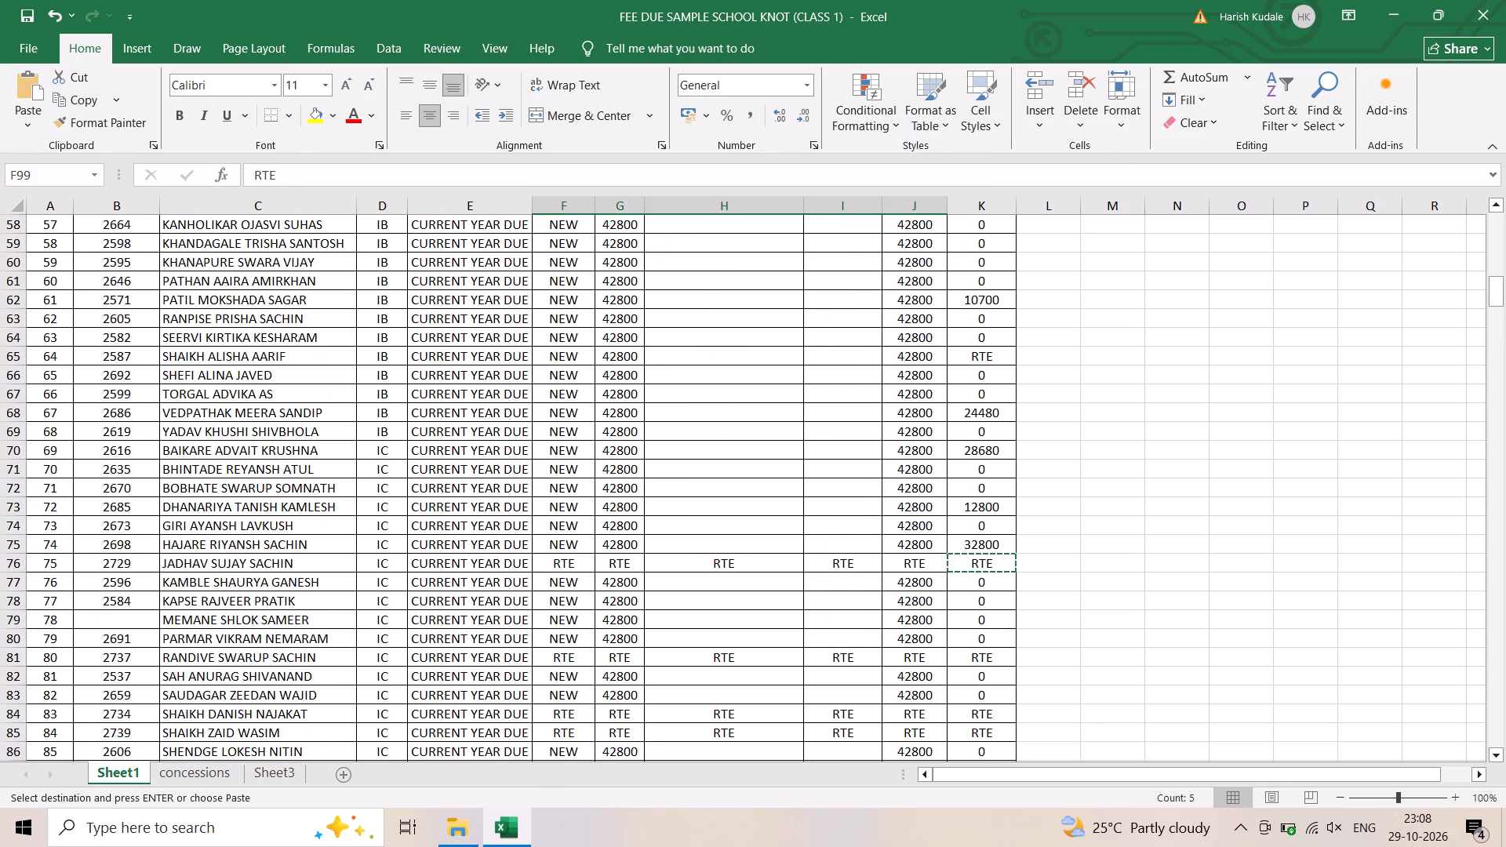
{"action": "left_click_drag", "start_coordinate": [573, 354], "coordinate": [578, 354]}
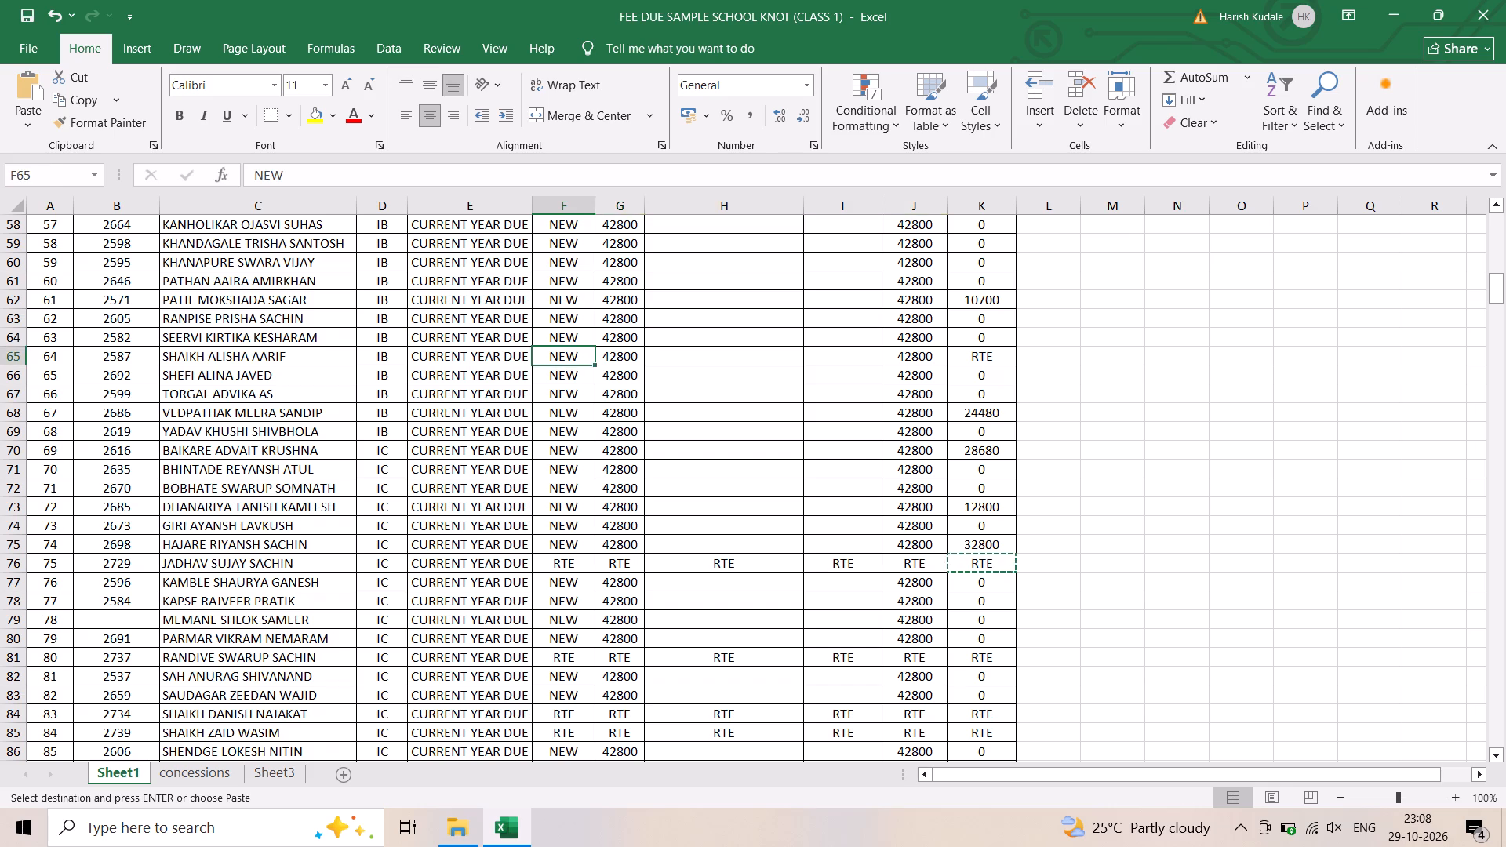
{"action": "left_click_drag", "start_coordinate": [578, 354], "coordinate": [908, 352]}
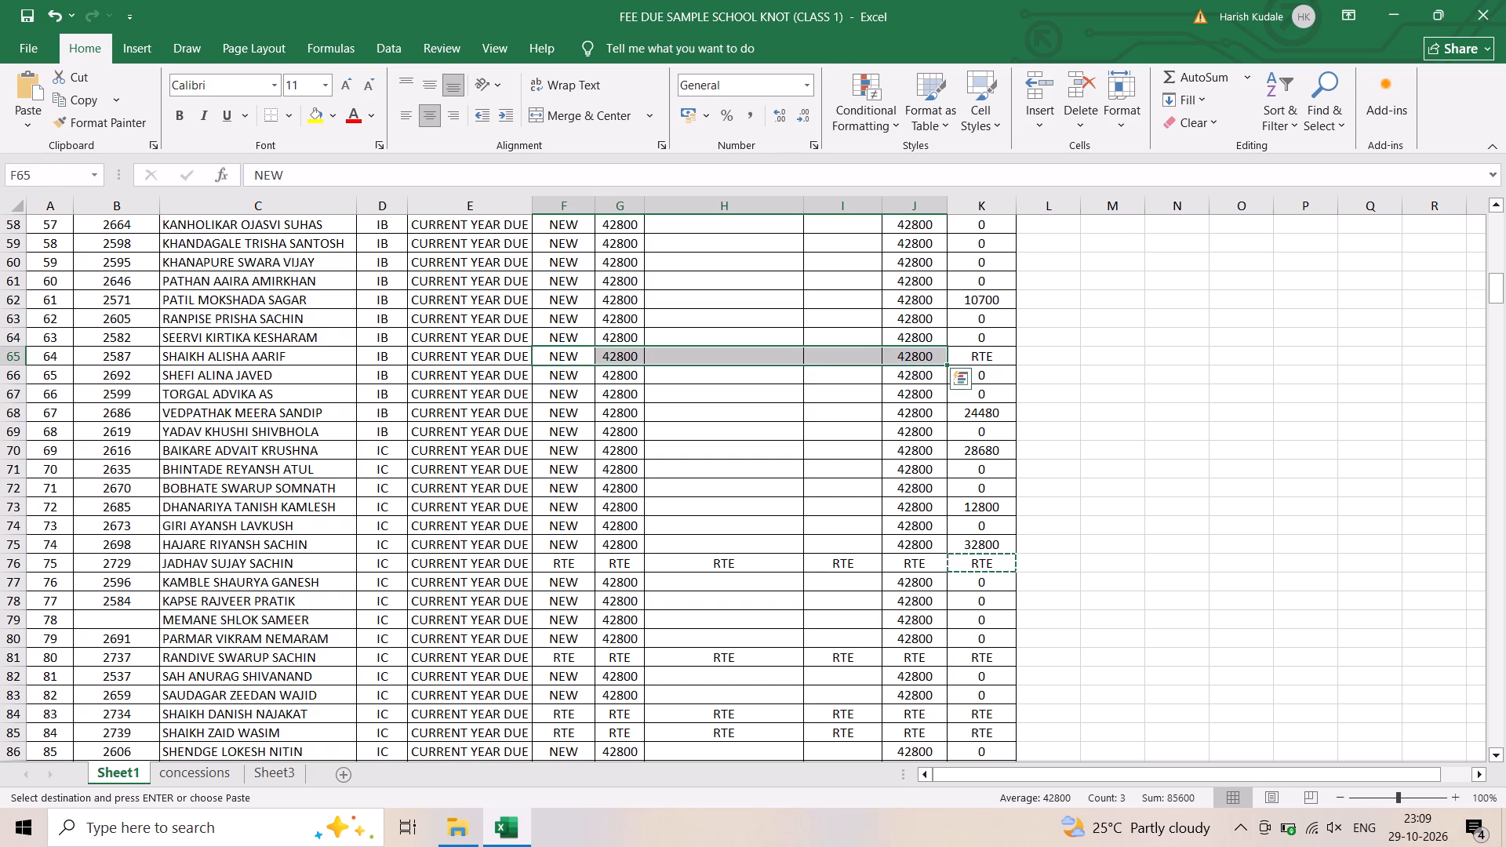
{"action": "right_click", "coordinate": [906, 359]}
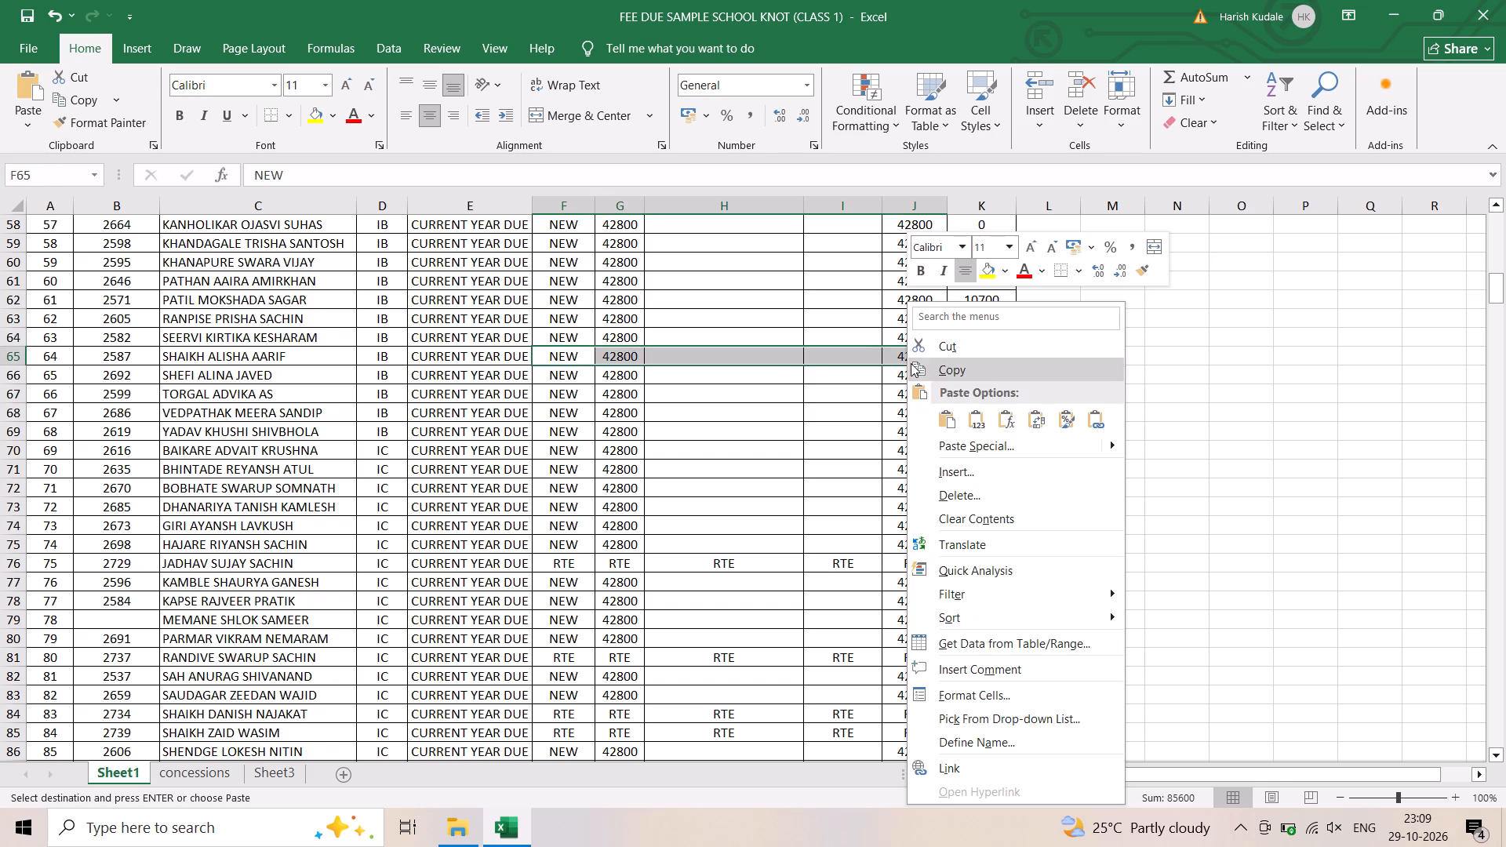
{"action": "left_click", "coordinate": [944, 418]}
Paste the copied RTE across F48:J48 for the skipped RTE student in row 48.
{"action": "scroll", "coordinate": [942, 423], "scroll_direction": "up", "scroll_amount": 1}
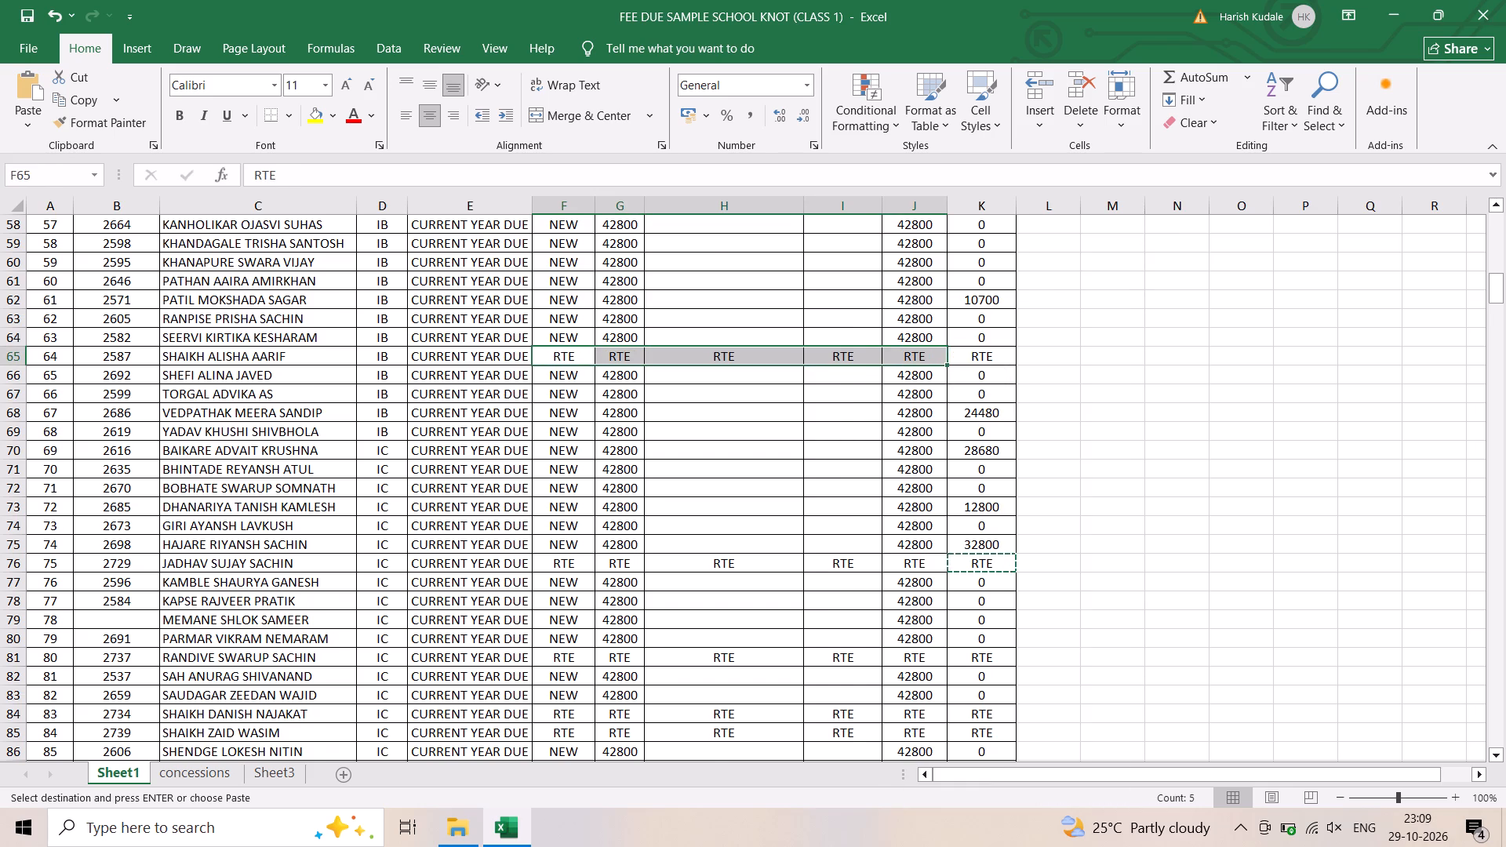
{"action": "scroll", "coordinate": [942, 423], "scroll_direction": "up", "scroll_amount": 4}
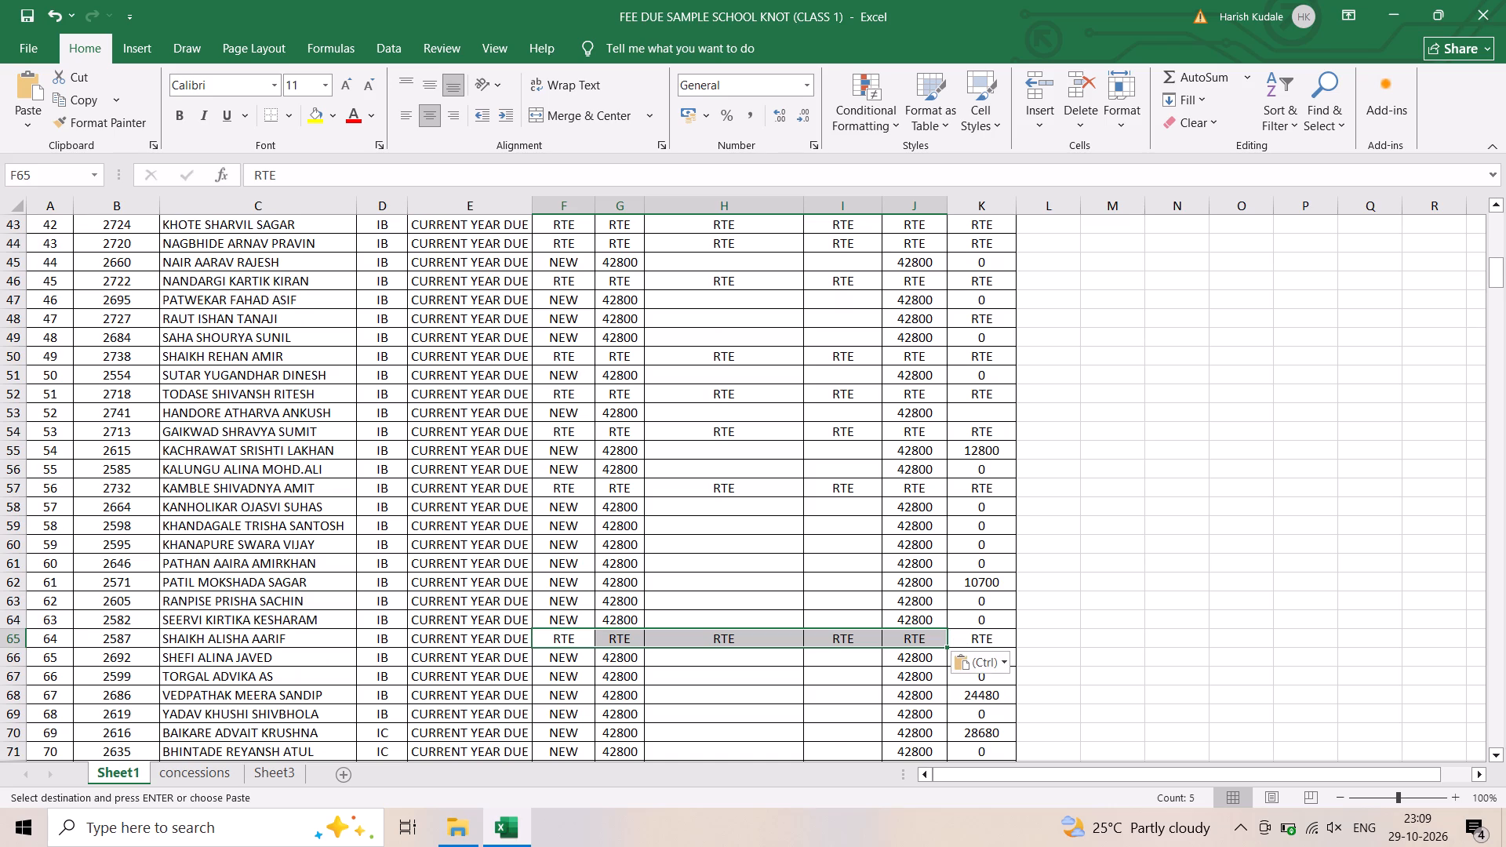
{"action": "left_click_drag", "start_coordinate": [563, 316], "coordinate": [806, 311]}
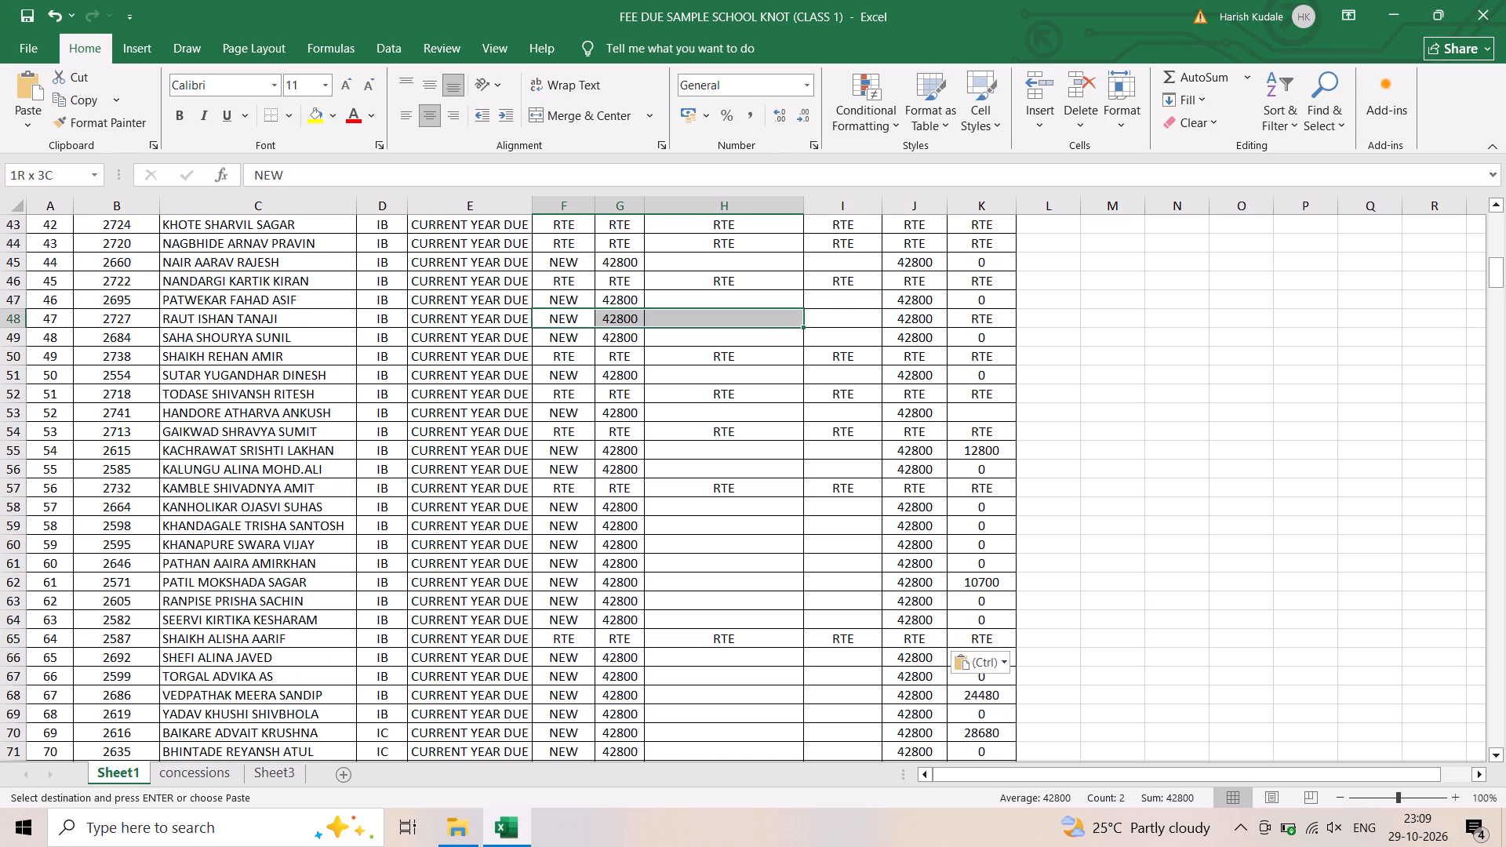
{"action": "left_click_drag", "start_coordinate": [806, 311], "coordinate": [913, 318]}
{"action": "right_click", "coordinate": [913, 318]}
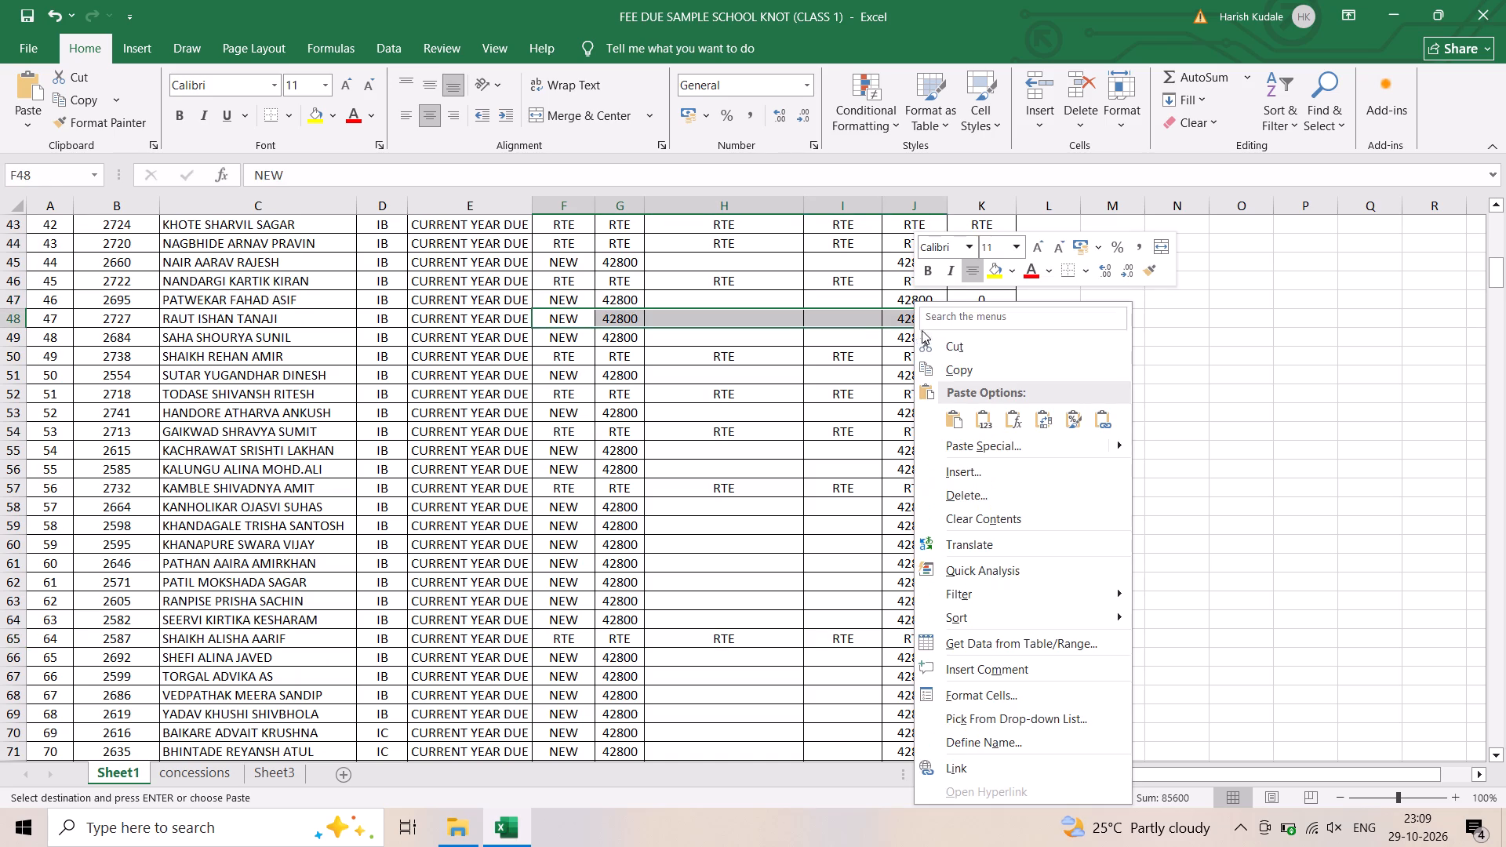
{"action": "left_click", "coordinate": [955, 420]}
{"action": "scroll", "coordinate": [955, 420], "scroll_direction": "up", "scroll_amount": 1}
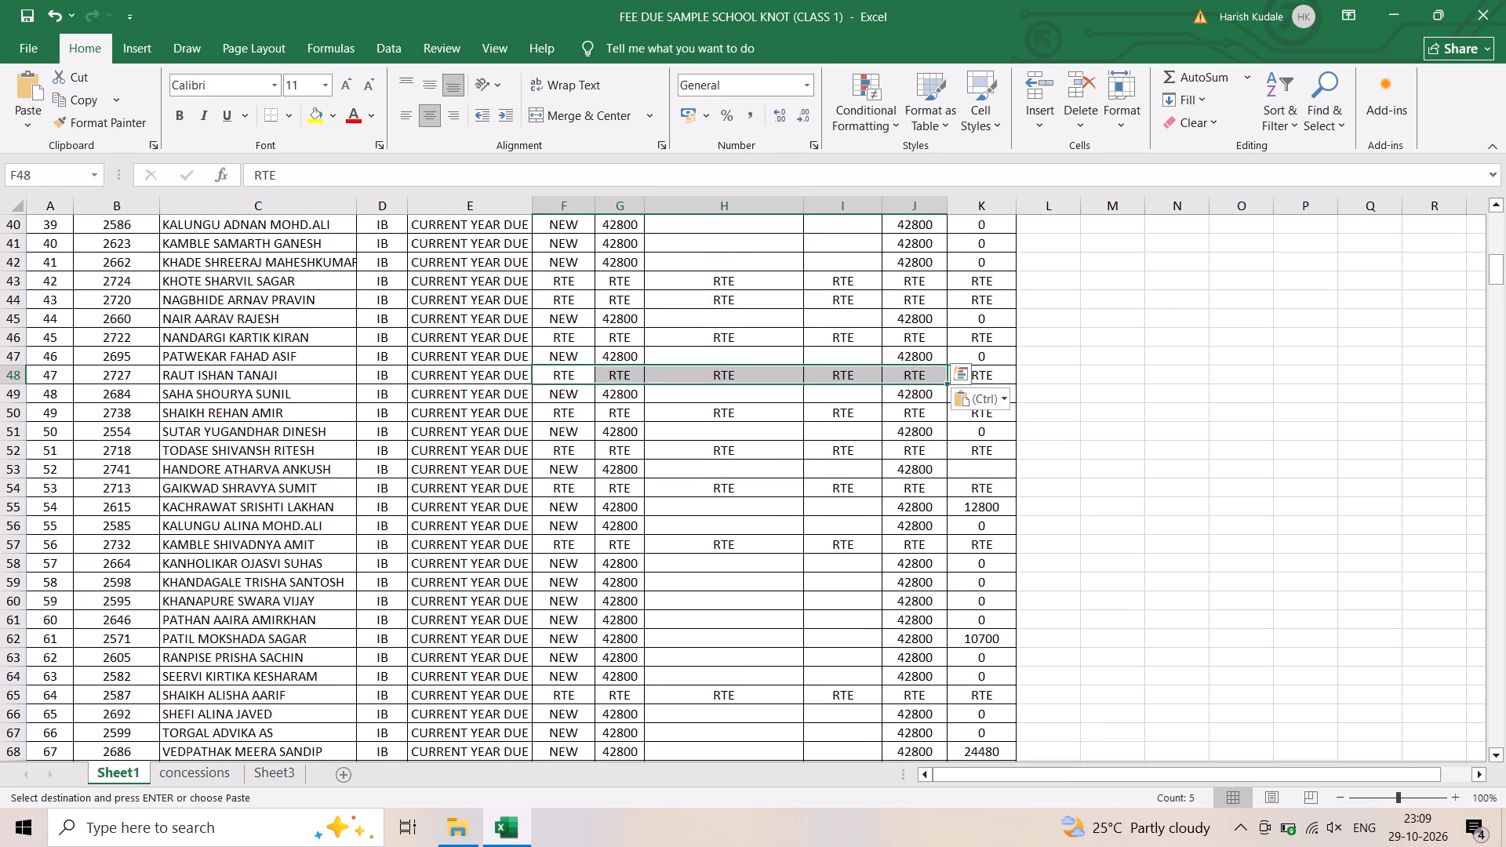
Go back to the skipped RTE student in row 8 and paste the copied RTE across F8:J8.
{"action": "scroll", "coordinate": [915, 352], "scroll_direction": "up", "scroll_amount": 3}
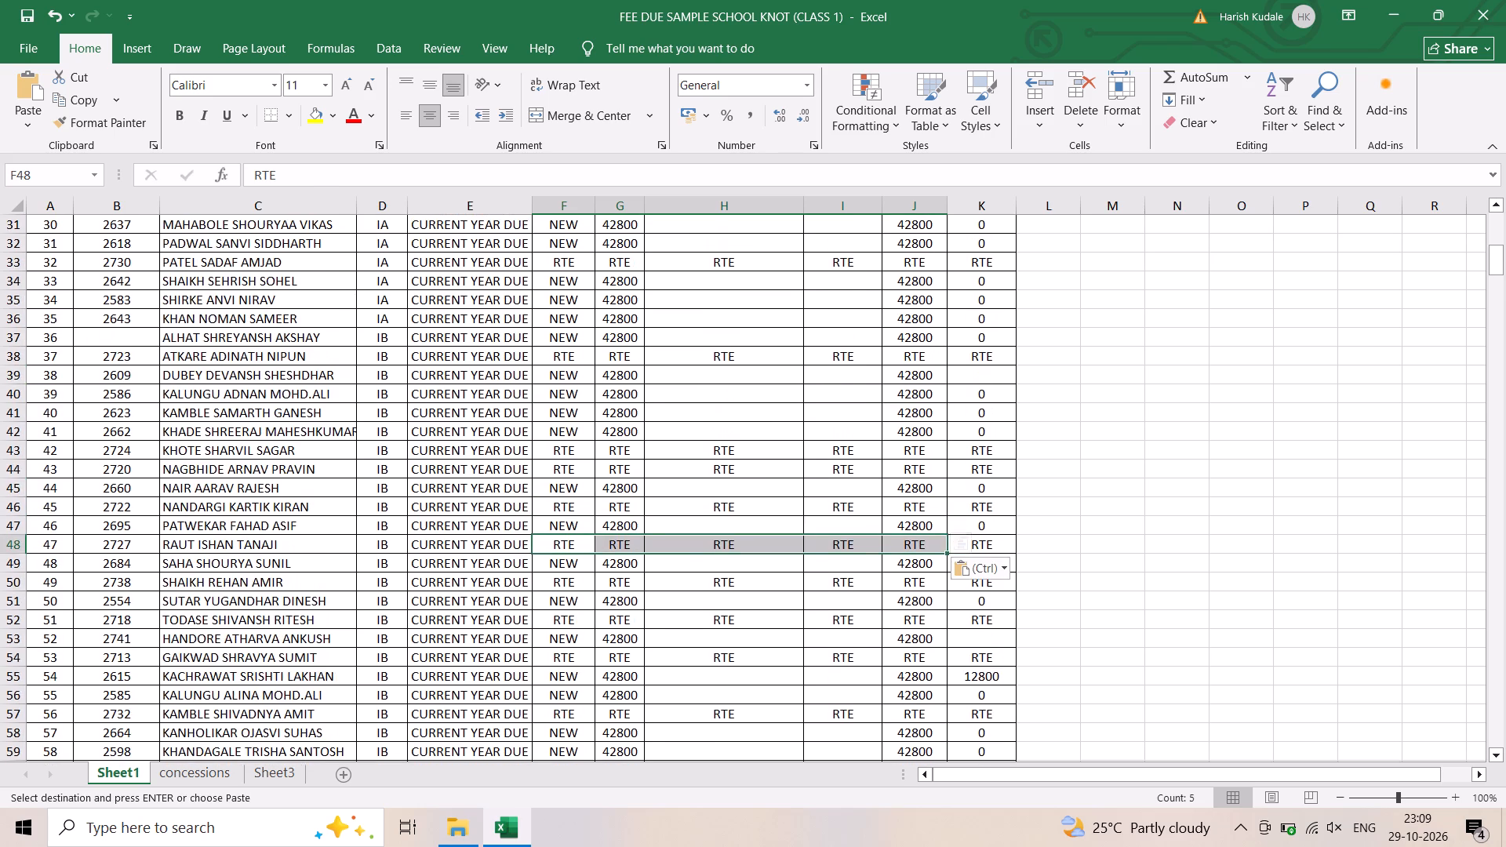
{"action": "scroll", "coordinate": [915, 353], "scroll_direction": "up", "scroll_amount": 6}
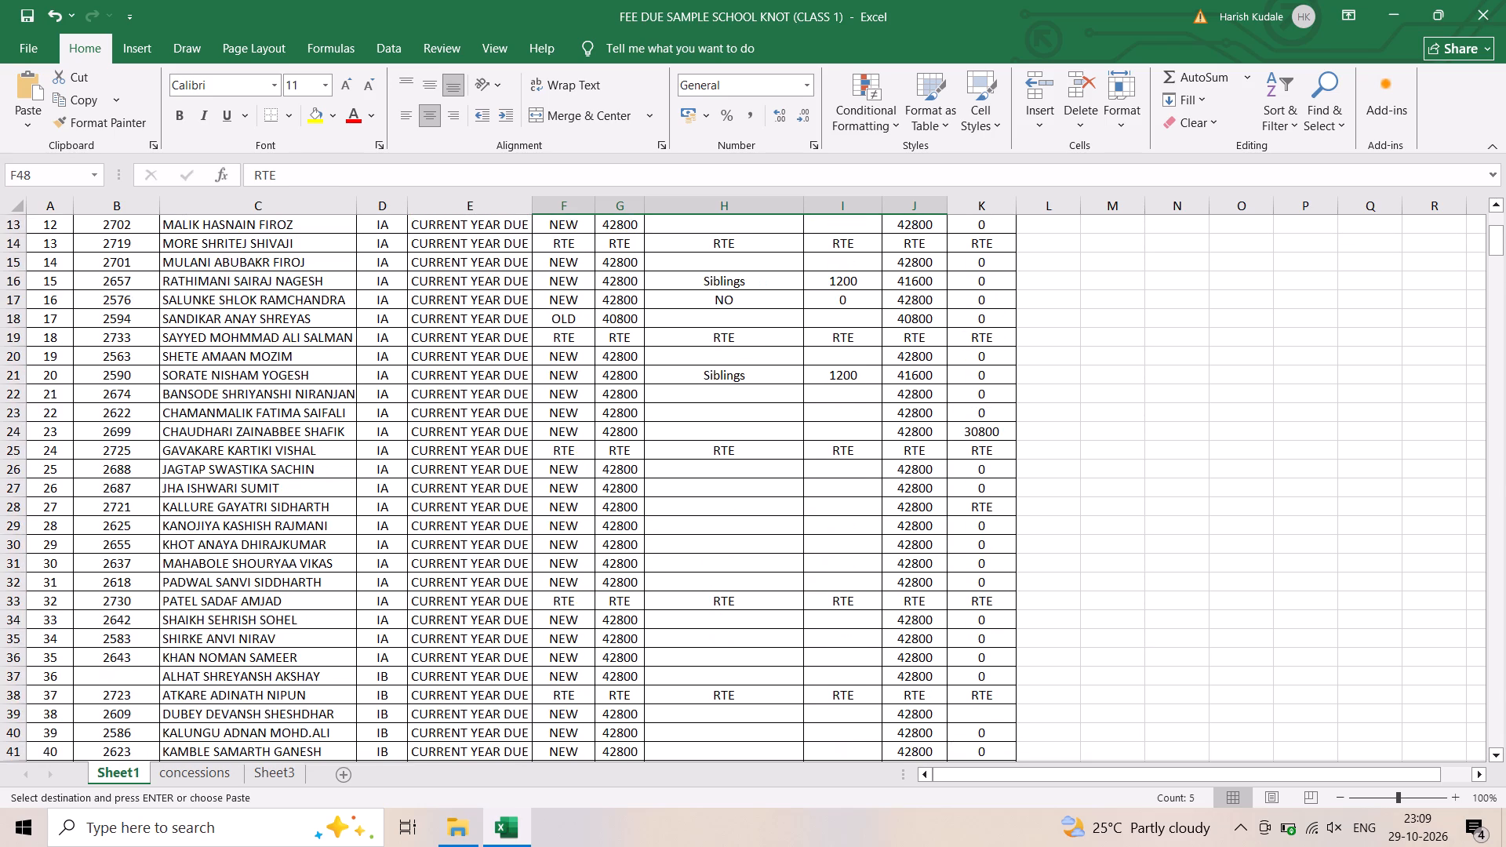
{"action": "scroll", "coordinate": [914, 391], "scroll_direction": "up", "scroll_amount": 2}
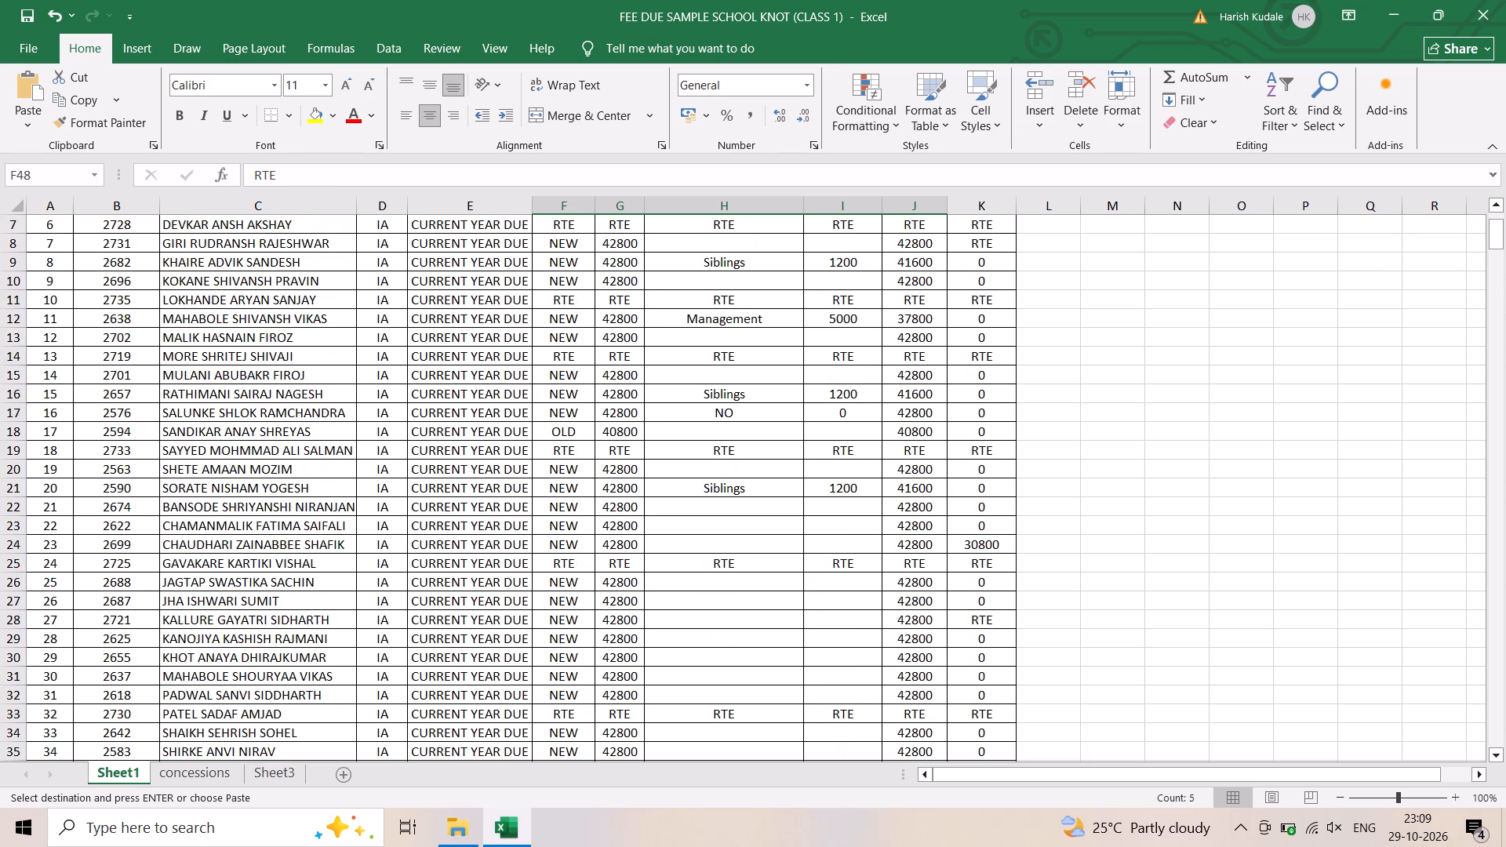
{"action": "scroll", "coordinate": [914, 391], "scroll_direction": "up", "scroll_amount": 2}
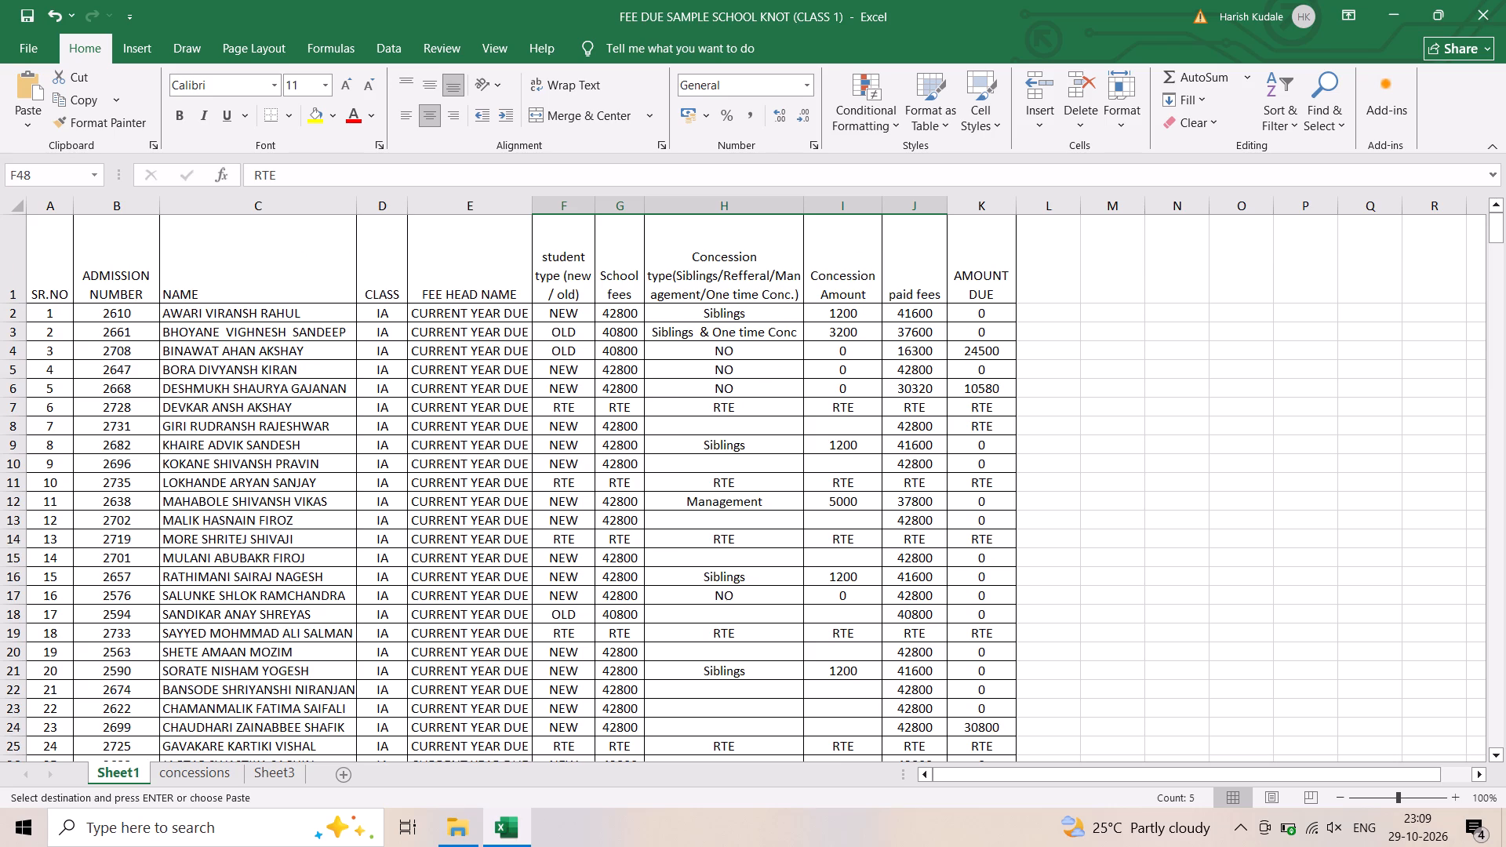
{"action": "left_click_drag", "start_coordinate": [566, 429], "coordinate": [820, 429]}
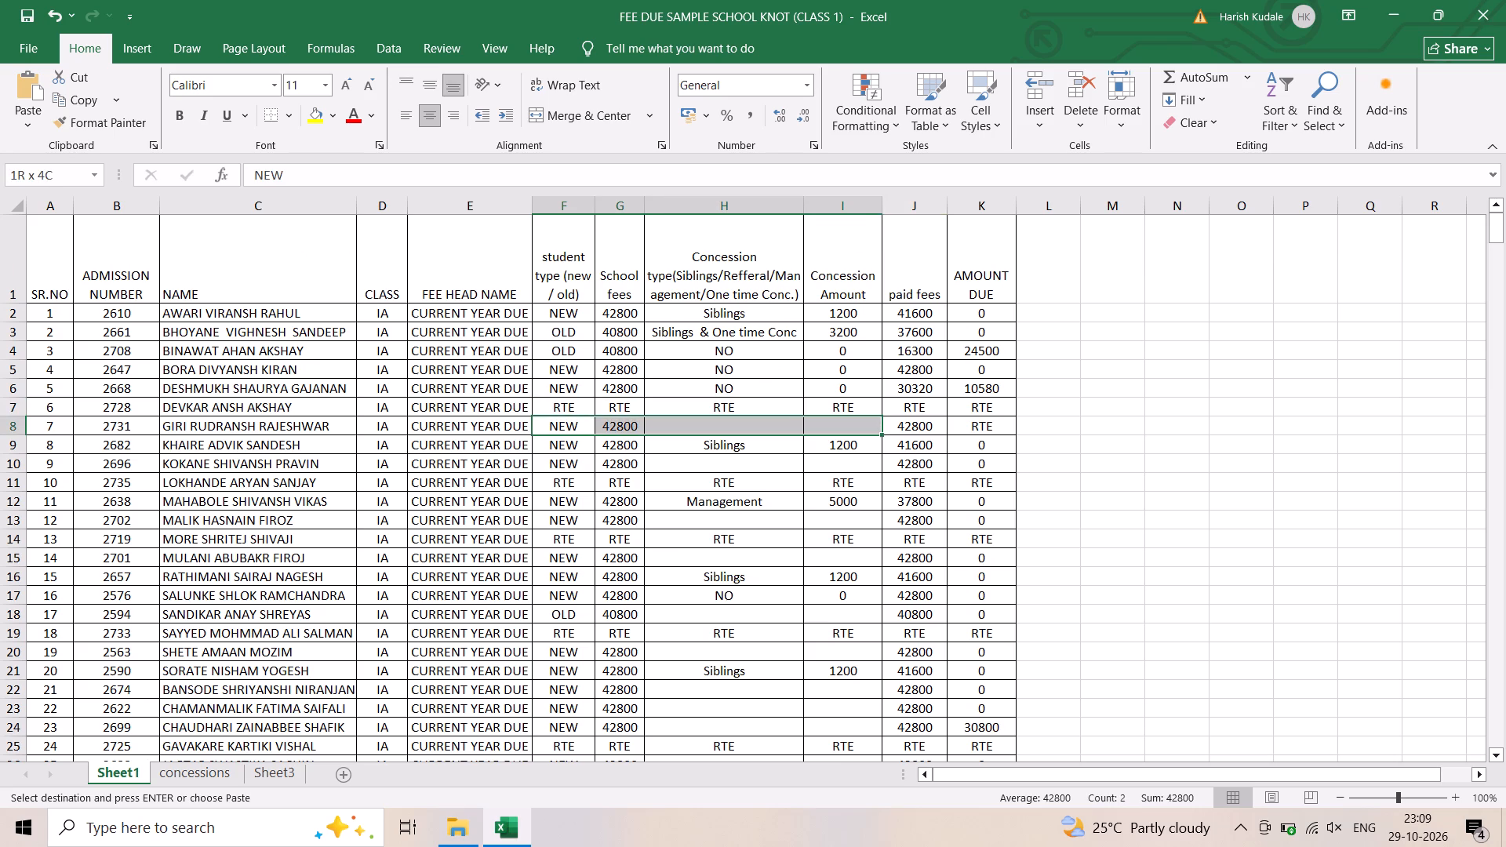
{"action": "left_click_drag", "start_coordinate": [820, 429], "coordinate": [906, 424]}
{"action": "right_click", "coordinate": [906, 429]}
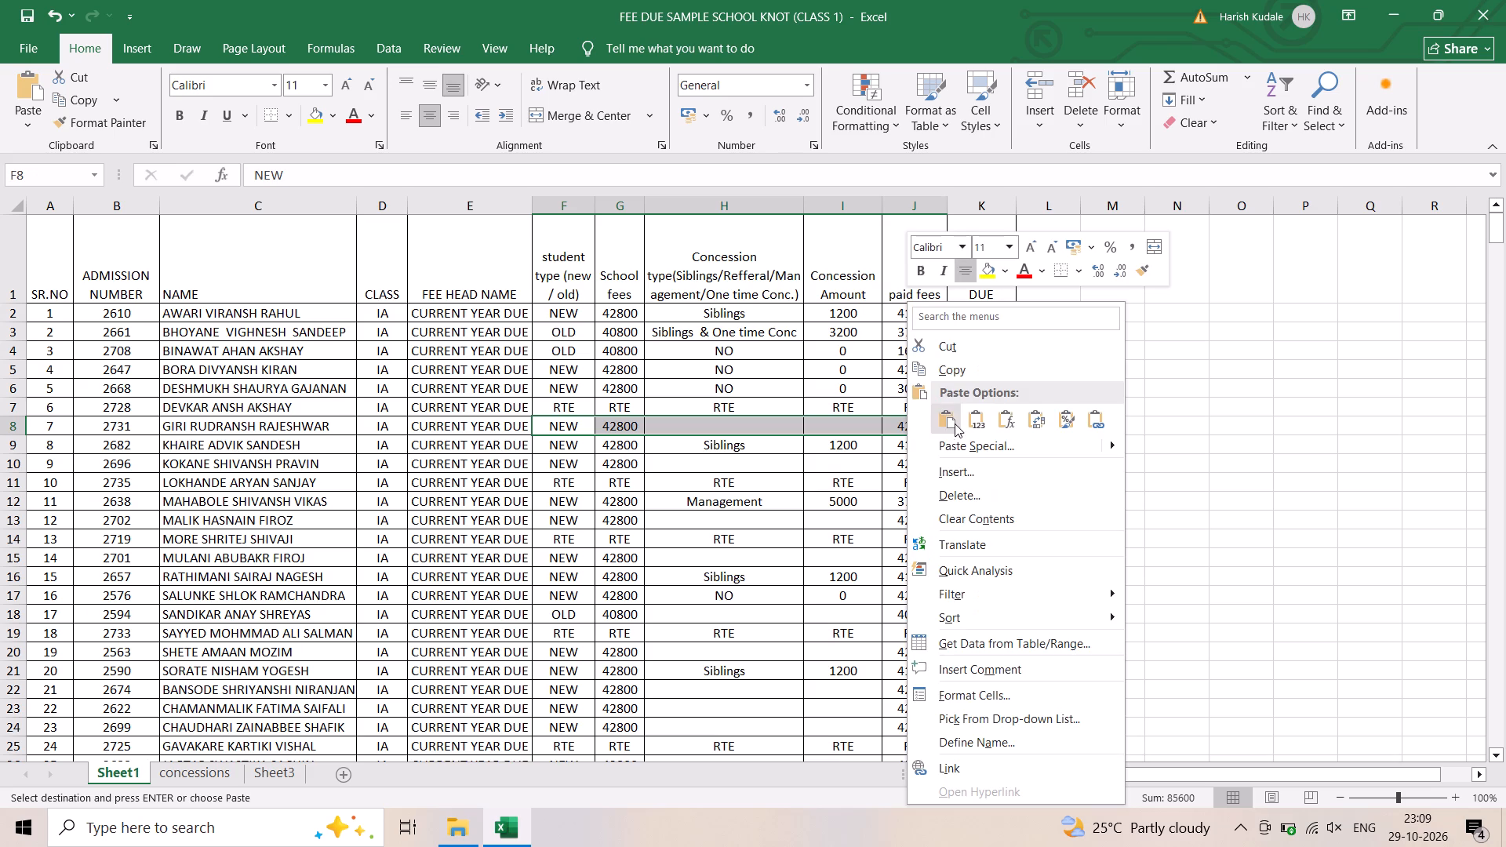
{"action": "left_click", "coordinate": [956, 420]}
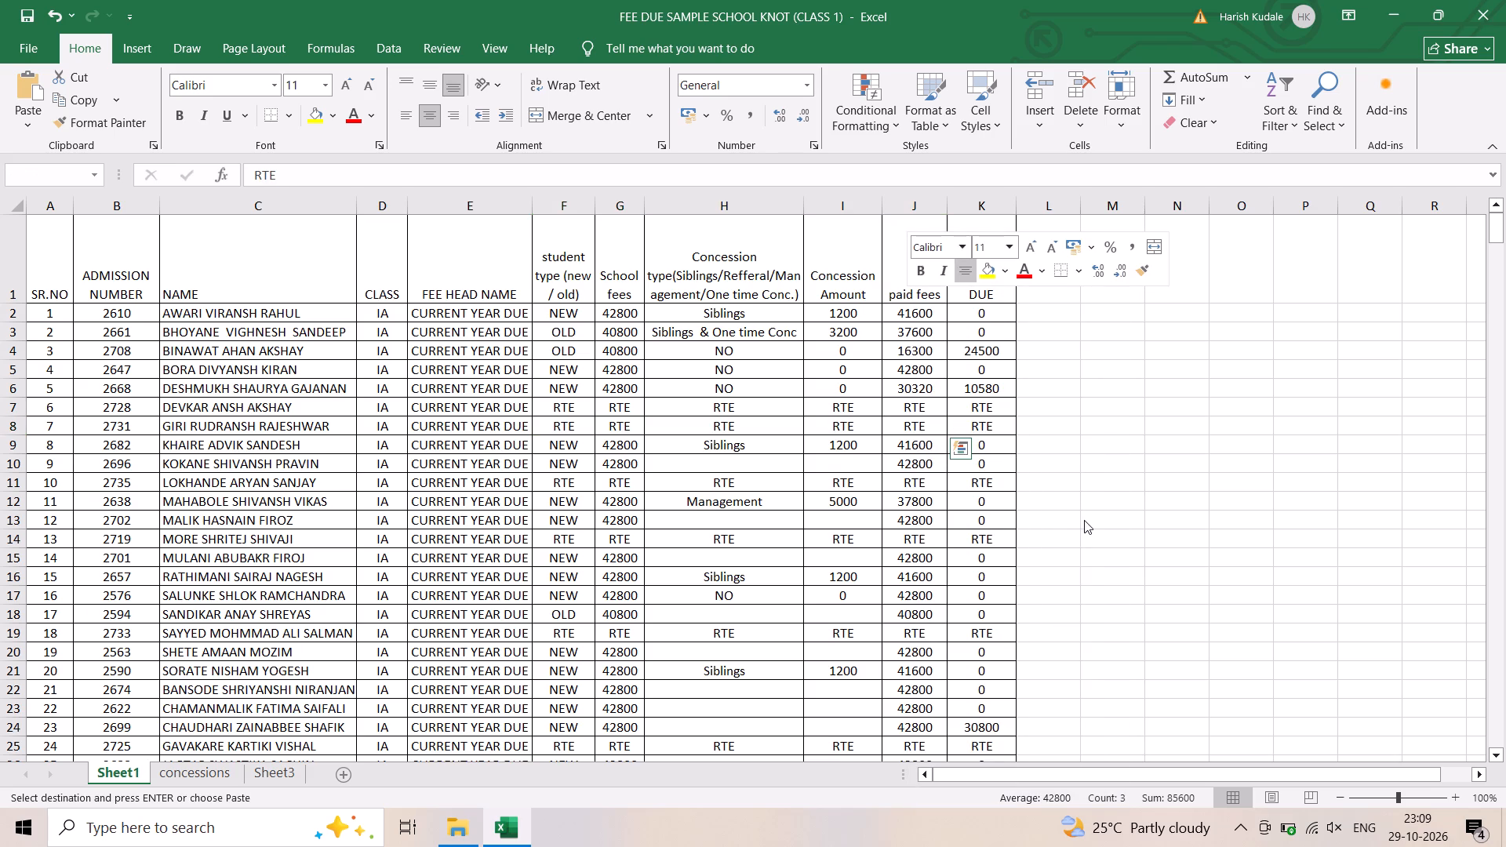
{"action": "left_click", "coordinate": [1086, 519]}
Save the workbook.
{"action": "left_click", "coordinate": [20, 48]}
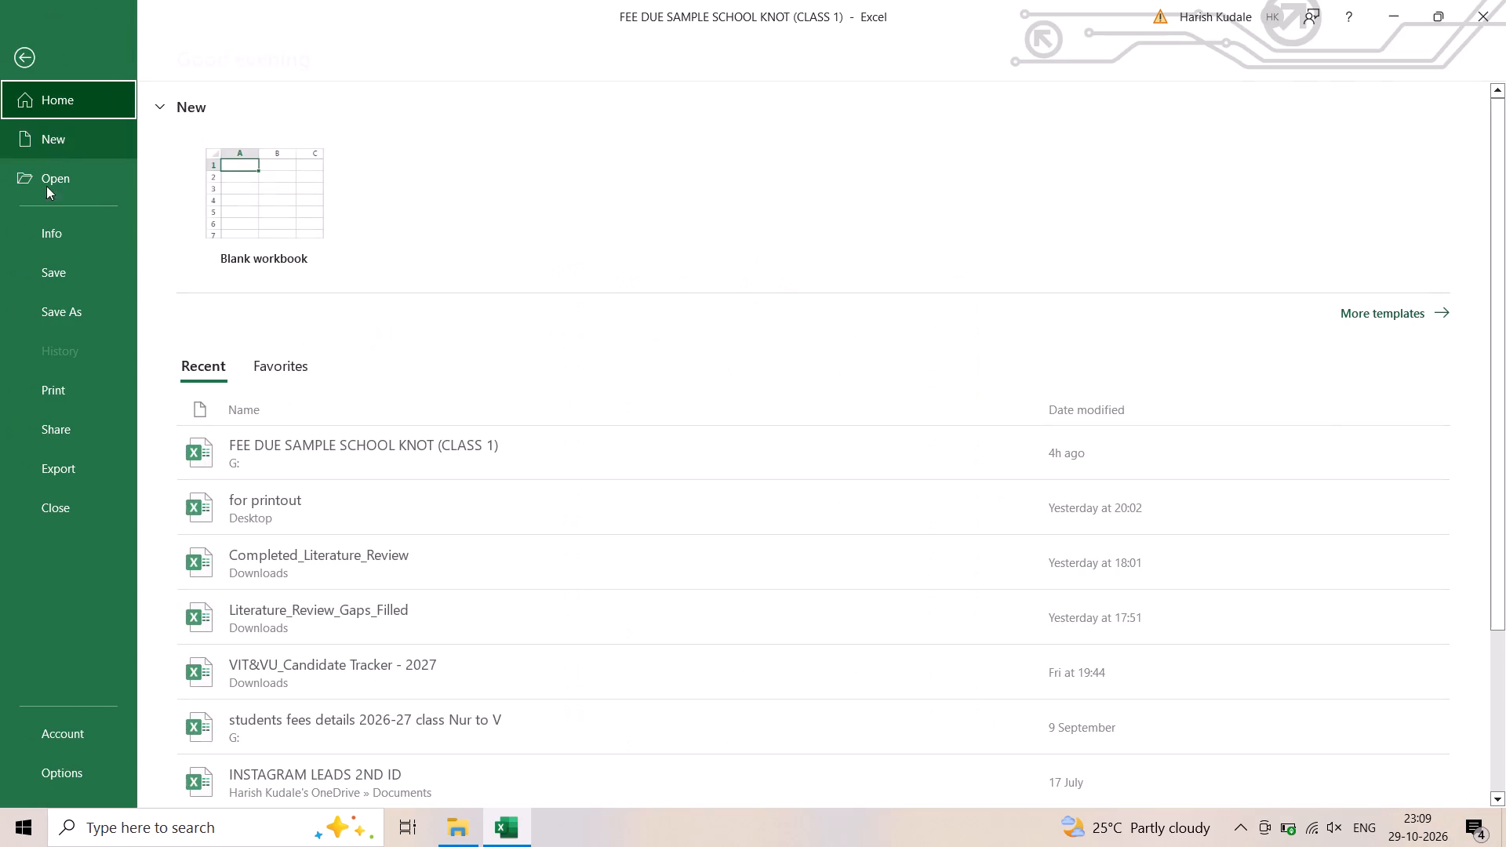
{"action": "left_click", "coordinate": [60, 281]}
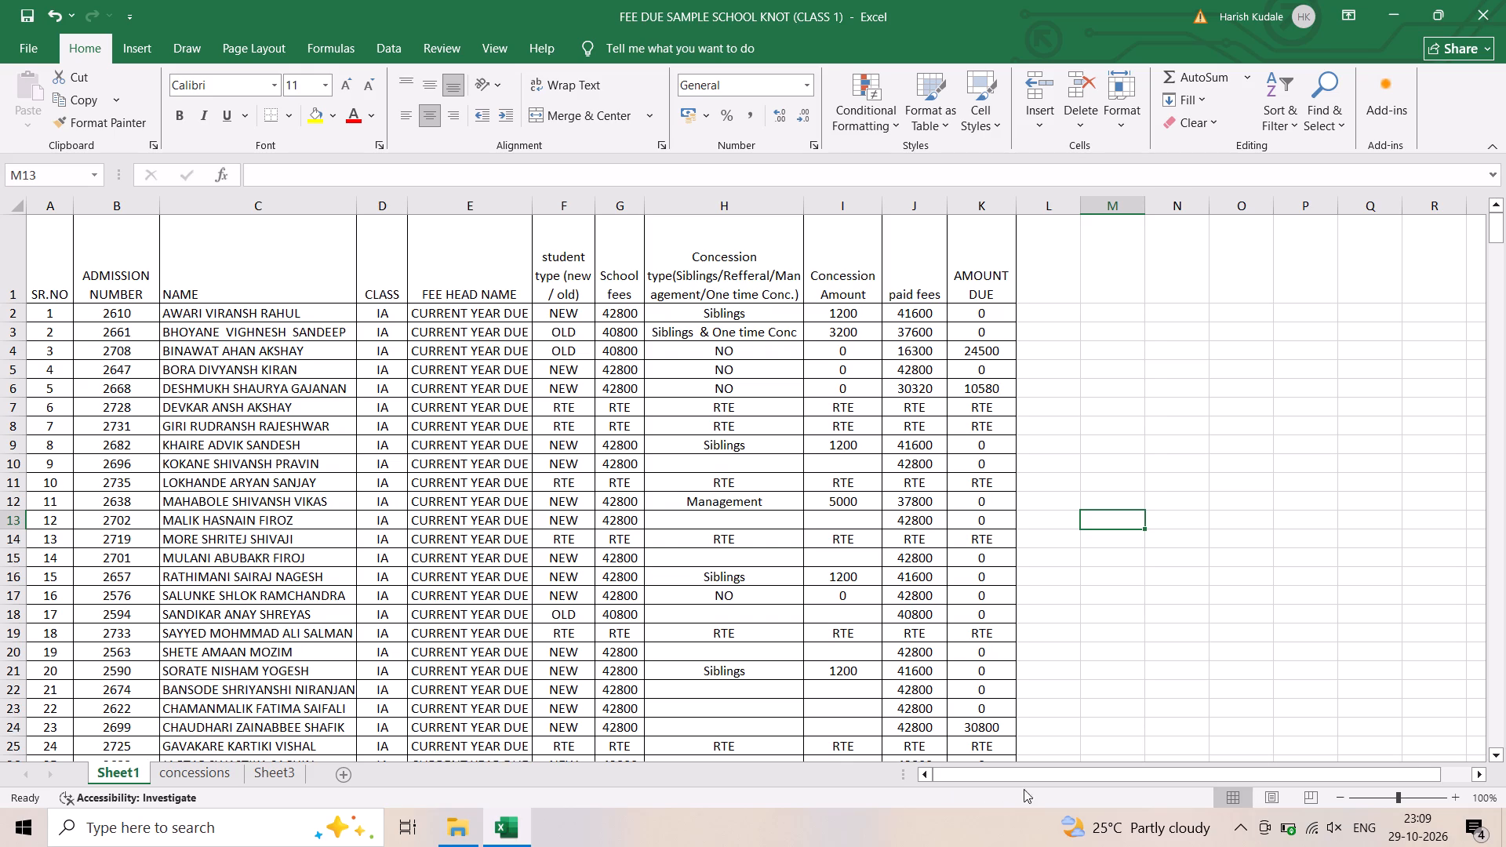
Copy the concession type NO and amount 0 from H6:I6 into H10:I10 for the student in row 10.
{"action": "left_click_drag", "start_coordinate": [715, 387], "coordinate": [779, 384]}
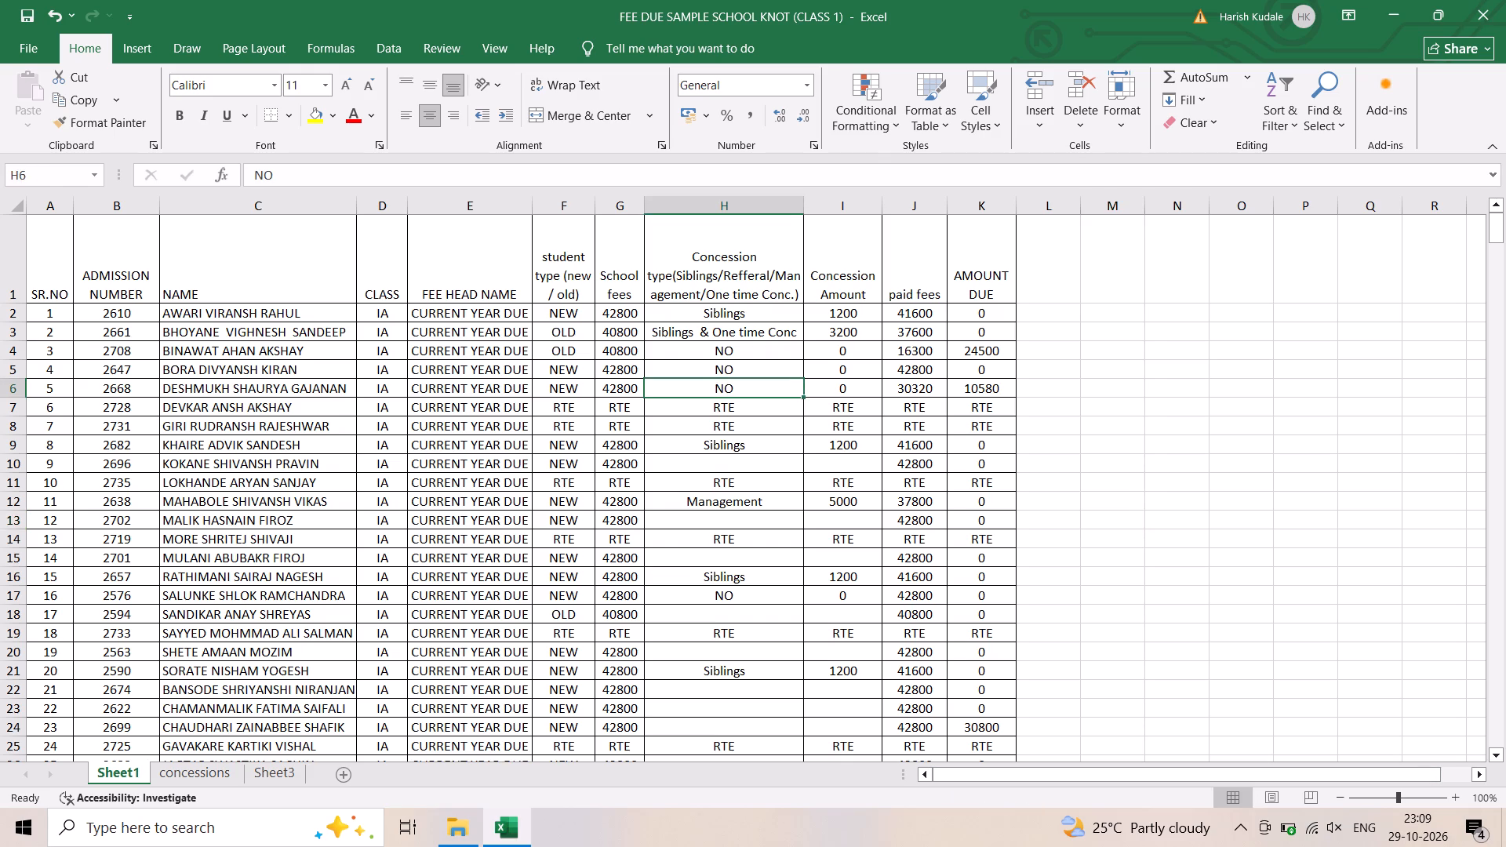
{"action": "left_click_drag", "start_coordinate": [779, 384], "coordinate": [840, 383]}
{"action": "right_click", "coordinate": [840, 385]}
{"action": "left_click", "coordinate": [886, 362]}
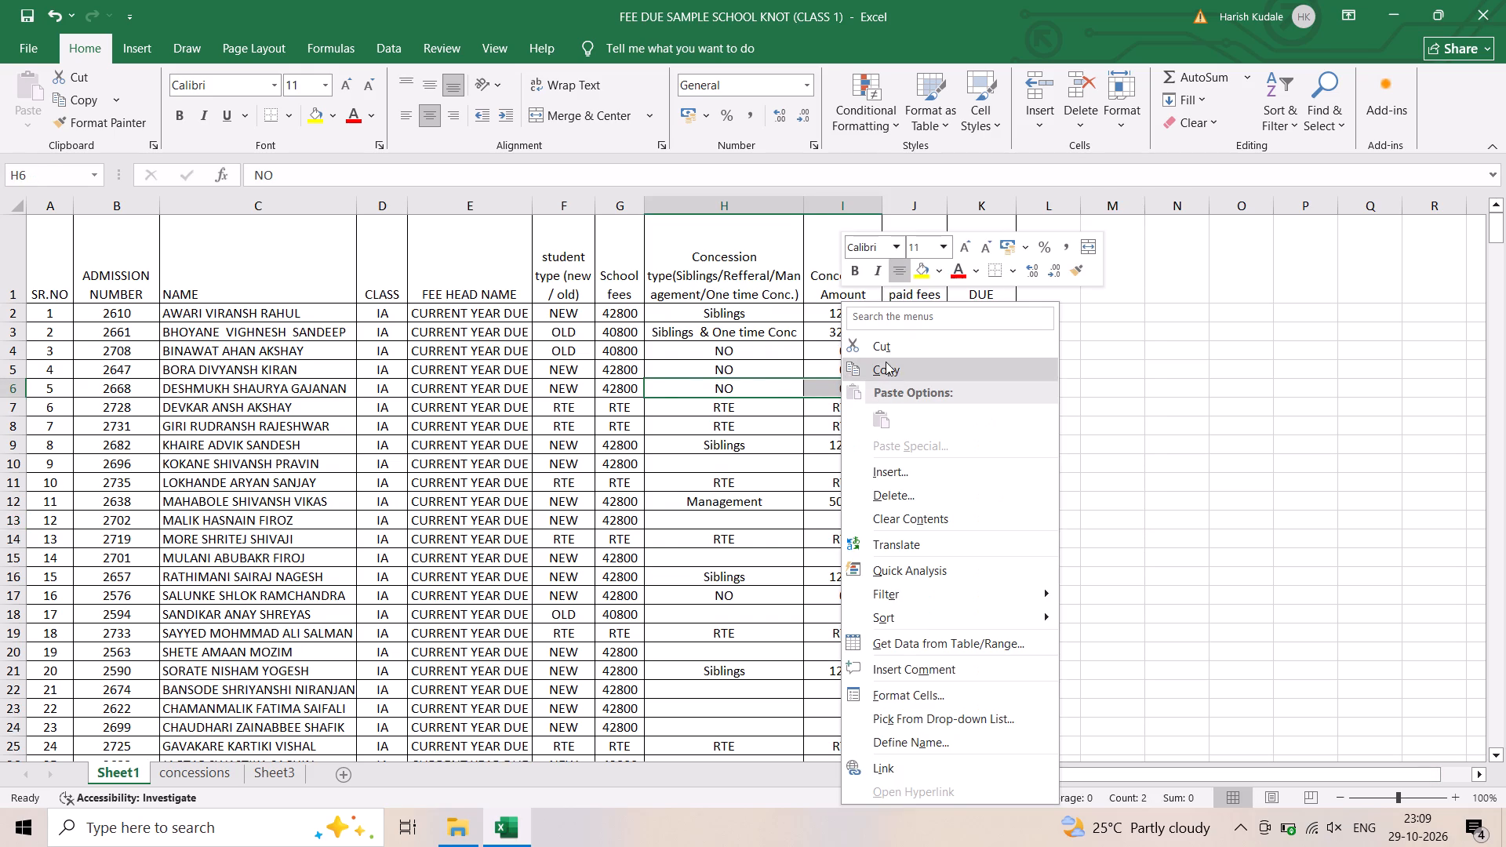
{"action": "left_click", "coordinate": [697, 465]}
{"action": "right_click", "coordinate": [697, 465]}
{"action": "left_click", "coordinate": [740, 448]}
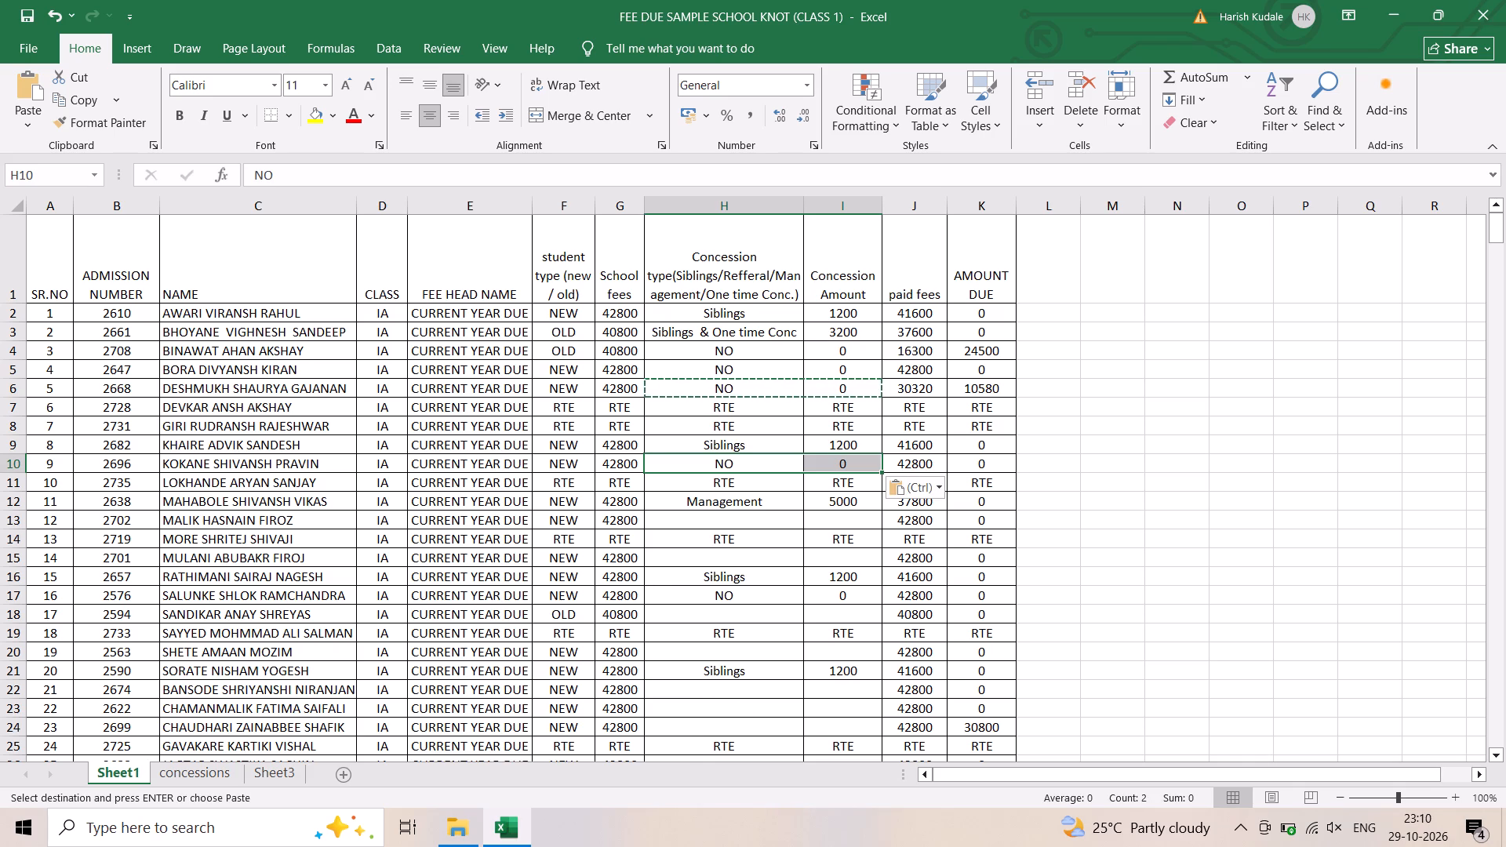
Copy the Siblings concession and its amount of 1200 from H9:I9 into H13:I13 for the student in row 13.
{"action": "left_click_drag", "start_coordinate": [742, 442], "coordinate": [788, 445]}
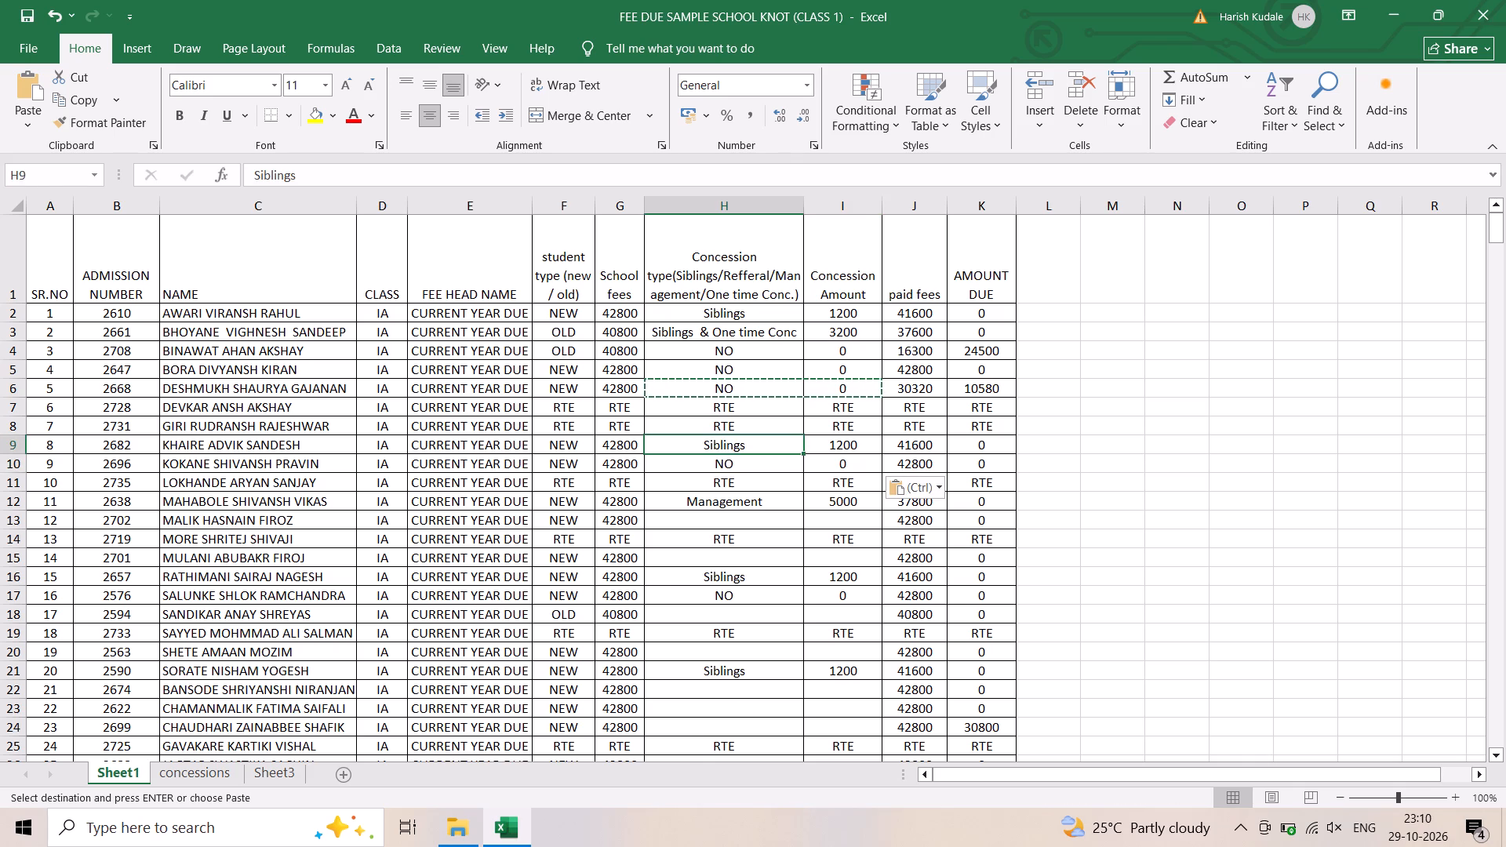
{"action": "left_click_drag", "start_coordinate": [788, 445], "coordinate": [828, 447]}
{"action": "right_click", "coordinate": [828, 447]}
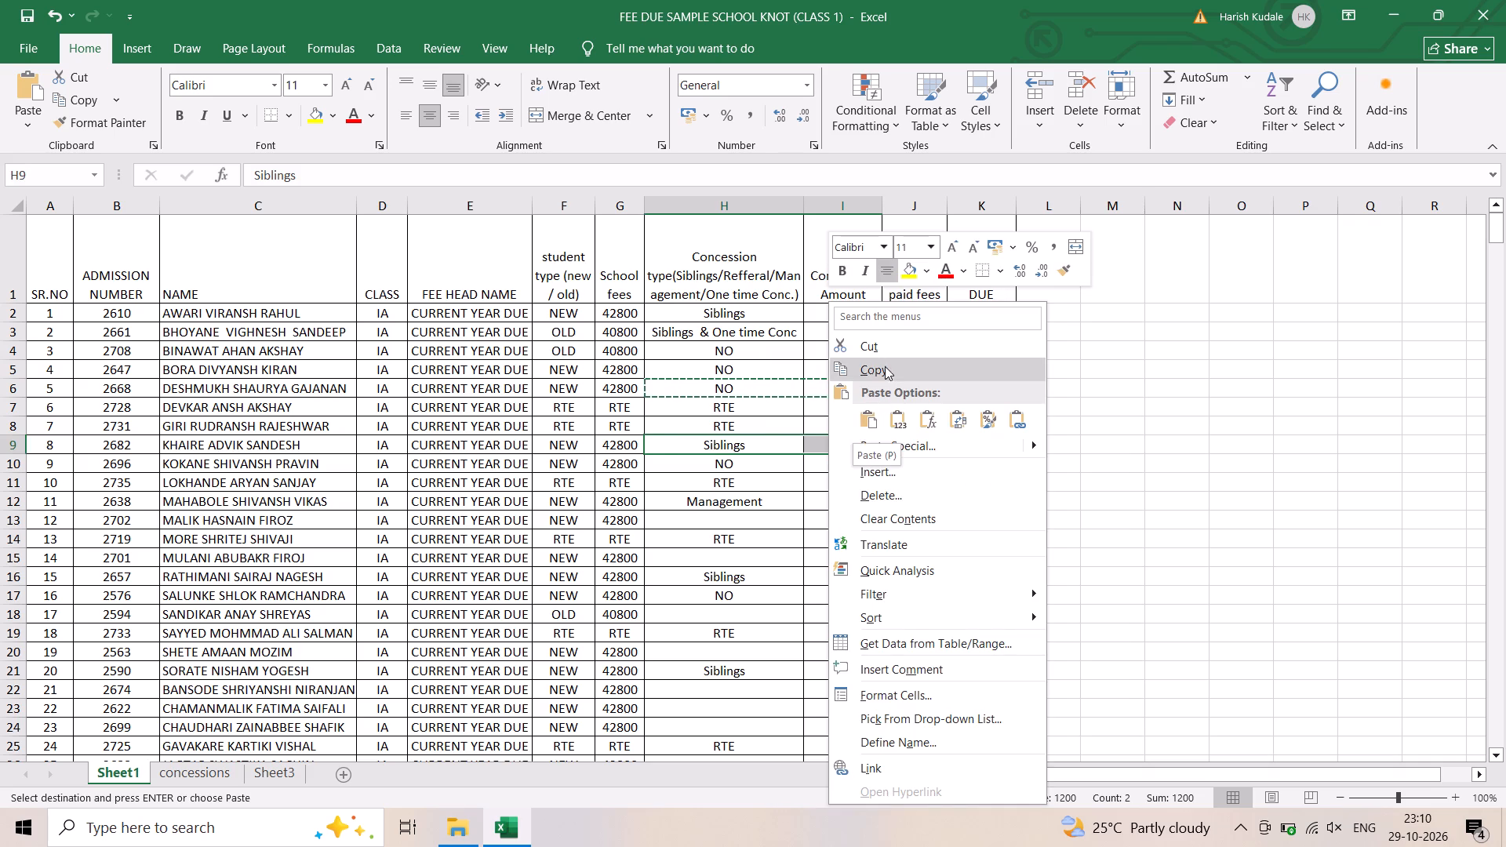
{"action": "left_click", "coordinate": [886, 364]}
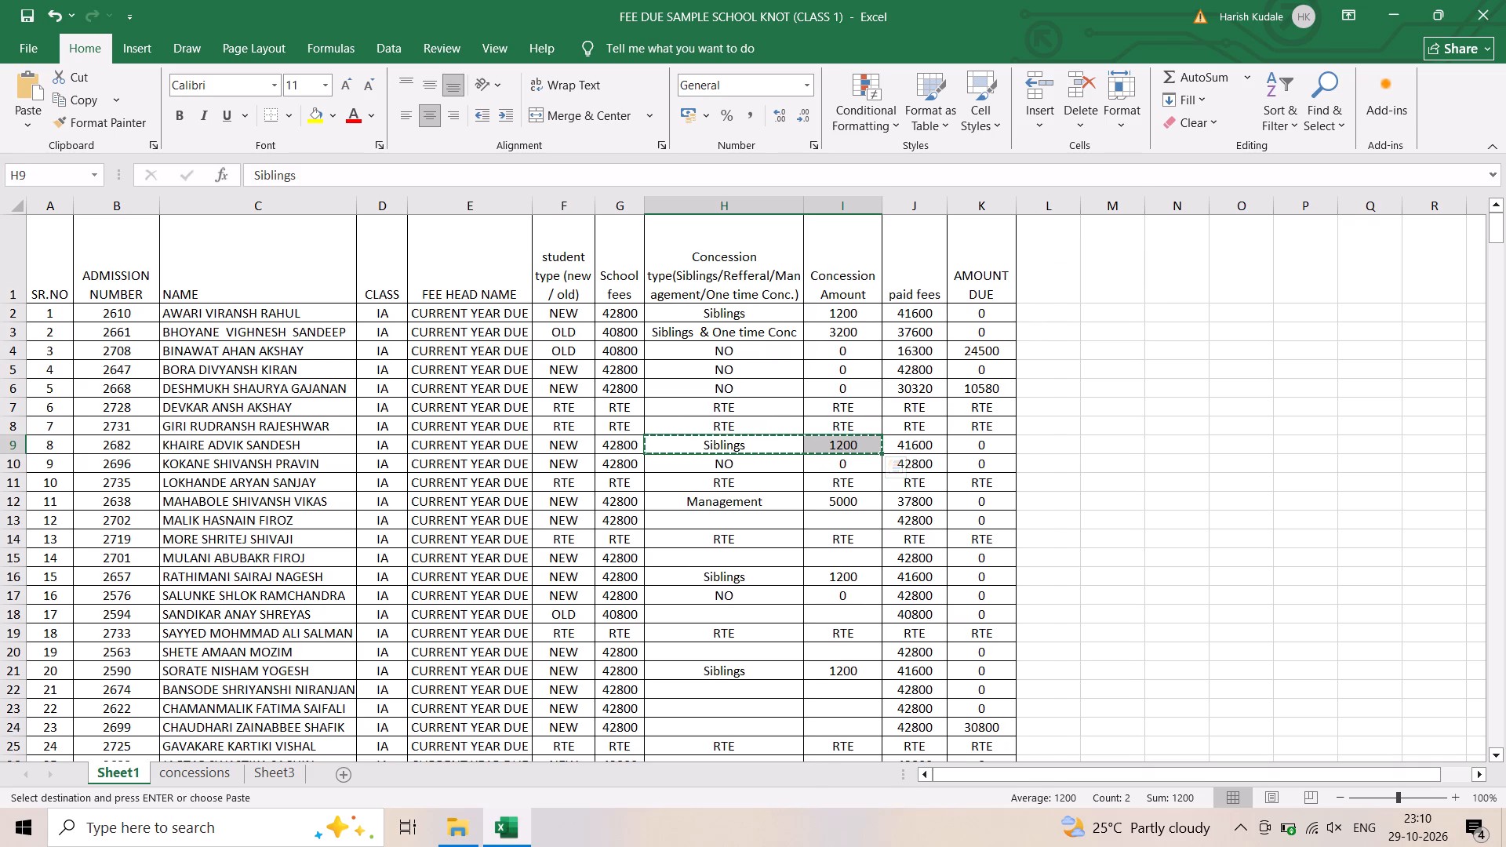
{"action": "left_click", "coordinate": [709, 522]}
{"action": "right_click", "coordinate": [709, 522]}
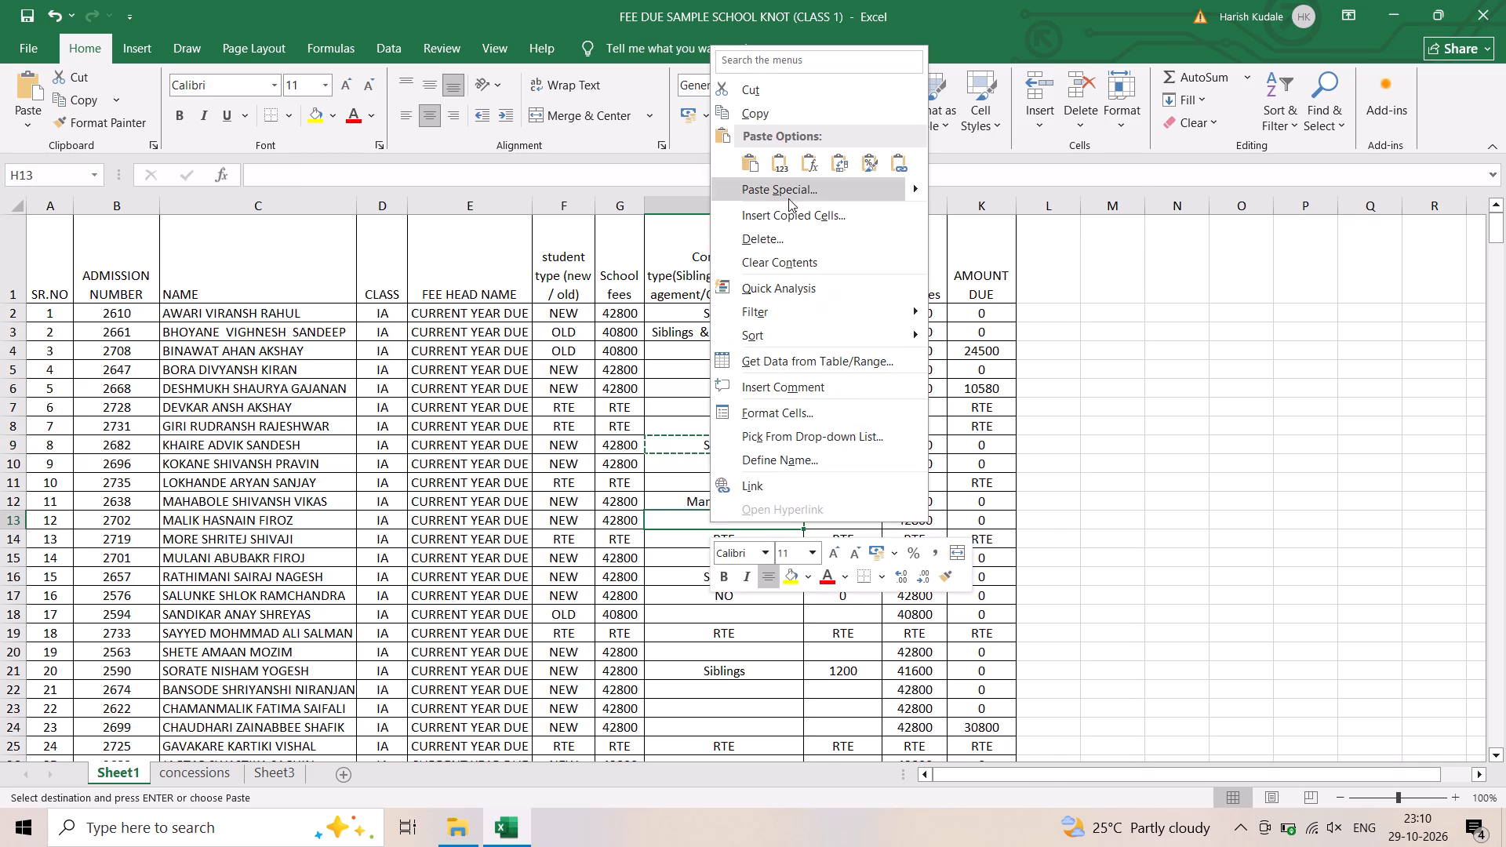
{"action": "left_click", "coordinate": [758, 168]}
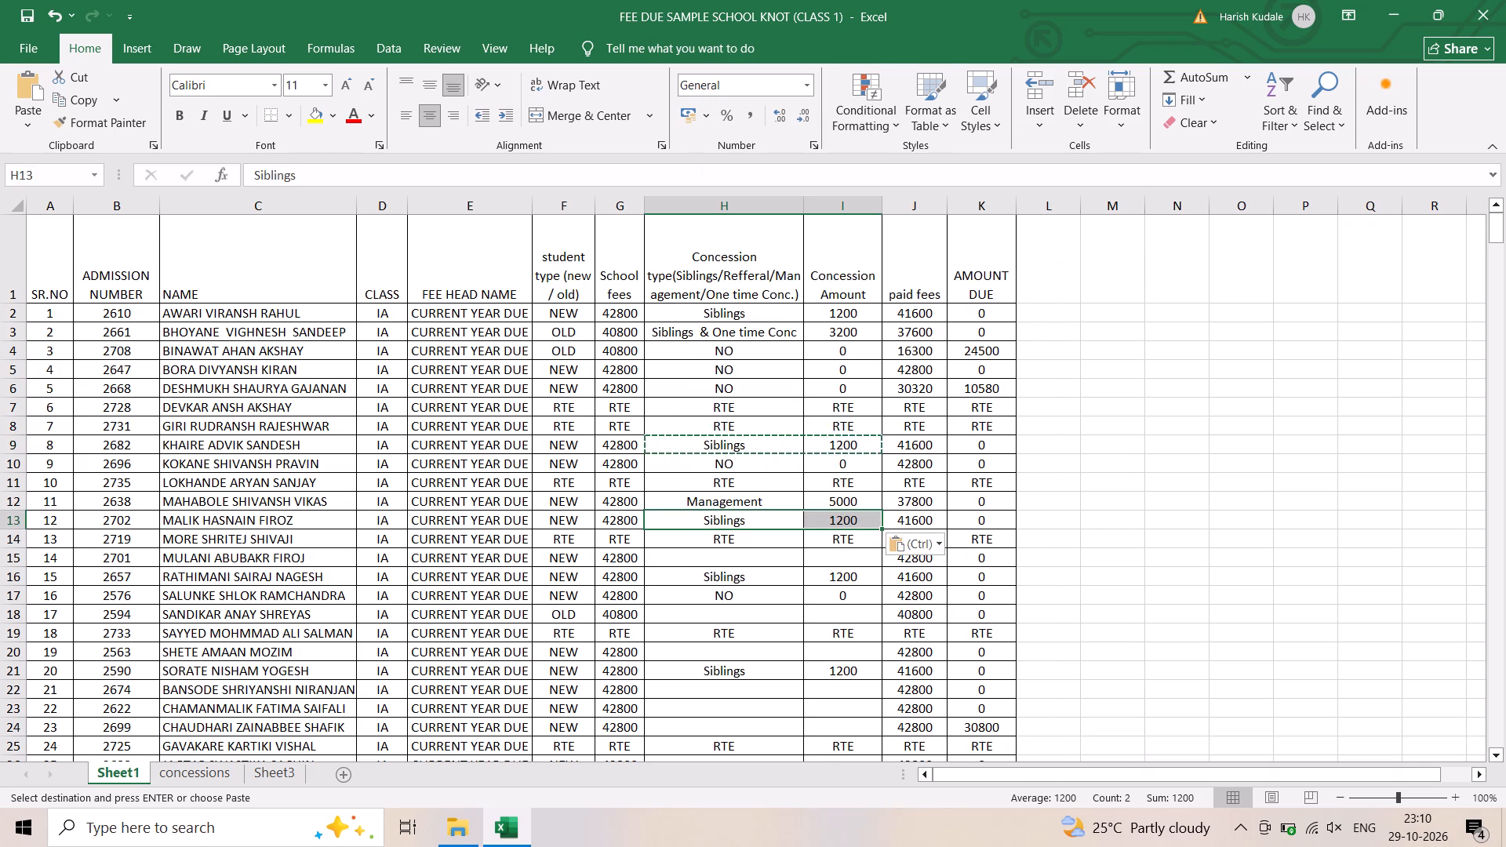
Copy student type OLD and school fees 40800 from F4:G4 into F13:G13 for the student in row 13.
{"action": "left_click", "coordinate": [625, 520]}
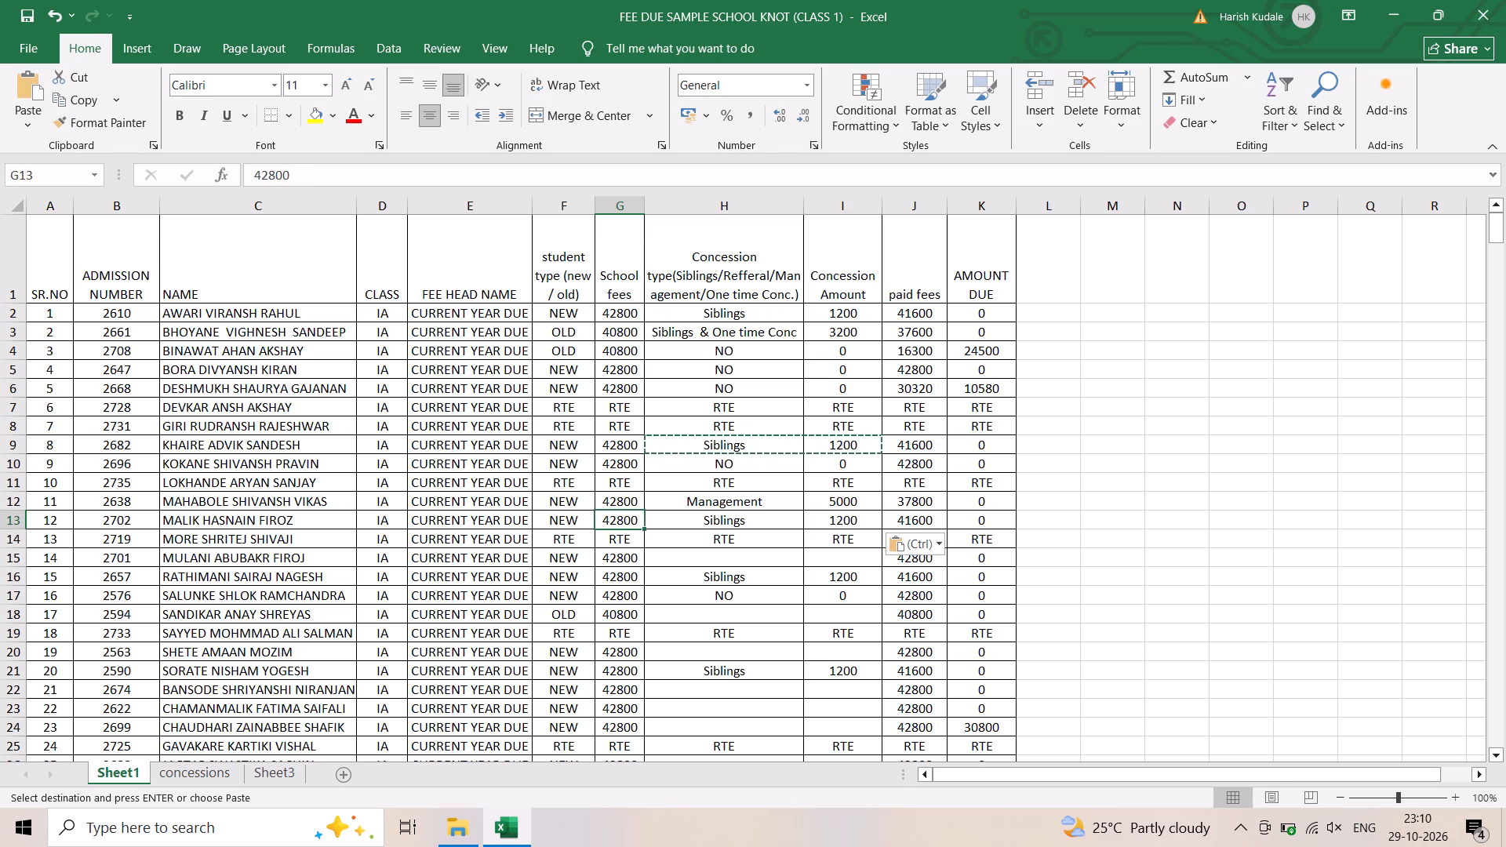
{"action": "left_click_drag", "start_coordinate": [572, 350], "coordinate": [627, 356]}
{"action": "right_click", "coordinate": [626, 351]}
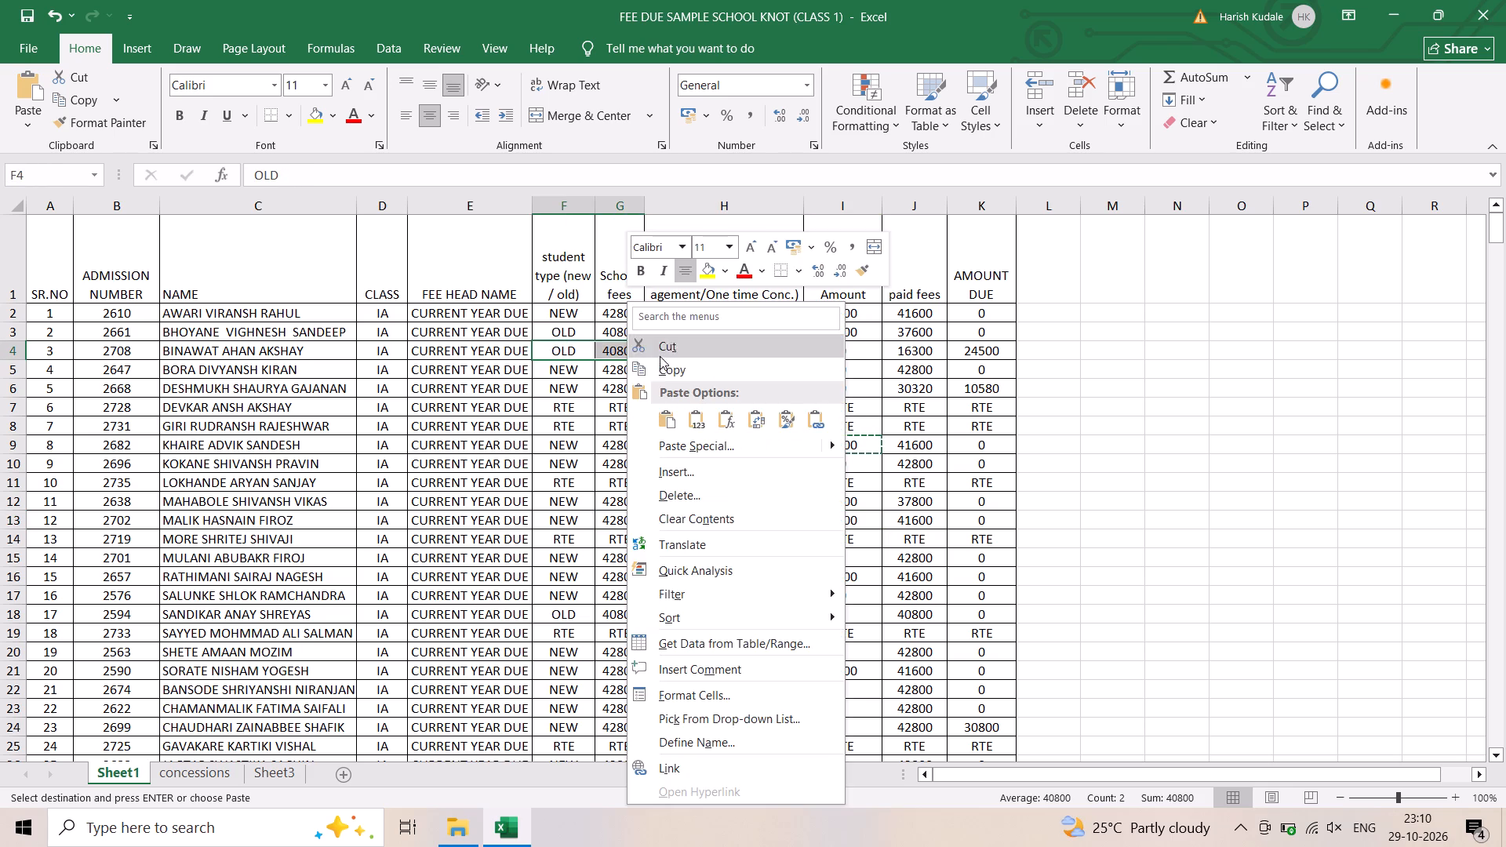
{"action": "left_click", "coordinate": [667, 367]}
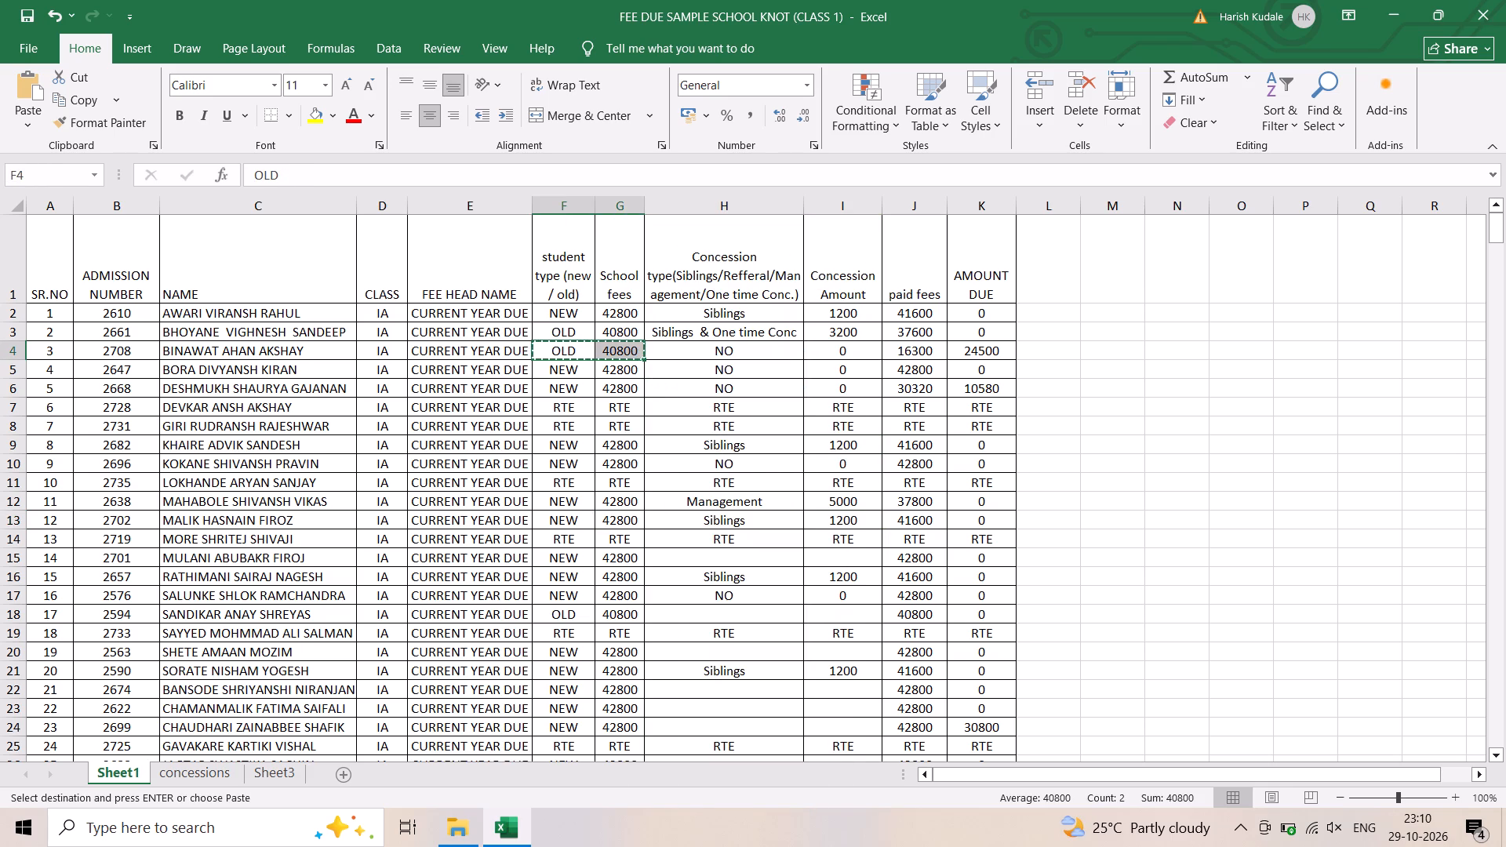
{"action": "left_click", "coordinate": [554, 524]}
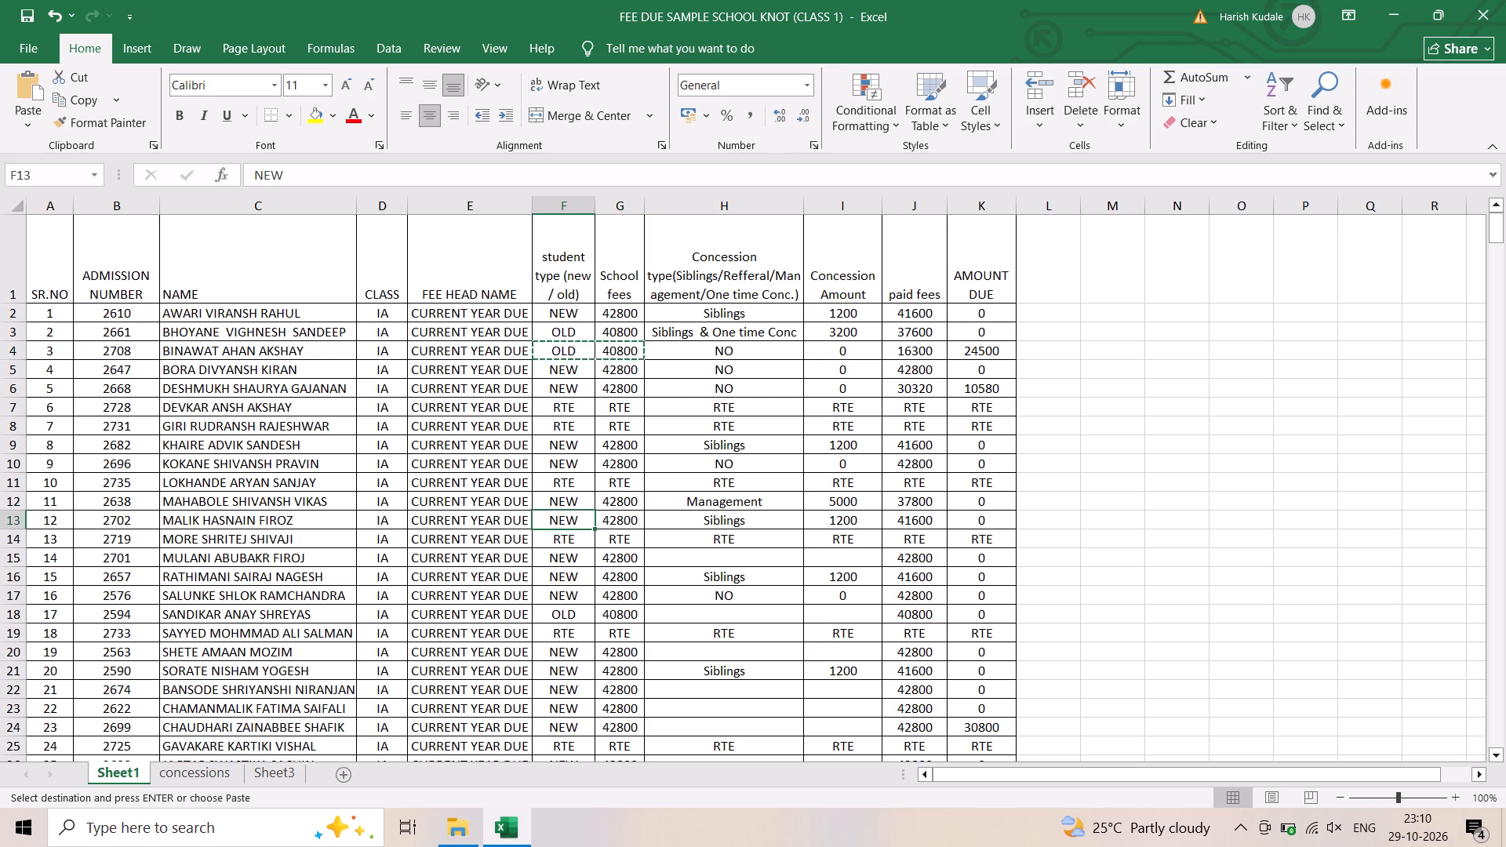
{"action": "right_click", "coordinate": [555, 524]}
{"action": "left_click", "coordinate": [598, 144]}
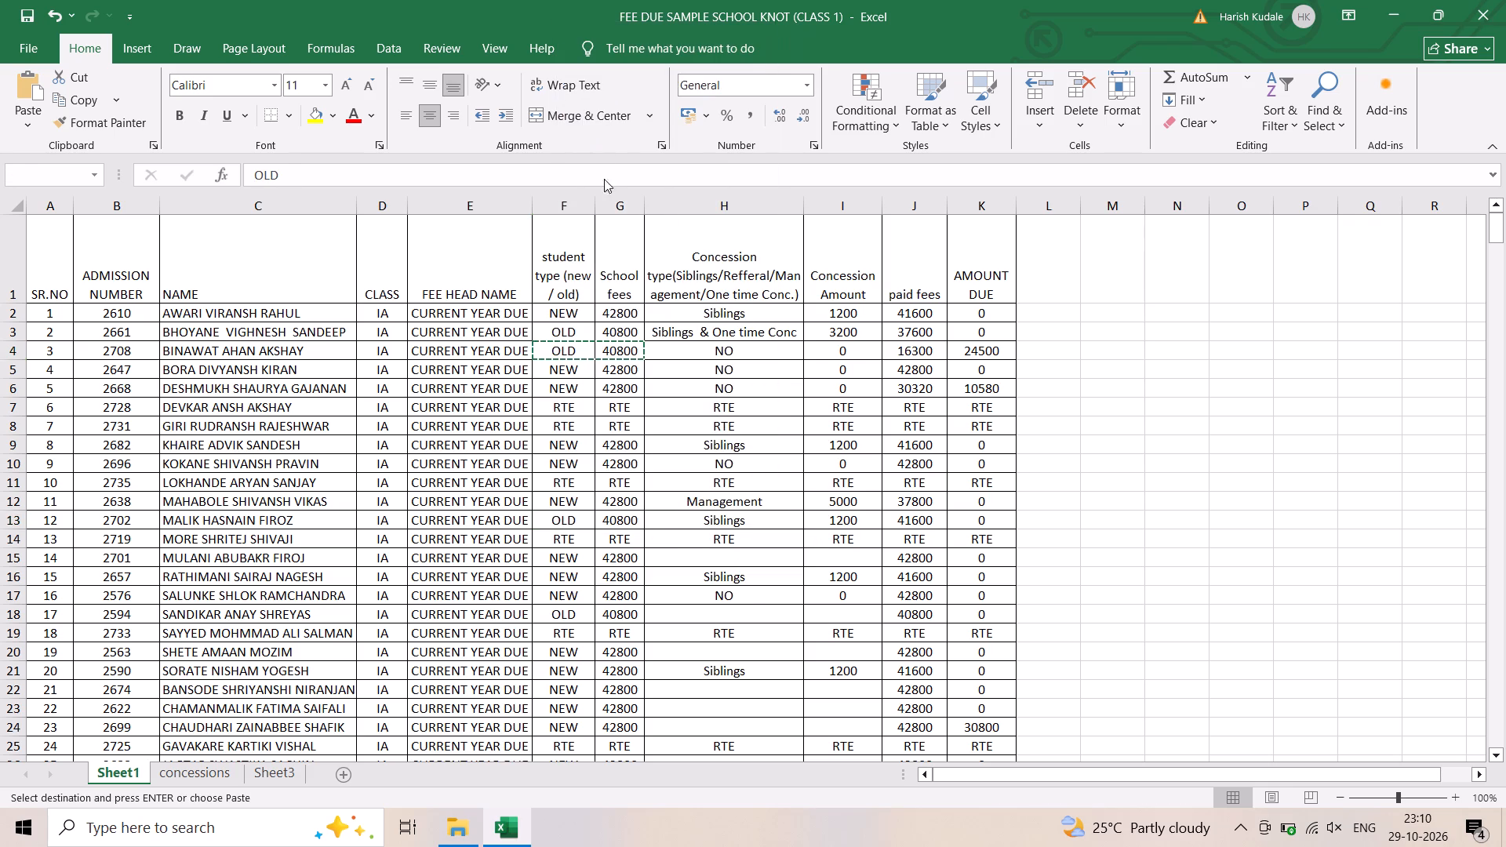
Save the workbook with the corrected row 13.
{"action": "scroll", "coordinate": [693, 531], "scroll_direction": "down", "scroll_amount": 1}
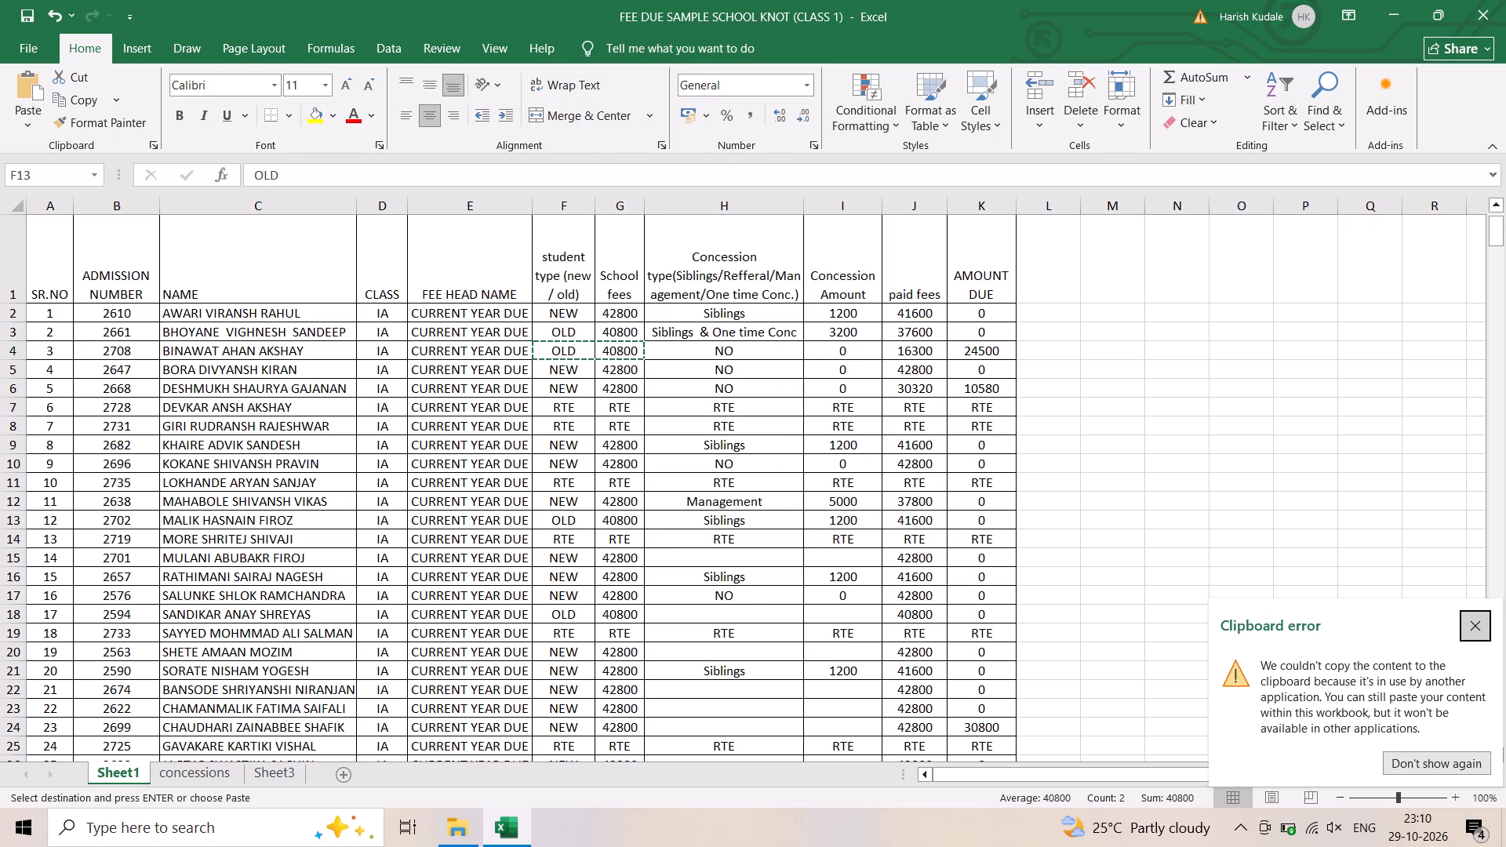
{"action": "left_click", "coordinate": [30, 52]}
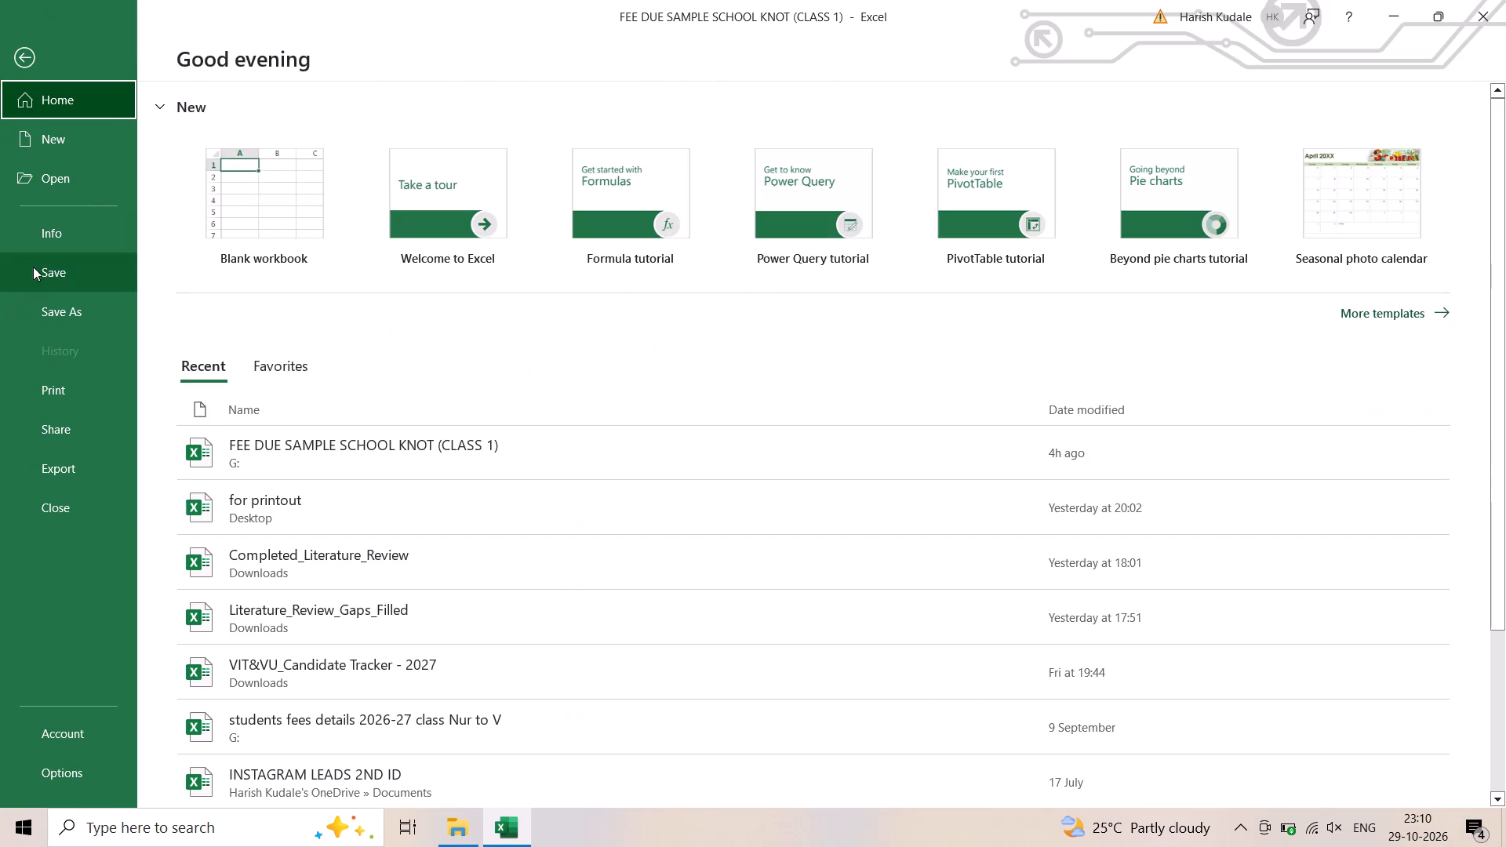
{"action": "left_click", "coordinate": [40, 277]}
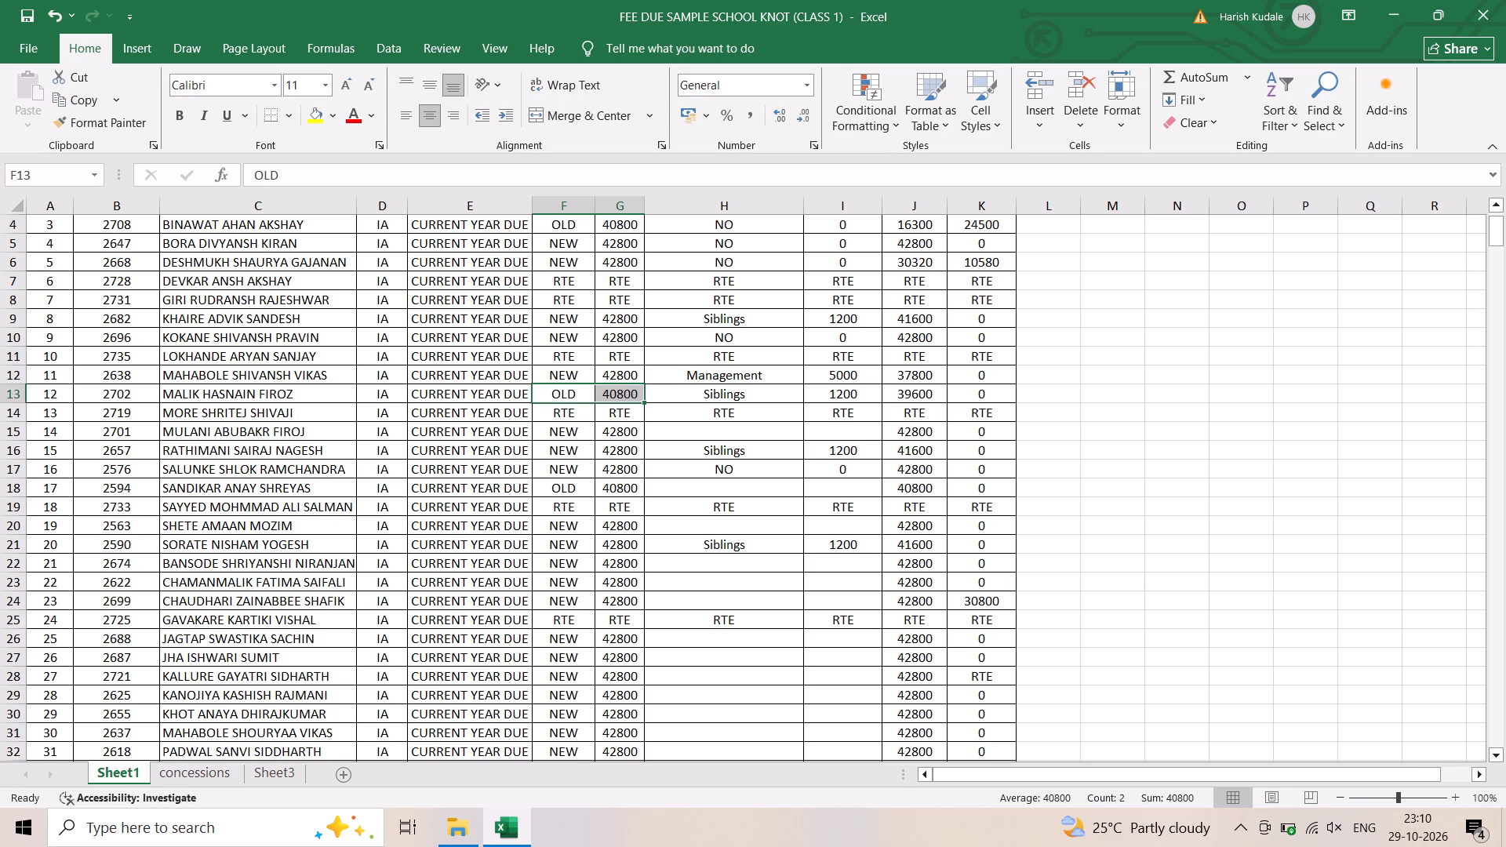
Copy the concession type NO and amount 0 from H17:I17 into H18:I18 for the OLD student in row 18.
{"action": "left_click_drag", "start_coordinate": [740, 467], "coordinate": [824, 468]}
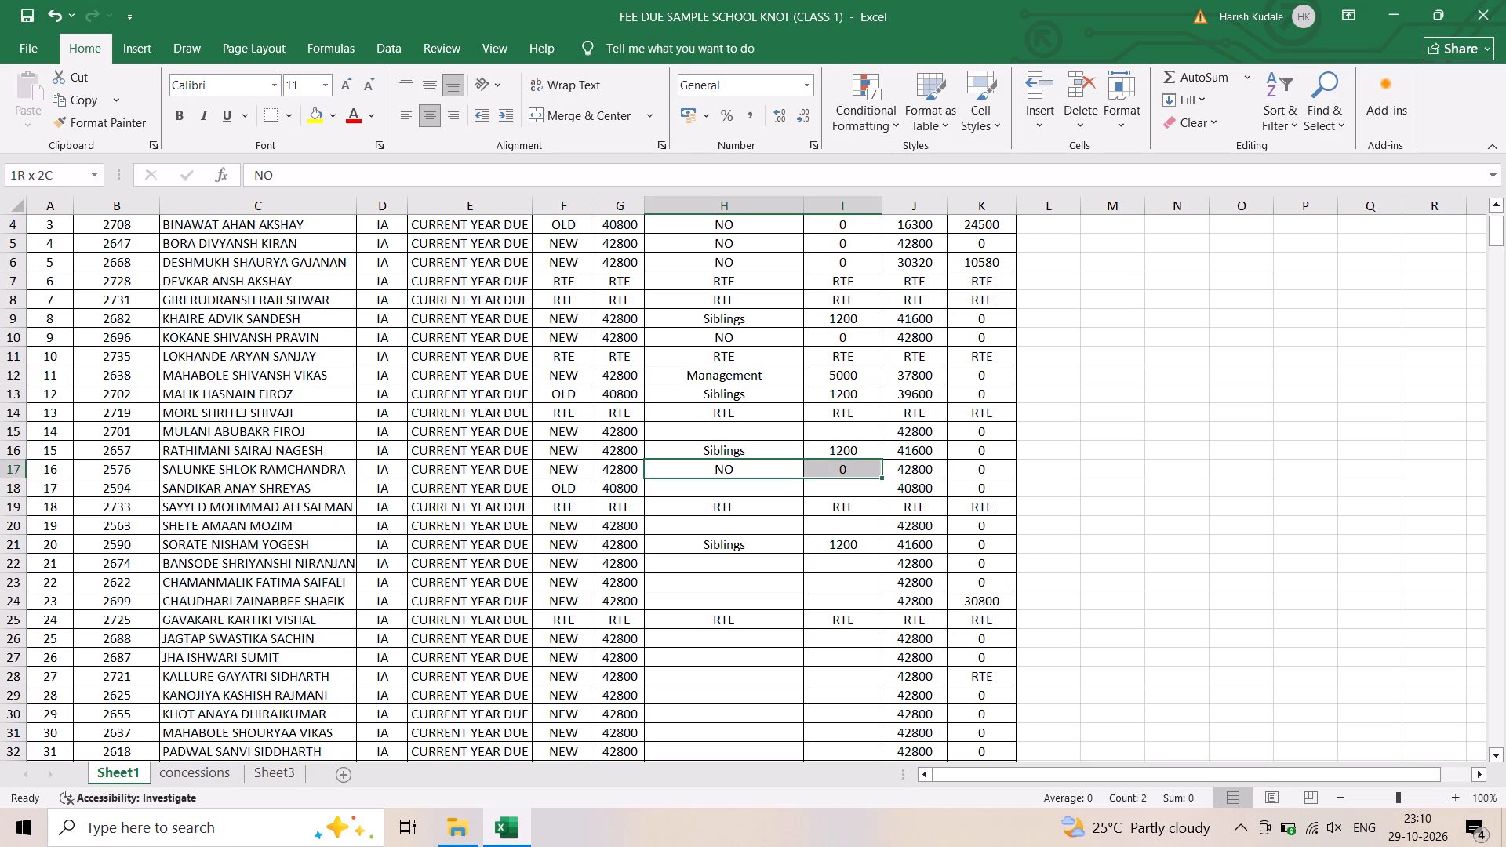
{"action": "left_click_drag", "start_coordinate": [824, 468], "coordinate": [824, 468]}
{"action": "right_click", "coordinate": [825, 467]}
{"action": "left_click", "coordinate": [866, 363]}
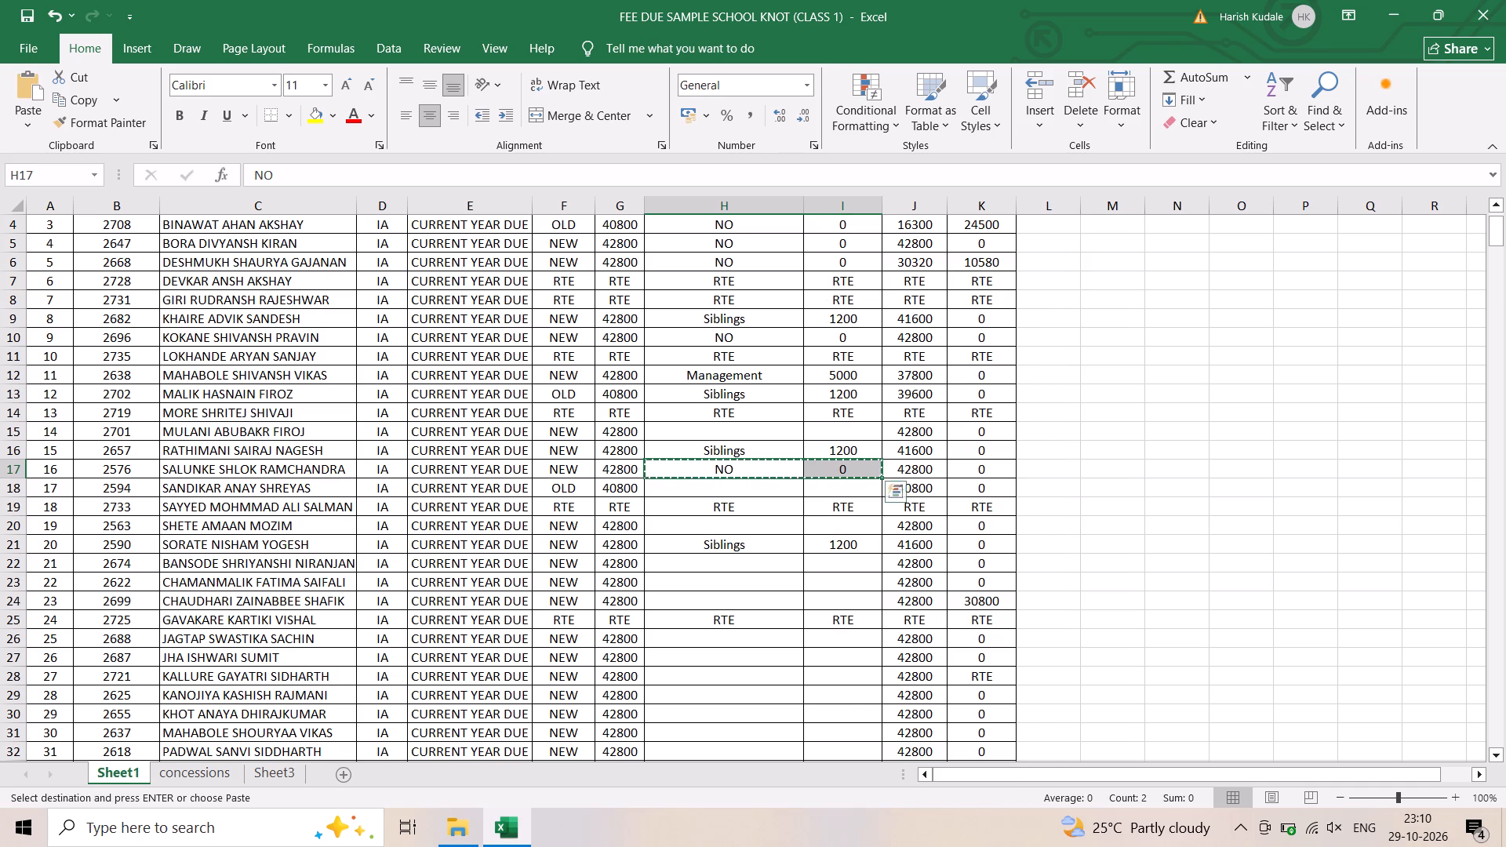
{"action": "left_click", "coordinate": [689, 493]}
{"action": "right_click", "coordinate": [689, 493]}
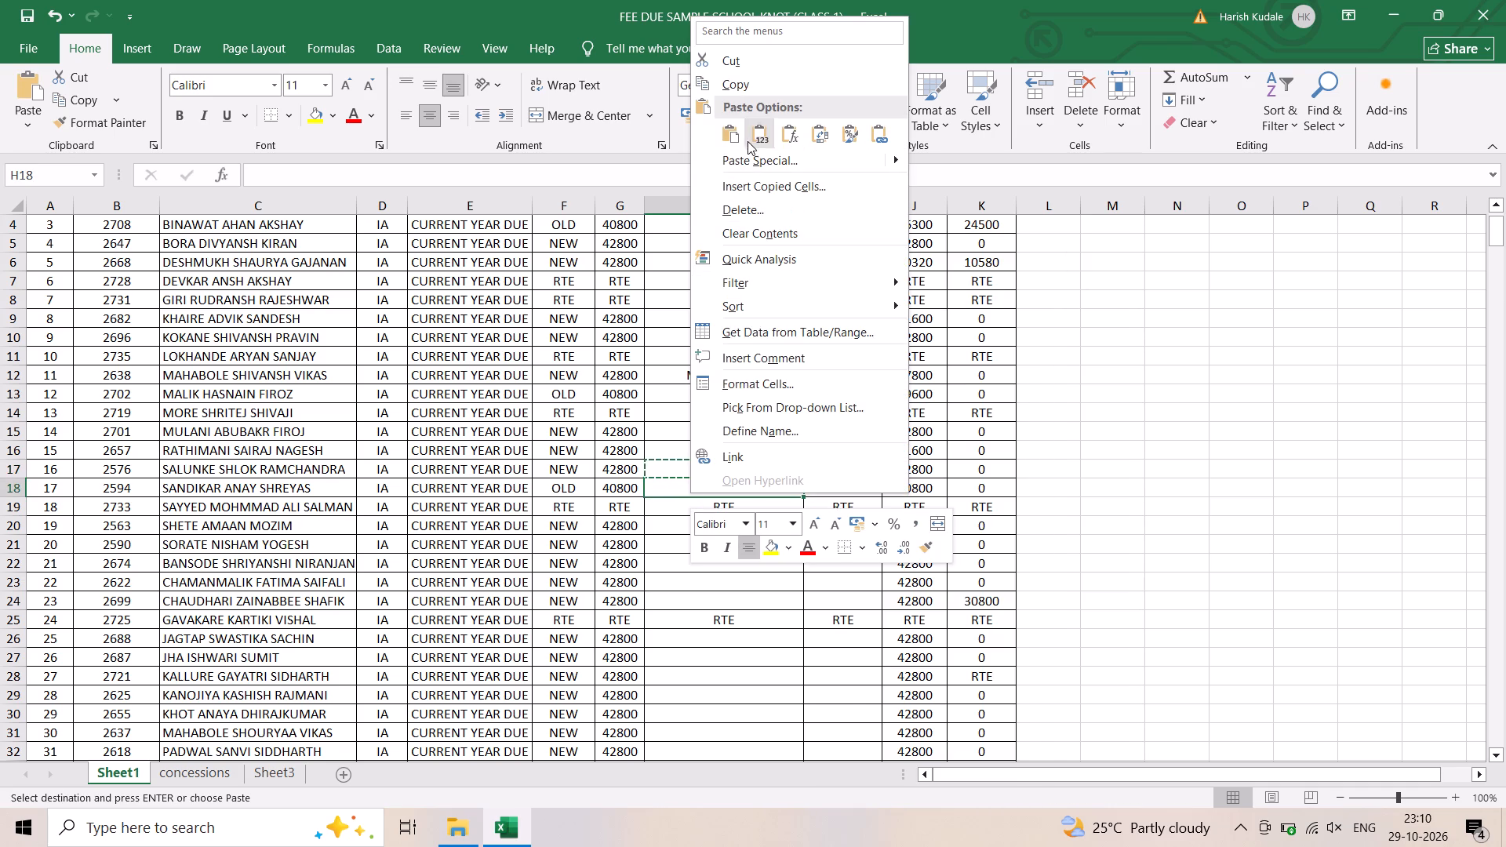
{"action": "left_click", "coordinate": [728, 139]}
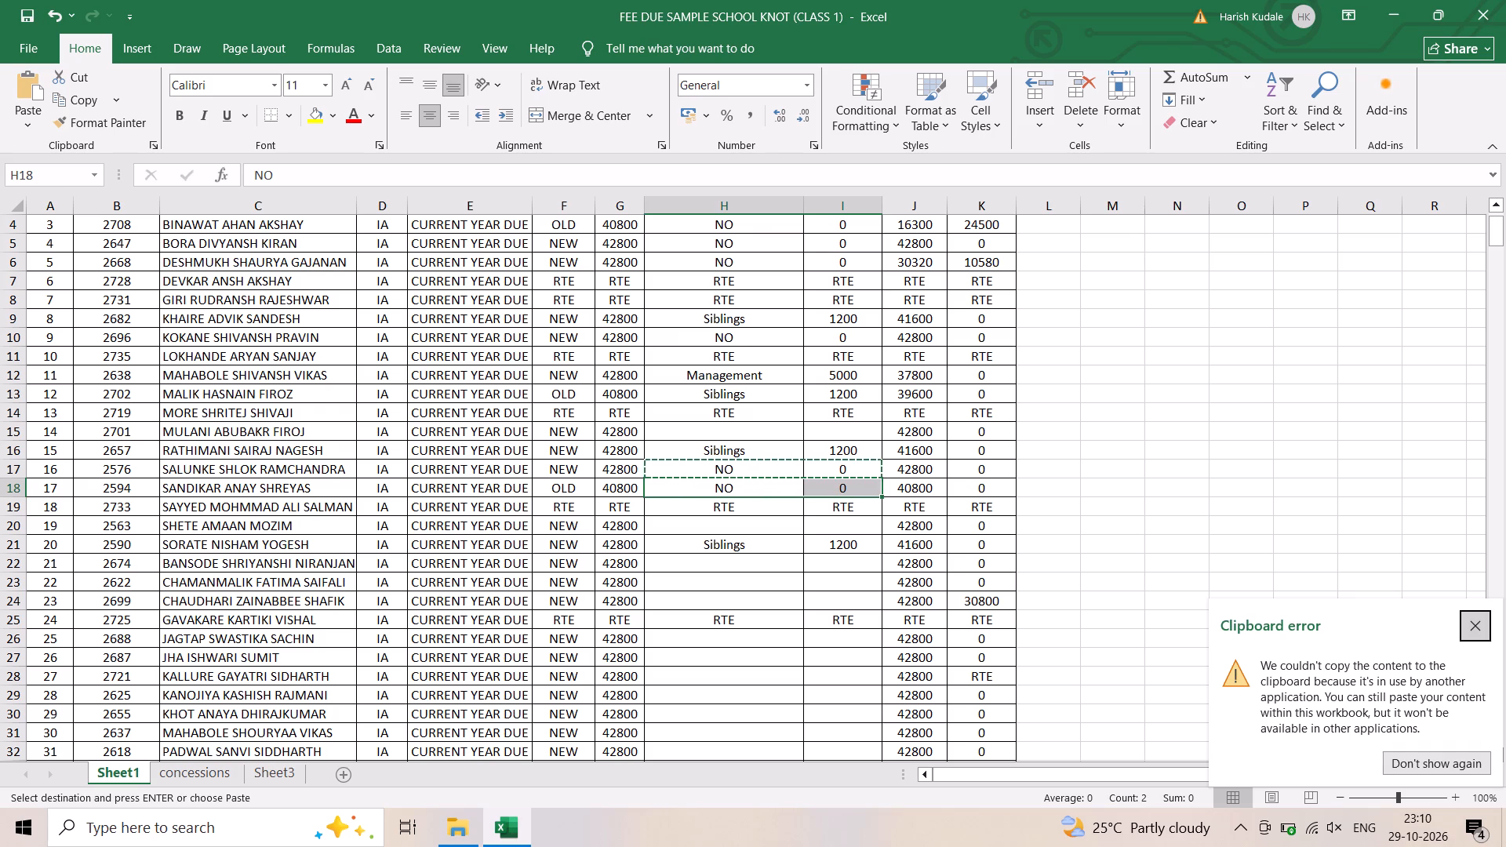
Copy the Siblings concession and its amount of 1200 from H13:I13 into H20:I20 for the student in row 20.
{"action": "left_click_drag", "start_coordinate": [734, 391], "coordinate": [788, 394]}
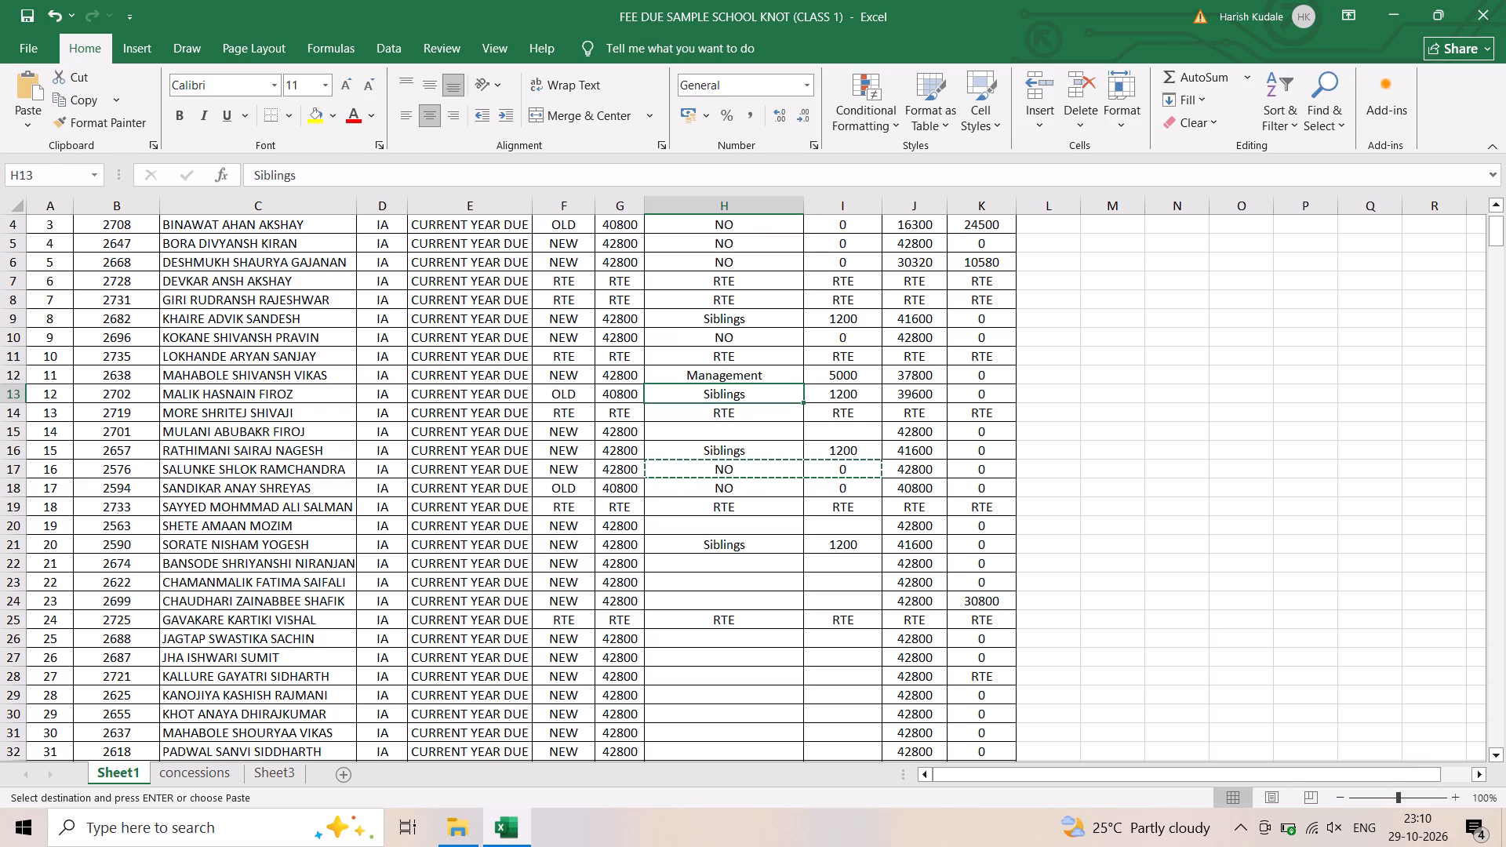
{"action": "left_click_drag", "start_coordinate": [788, 394], "coordinate": [834, 394]}
{"action": "right_click", "coordinate": [835, 395]}
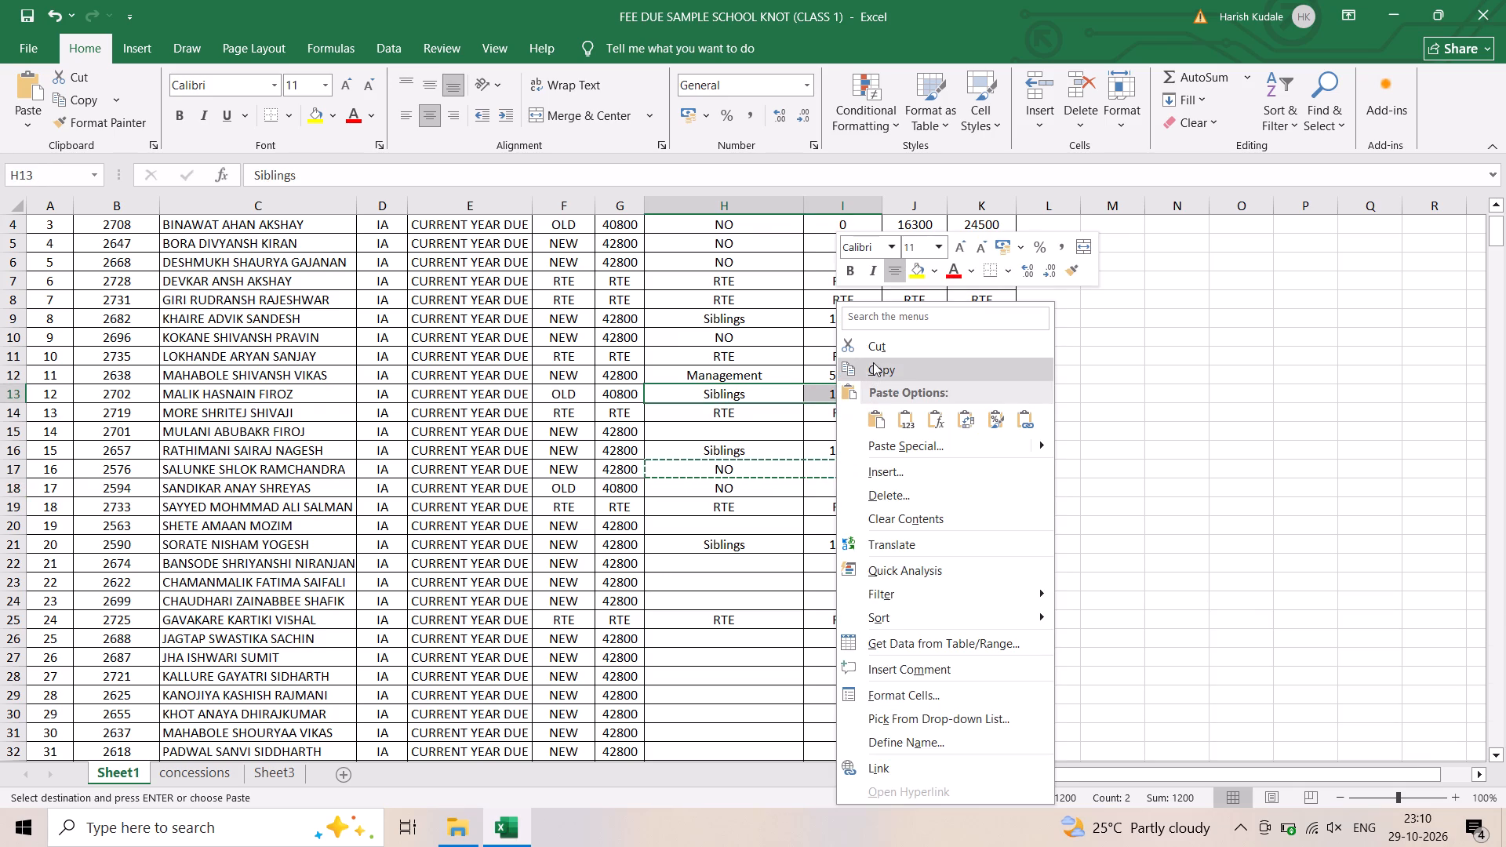
{"action": "left_click", "coordinate": [873, 362]}
{"action": "left_click", "coordinate": [694, 523]}
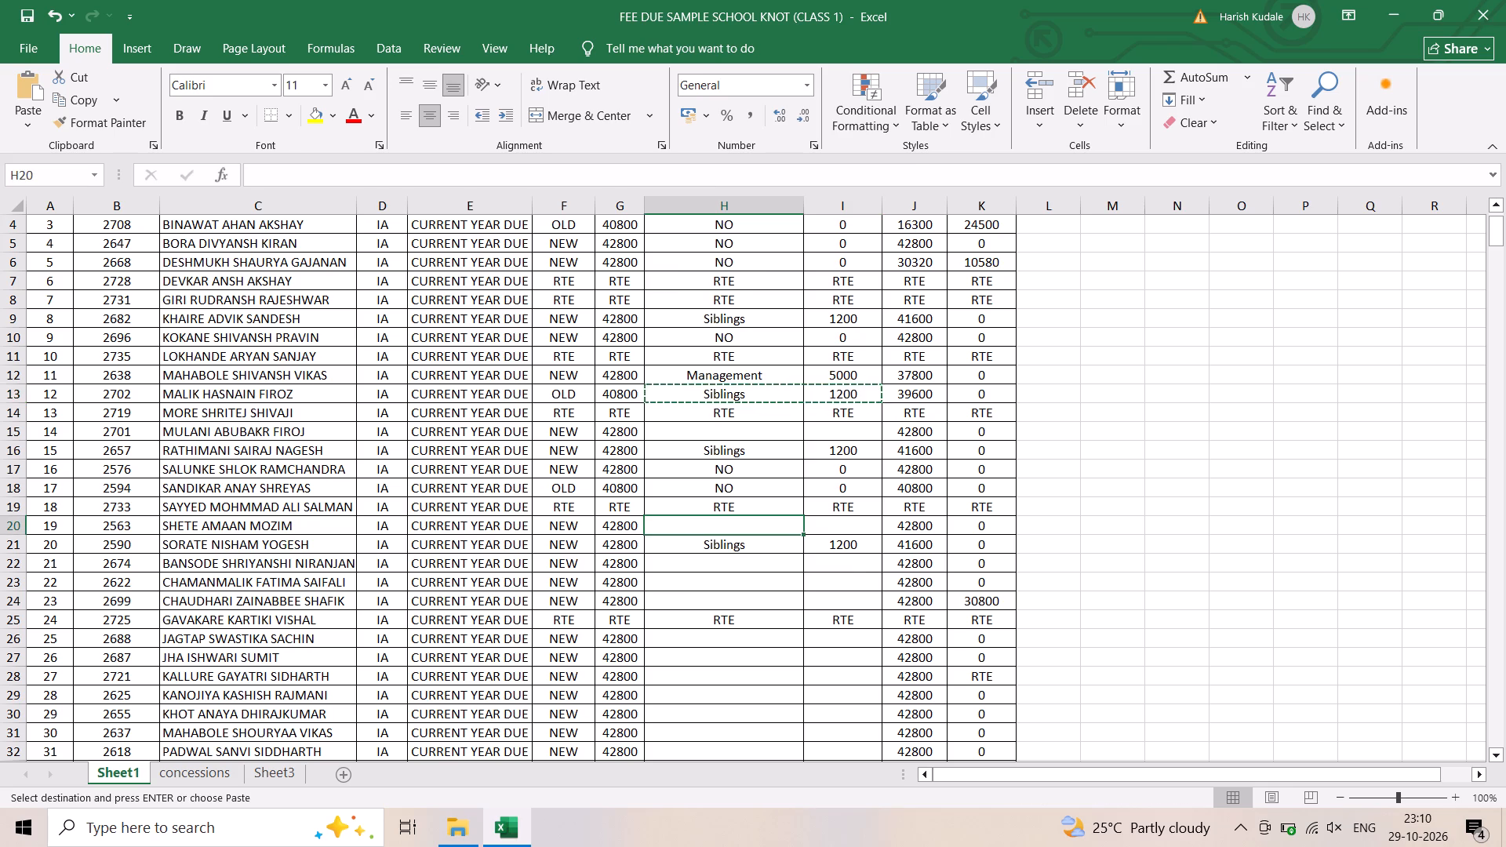
{"action": "right_click", "coordinate": [695, 521]}
{"action": "left_click", "coordinate": [736, 165]}
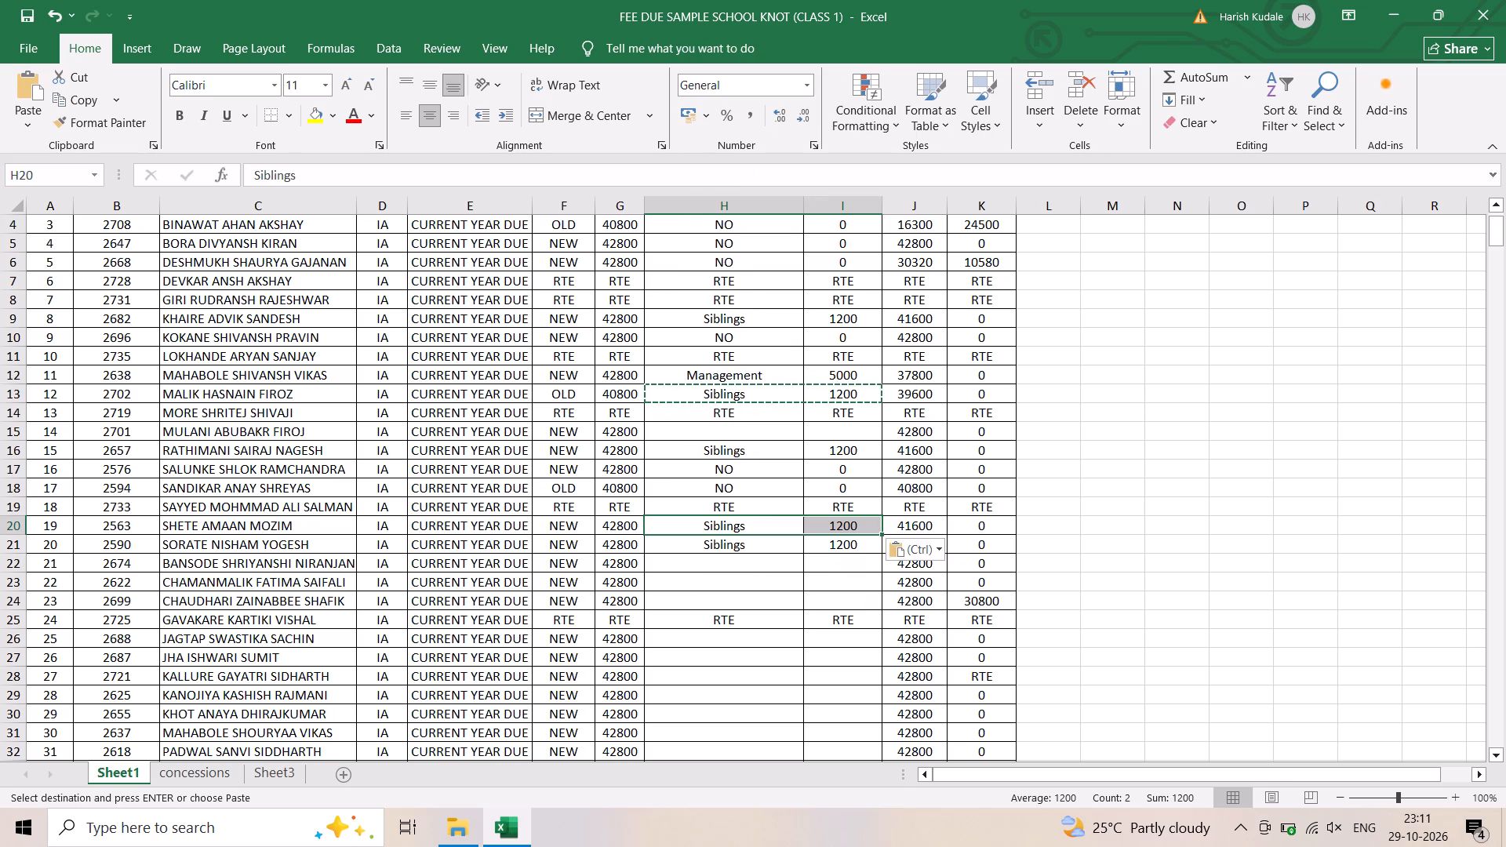
Save the workbook with the new concession entries.
{"action": "left_click", "coordinate": [32, 49]}
{"action": "left_click", "coordinate": [40, 277]}
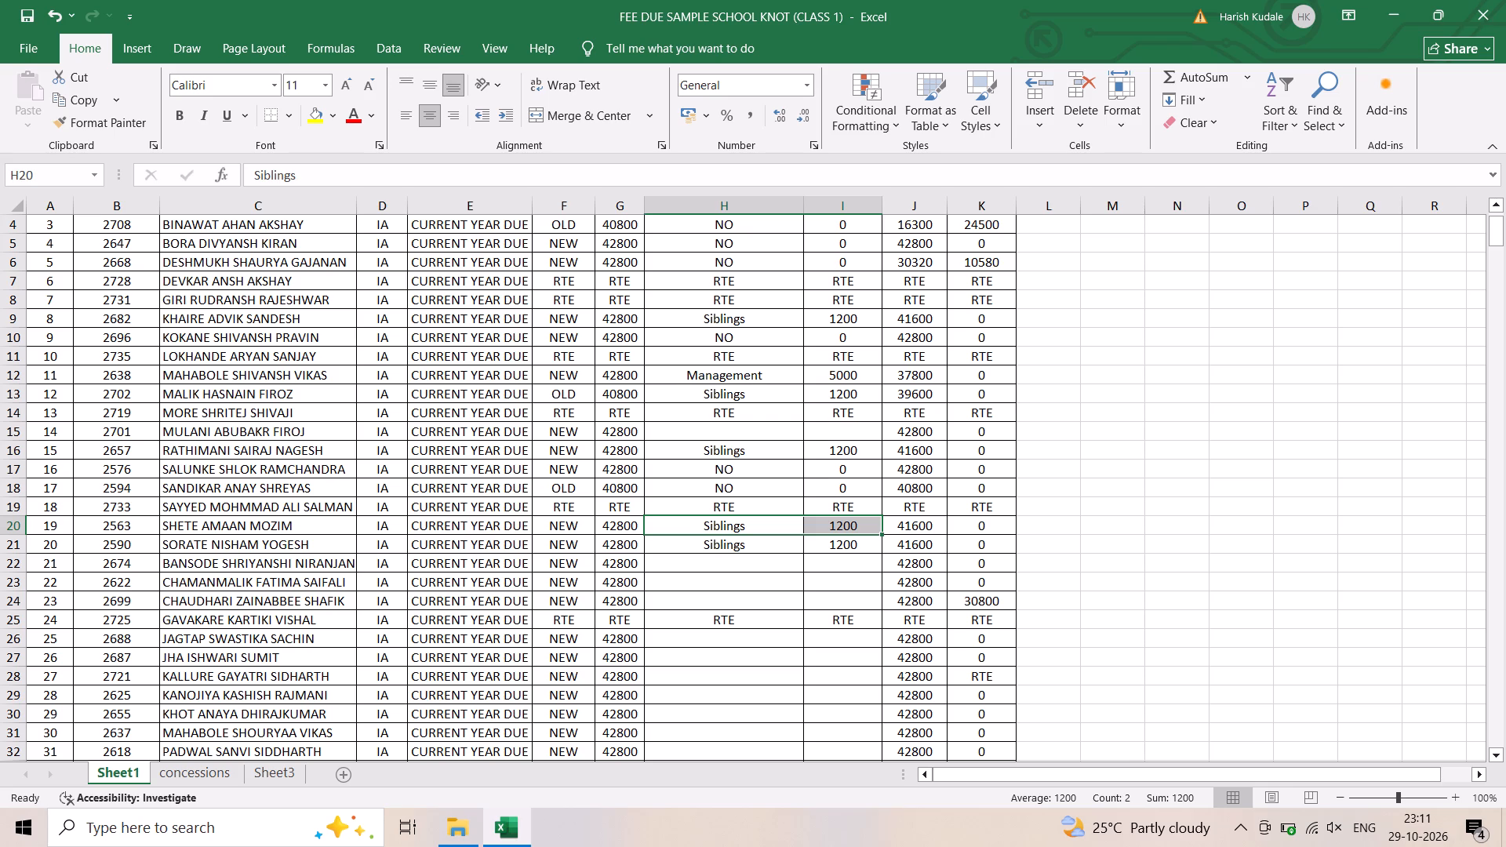
Copy the concession type NO and amount 0 from H10:I10 into H15:I15 for the NEW student in row 15.
{"action": "left_click_drag", "start_coordinate": [724, 336], "coordinate": [822, 341]}
{"action": "right_click", "coordinate": [822, 340]}
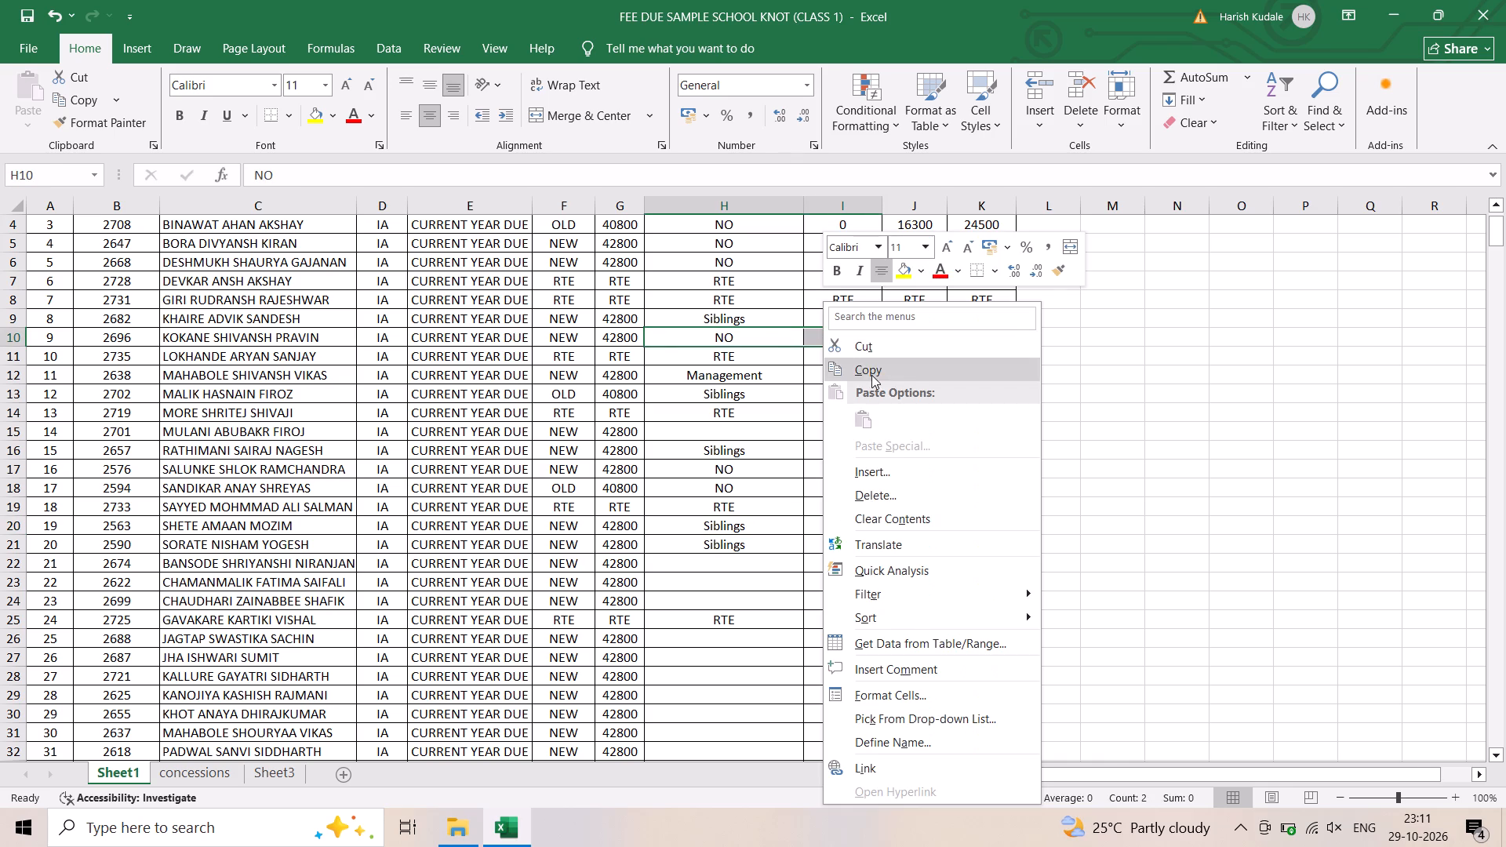
{"action": "left_click", "coordinate": [871, 370]}
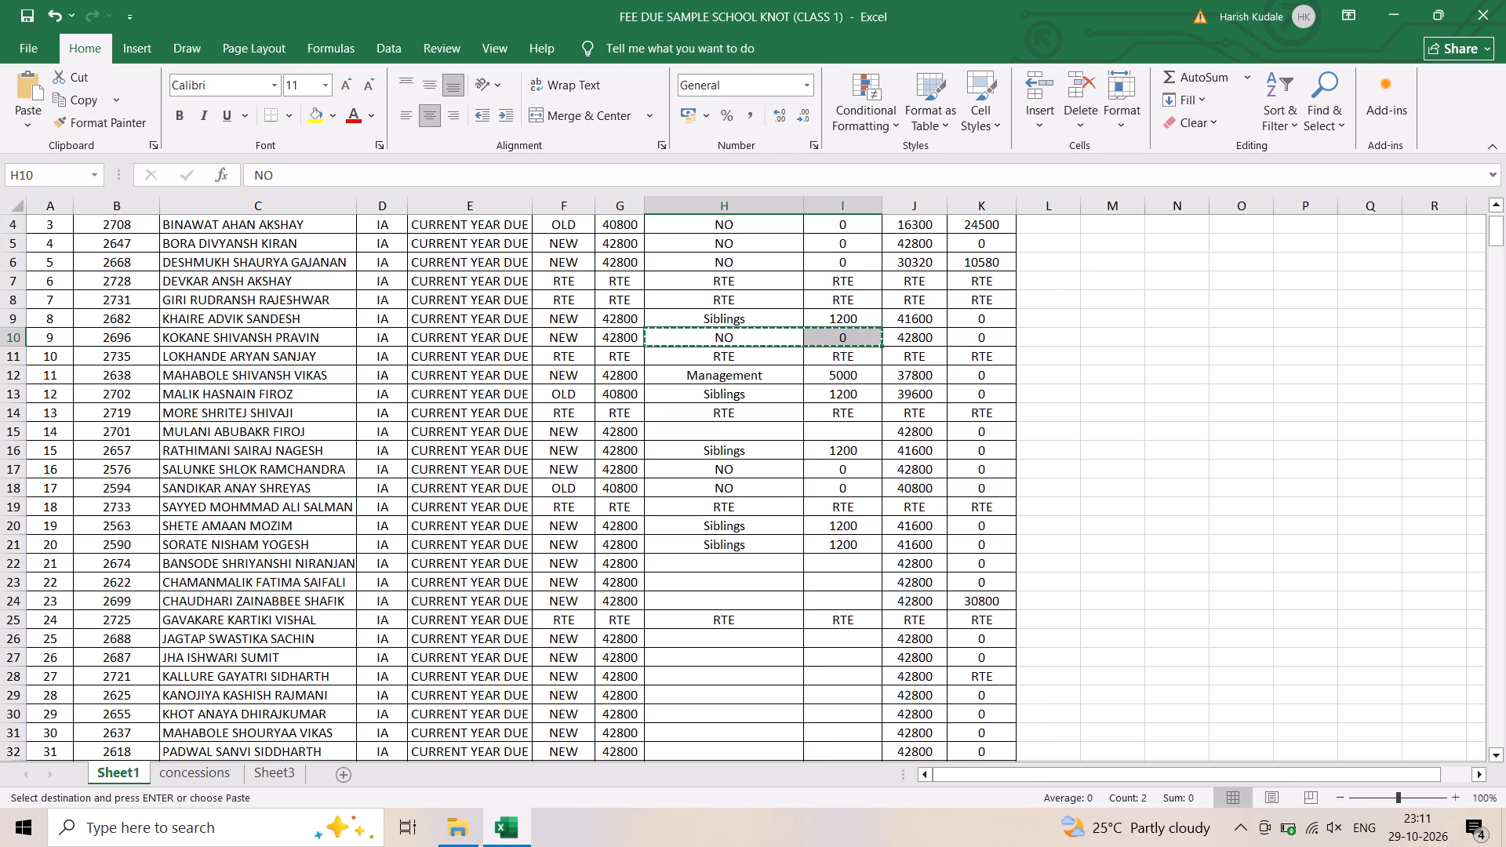
{"action": "left_click", "coordinate": [695, 430]}
{"action": "right_click", "coordinate": [695, 429]}
{"action": "left_click", "coordinate": [733, 443]}
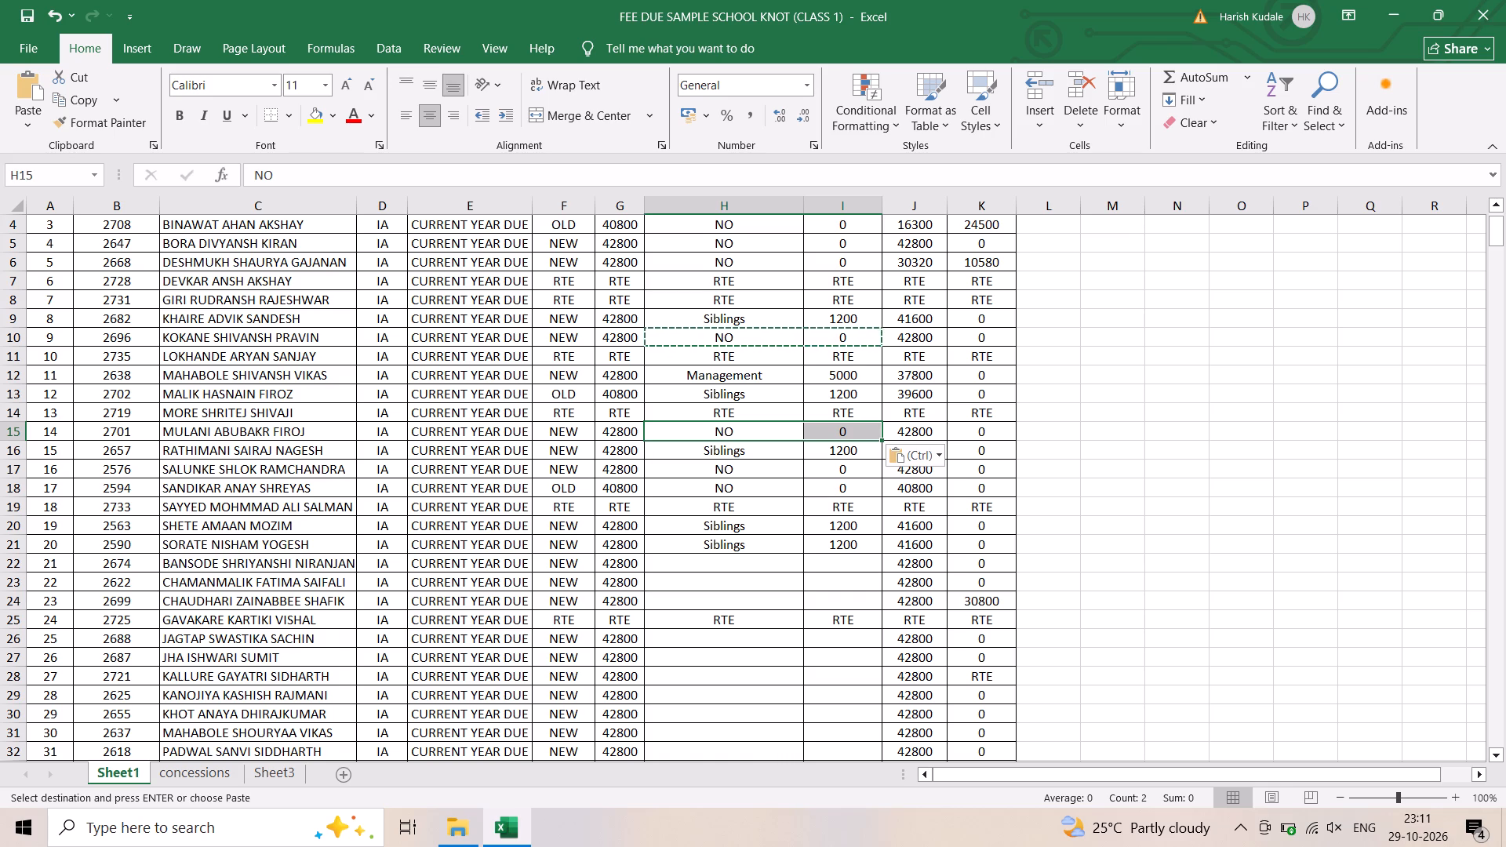
Save the workbook with the row 15 concession entry.
{"action": "left_click", "coordinate": [31, 51]}
{"action": "left_click", "coordinate": [42, 271]}
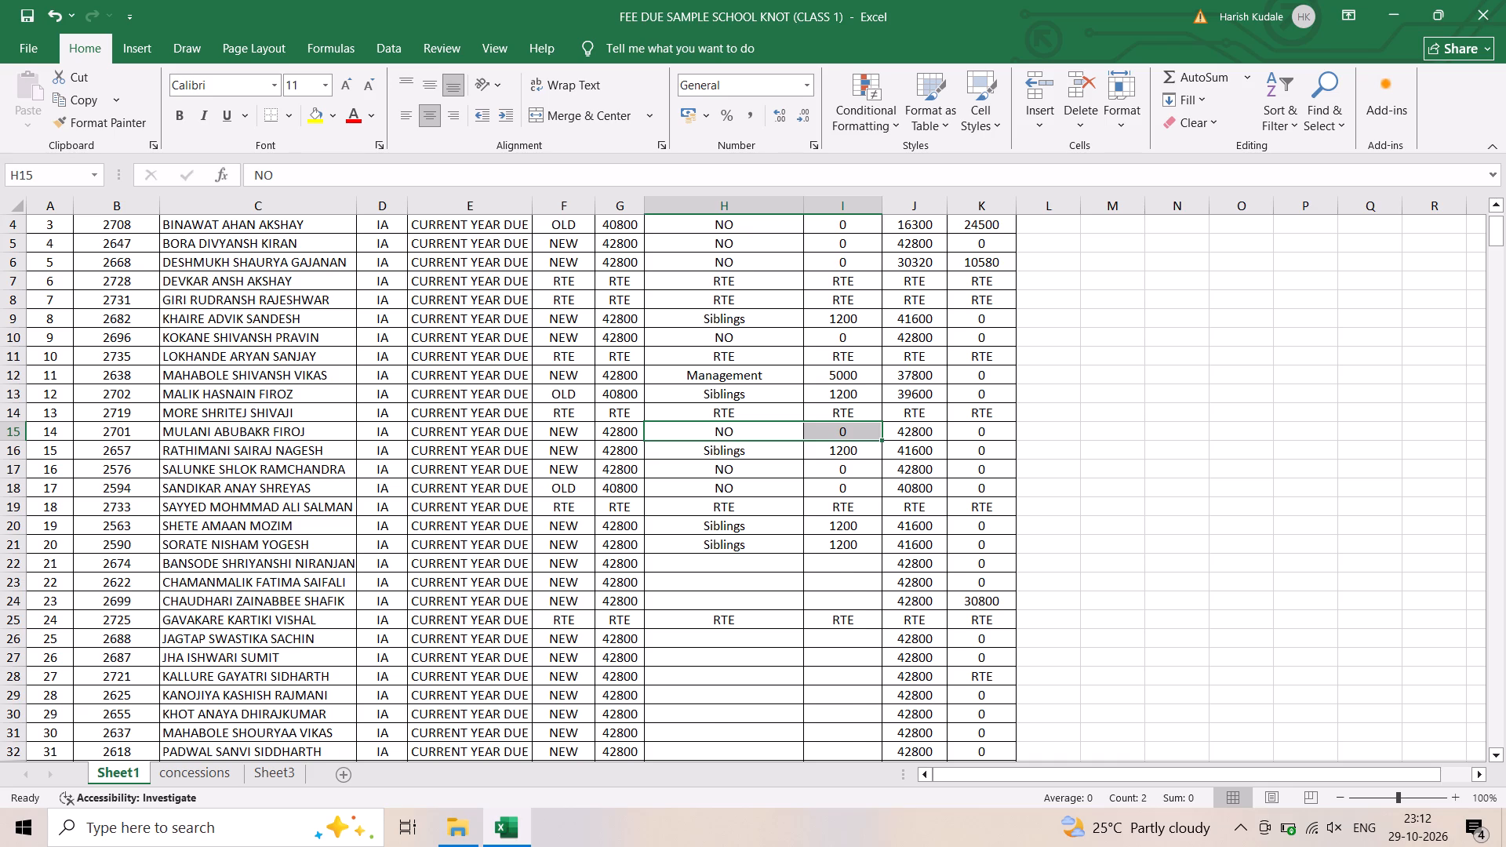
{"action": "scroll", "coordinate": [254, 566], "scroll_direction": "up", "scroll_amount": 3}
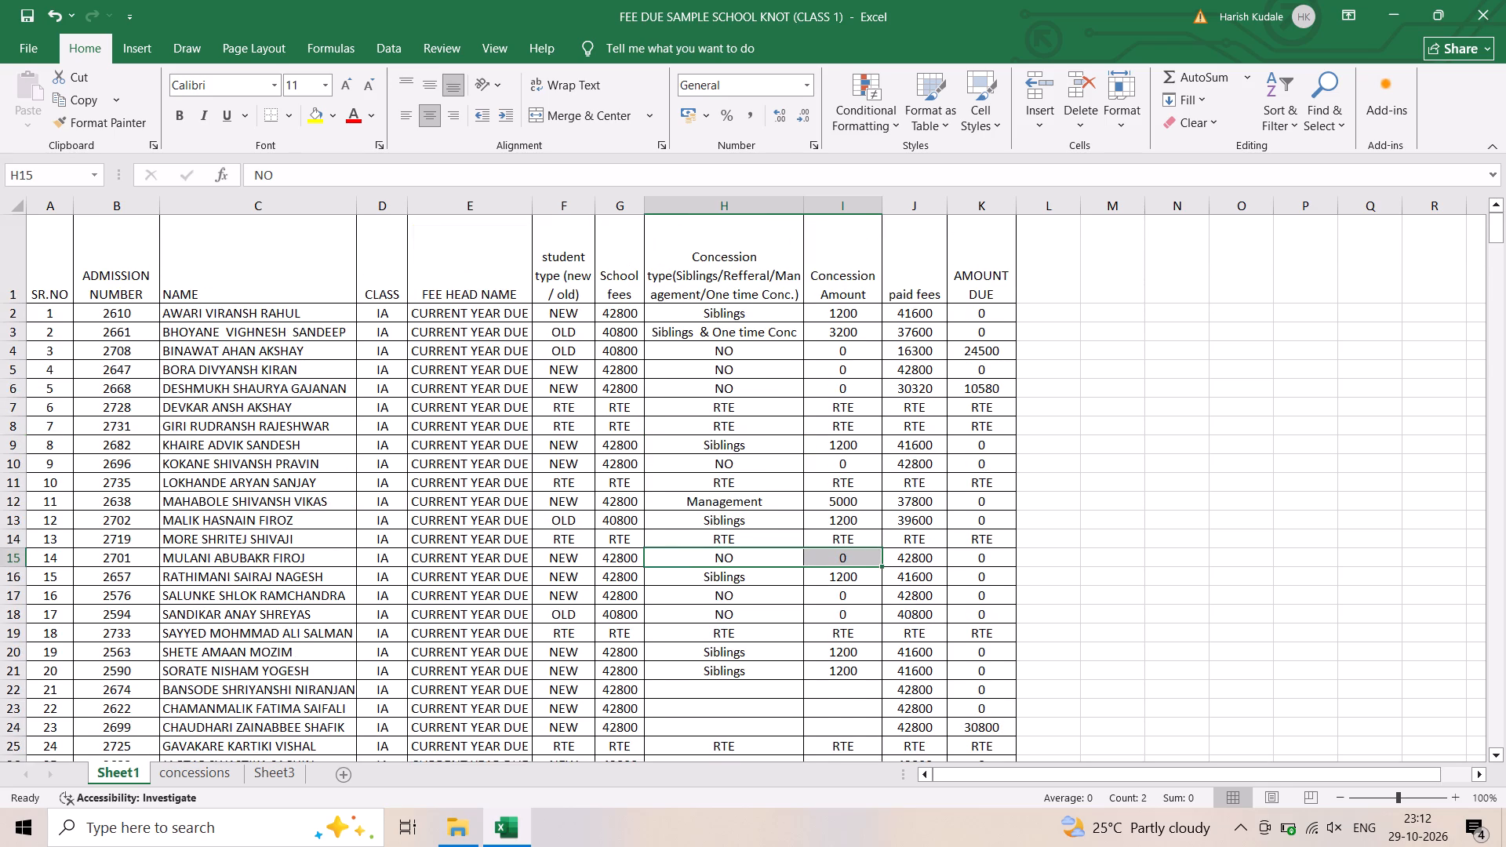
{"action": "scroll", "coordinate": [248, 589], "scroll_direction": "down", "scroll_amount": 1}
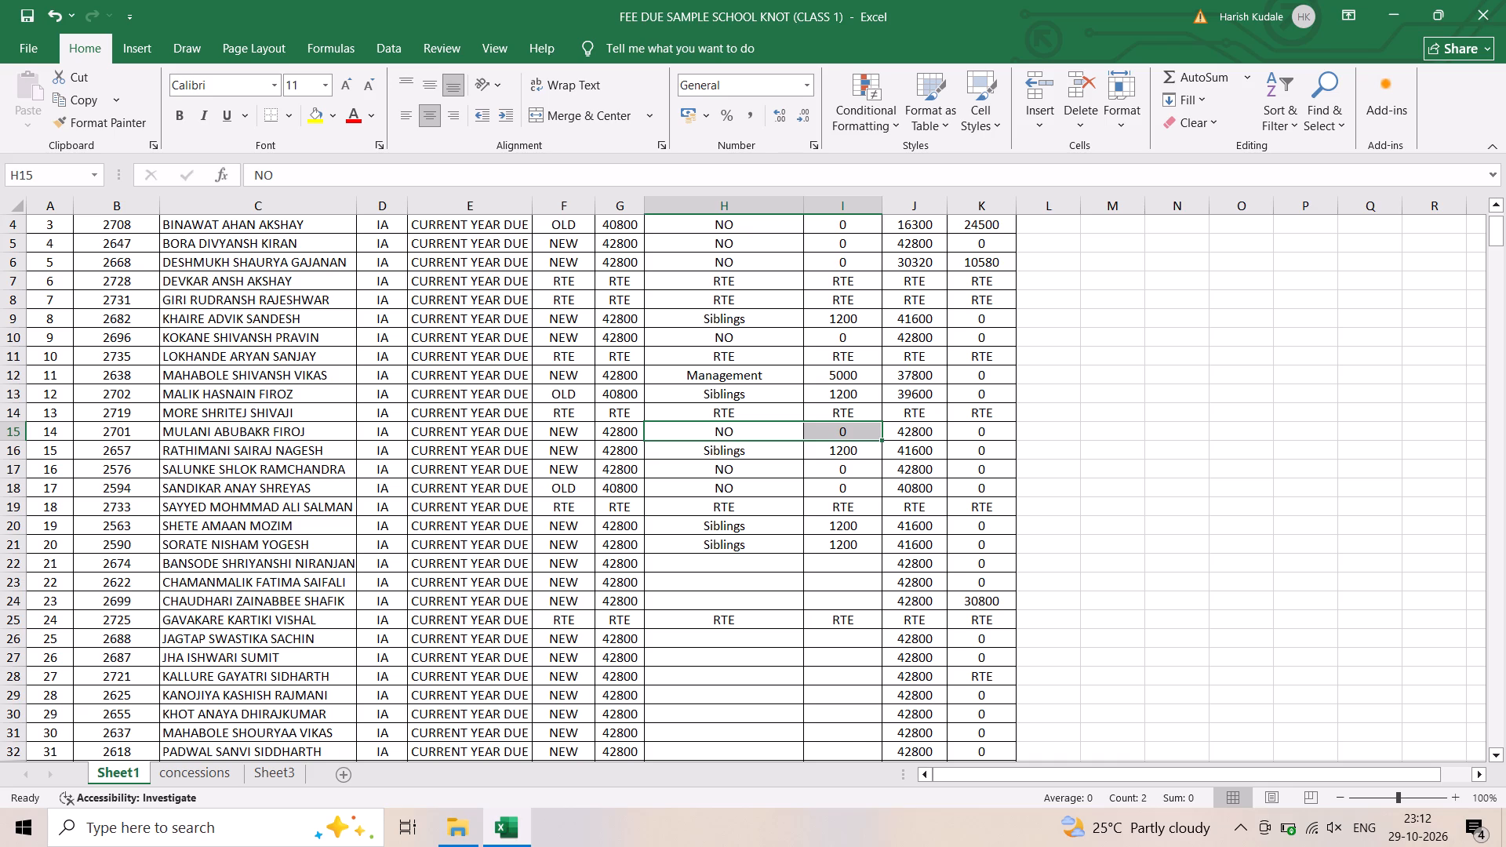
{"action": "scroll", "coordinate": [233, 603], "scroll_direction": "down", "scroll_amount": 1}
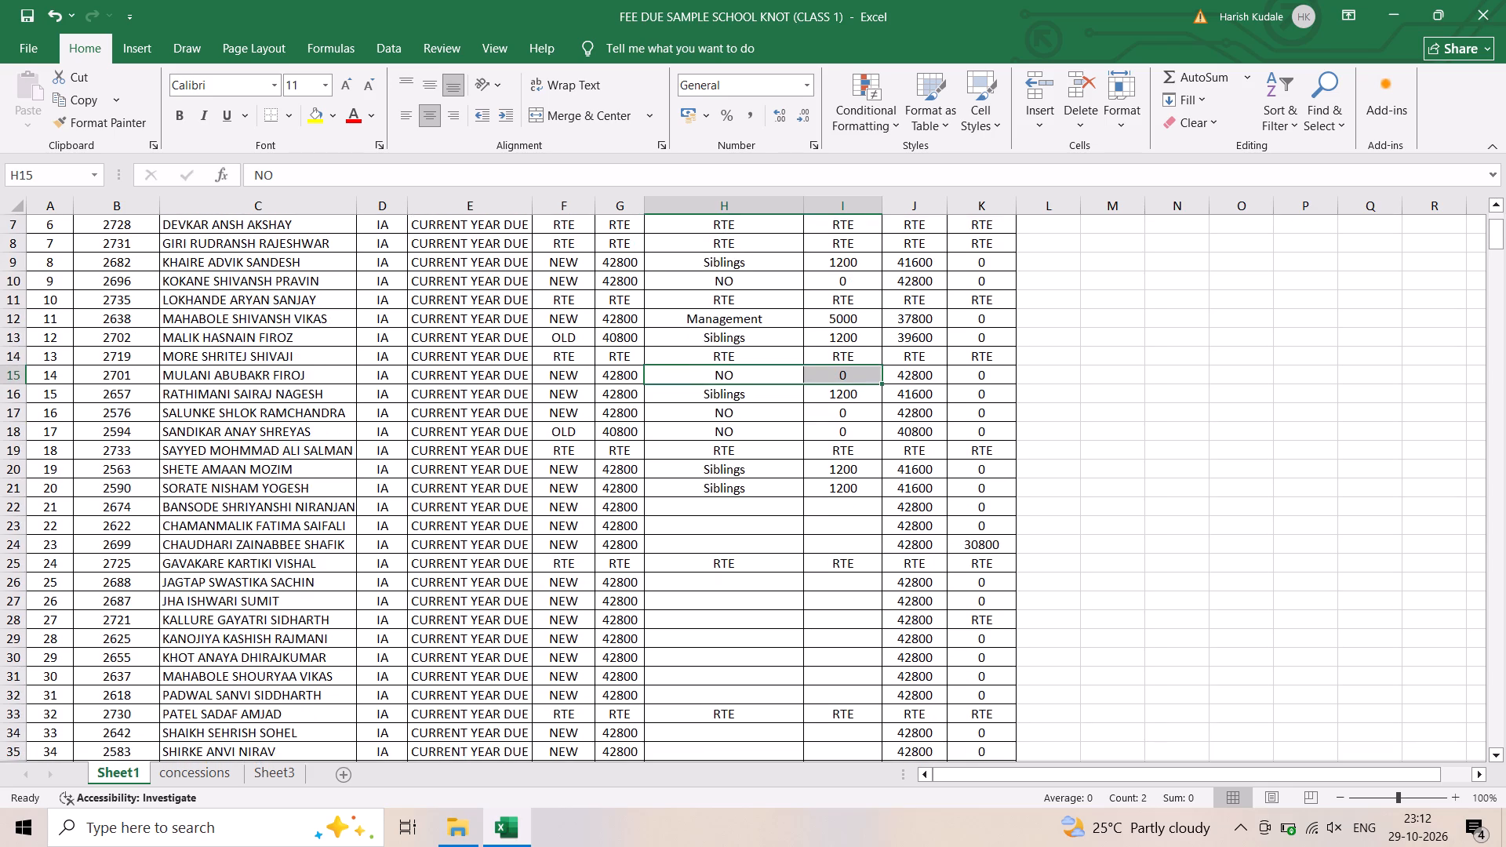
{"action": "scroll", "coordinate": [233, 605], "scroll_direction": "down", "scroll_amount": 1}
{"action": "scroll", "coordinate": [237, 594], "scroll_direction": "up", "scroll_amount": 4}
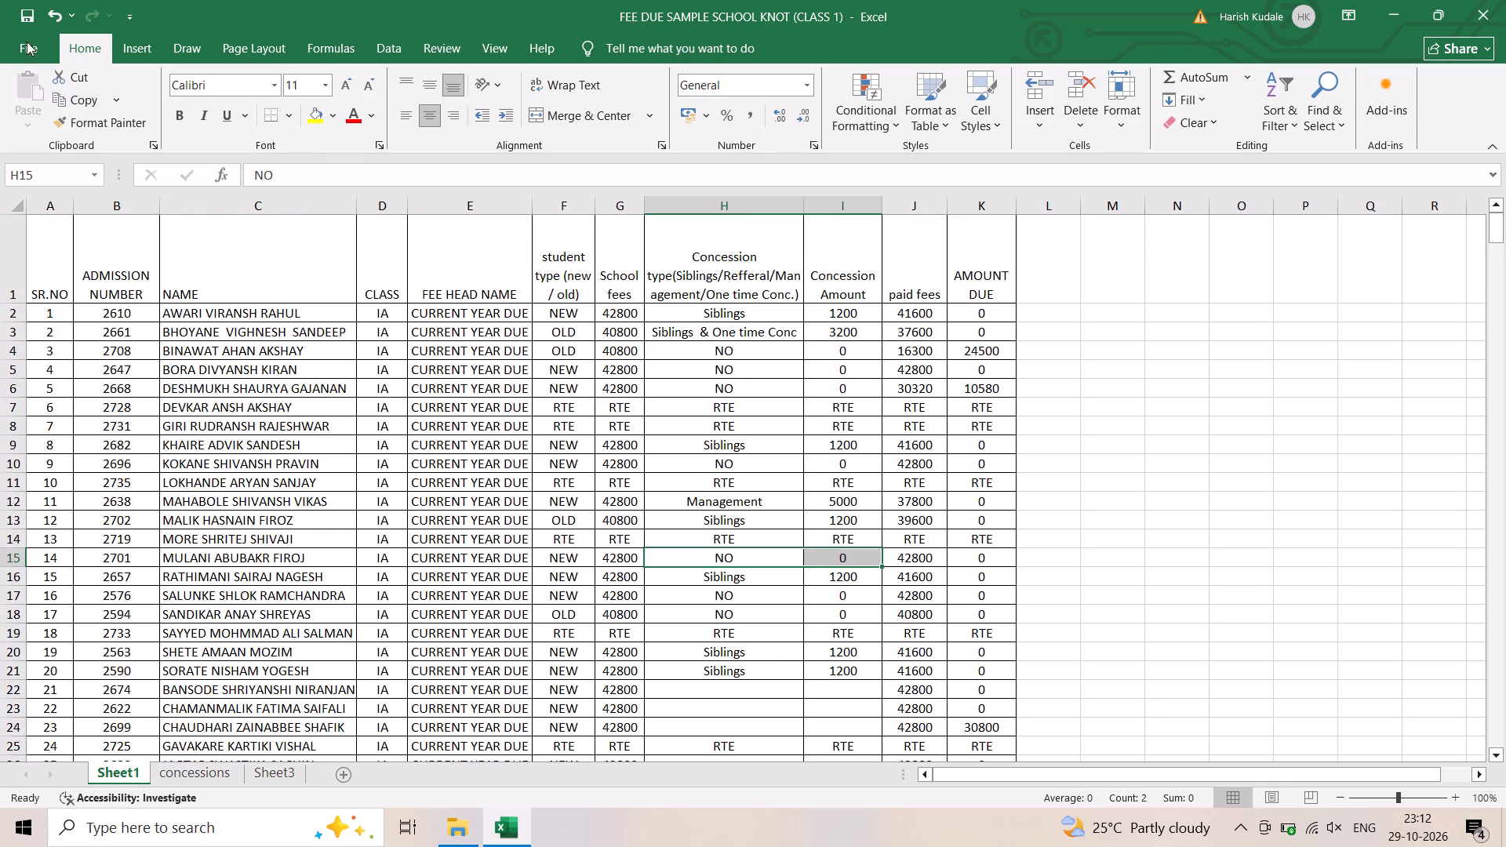
Save the fee due workbook once more and close it.
{"action": "left_click", "coordinate": [29, 54]}
{"action": "left_click", "coordinate": [80, 274]}
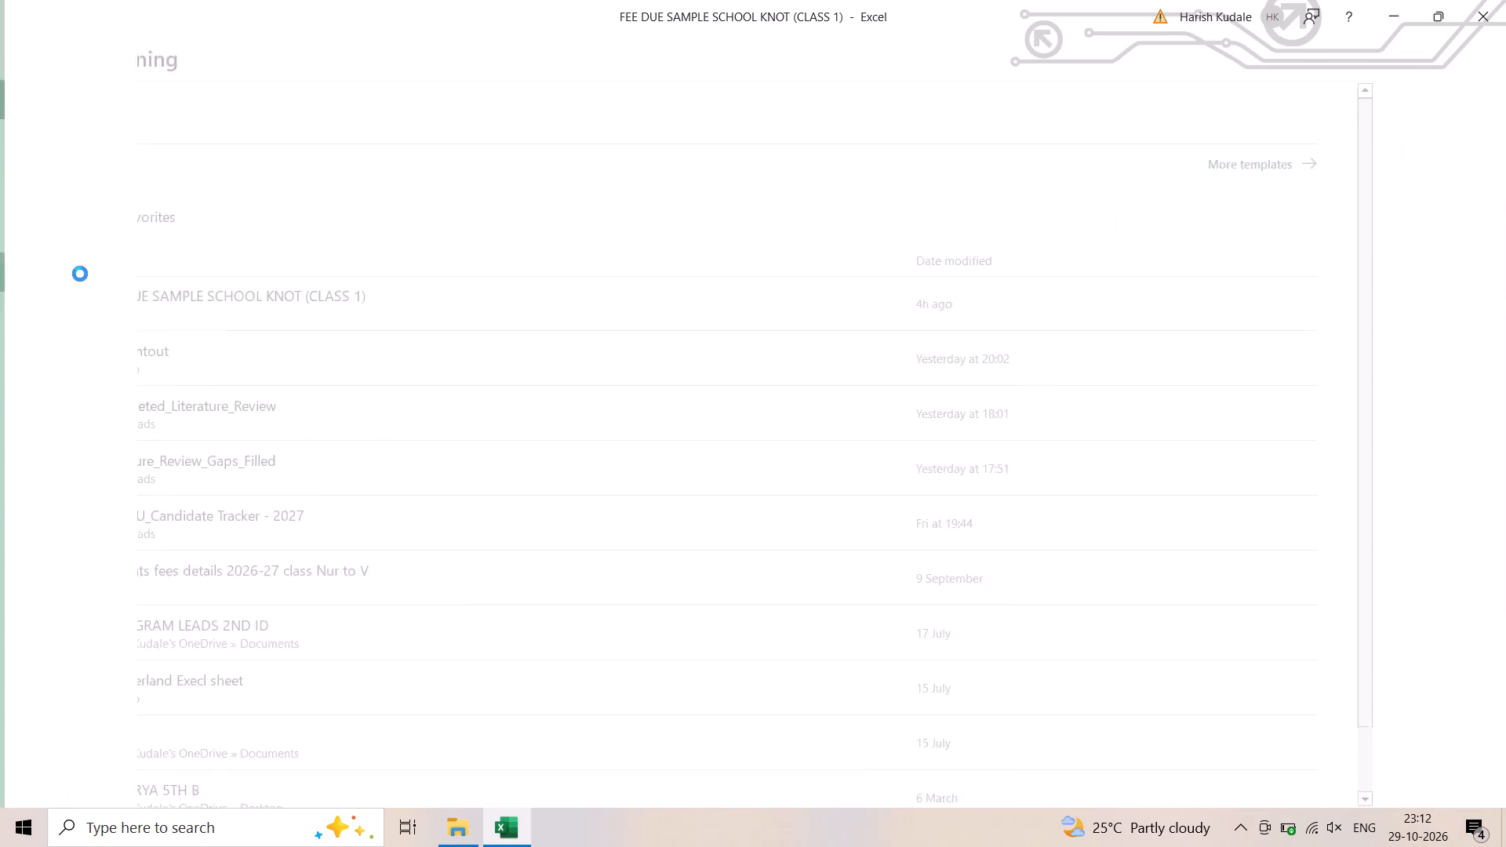
{"action": "left_click", "coordinate": [38, 47]}
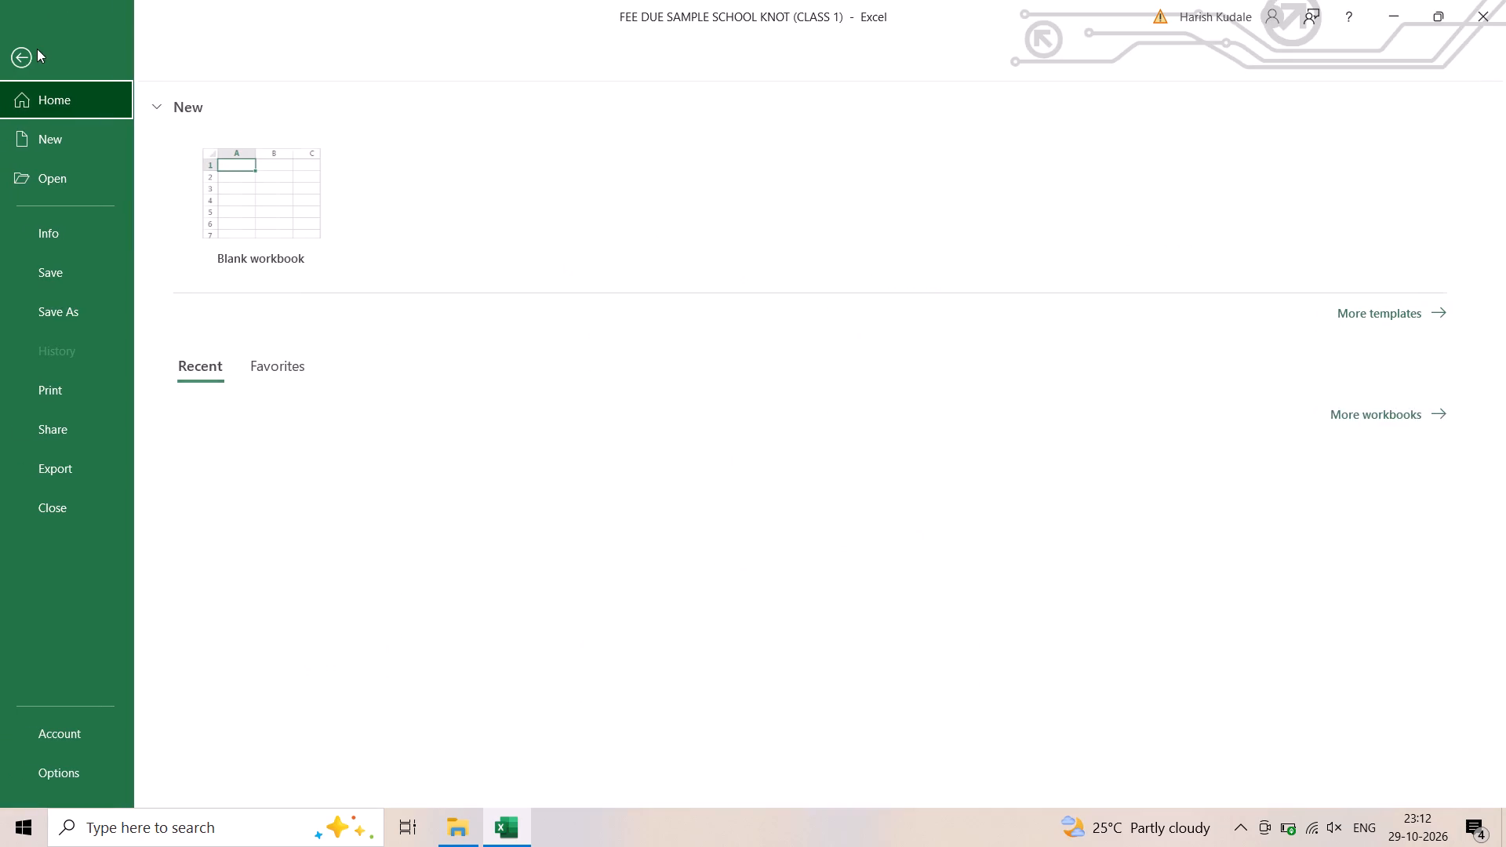
{"action": "left_click", "coordinate": [71, 271]}
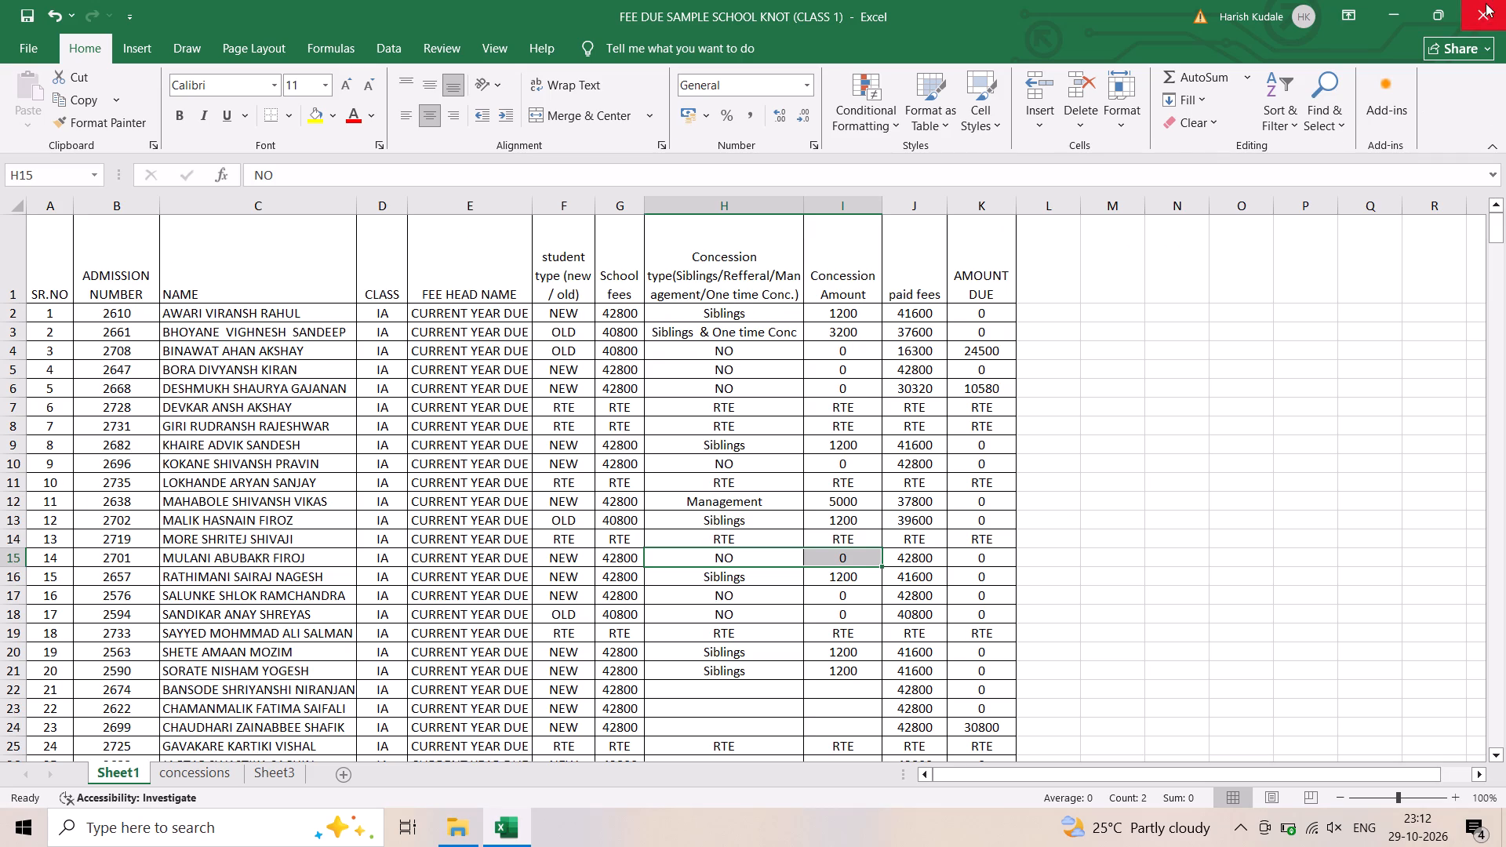
{"action": "left_click", "coordinate": [1485, 15]}
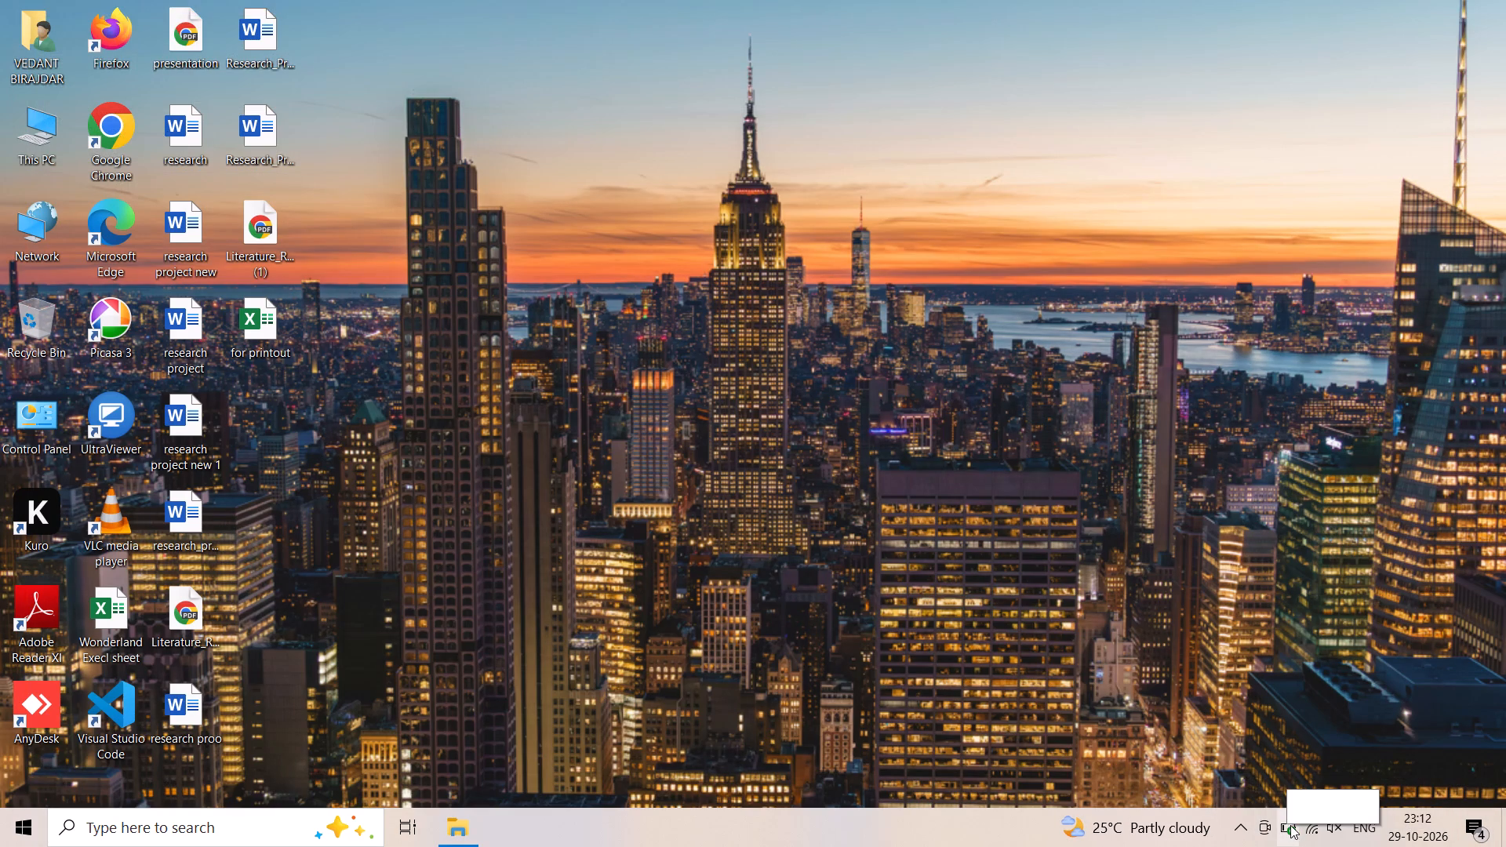
Safely eject the USB storage device v232w from the computer and dismiss the notification.
{"action": "left_click", "coordinate": [1238, 826]}
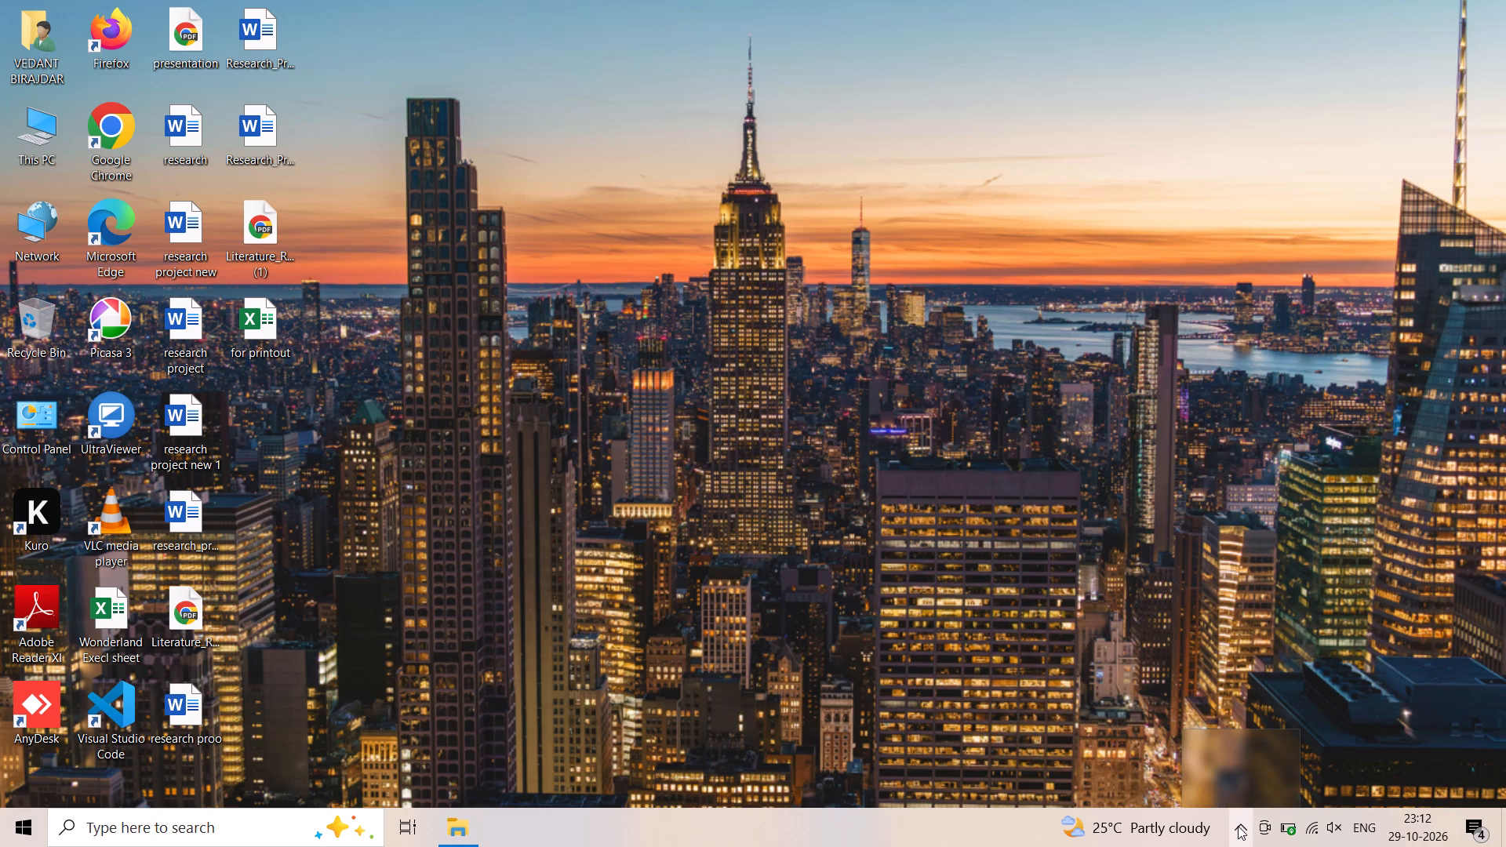
{"action": "left_click", "coordinate": [1206, 751]}
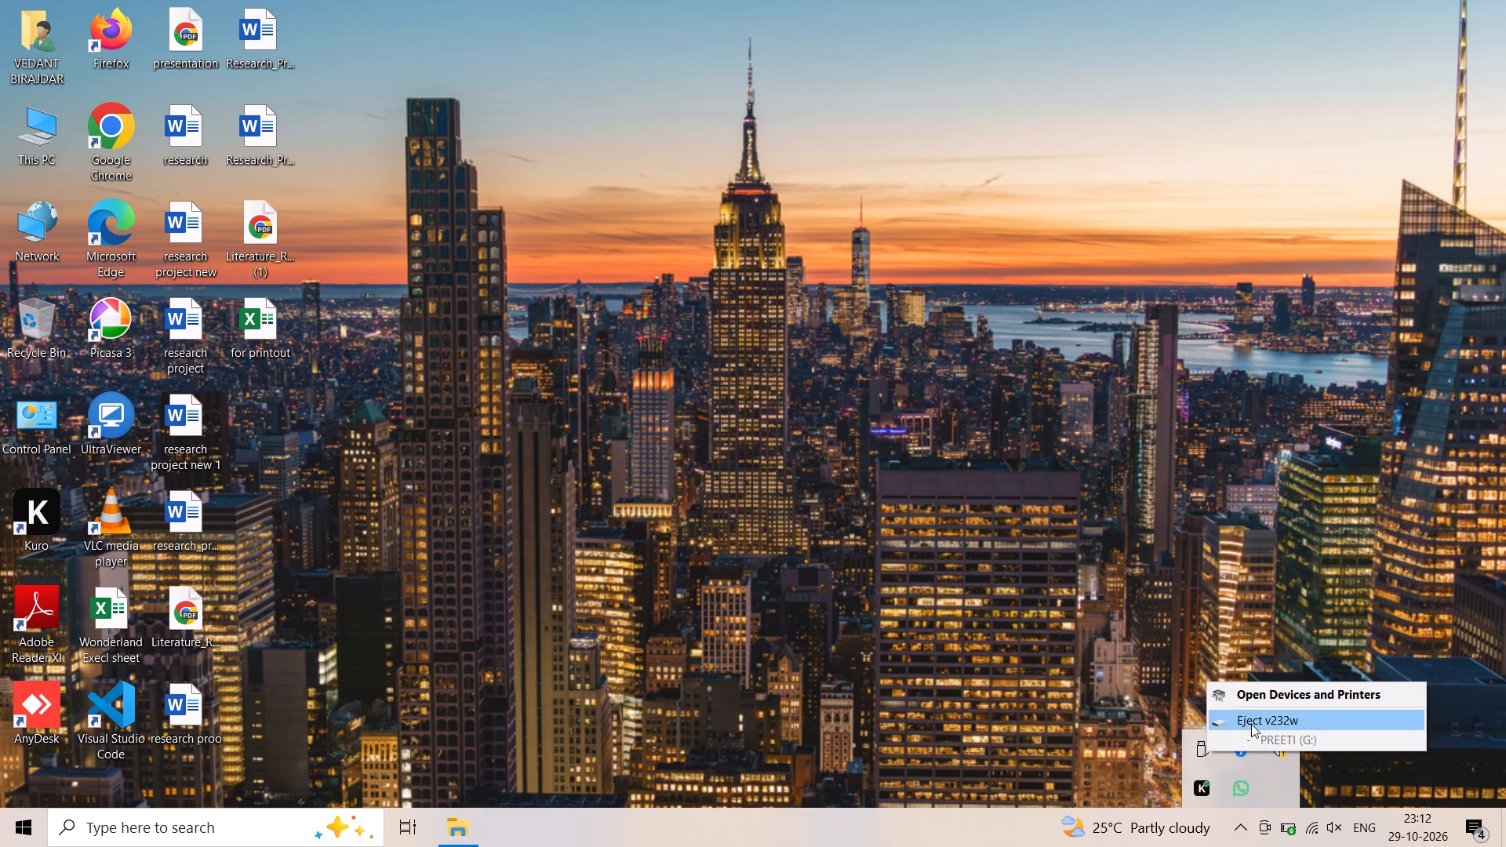
{"action": "left_click", "coordinate": [1257, 718]}
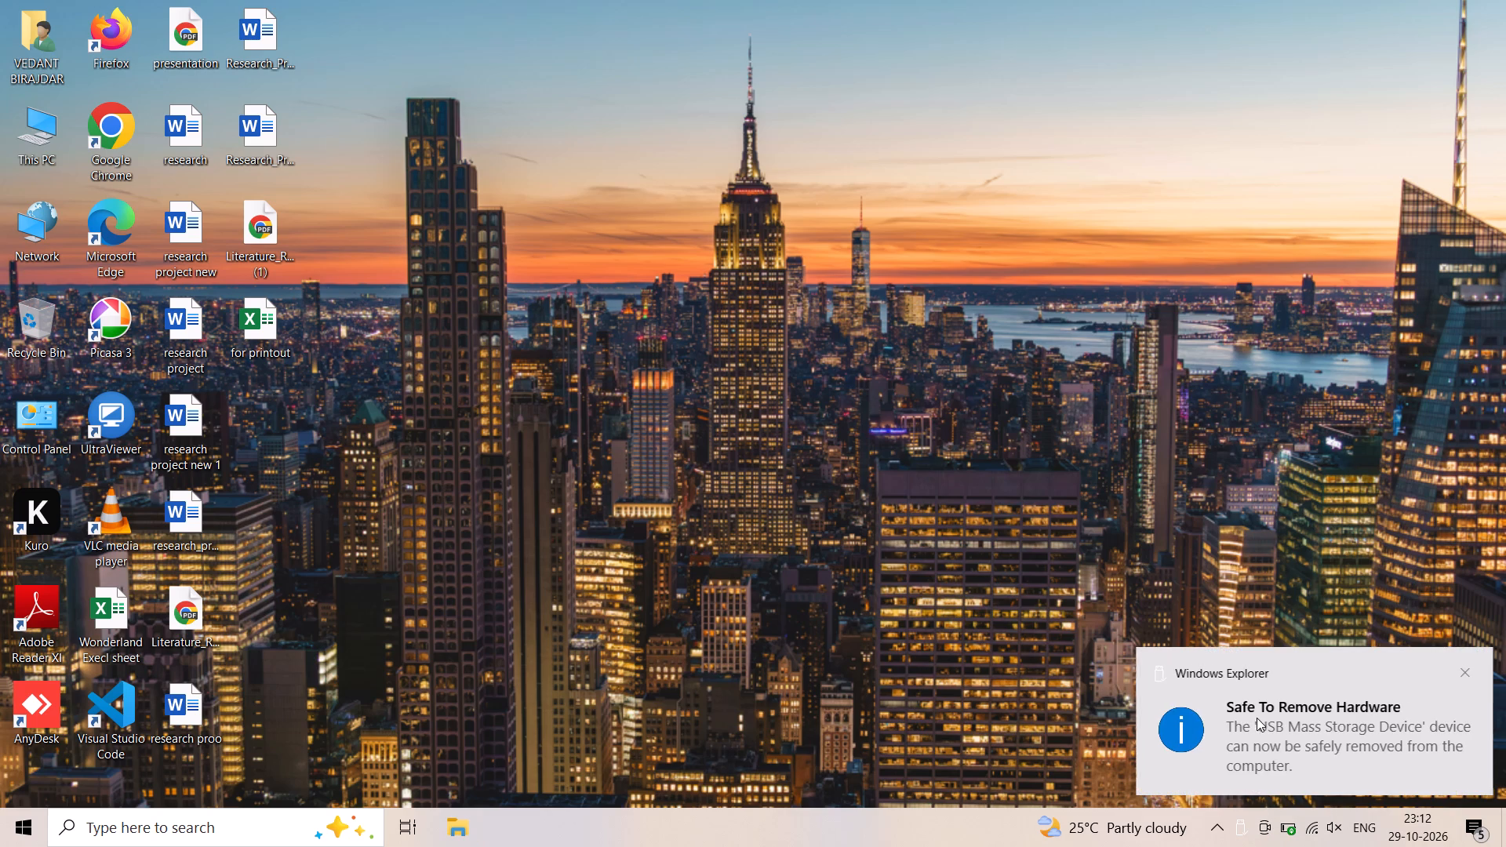
{"action": "left_click", "coordinate": [1462, 668]}
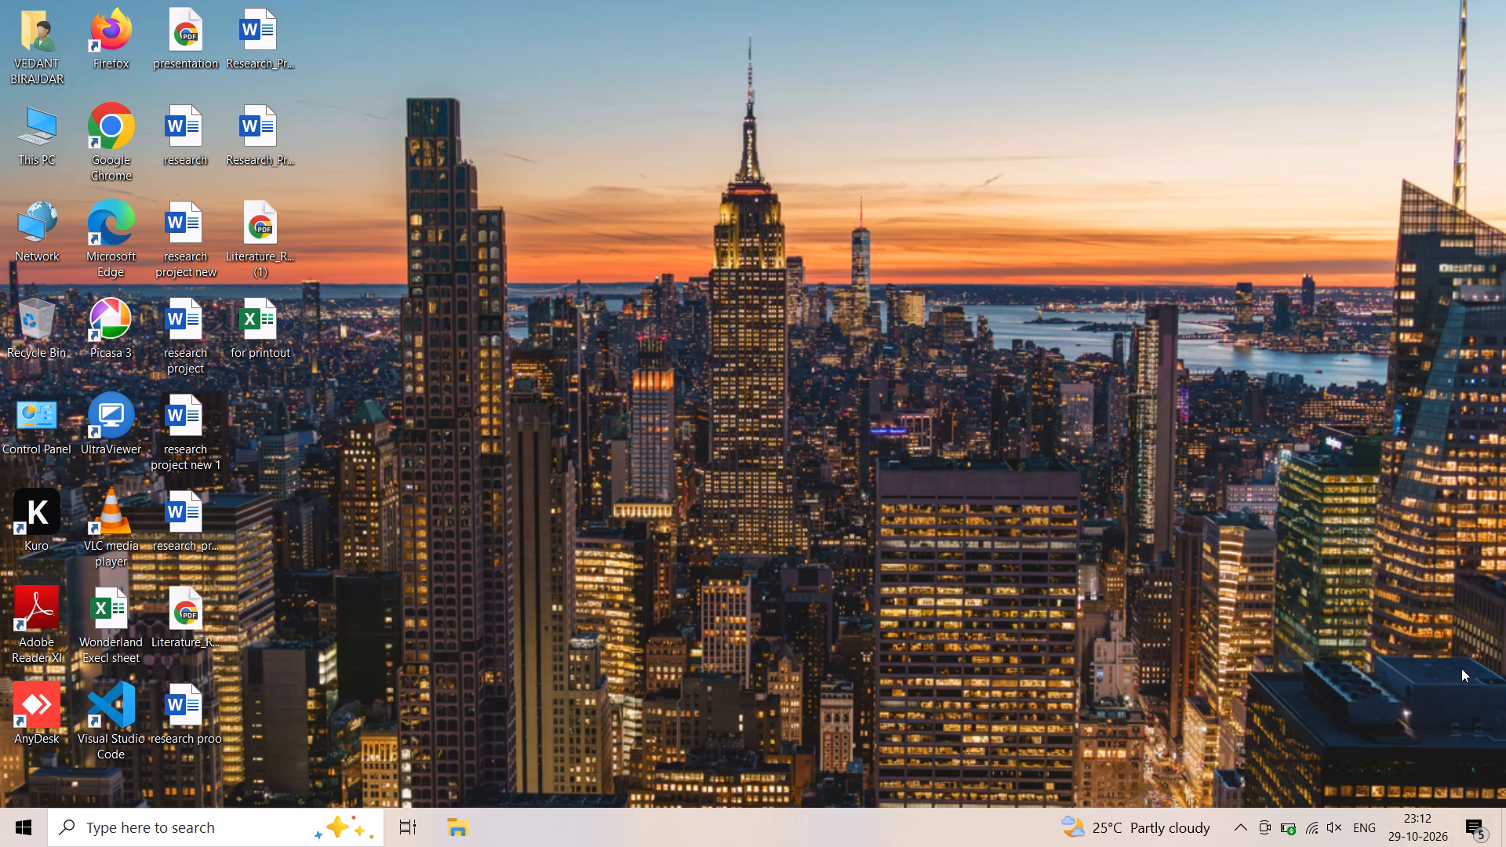
Open the computer's power options.
{"action": "left_click", "coordinate": [25, 818]}
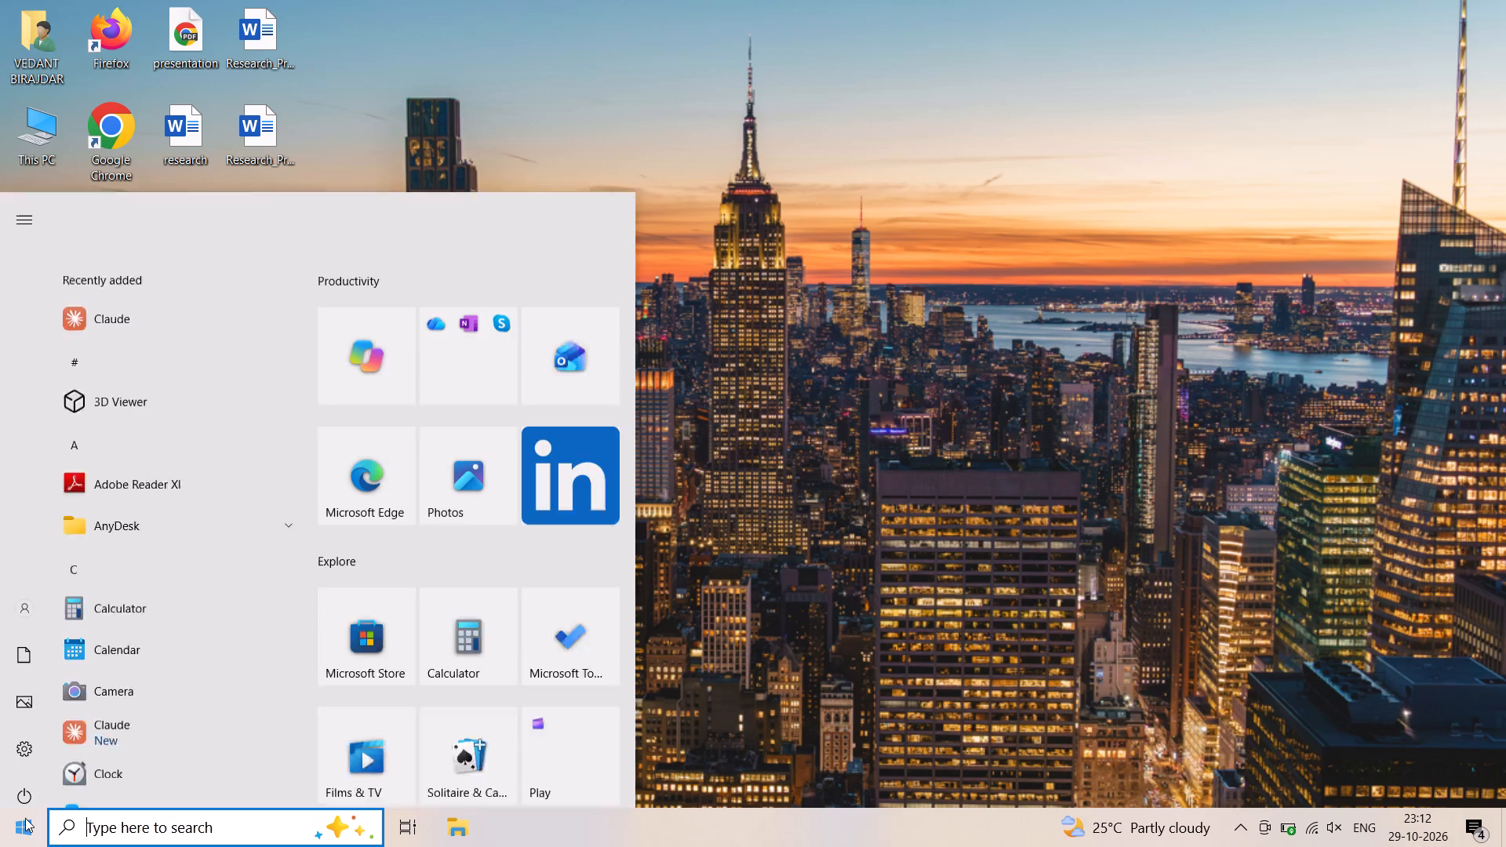
{"action": "left_click", "coordinate": [24, 784]}
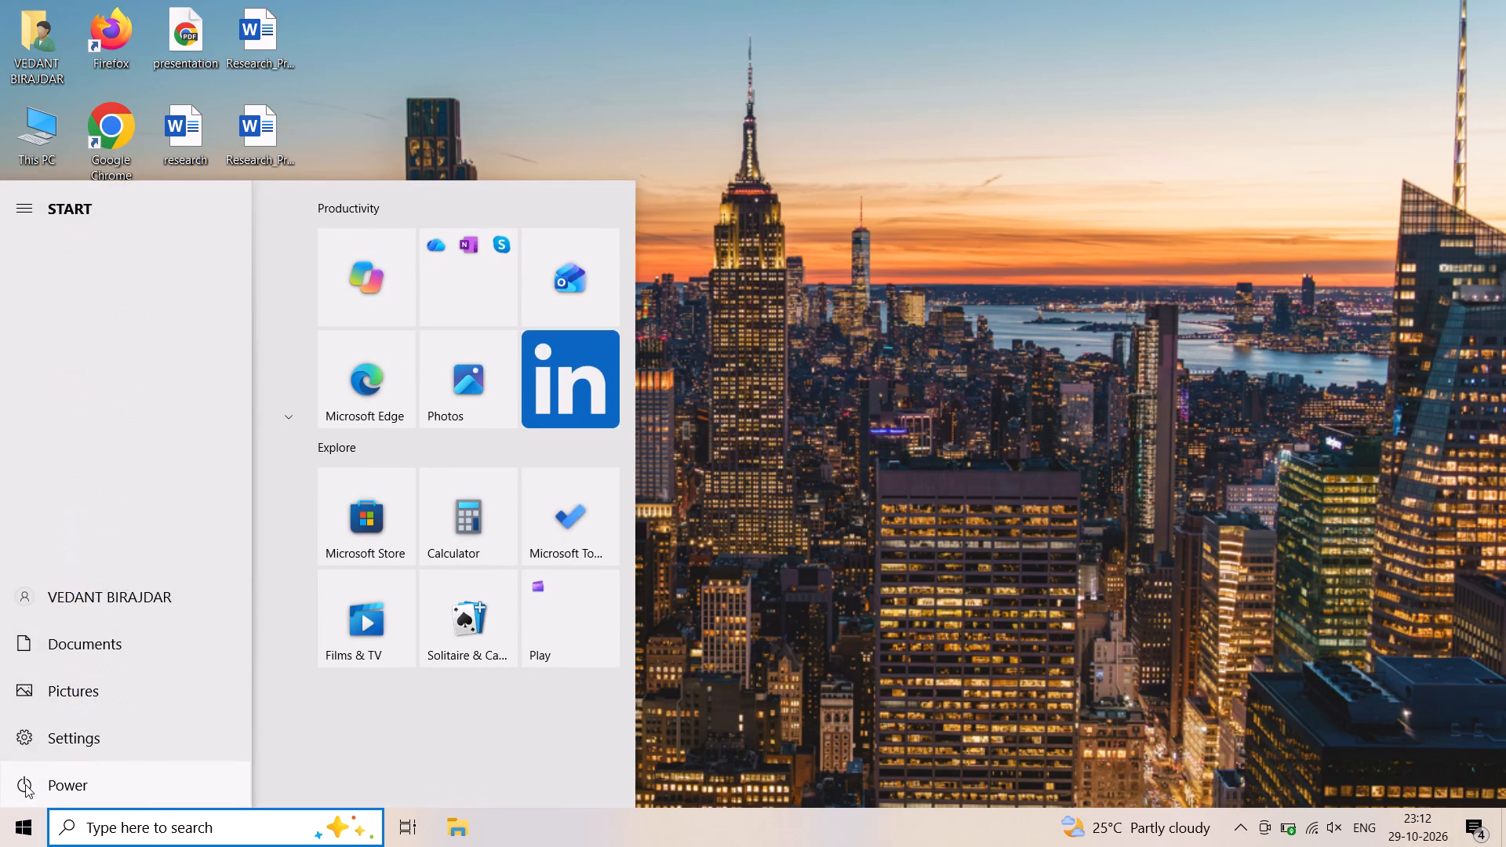
{"action": "left_click", "coordinate": [25, 784]}
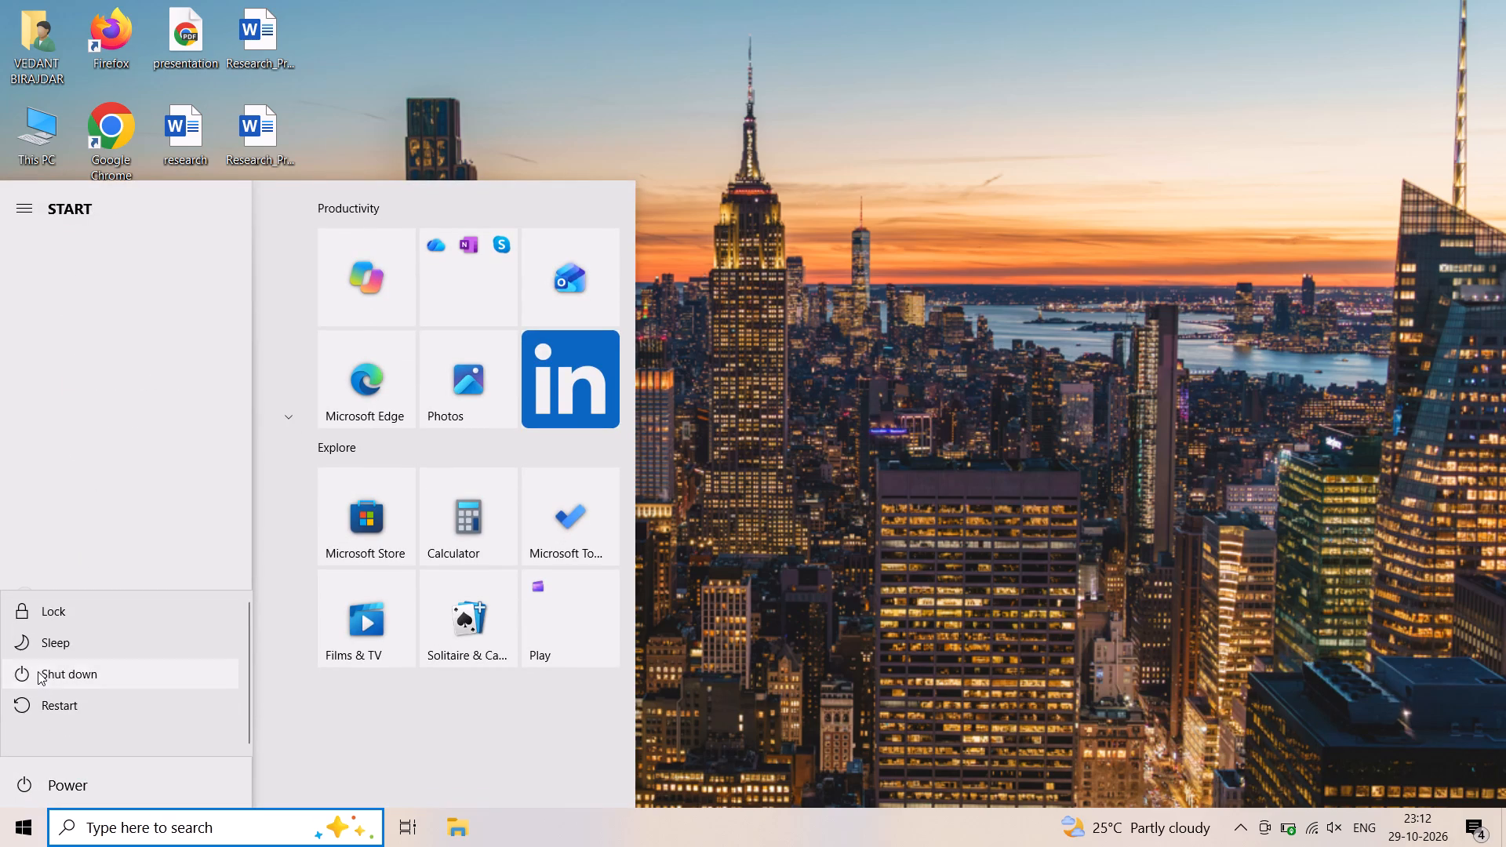